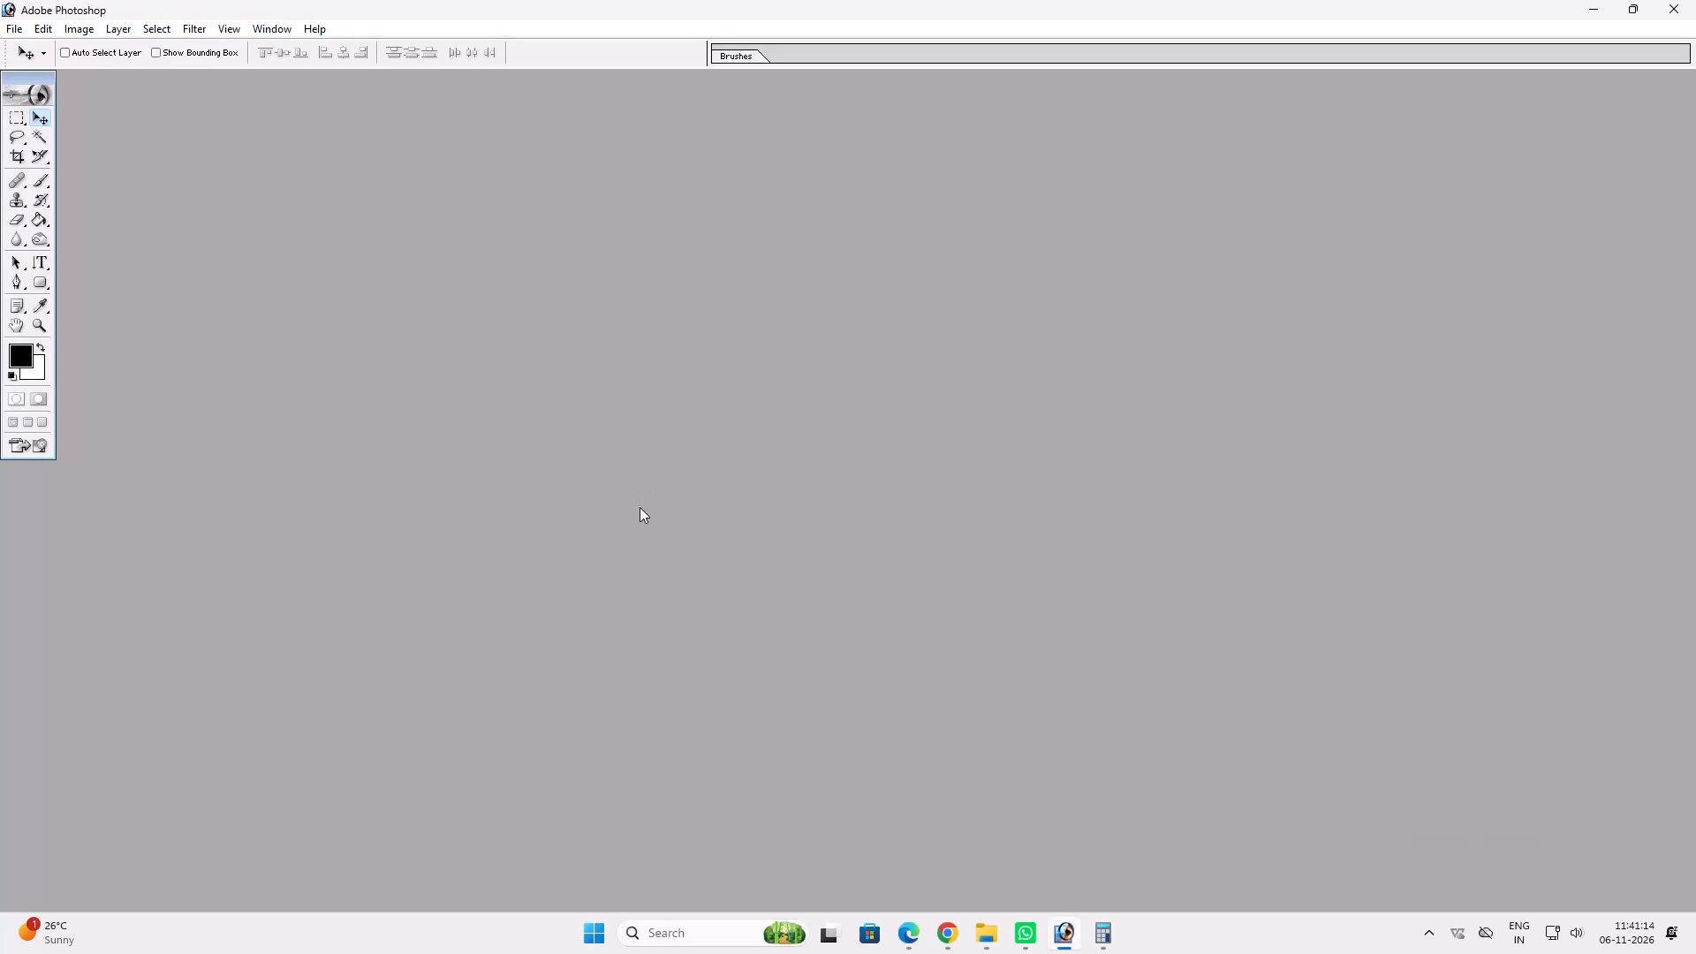
# Start a new document and set its width to 120 inches.
pyautogui.hotkey('ctrl', 'n')
pyautogui.press('Tab')
pyautogui.press('Tab')
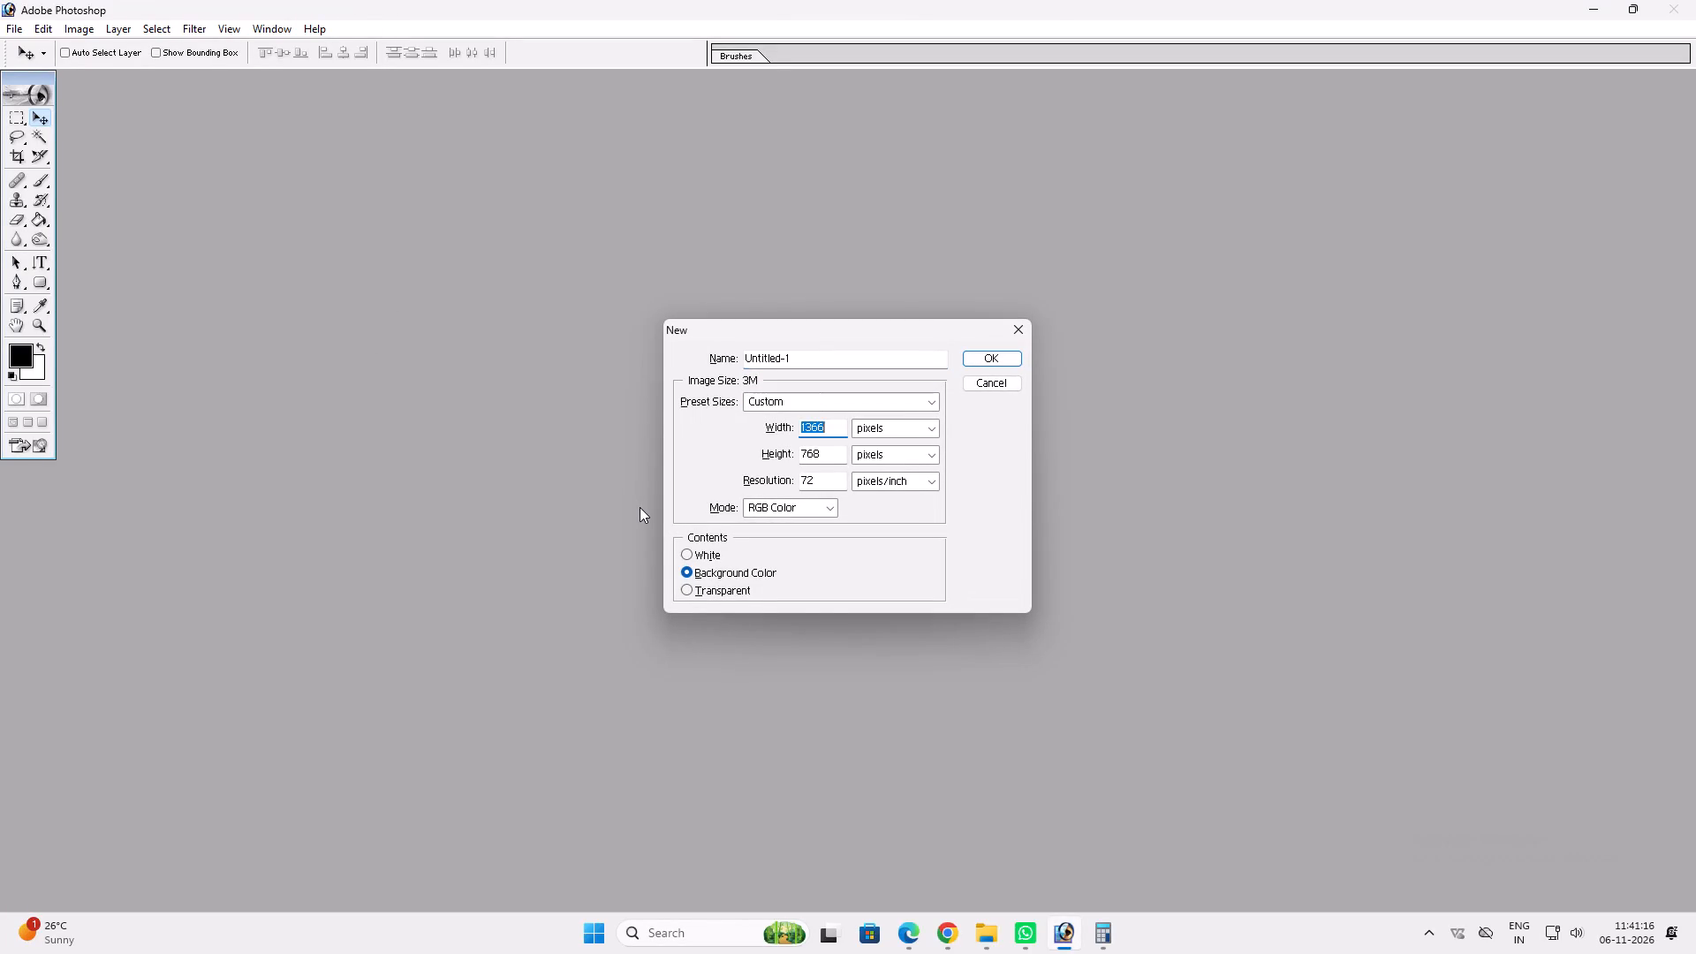
pyautogui.write('120')
pyautogui.press('Tab')
pyautogui.press('Right')
pyautogui.press('Down')
pyautogui.press('Tab')
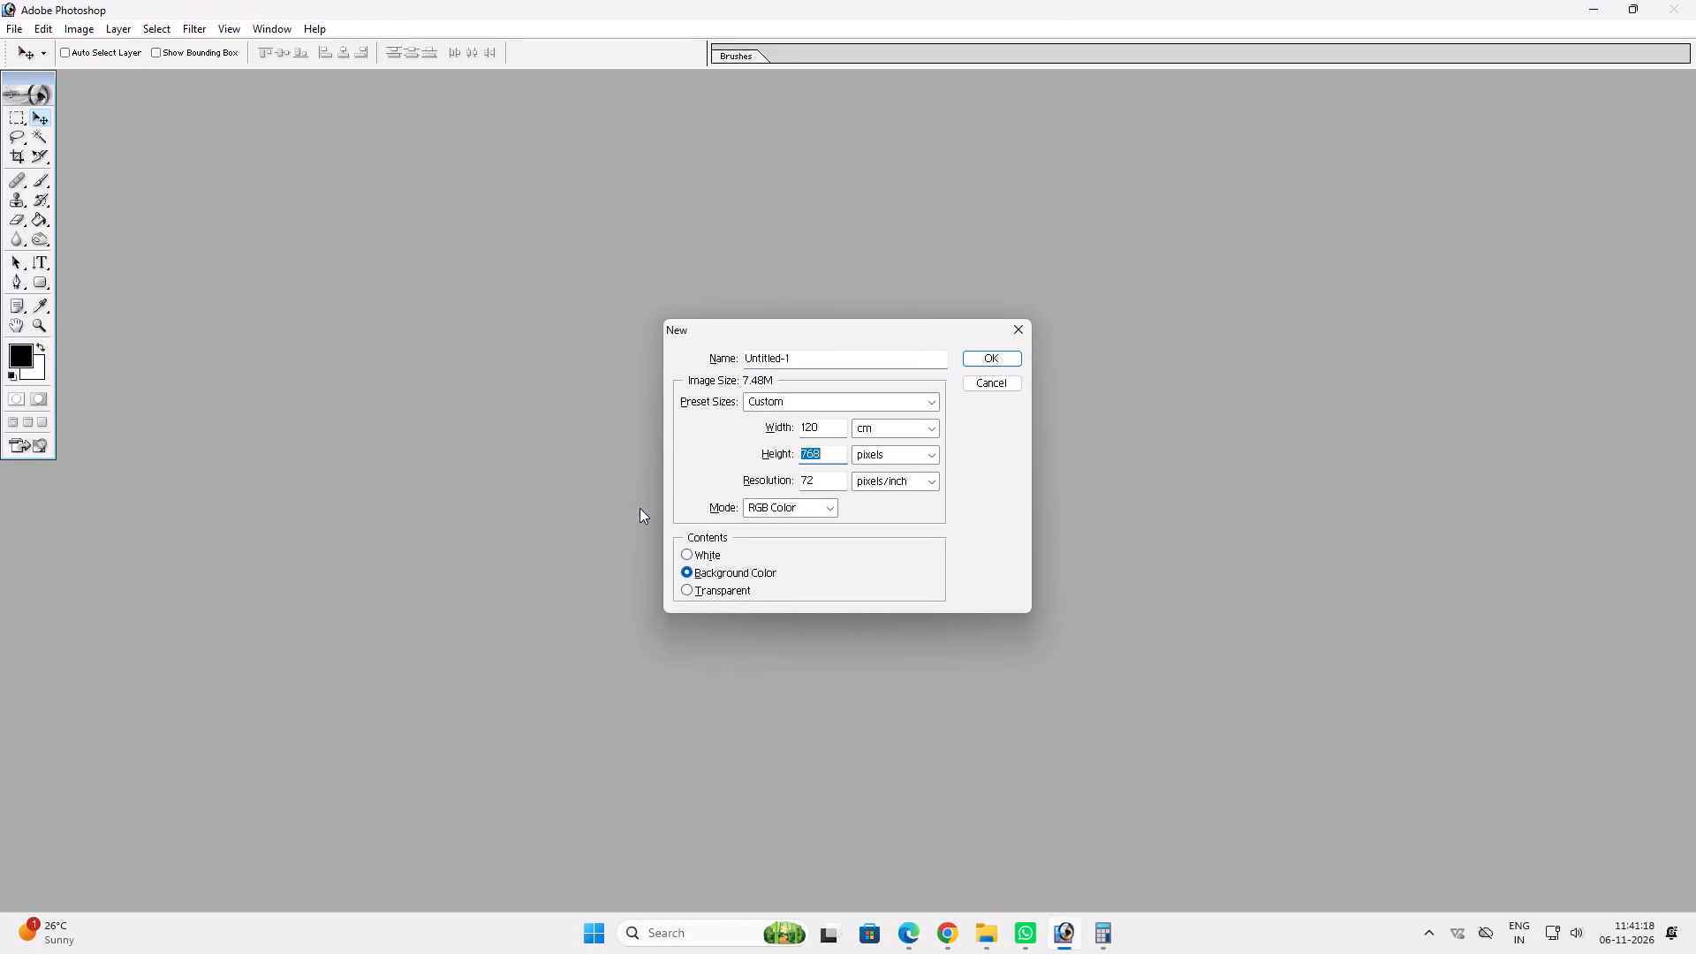
pyautogui.hotkey('shift', 'Tab')
pyautogui.hotkey('shift', 'Tab')
pyautogui.write('120')
pyautogui.press('Tab')
pyautogui.press('Up')
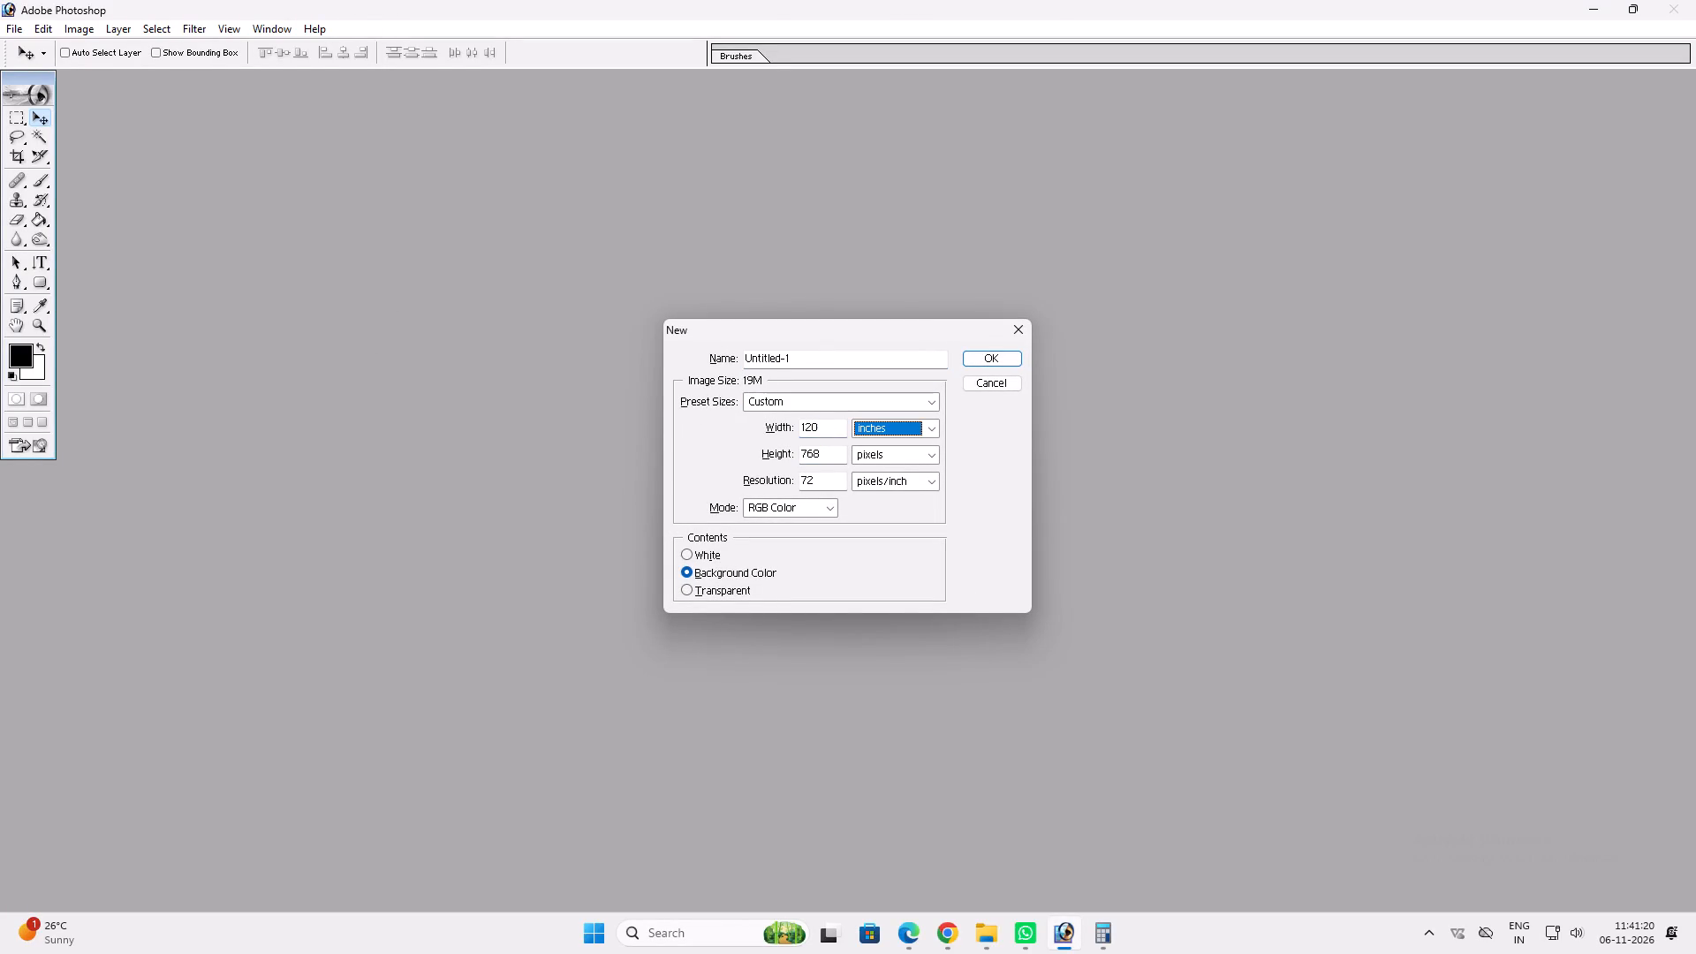
# Set the new document's height to 48 inches and its colour mode to CMYK, and create it.
pyautogui.press('Tab')
pyautogui.write('48')
pyautogui.press('Tab')
pyautogui.press('Up')
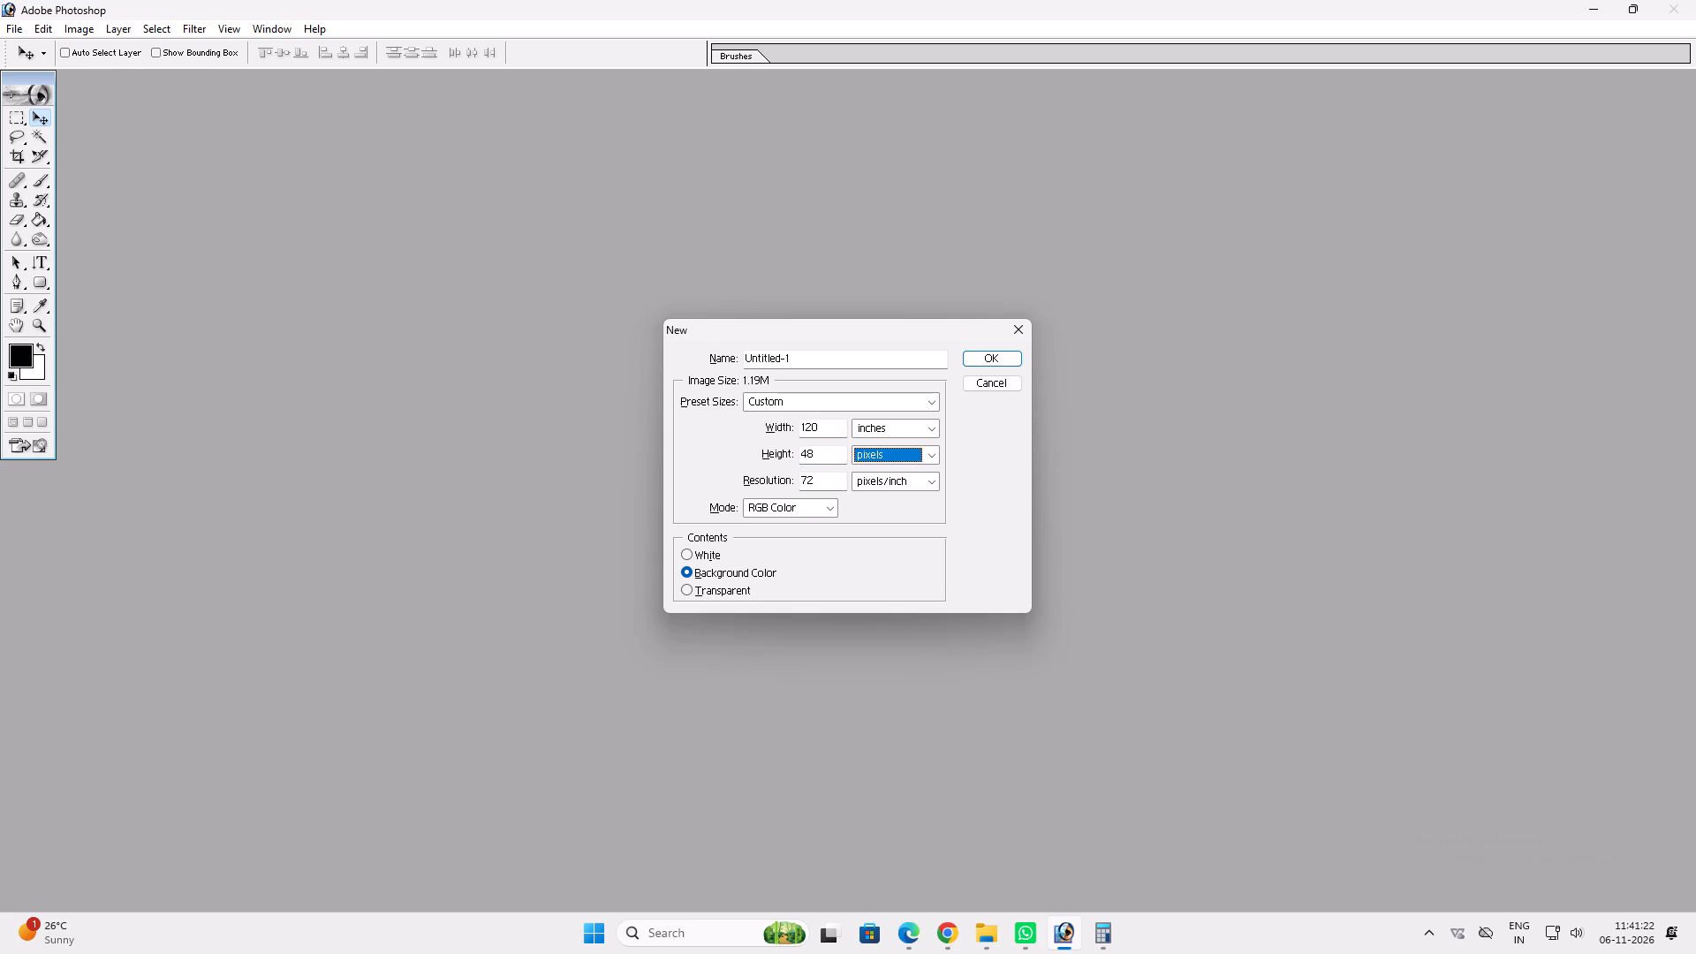
pyautogui.press('Left')
pyautogui.press('Down')
pyautogui.press('Tab')
pyautogui.press('Tab')
pyautogui.press('Tab')
pyautogui.press('Right')
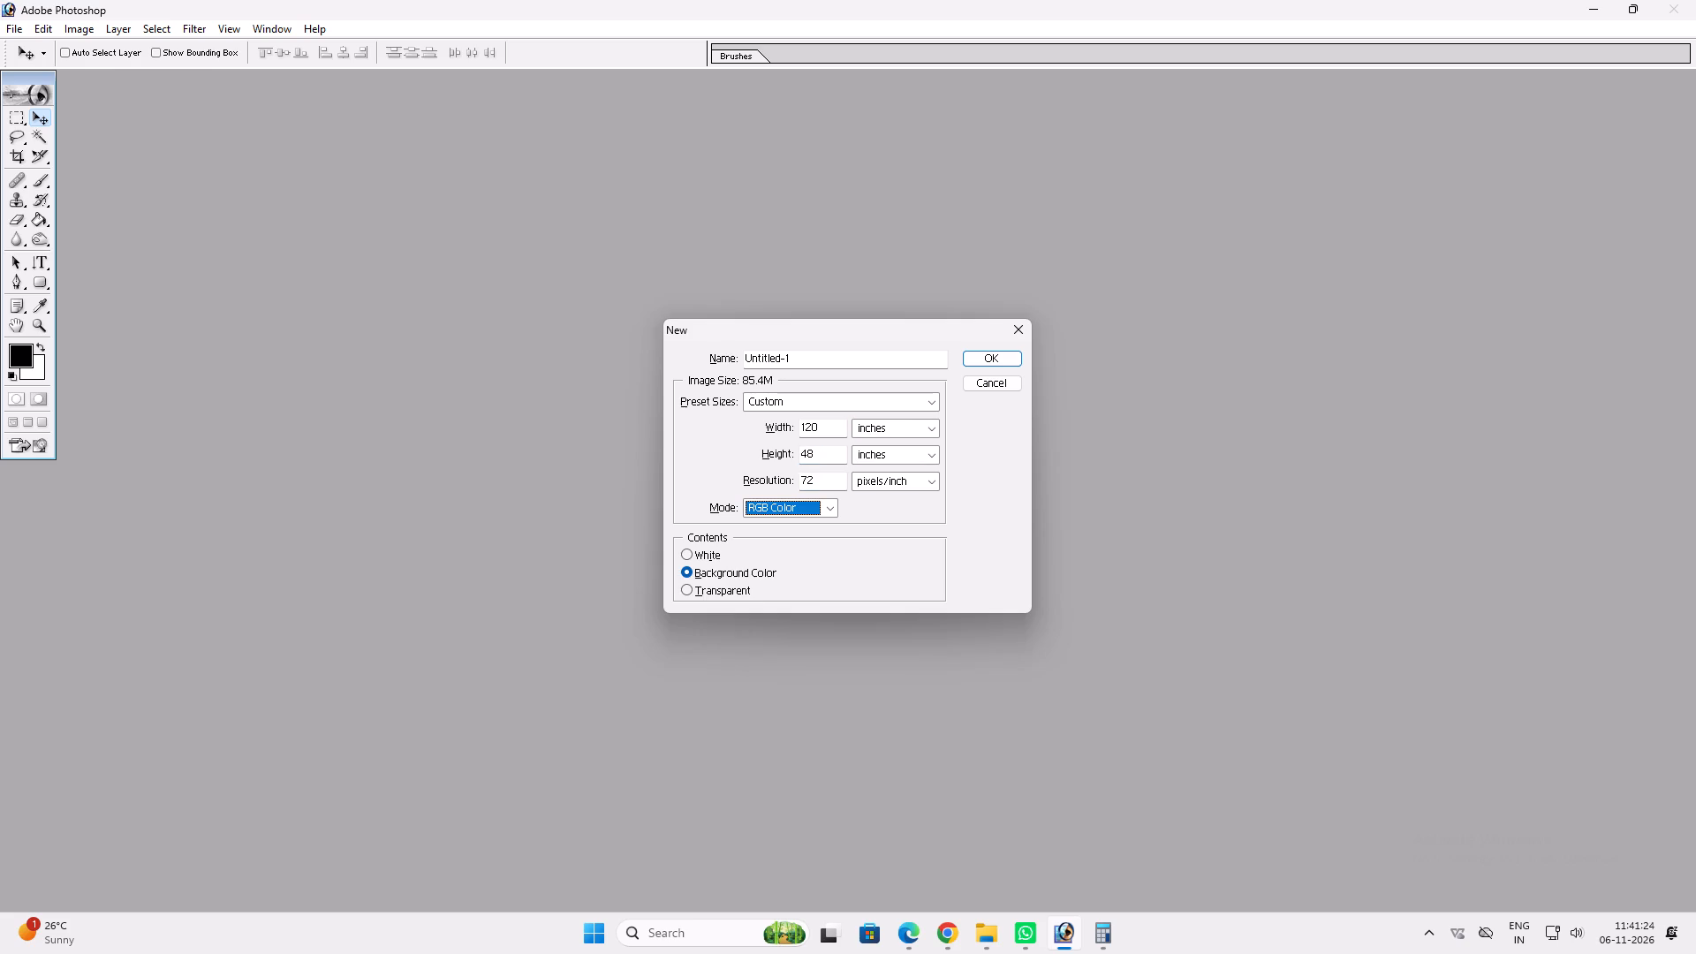
pyautogui.press('Return')
# Paste the copied Kali Puja banner image into the document and scale it up proportionally.
pyautogui.hotkey('ctrl', 'v')
pyautogui.keyDown('ctrl'); pyautogui.doubleClick(1026, 82); pyautogui.keyUp('ctrl')
pyautogui.hotkey('ctrl', 't')
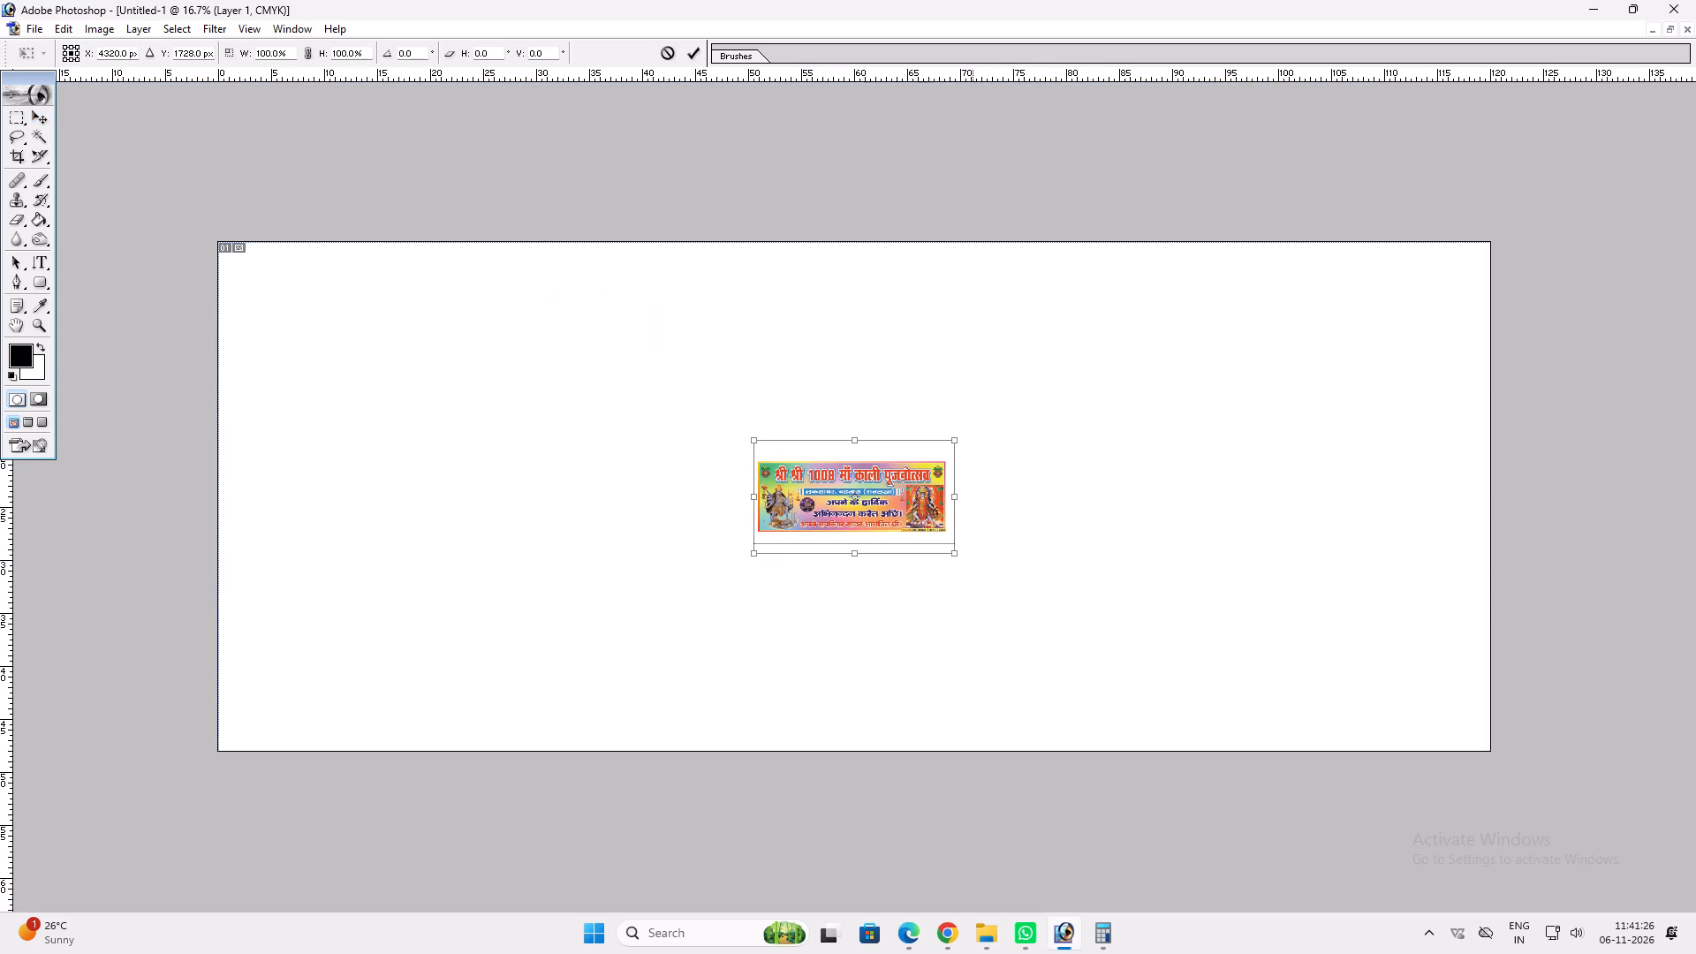
pyautogui.keyDown('alt'); pyautogui.keyDown('shift'); pyautogui.moveTo(958, 557); pyautogui.dragTo(1695, 499); pyautogui.keyUp('shift'); pyautogui.keyUp('alt')
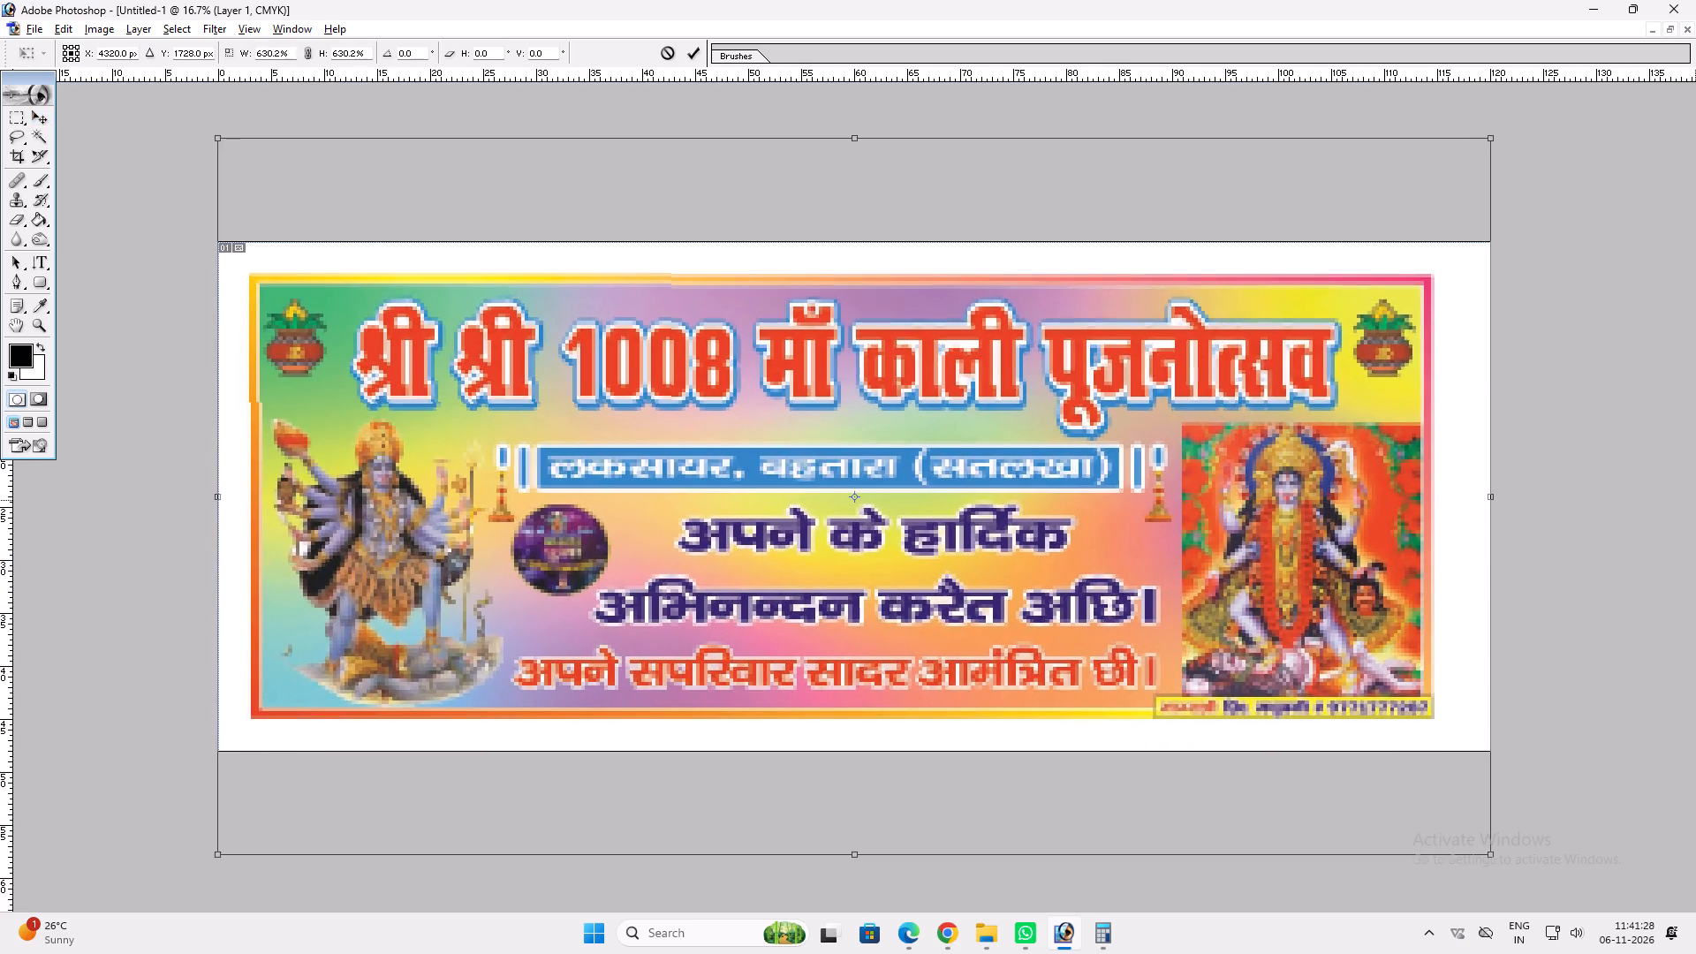
pyautogui.keyDown('alt'); pyautogui.keyDown('shift'); pyautogui.moveTo(1695, 499); pyautogui.dragTo(1692, 495); pyautogui.keyUp('shift'); pyautogui.keyUp('alt')
pyautogui.press('Return')
# Move the pasted banner image to the upper-left corner of the canvas.
pyautogui.press('v')
pyautogui.moveTo(1094, 614); pyautogui.dragTo(577, 319)
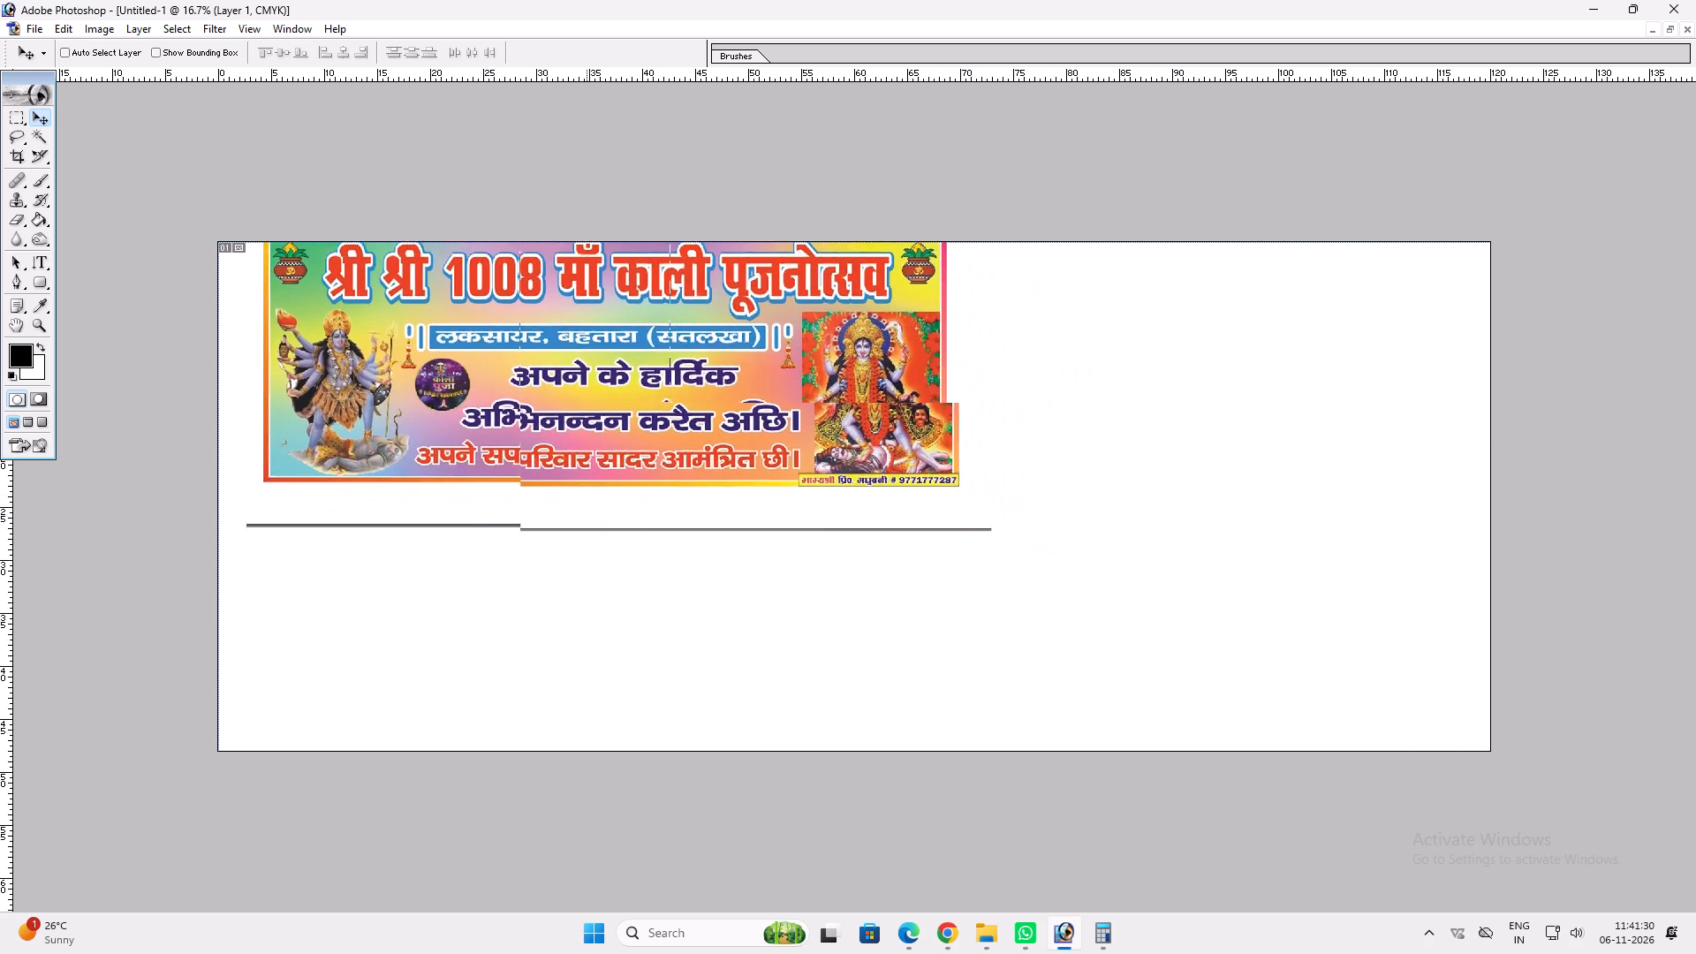
pyautogui.moveTo(577, 319); pyautogui.dragTo(535, 336)
pyautogui.click(539, 341)
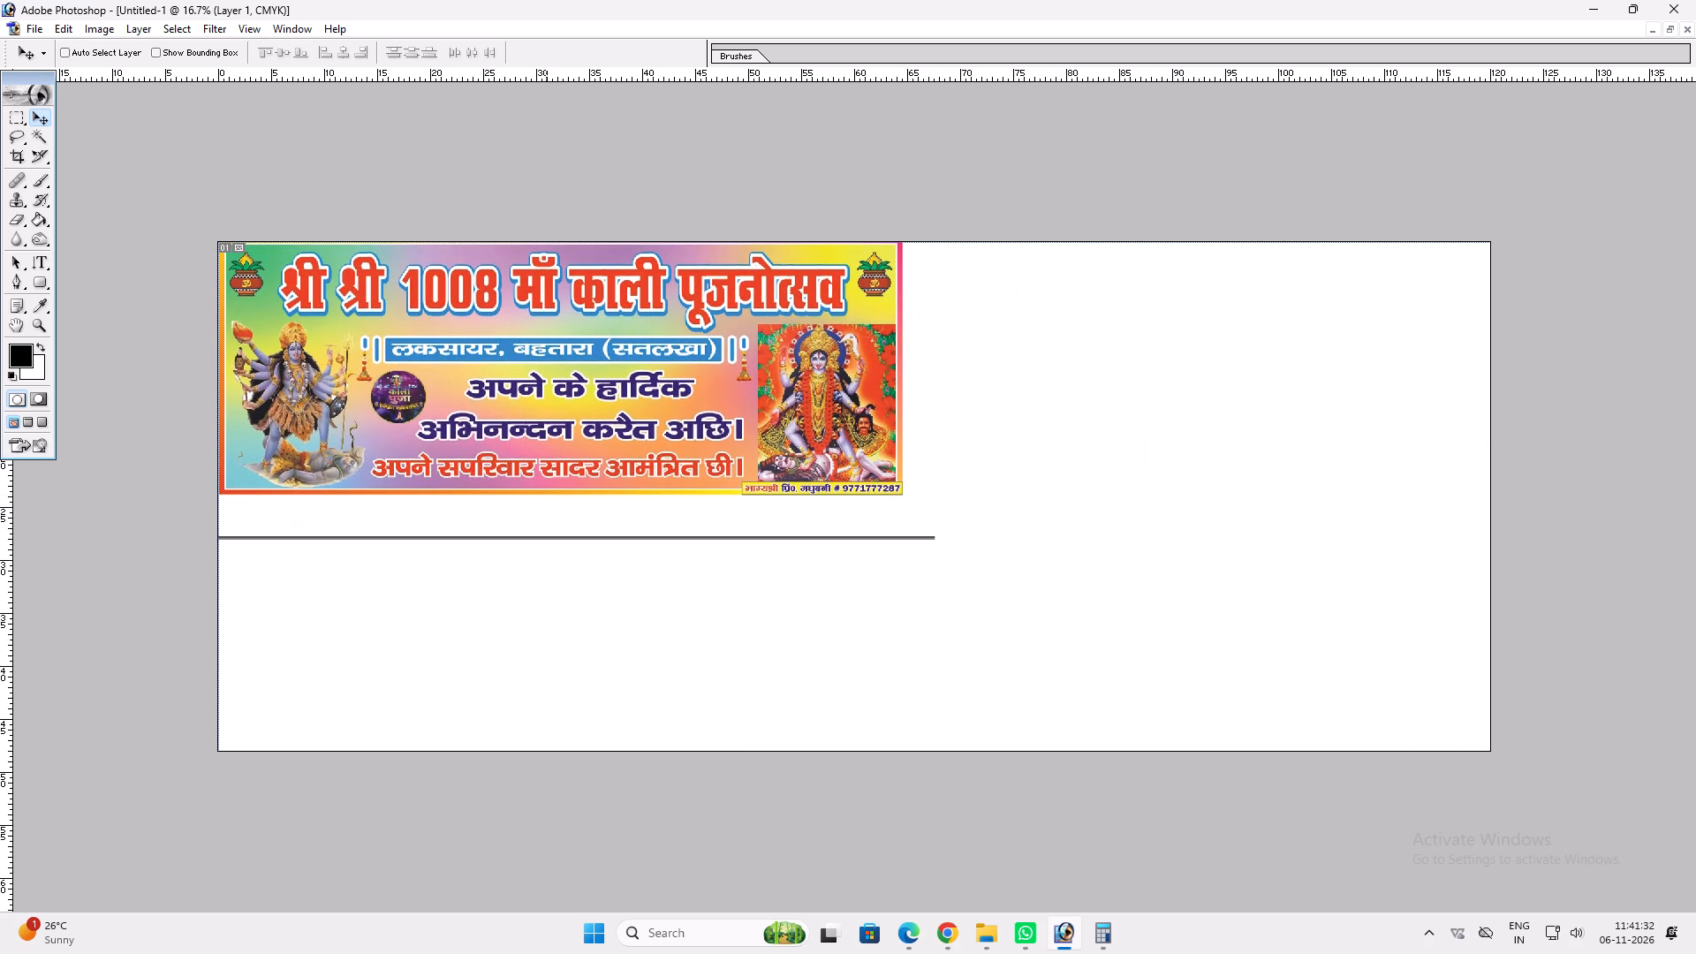
# Enlarge the banner image proportionally until it spans roughly the full canvas width.
pyautogui.keyDown('ctrl'); pyautogui.scroll(1, 671, 416); pyautogui.keyUp('ctrl')
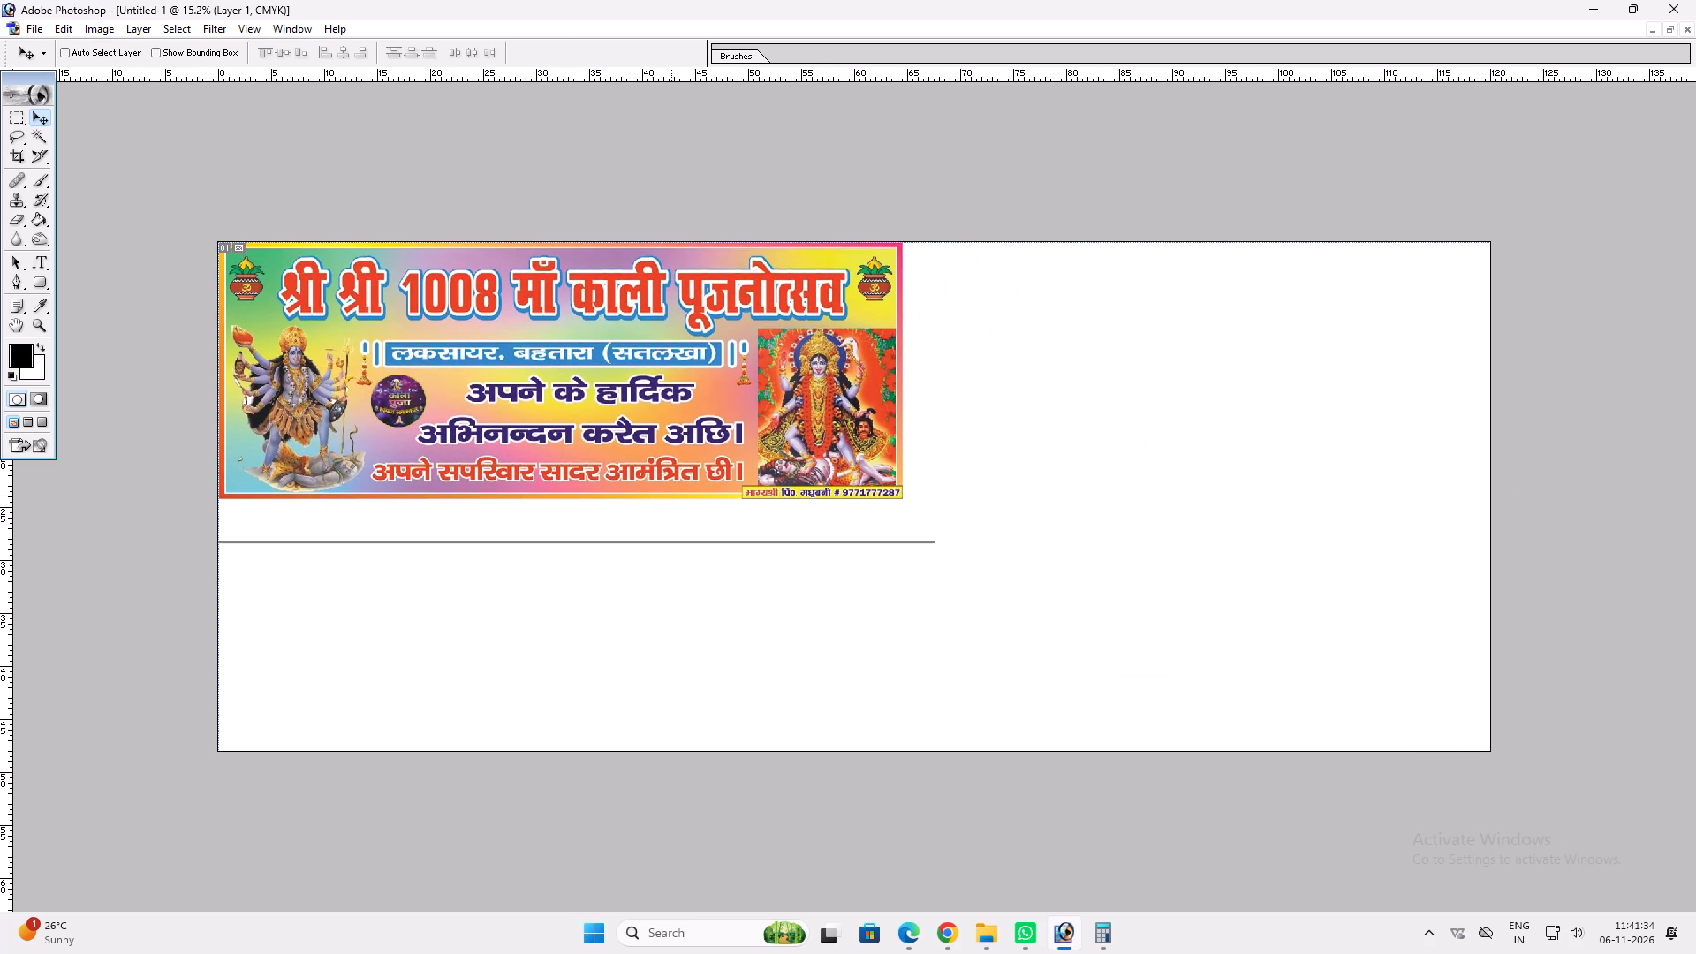
pyautogui.keyDown('ctrl'); pyautogui.scroll(2, 671, 416); pyautogui.keyUp('ctrl')
pyautogui.hotkey('ctrl', 't')
pyautogui.keyDown('shift'); pyautogui.moveTo(912, 563); pyautogui.dragTo(1365, 716); pyautogui.keyUp('shift')
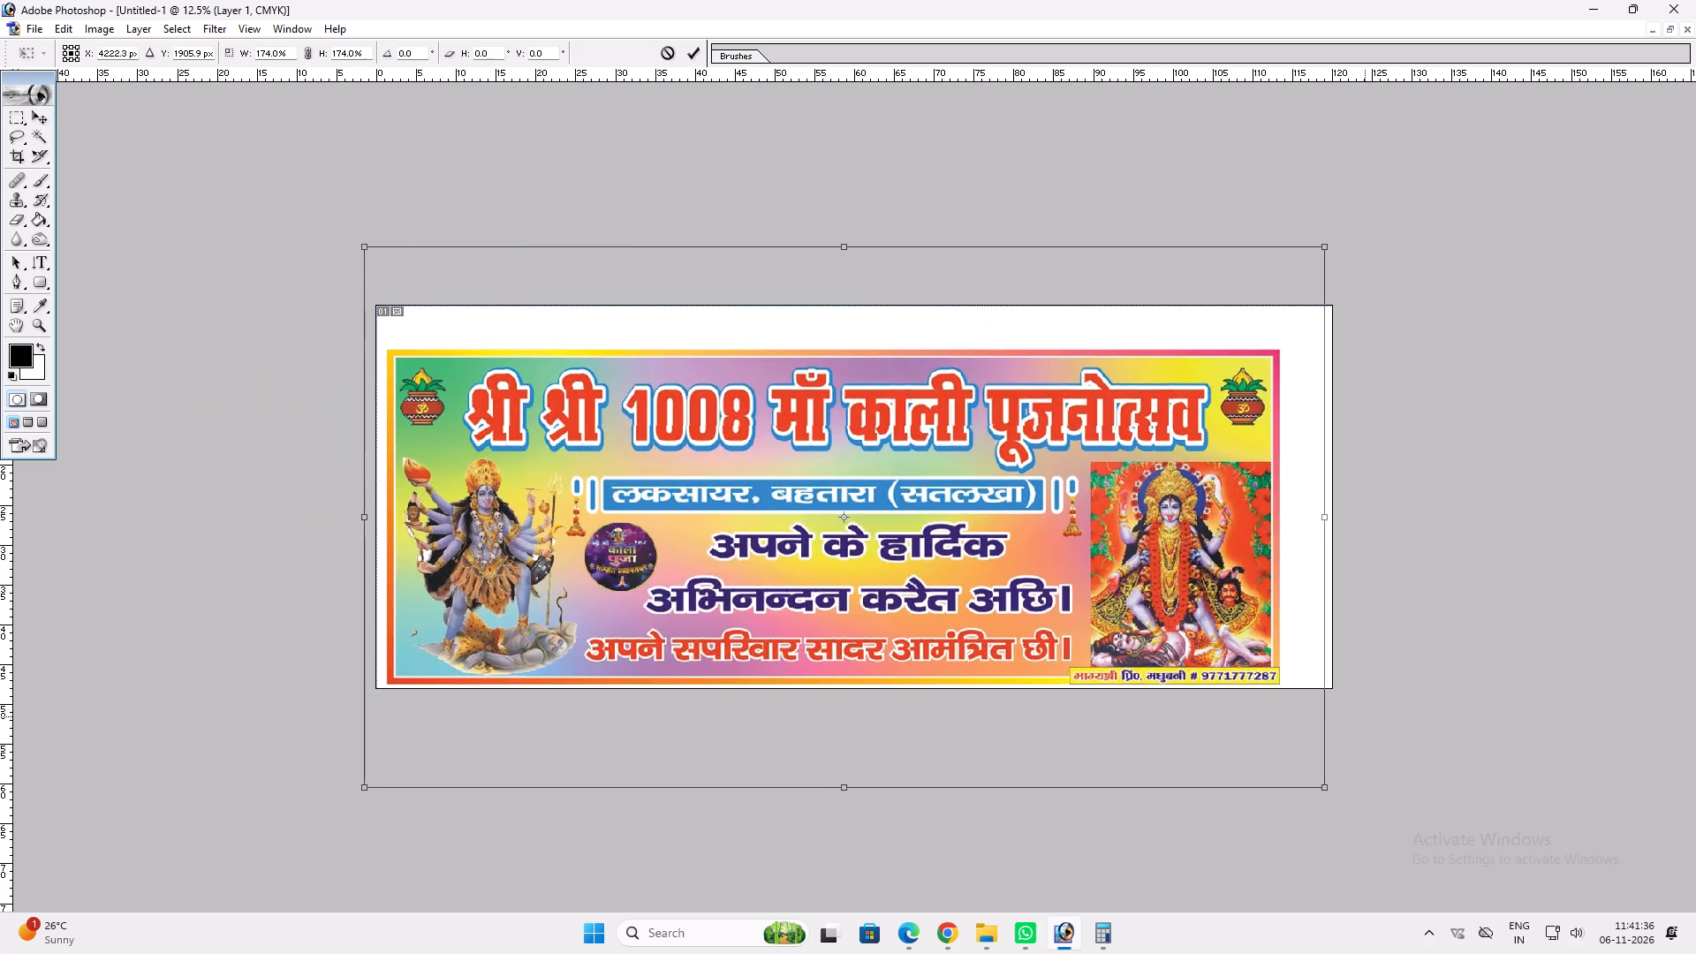
pyautogui.keyDown('shift'); pyautogui.moveTo(1365, 716); pyautogui.dragTo(1404, 708); pyautogui.keyUp('shift')
pyautogui.hotkey('shift', 'Return')
# Move the enlarged banner image up and to the left so its border meets the canvas corner.
pyautogui.press('v')
pyautogui.moveTo(1015, 650); pyautogui.dragTo(997, 613)
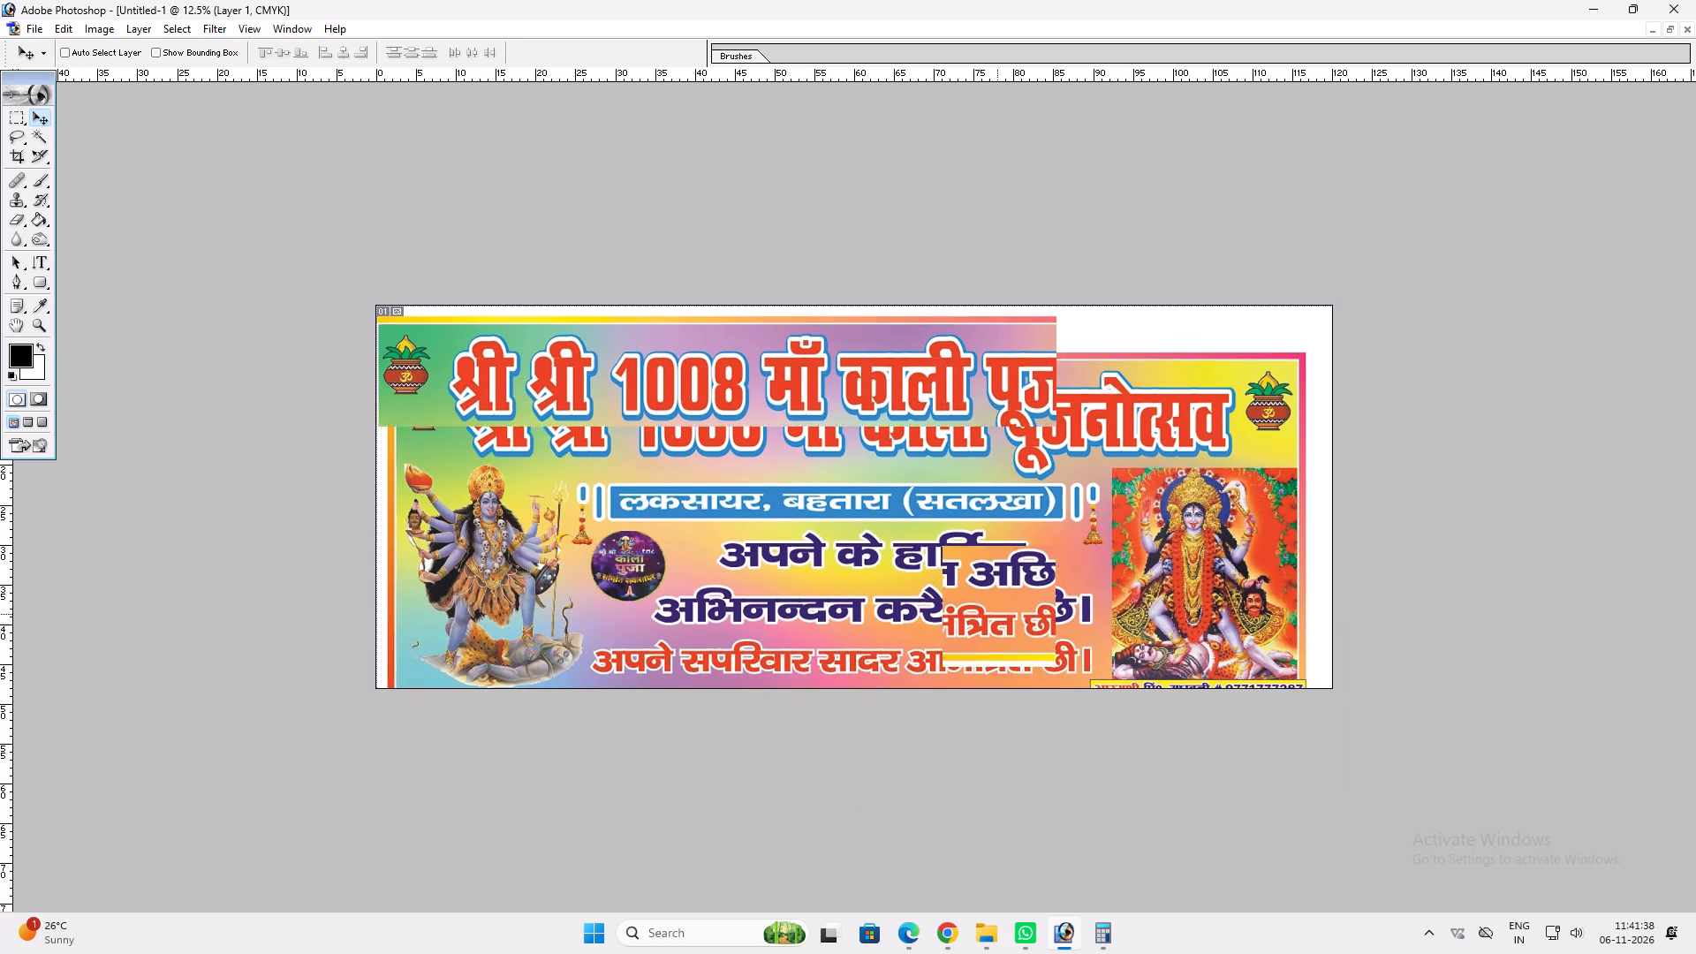
pyautogui.moveTo(997, 613); pyautogui.dragTo(1007, 604)
# Stretch the banner image to about 103.8% width and 108.1% height so it reaches the canvas's far and lower edges.
pyautogui.hotkey('ctrl', 't')
pyautogui.keyDown('shift'); pyautogui.moveTo(1341, 752); pyautogui.dragTo(1375, 768); pyautogui.keyUp('shift')
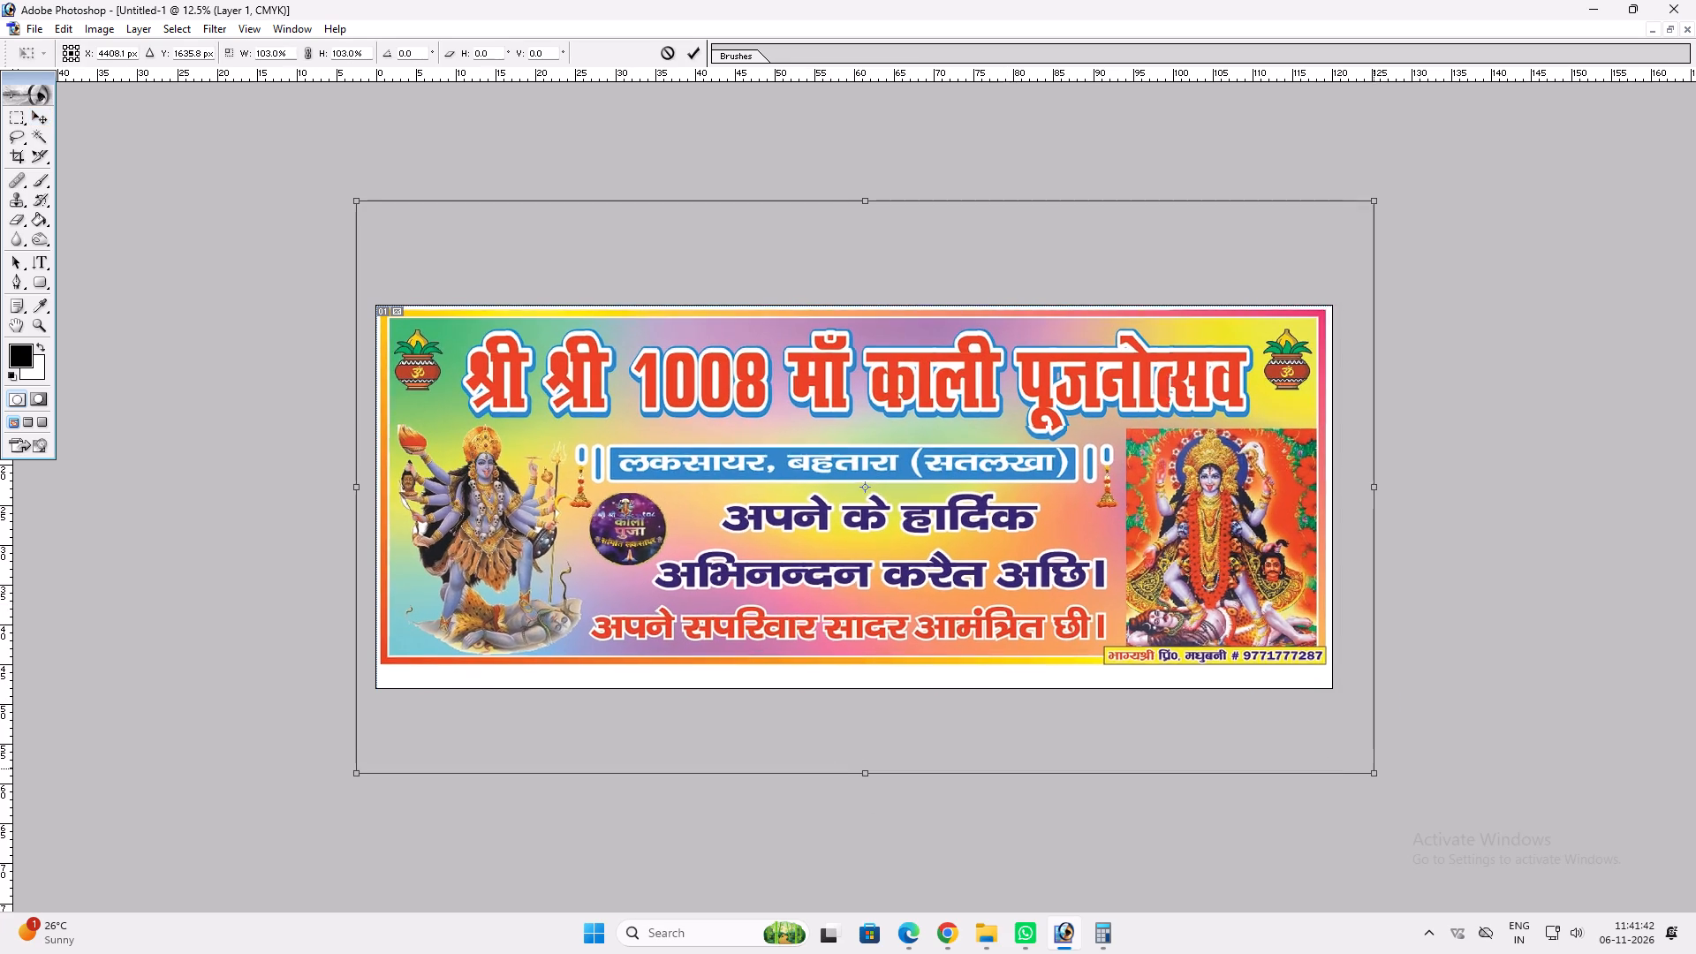
pyautogui.keyDown('shift'); pyautogui.moveTo(1375, 768); pyautogui.dragTo(1380, 770); pyautogui.keyUp('shift')
pyautogui.keyDown('shift'); pyautogui.moveTo(1307, 776); pyautogui.dragTo(1309, 801); pyautogui.keyUp('shift')
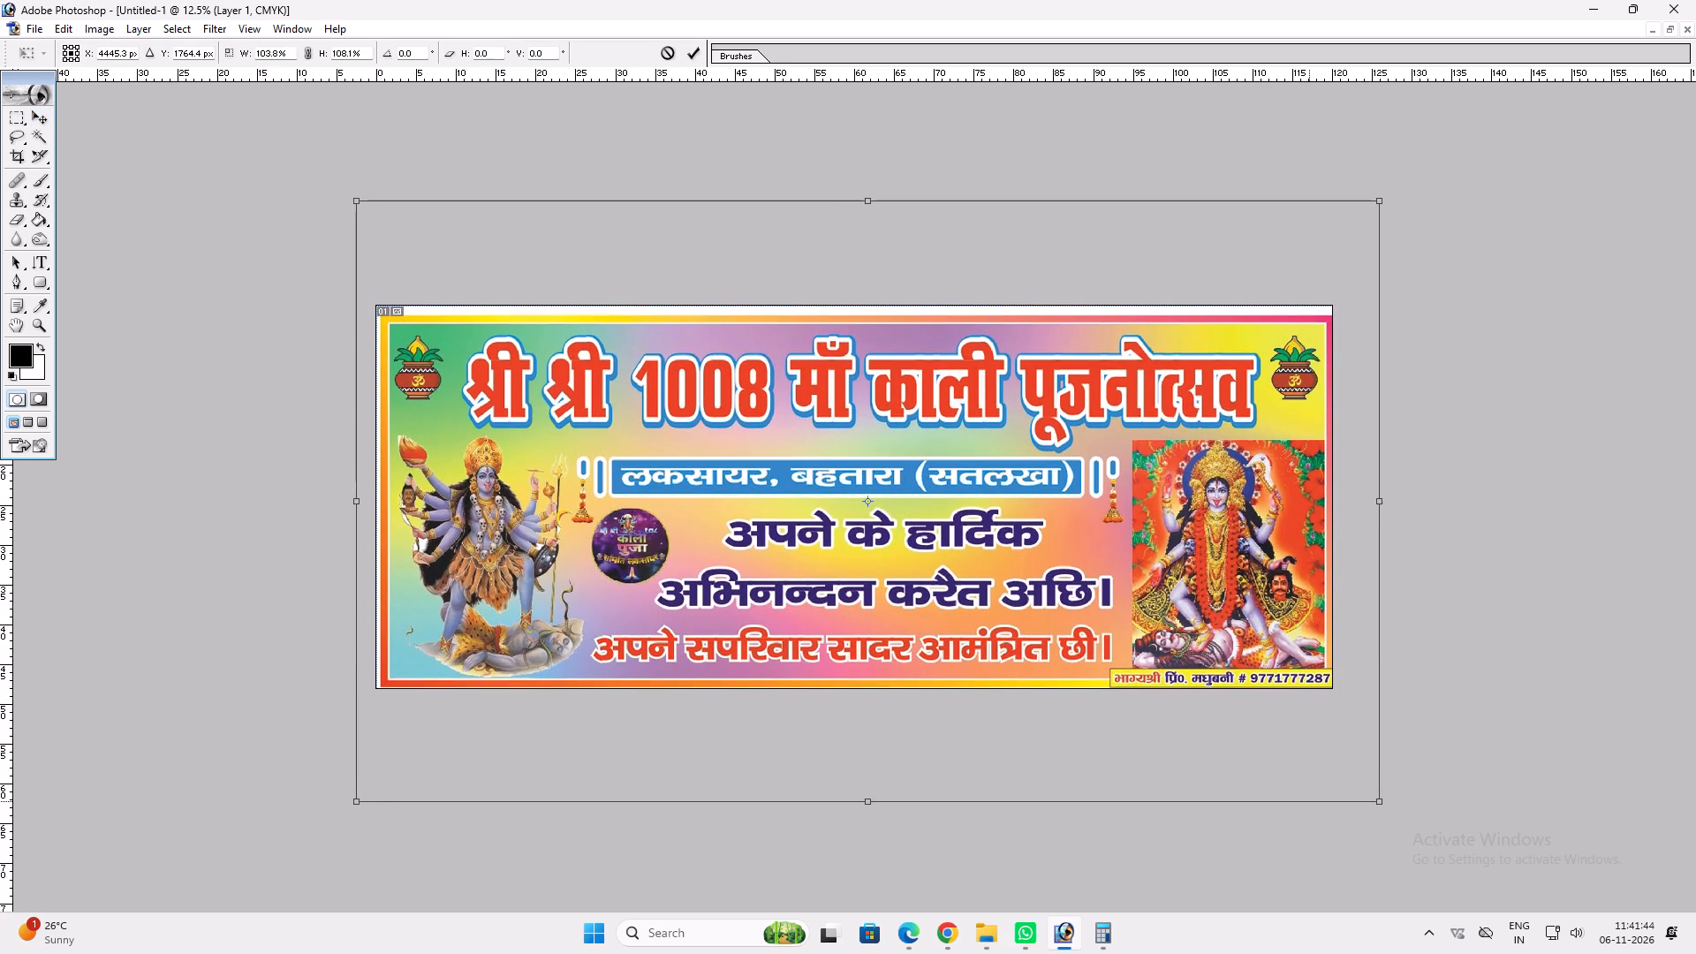
pyautogui.keyDown('shift'); pyautogui.moveTo(1309, 801); pyautogui.dragTo(1306, 802); pyautogui.keyUp('shift')
pyautogui.hotkey('shift', 'Return')
# Stretch the banner image to about 100.4% width and 101.7% height to close the gap at the canvas's upper edge.
pyautogui.keyDown('ctrl'); pyautogui.scroll(3, 996, 360); pyautogui.keyUp('ctrl')
pyautogui.hotkey('ctrl', 't')
pyautogui.hotkey('ctrl', 't')
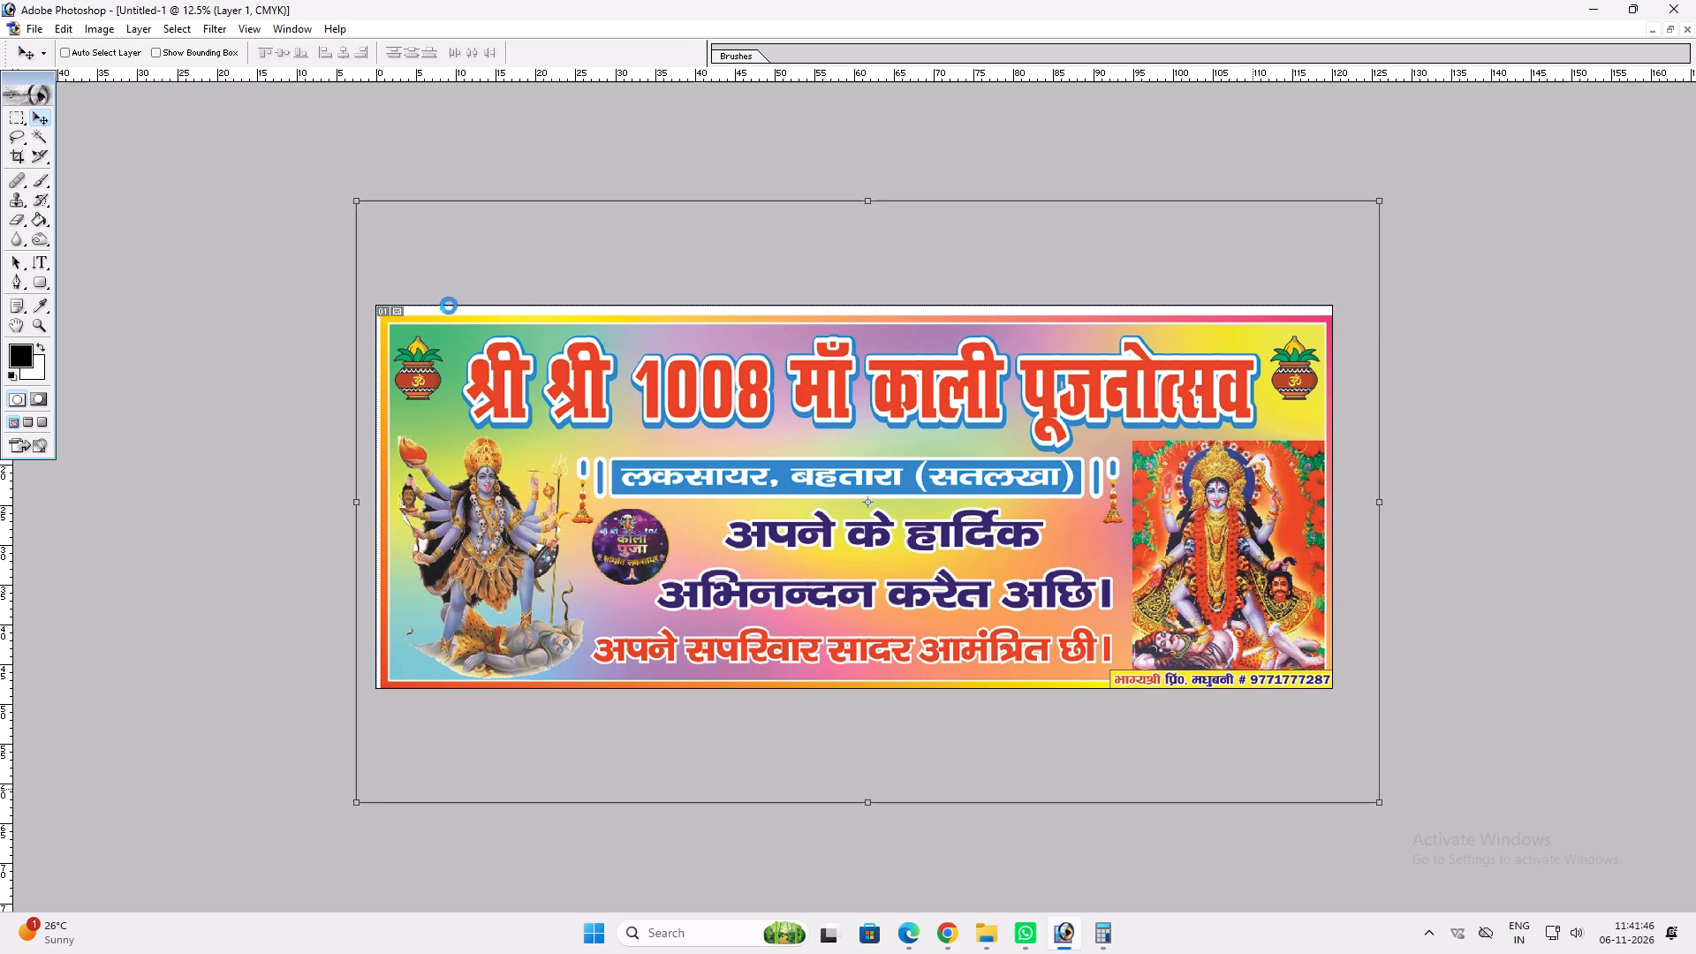
pyautogui.hotkey('ctrl', 't')
pyautogui.keyDown('shift'); pyautogui.moveTo(474, 269); pyautogui.dragTo(476, 260); pyautogui.keyUp('shift')
pyautogui.keyDown('shift'); pyautogui.moveTo(766, 261); pyautogui.dragTo(784, 255); pyautogui.keyUp('shift')
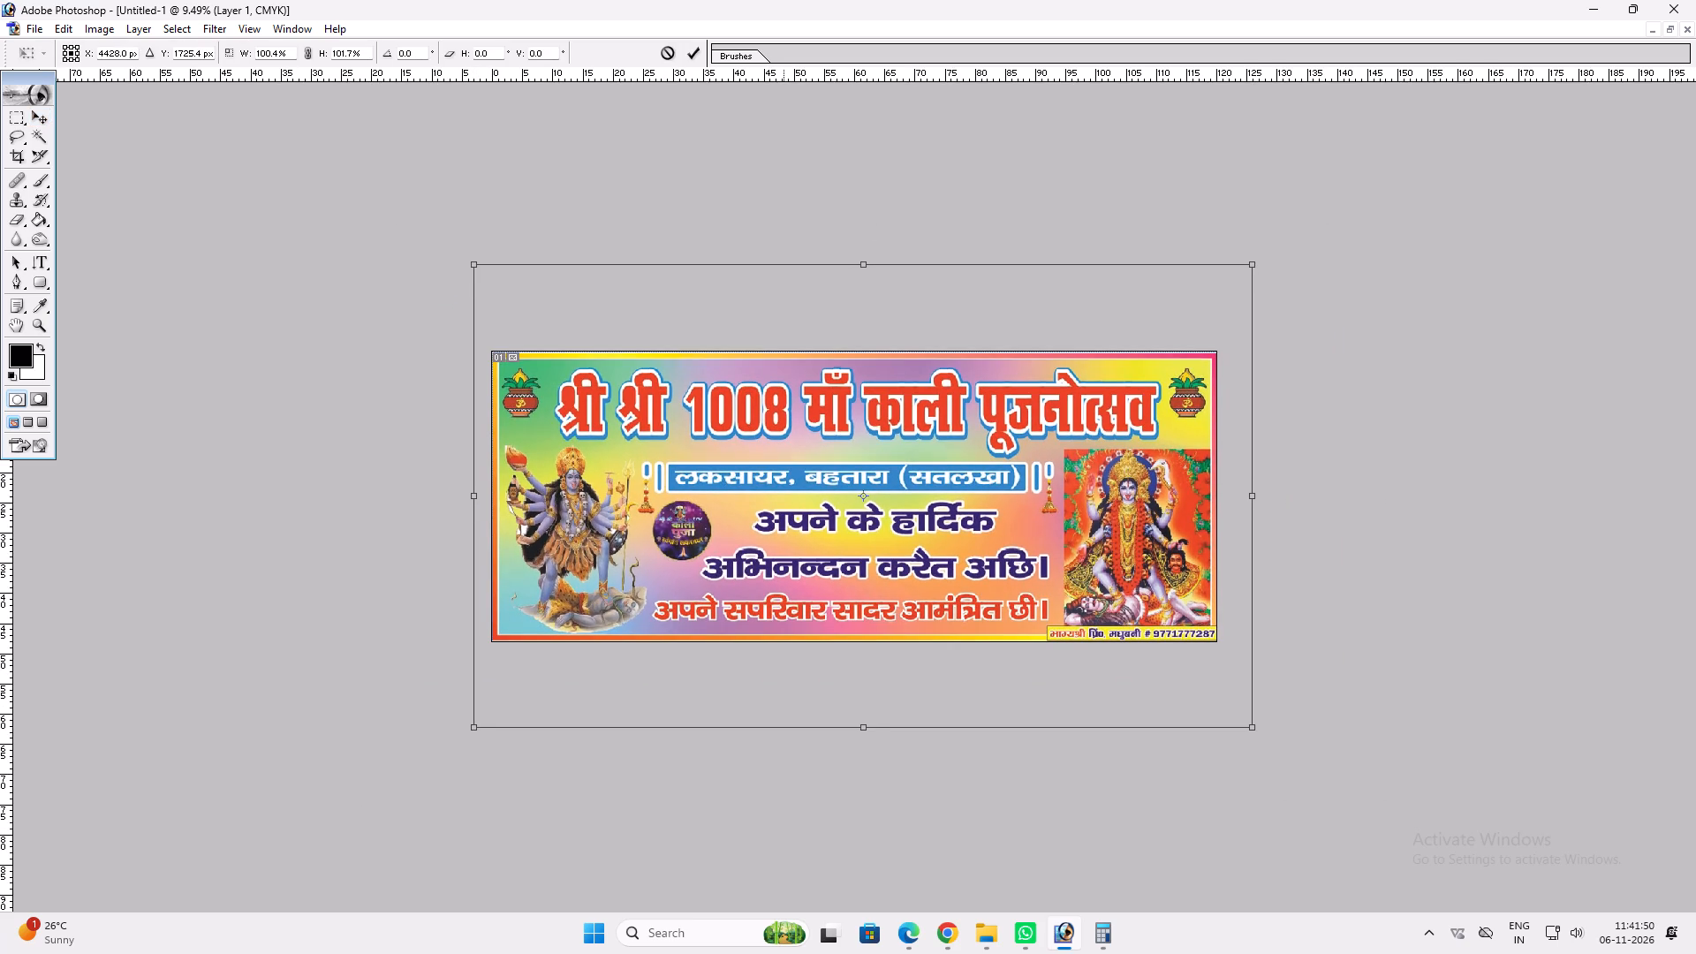
pyautogui.keyDown('shift'); pyautogui.moveTo(784, 255); pyautogui.dragTo(785, 254); pyautogui.keyUp('shift')
pyautogui.hotkey('shift', 'Return')
# Start a text line with placeholder characters on the banner's headline and shift it down onto the blue address strip.
pyautogui.press('v')
pyautogui.hotkey('ctrl', '0')
pyautogui.press('v')
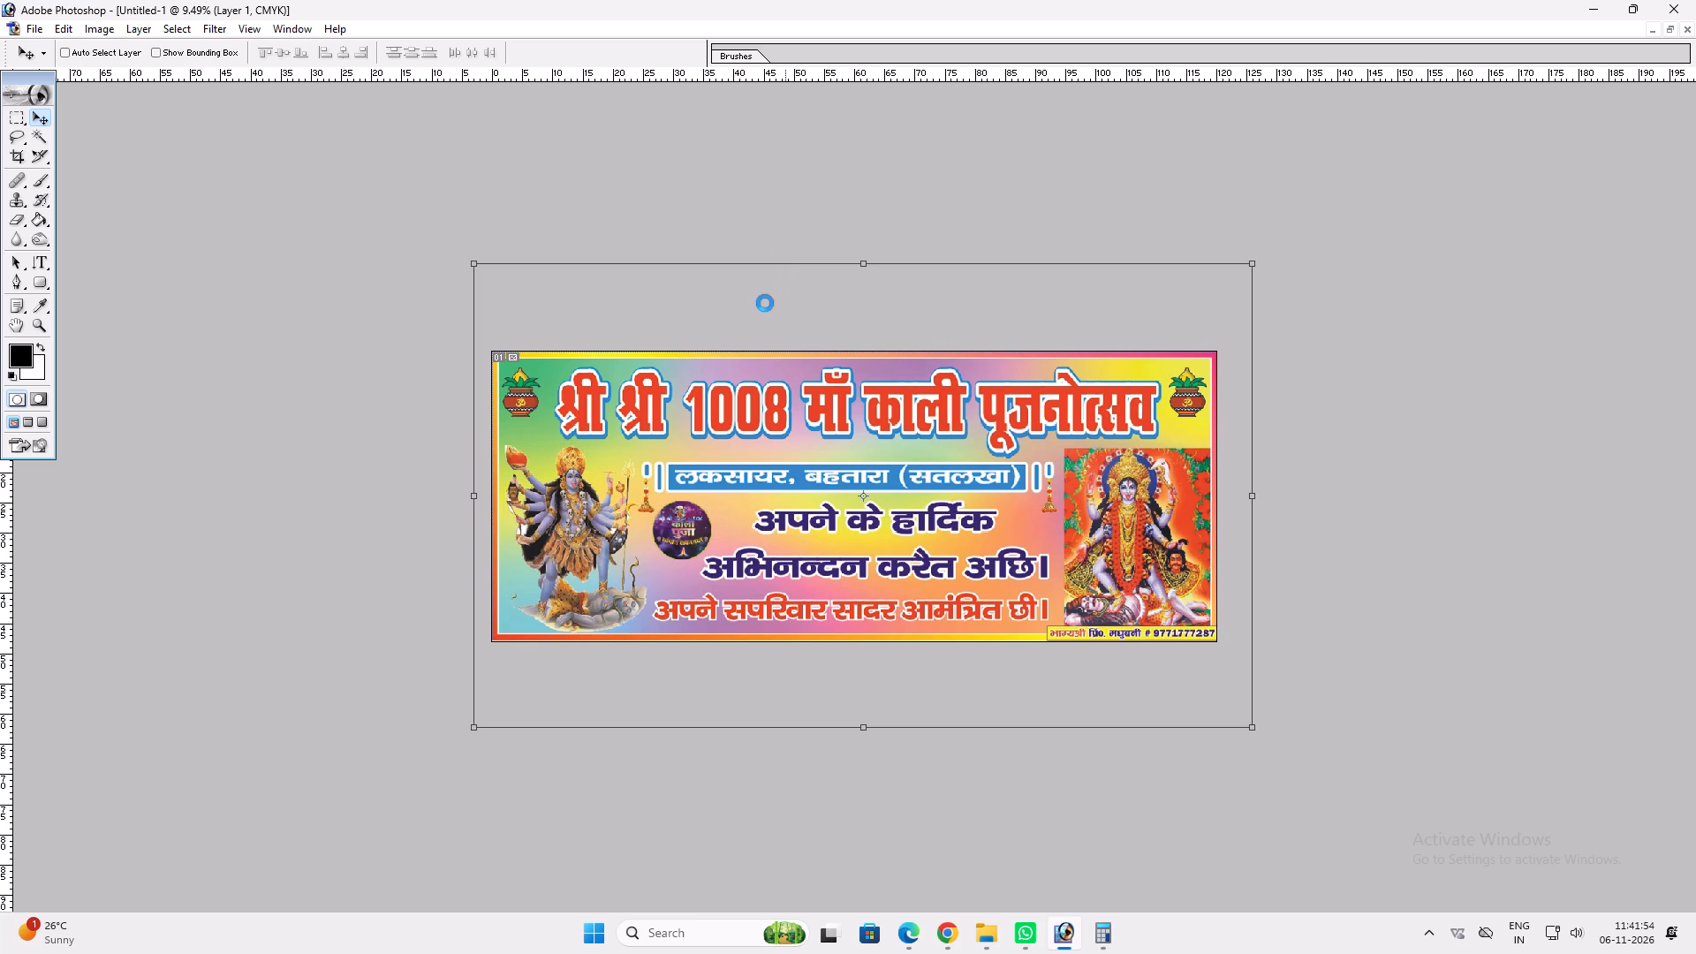
pyautogui.scroll(1, 1446, 352)
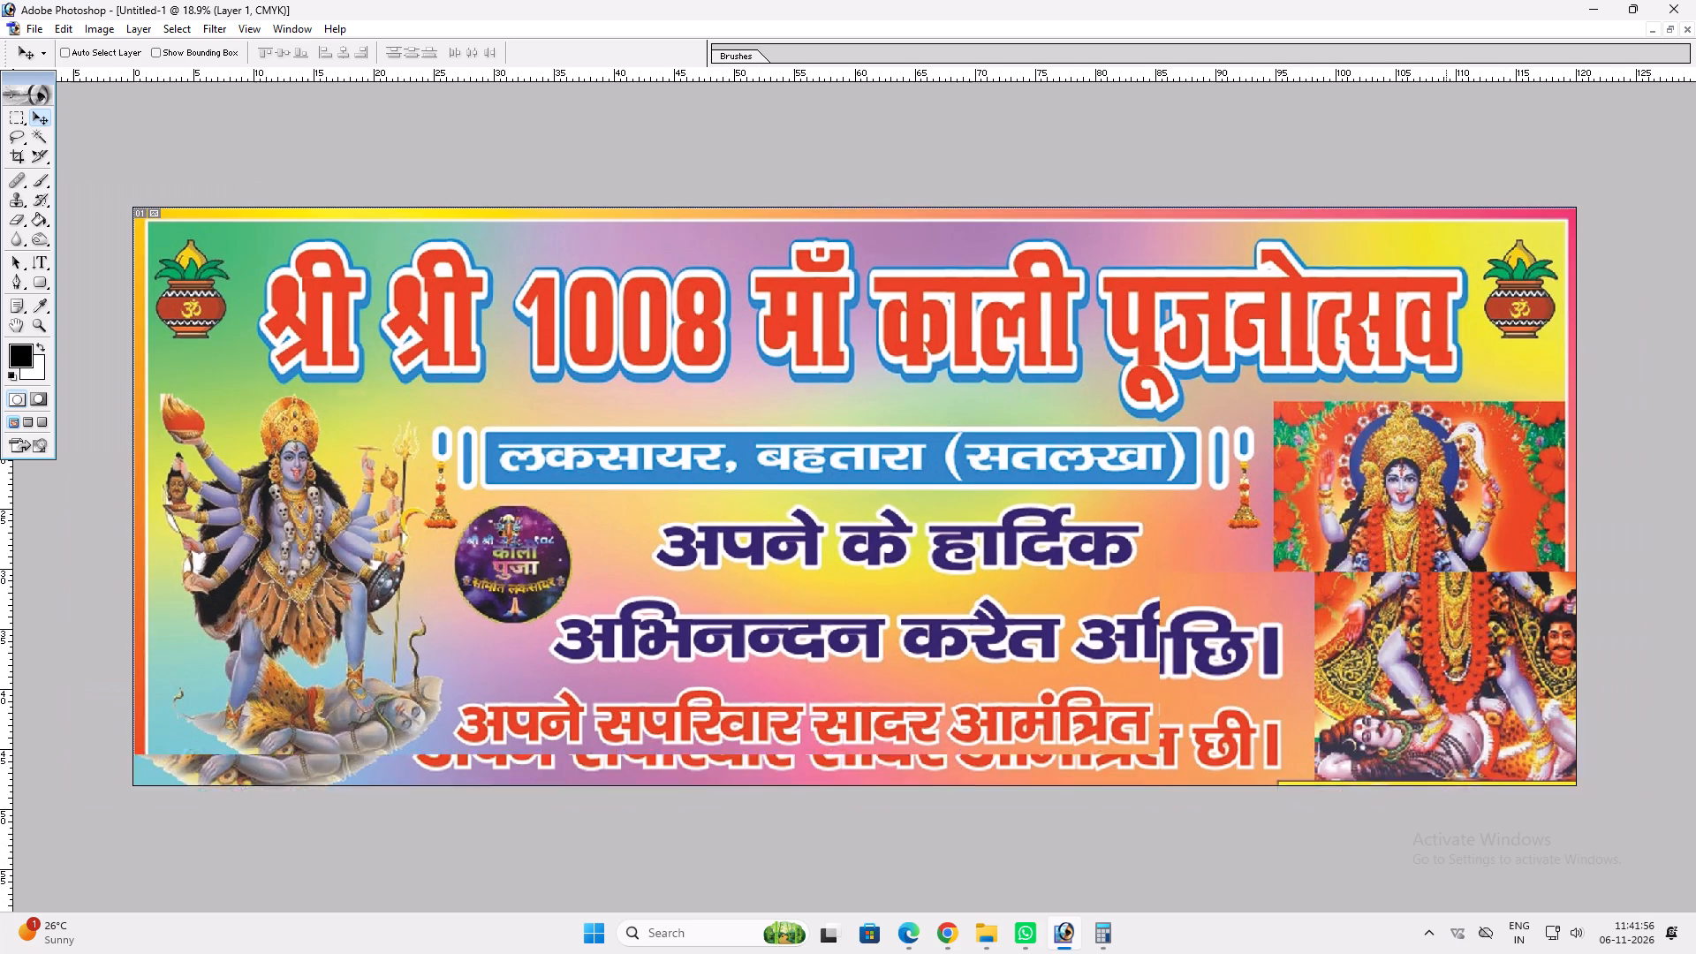
pyautogui.press('t')
pyautogui.write('ttttt')
pyautogui.write('tt')
pyautogui.press('t')
pyautogui.write('tt')
pyautogui.press('t')
pyautogui.click(768, 344)
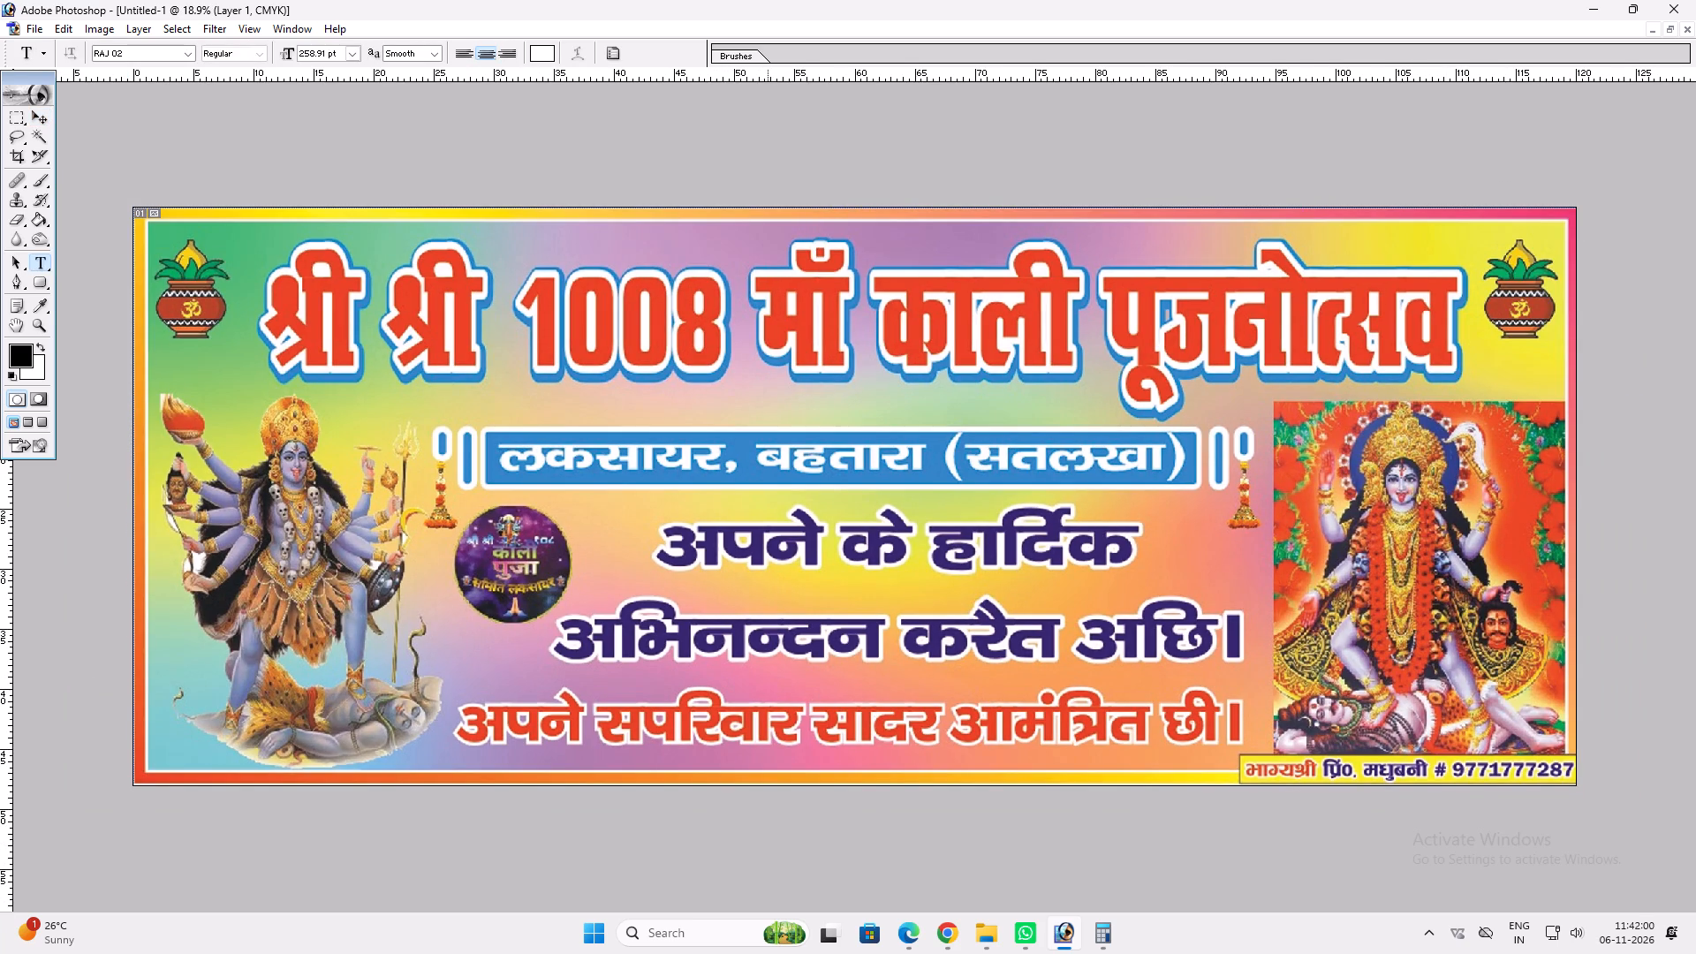
pyautogui.press('f')
pyautogui.press('f')
pyautogui.hotkey('ctrl', 'a')
pyautogui.moveTo(962, 345); pyautogui.dragTo(944, 461)
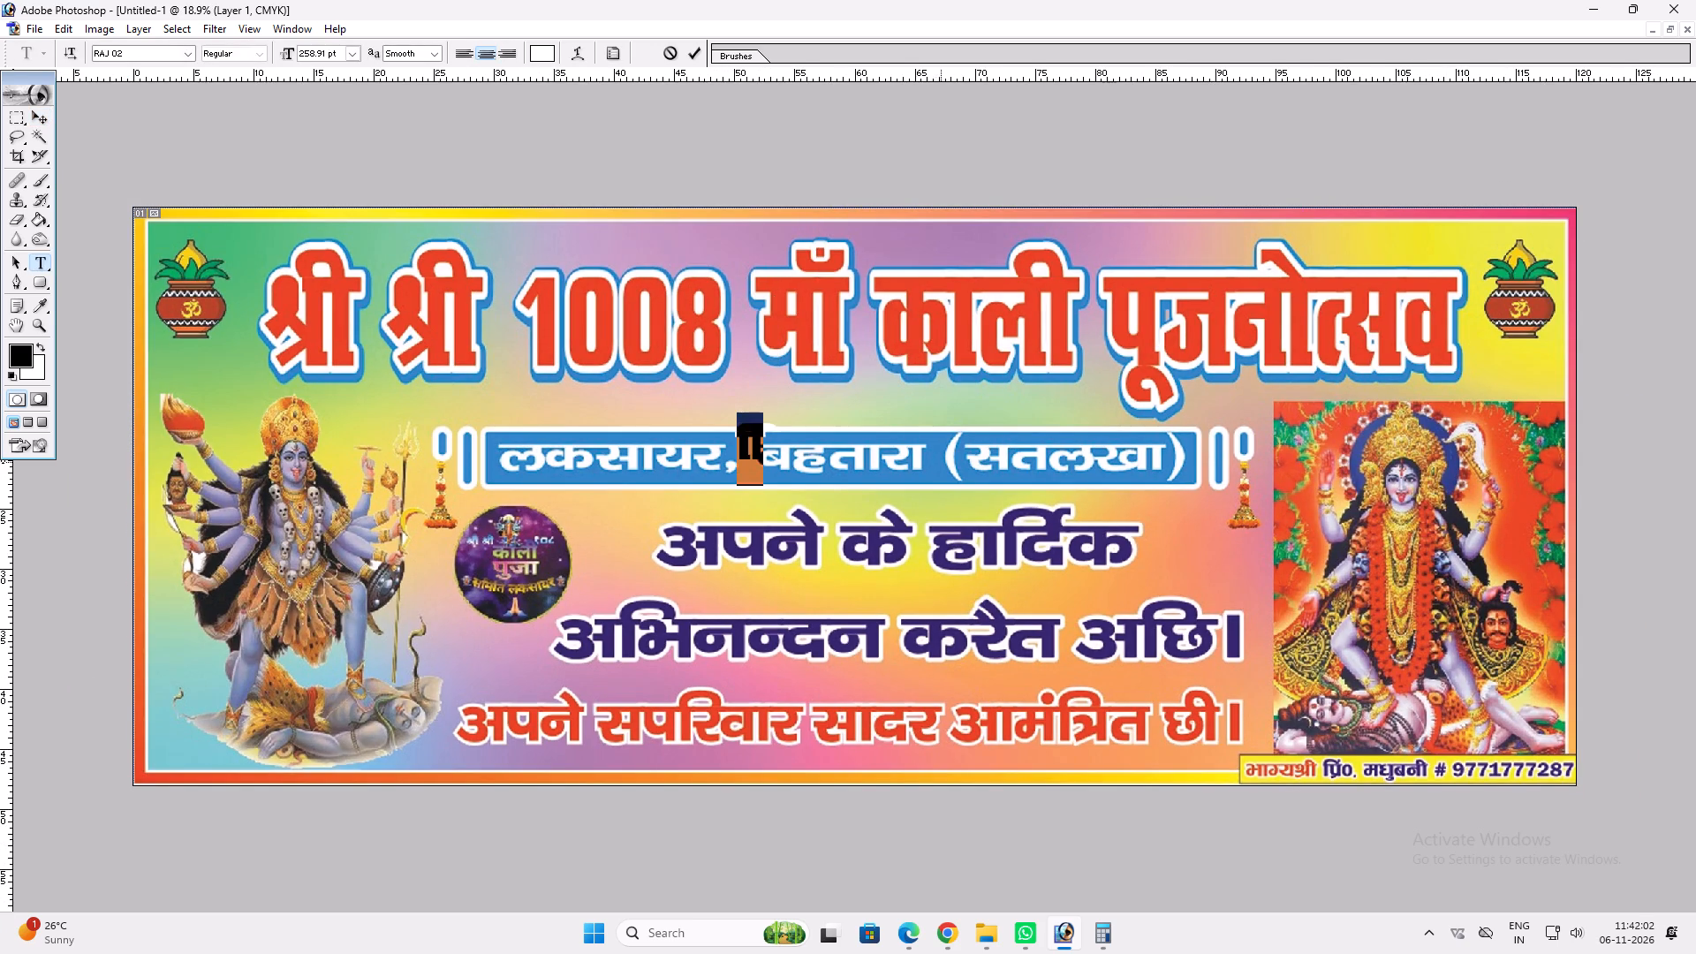
# Replace the placeholder text with "श्री श्री 108 माँ" and shift the line to just below the printed headline.
pyautogui.click(757, 437)
pyautogui.hotkey('ctrl', 'a')
pyautogui.write('Jh Jh')
pyautogui.press('space')
pyautogui.write('10')
pyautogui.write('8 eks')
pyautogui.press('BackSpace')
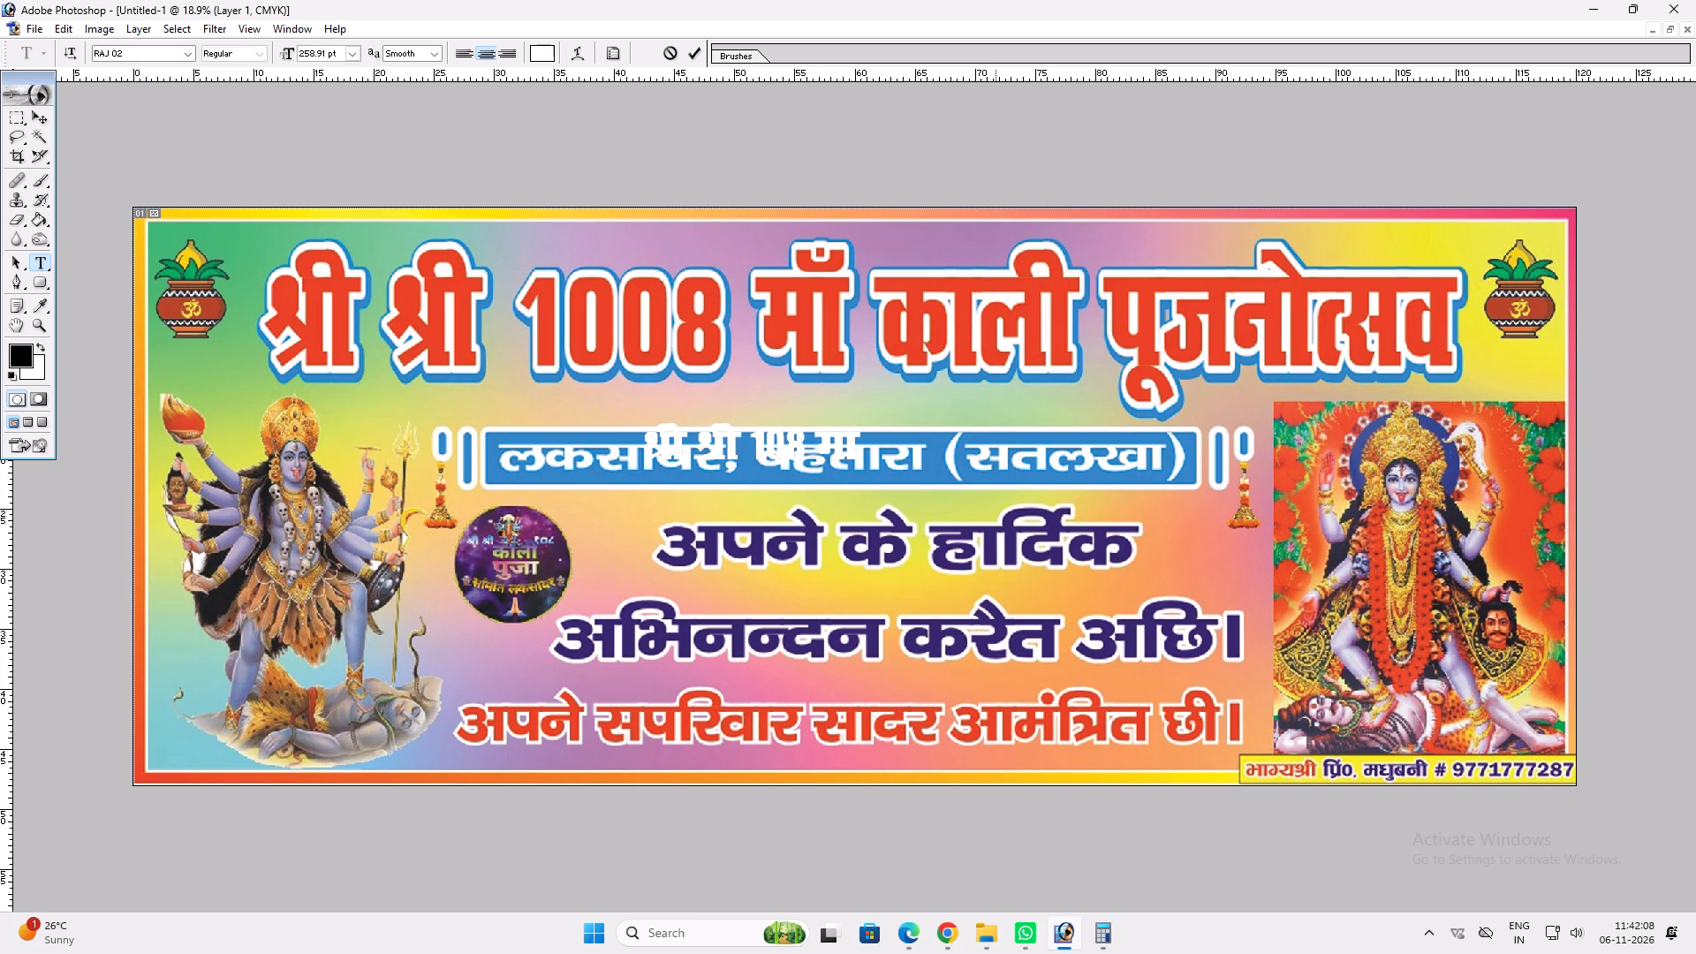
pyautogui.hotkey('alt', '0')
pyautogui.hotkey('alt', '1')
pyautogui.hotkey('alt', '0')
pyautogui.hotkey('alt', '1')
pyautogui.hotkey('alt', '6')
pyautogui.hotkey('alt', '1')
pyautogui.moveTo(1666, 392); pyautogui.dragTo(1545, 375)
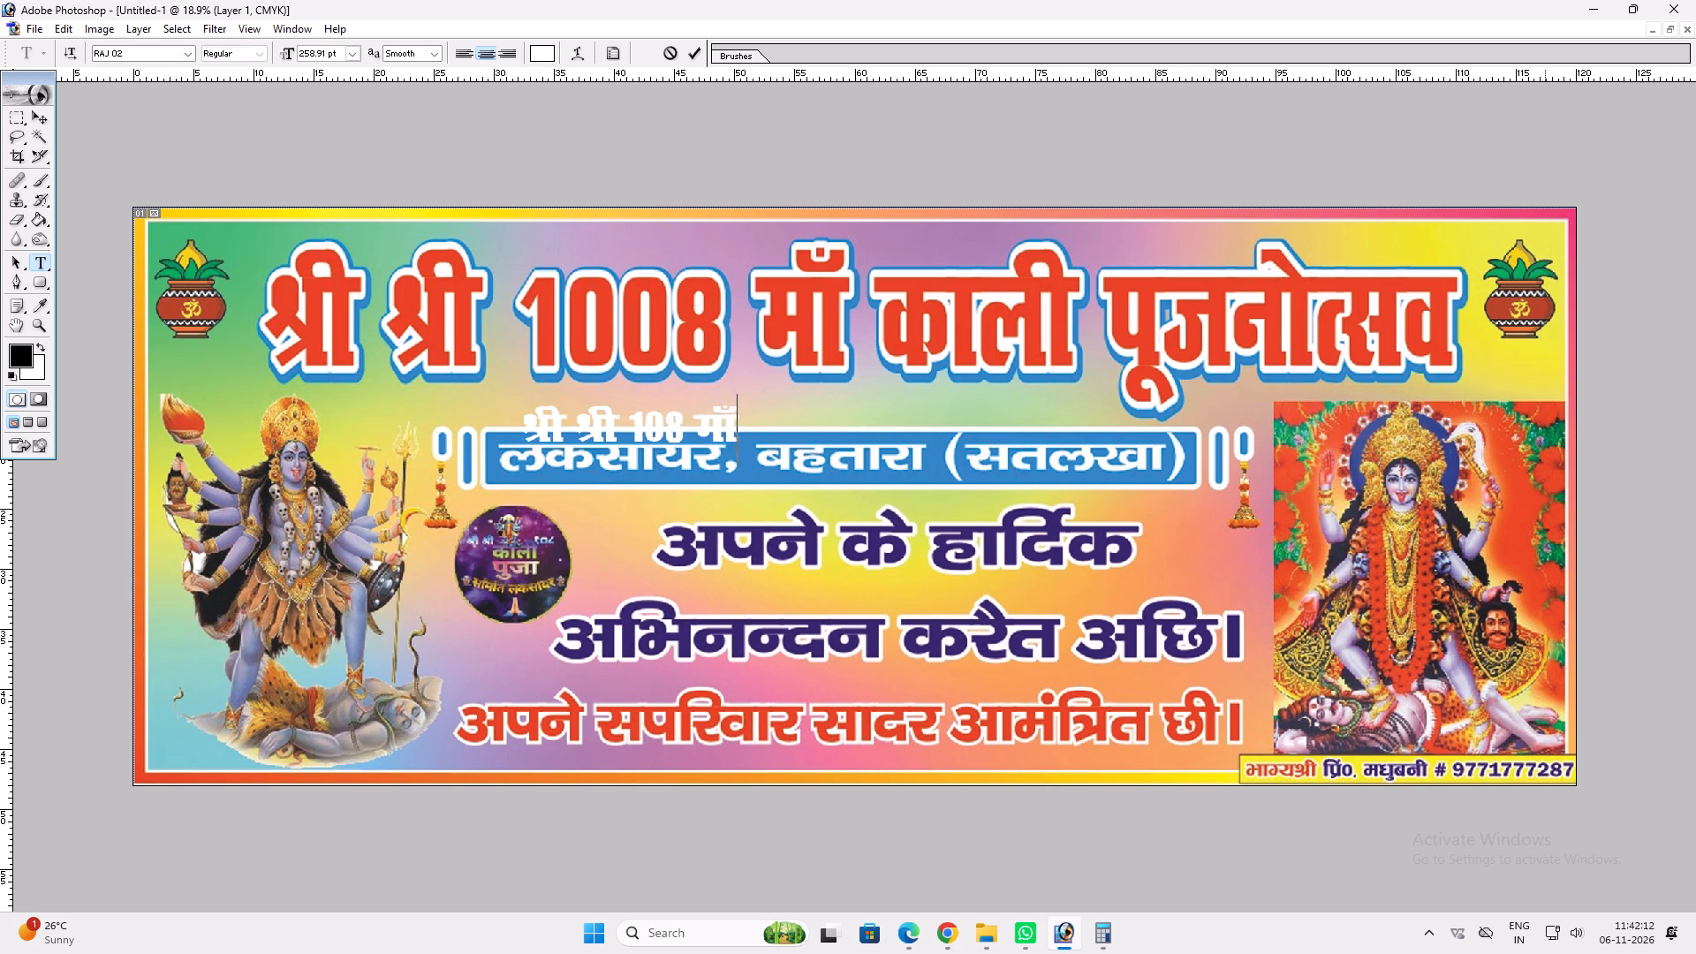
pyautogui.moveTo(1545, 375); pyautogui.dragTo(1501, 338)
# Correct the number in the new text line to 1008.
pyautogui.click(629, 410)
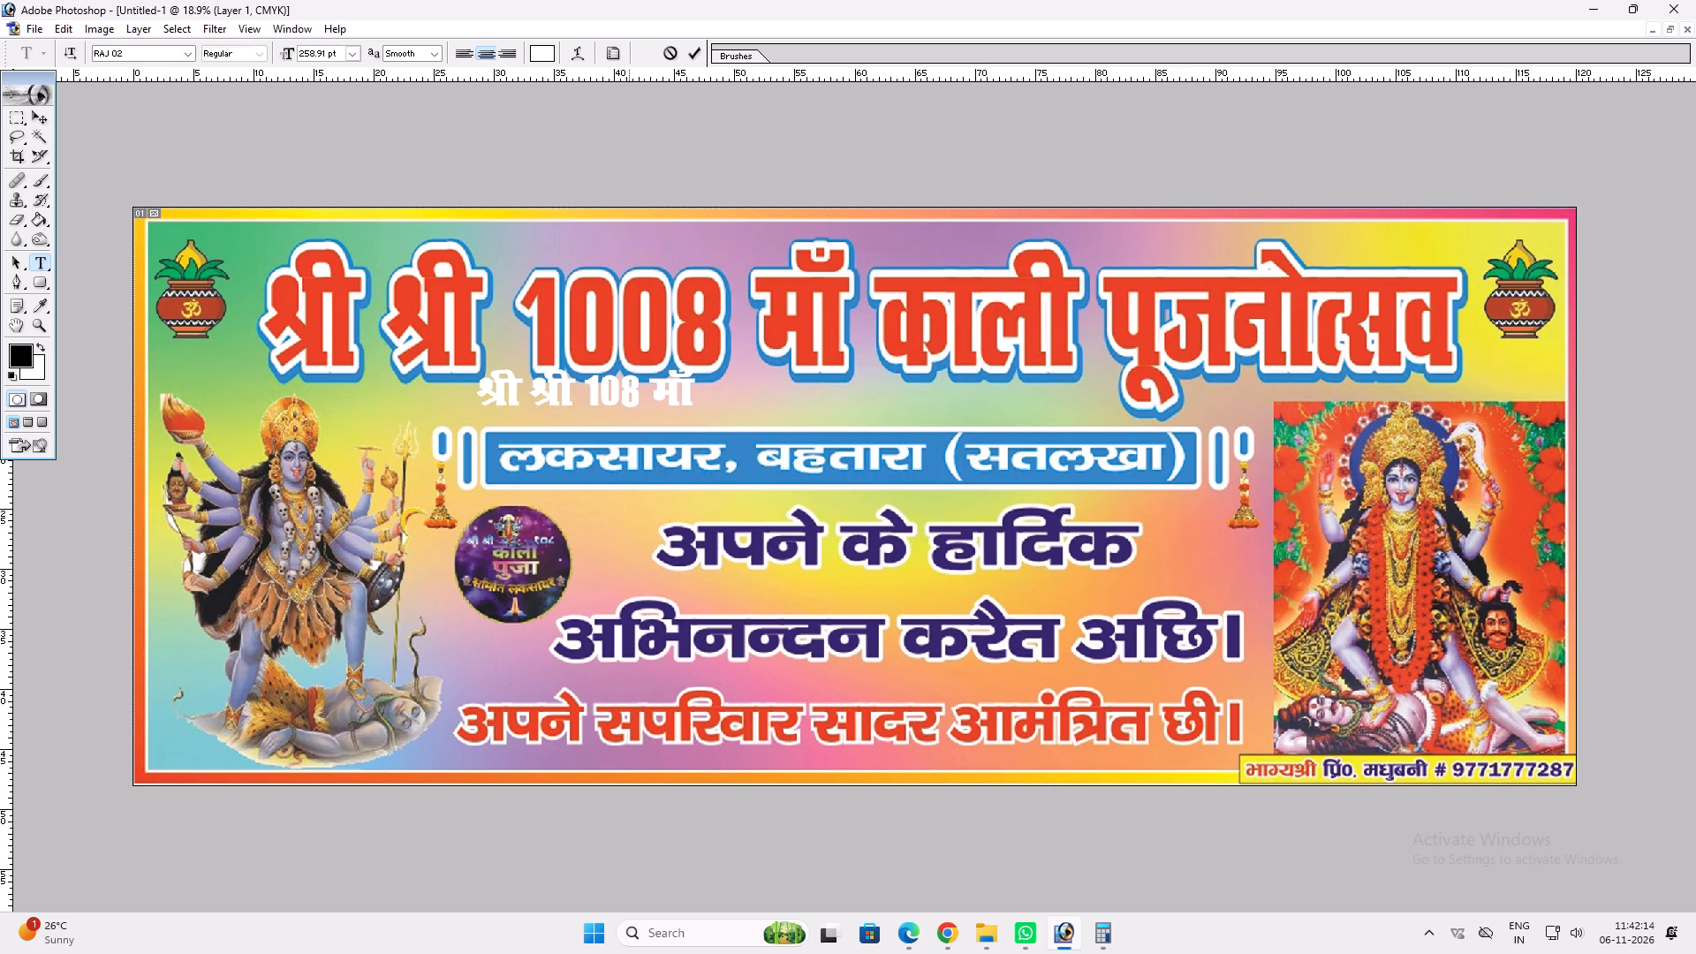
pyautogui.press('0')
# Append "काली पूजनोत्सव" to the end of the text line.
pyautogui.press('End')
pyautogui.press('space')
pyautogui.write('dj')
pyautogui.press('BackSpace')
pyautogui.write('ktyh')
pyautogui.press('space')
pyautogui.press('BackSpace')
pyautogui.press('BackSpace')
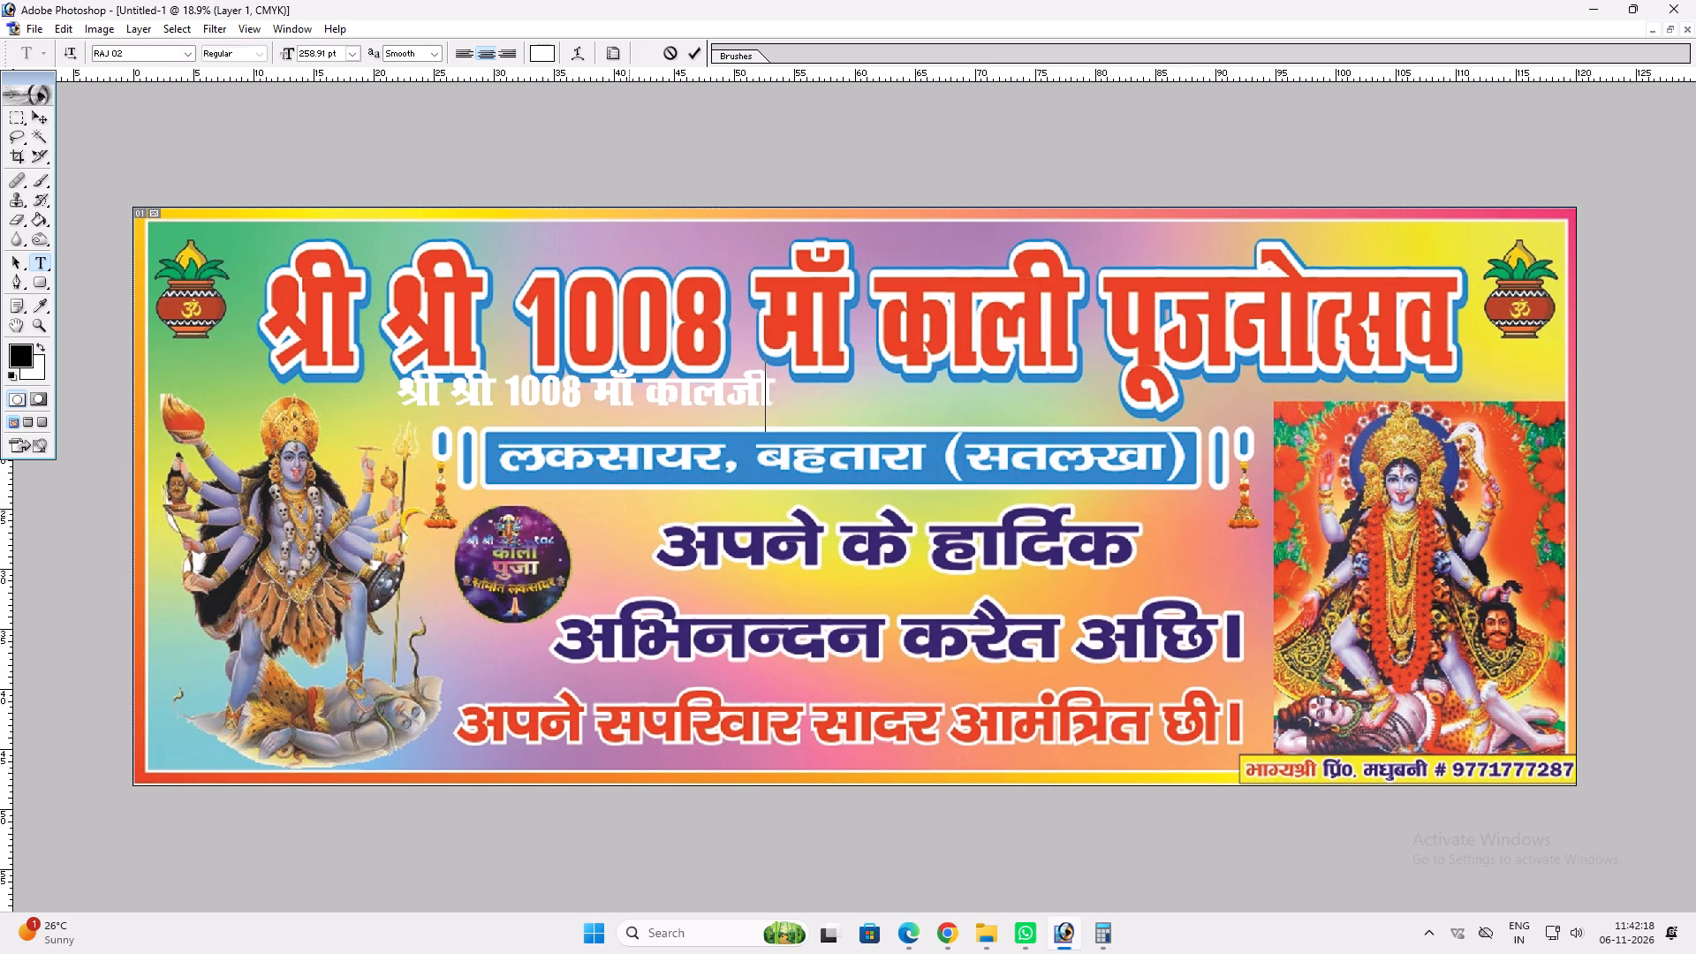
pyautogui.press('BackSpace')
pyautogui.write('h iwyk')
pyautogui.press('BackSpace')
pyautogui.press('BackSpace')
pyautogui.write('tks')
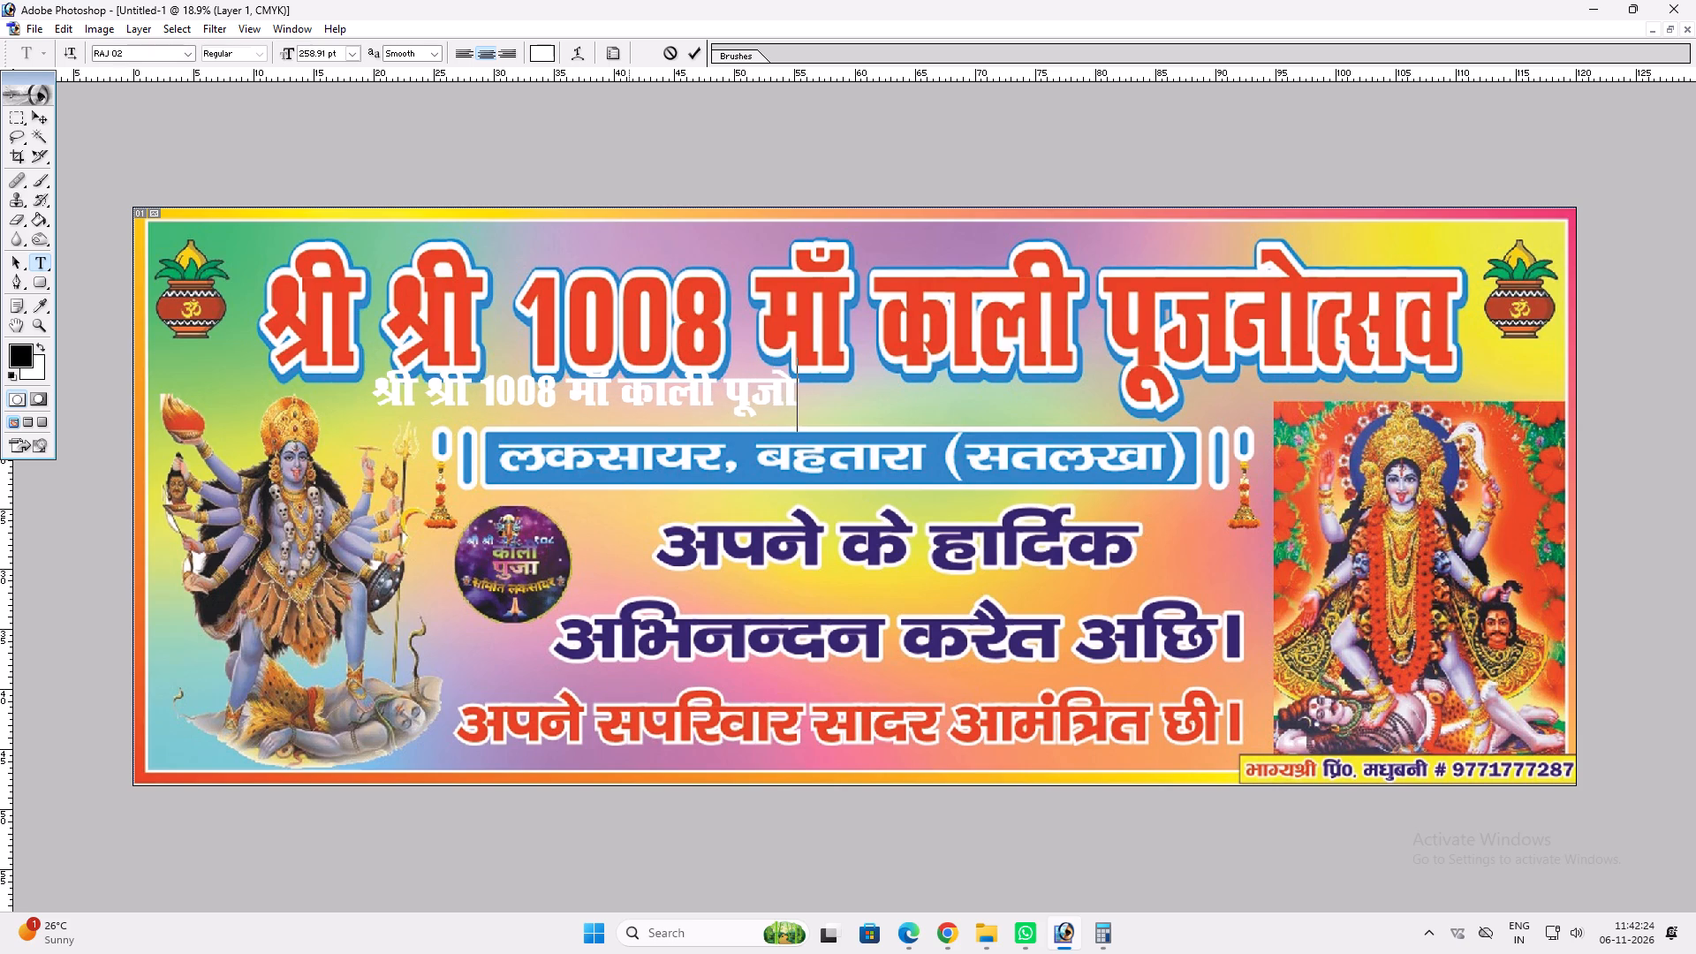
pyautogui.press('BackSpace')
pyautogui.press('BackSpace')
pyautogui.write('uksRlo')
pyautogui.press('Return')
# Move the text line onto the printed headline and enlarge it to about 590 pt to match the headline's width.
pyautogui.write('vvv')
pyautogui.moveTo(629, 408); pyautogui.dragTo(580, 299)
pyautogui.hotkey('ctrl', 't')
pyautogui.keyDown('shift'); pyautogui.moveTo(798, 299); pyautogui.dragTo(1321, 345); pyautogui.keyUp('shift')
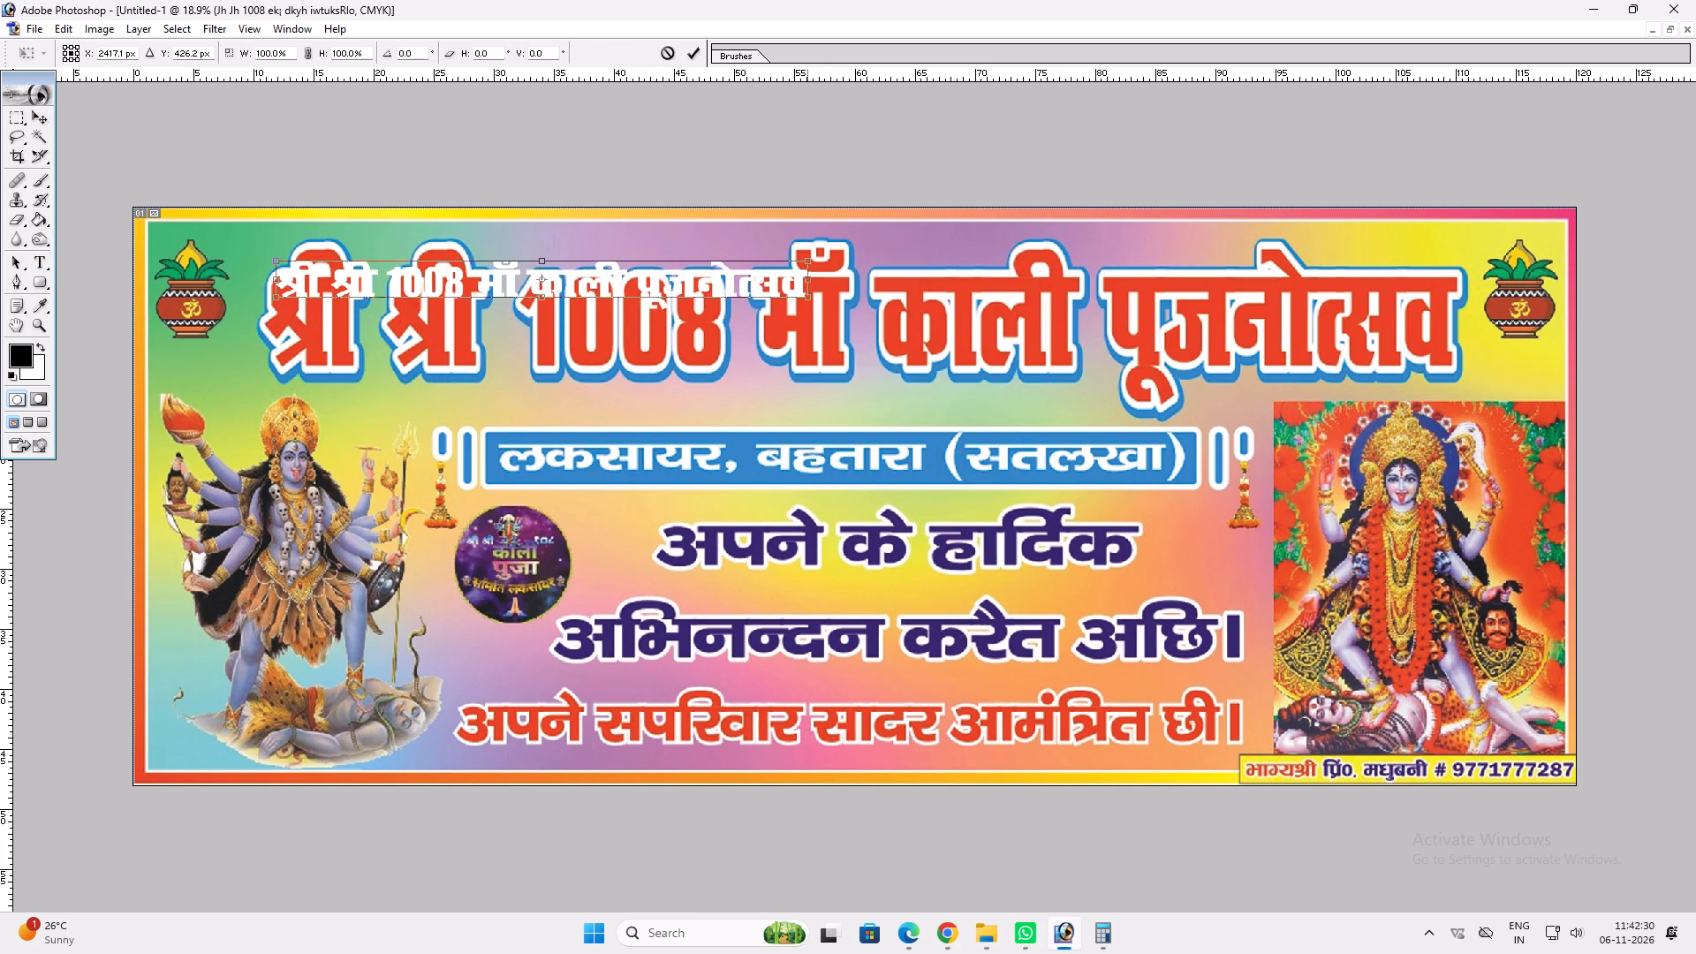
pyautogui.keyDown('shift'); pyautogui.moveTo(1321, 345); pyautogui.dragTo(1465, 343); pyautogui.keyUp('shift')
pyautogui.hotkey('shift', 'Return')
# Duplicate the headline text line downward over the blue address strip.
pyautogui.keyDown('alt'); pyautogui.moveTo(1314, 329); pyautogui.dragTo(1317, 496); pyautogui.keyUp('alt')
# Replace the duplicated line's text with "निवेदकः- समस्त ग्रामवासी,".
pyautogui.press('t')
pyautogui.click(1303, 496)
pyautogui.hotkey('ctrl', 'a')
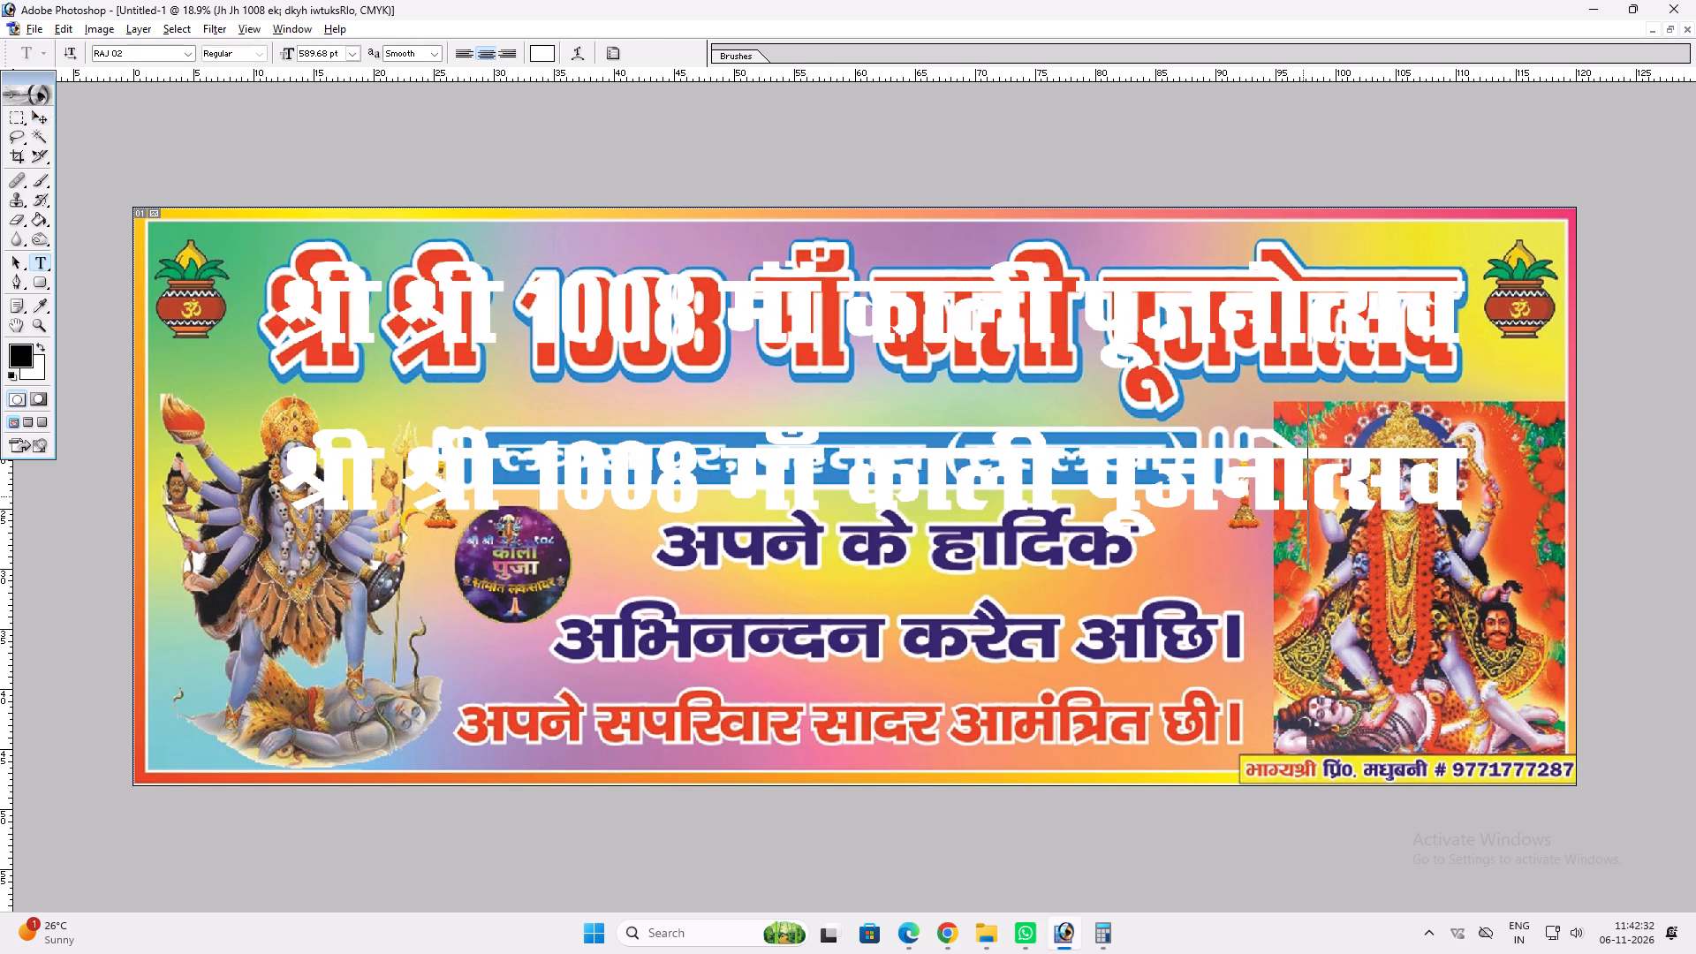
pyautogui.write('fuosnd%& lL')
pyautogui.press('BackSpace')
pyautogui.press('e')
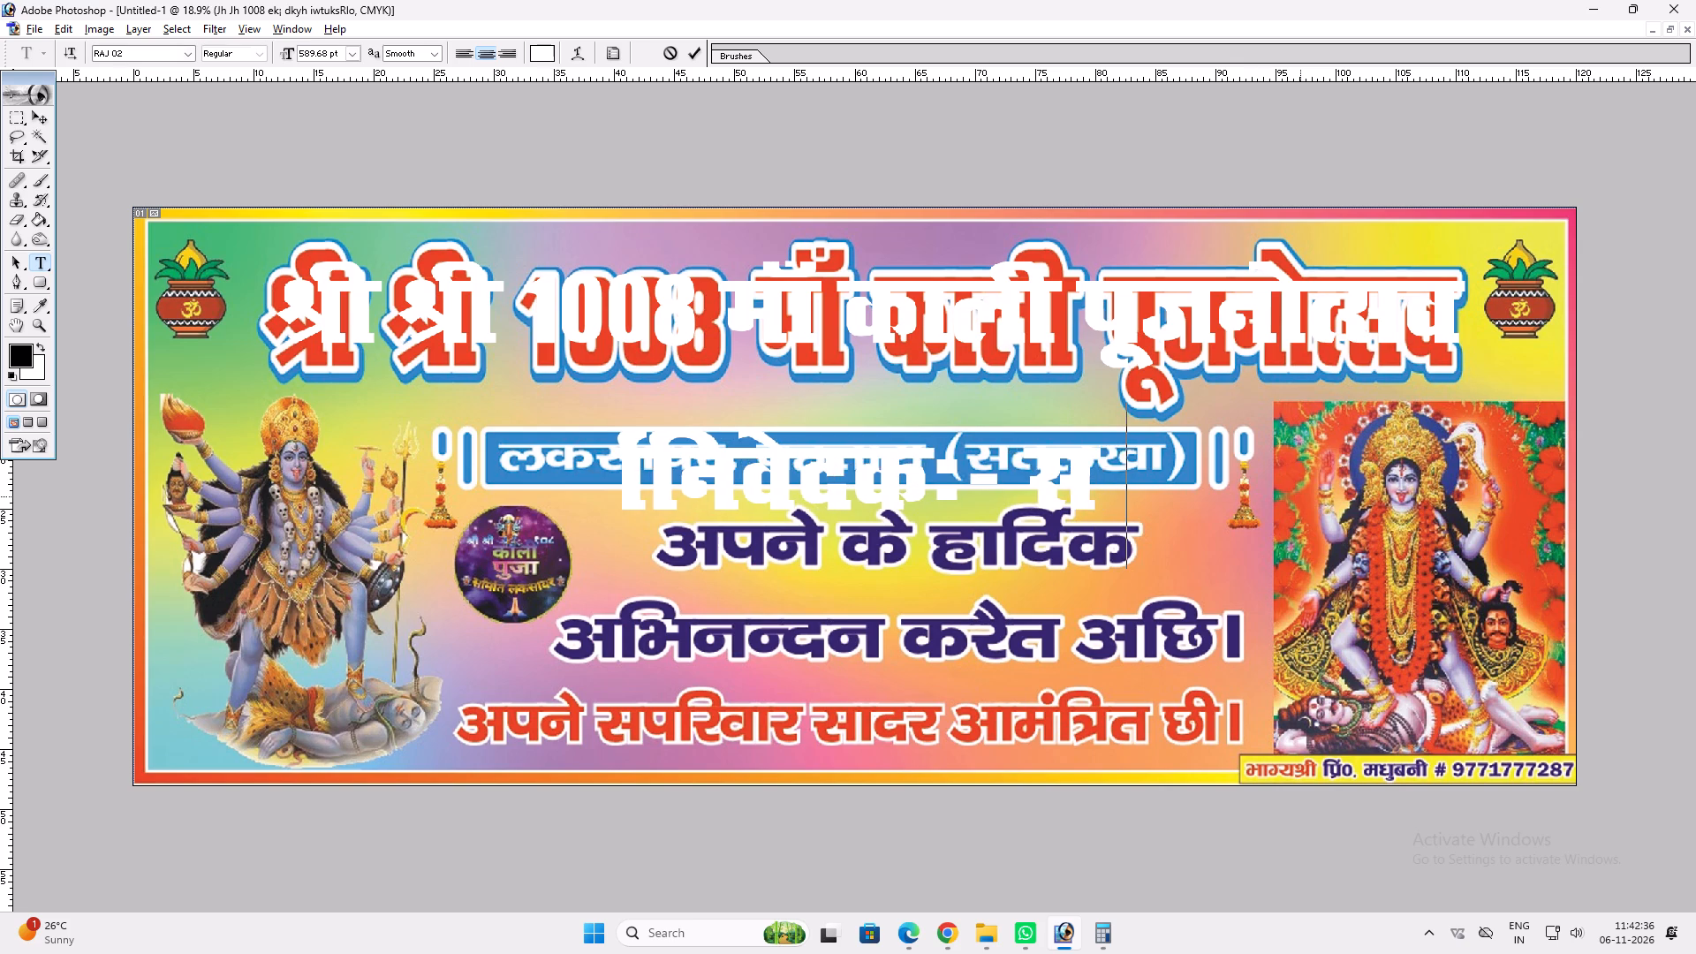
pyautogui.press('r')
pyautogui.press('BackSpace')
pyautogui.hotkey('shift', 'k')
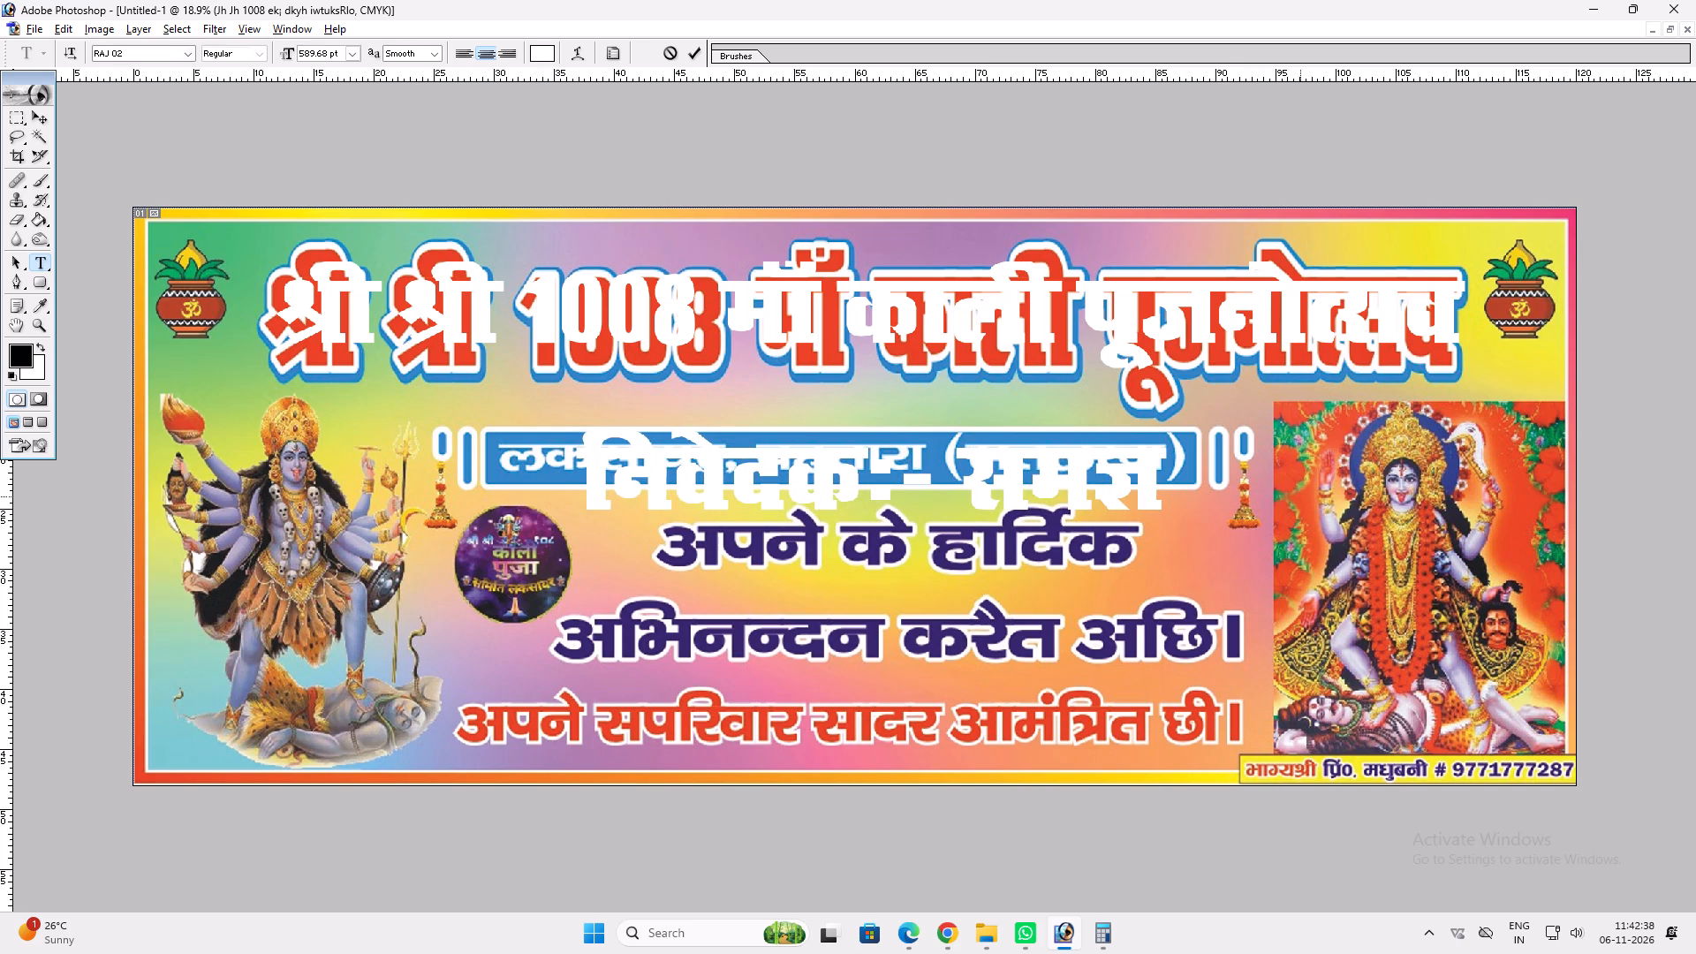
pyautogui.press('BackSpace')
pyautogui.write('Lrx')
pyautogui.press('BackSpace')
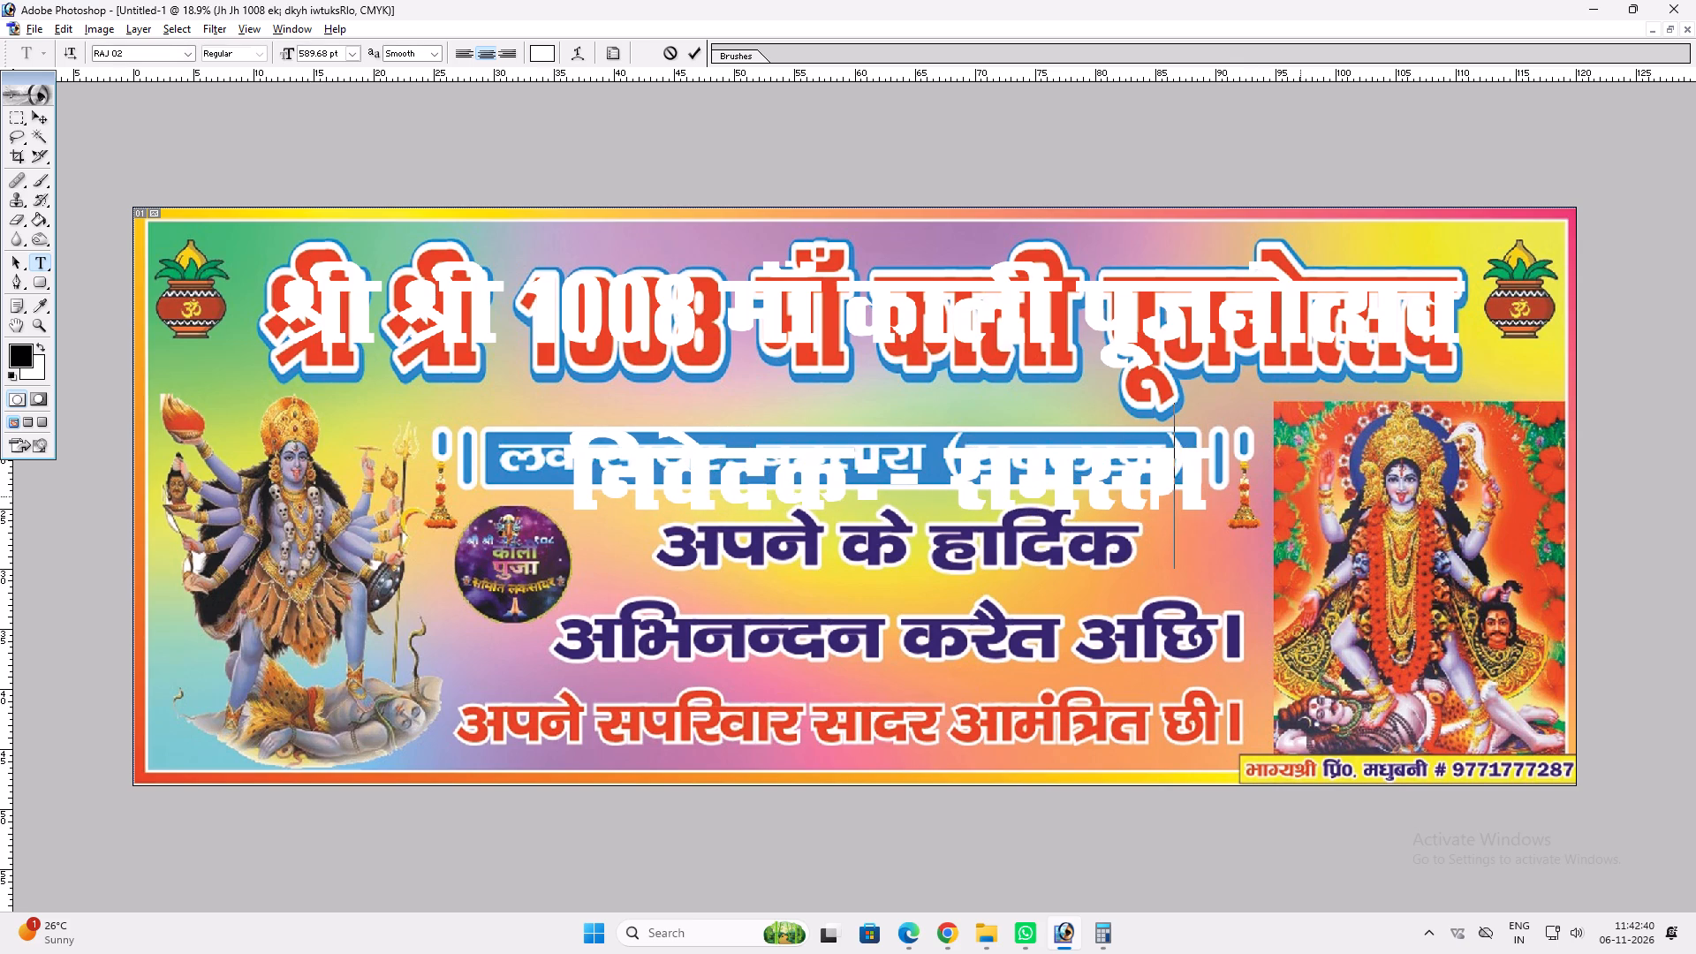
pyautogui.press(']')
pyautogui.press('BackSpace')
pyautogui.press('space')
pyautogui.write('xzkeoklh]')
pyautogui.press('space')
# Append "लकसायर, बसतारा" to the end of the "निवेदकः- समस्त ग्रामवासी," text line.
pyautogui.moveTo(1654, 677); pyautogui.dragTo(1453, 671)
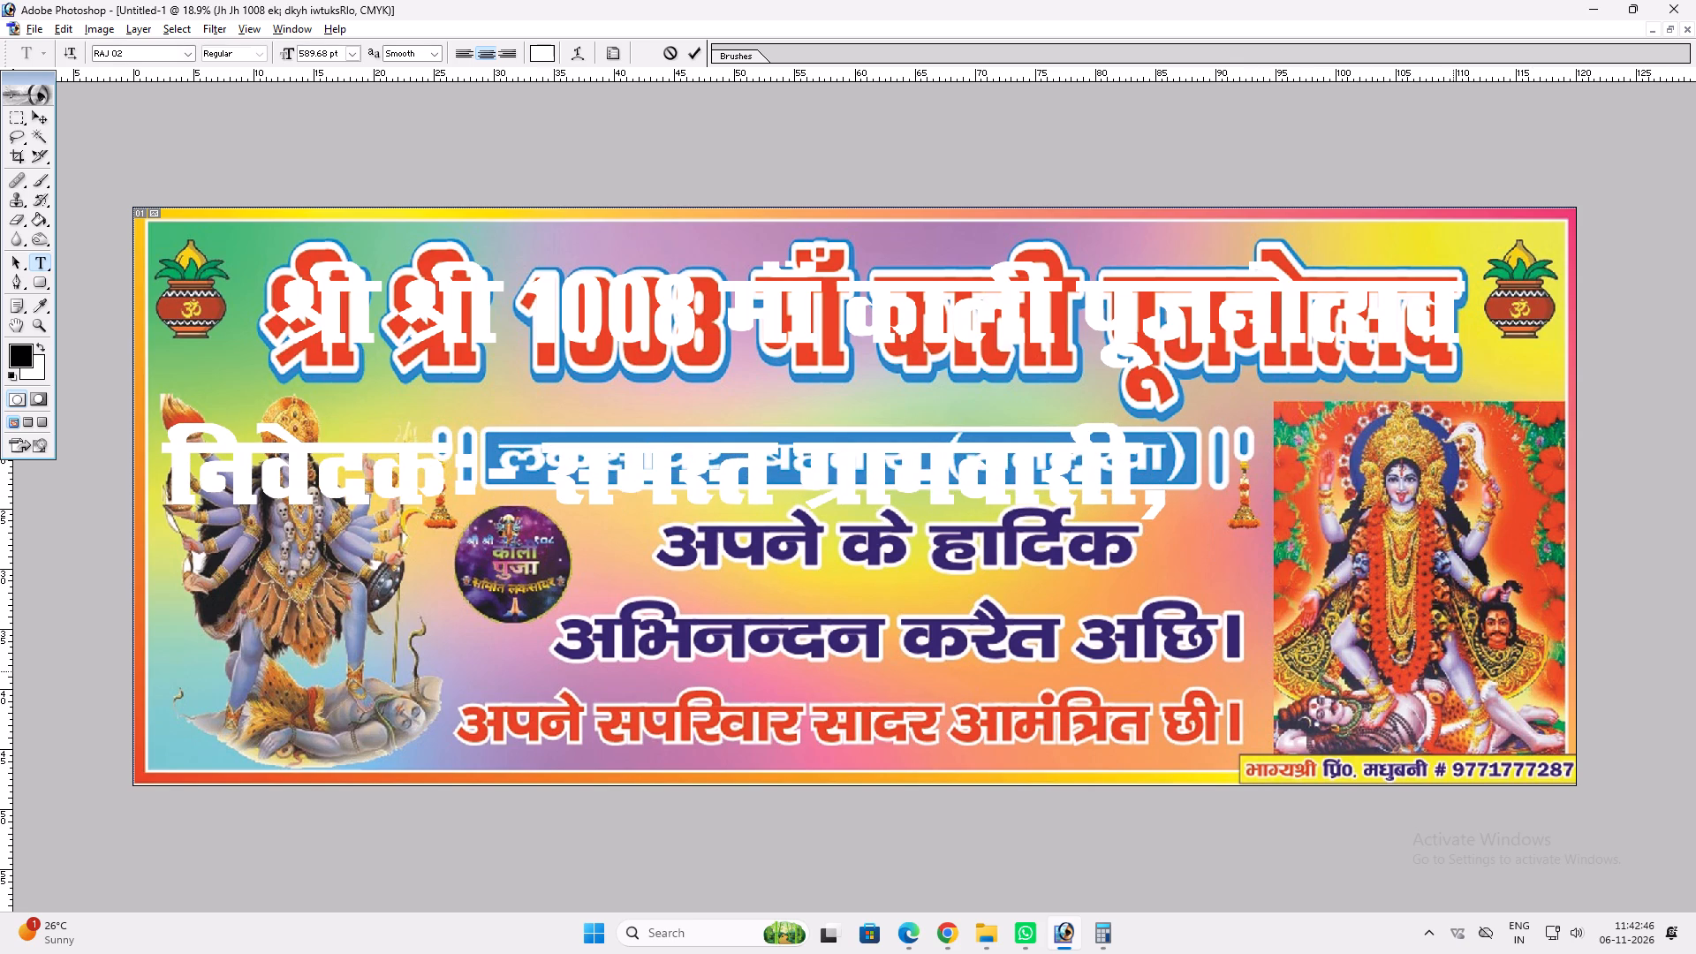
pyautogui.write('yd')
pyautogui.press('l')
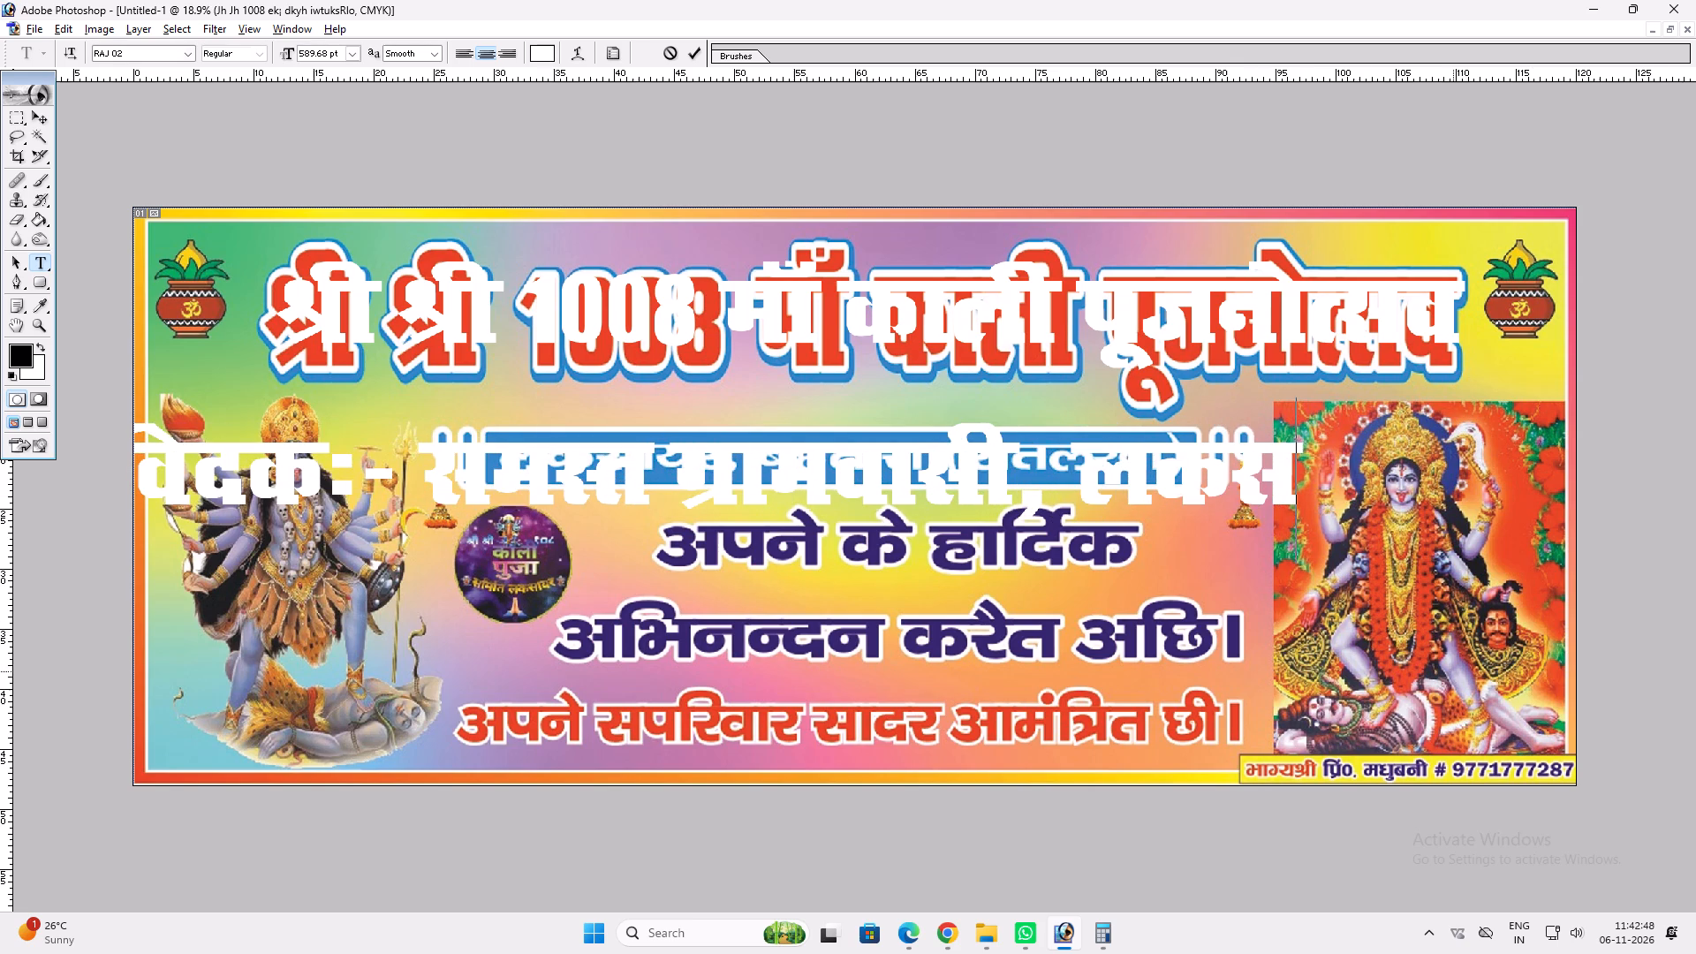
pyautogui.press('k')
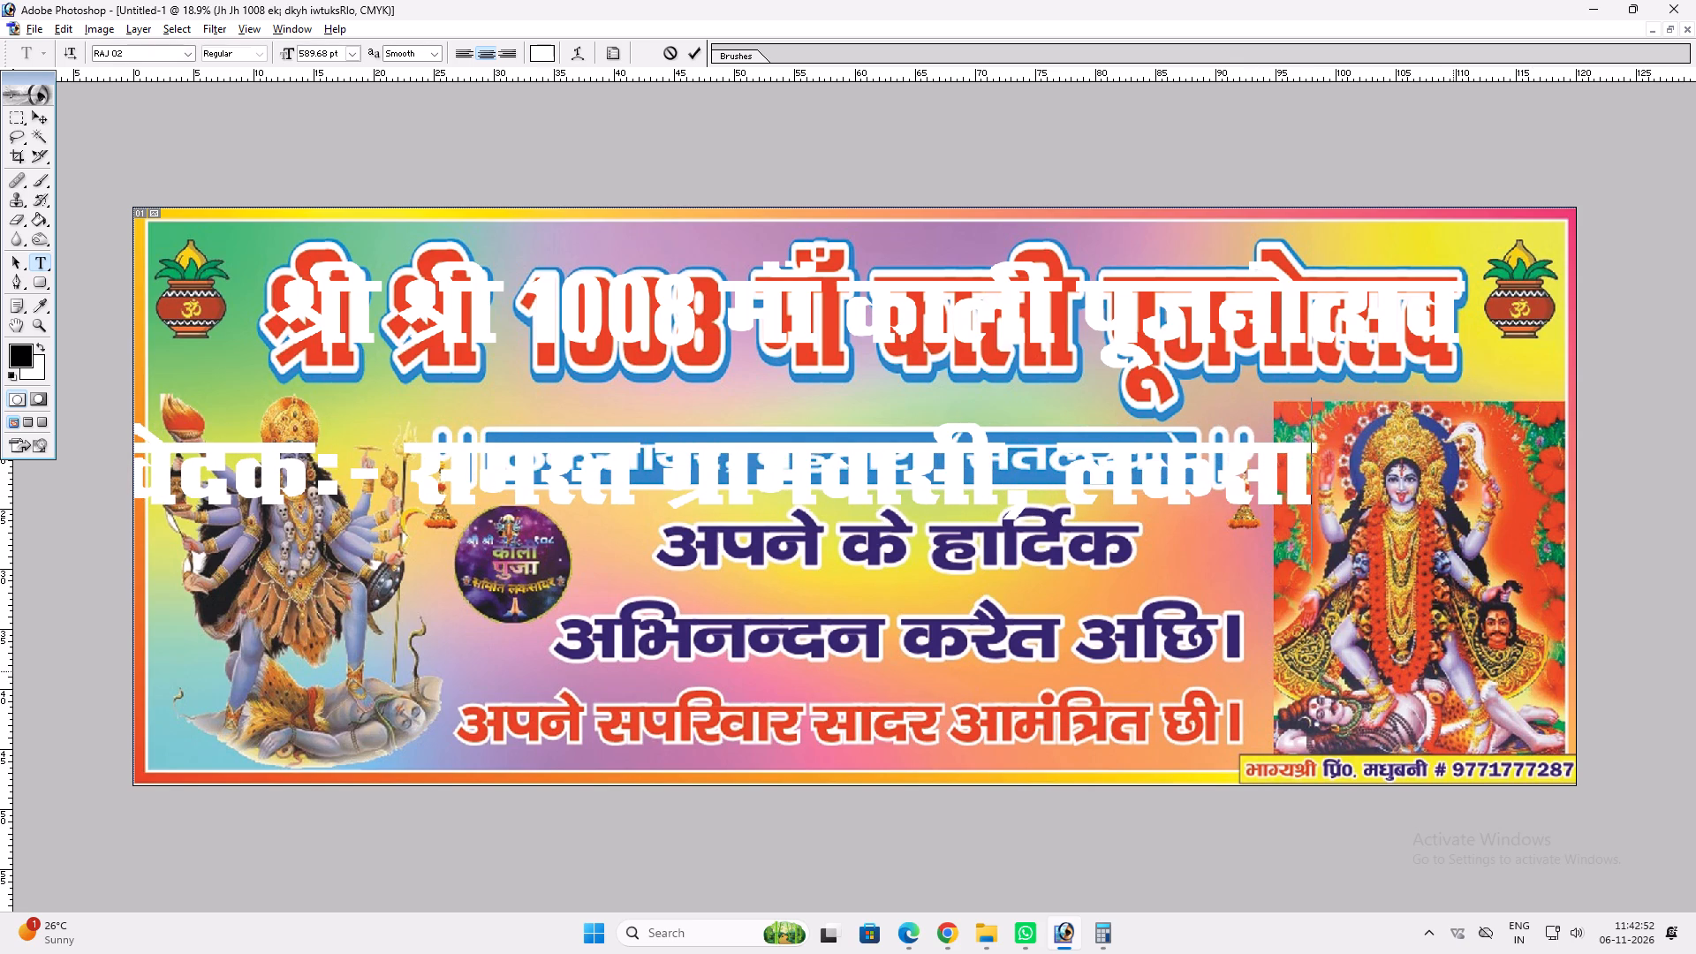
pyautogui.press("'")
pyautogui.press('BackSpace')
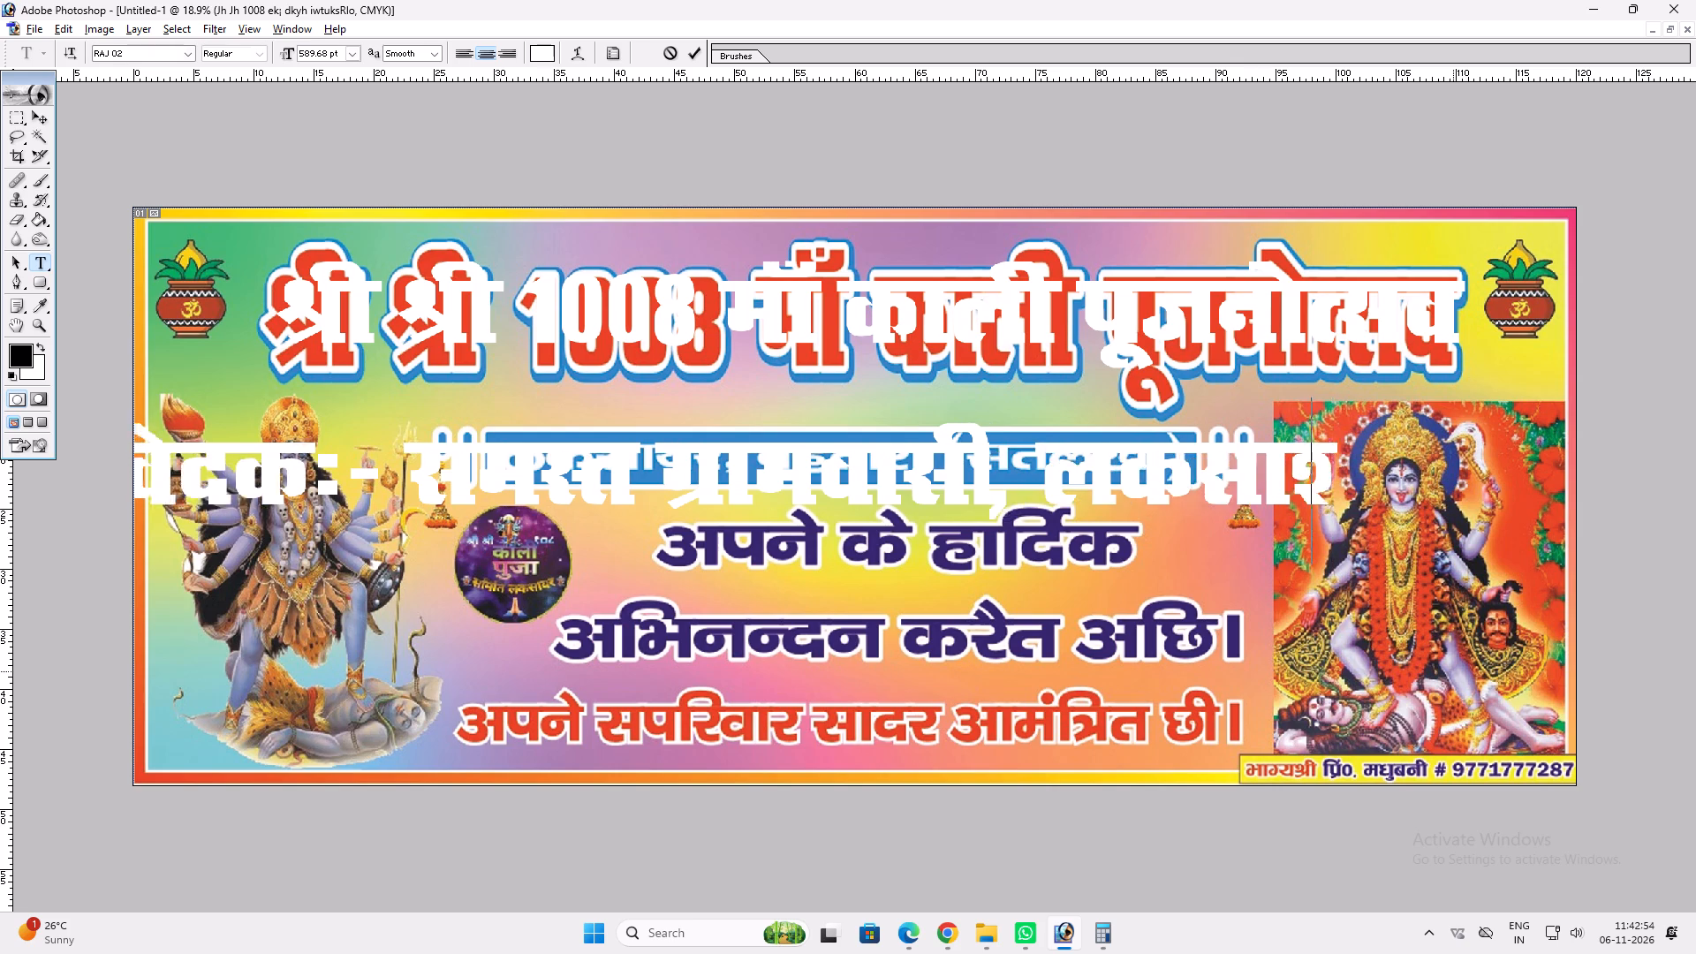
pyautogui.write(';j] c')
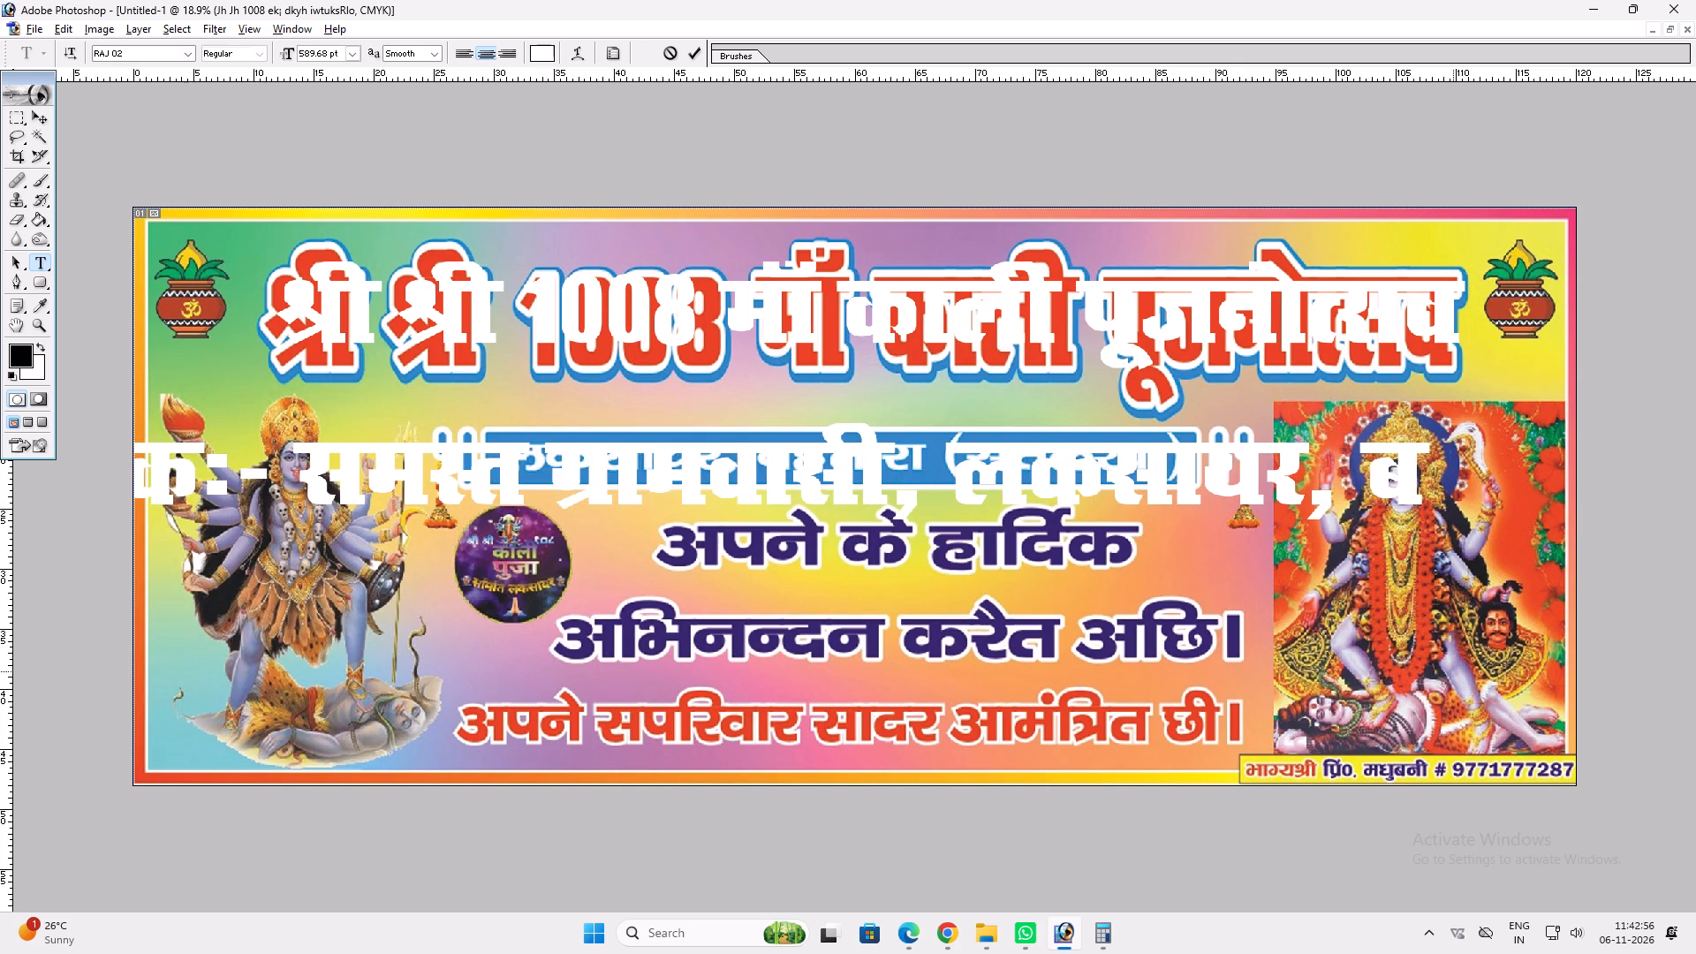
pyautogui.press('BackSpace')
pyautogui.press('c')
pyautogui.write('lrk')
pyautogui.write('jk')
pyautogui.press('Return')
pyautogui.press('v')
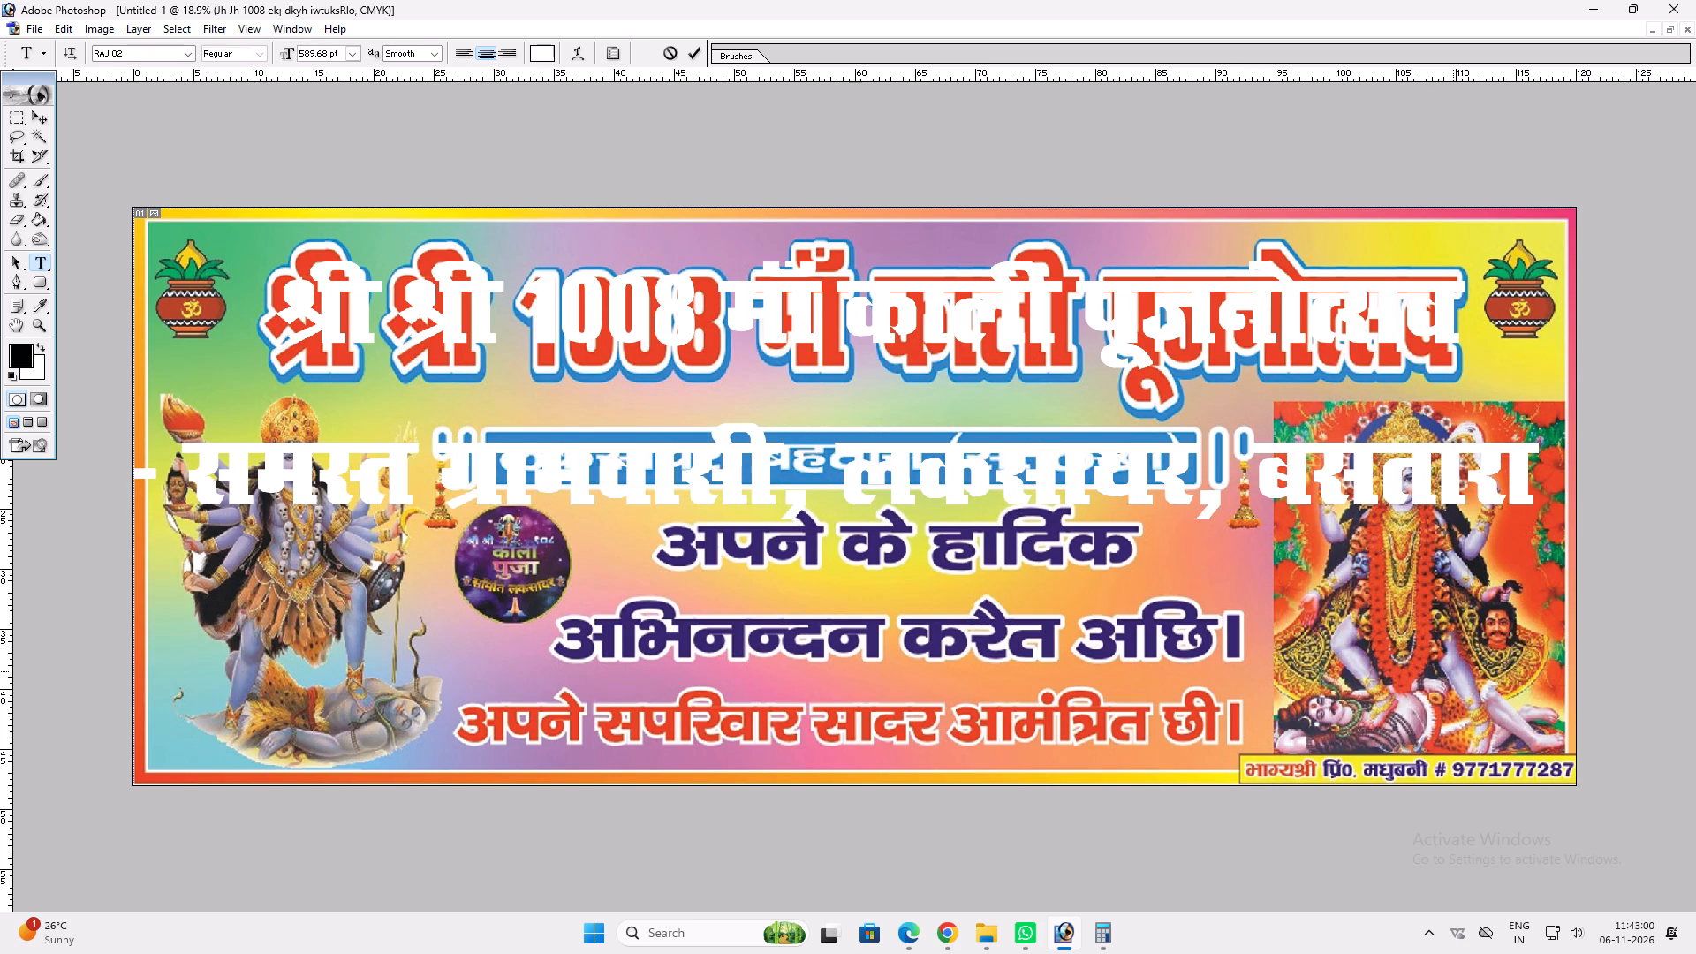
# Shrink the "निवेदकः-" line to about 217 pt and place it below the blue address strip.
pyautogui.hotkey('ctrl', 't')
pyautogui.keyDown('alt'); pyautogui.keyDown('shift'); pyautogui.moveTo(1542, 504); pyautogui.dragTo(1245, 466); pyautogui.keyUp('shift'); pyautogui.keyUp('alt')
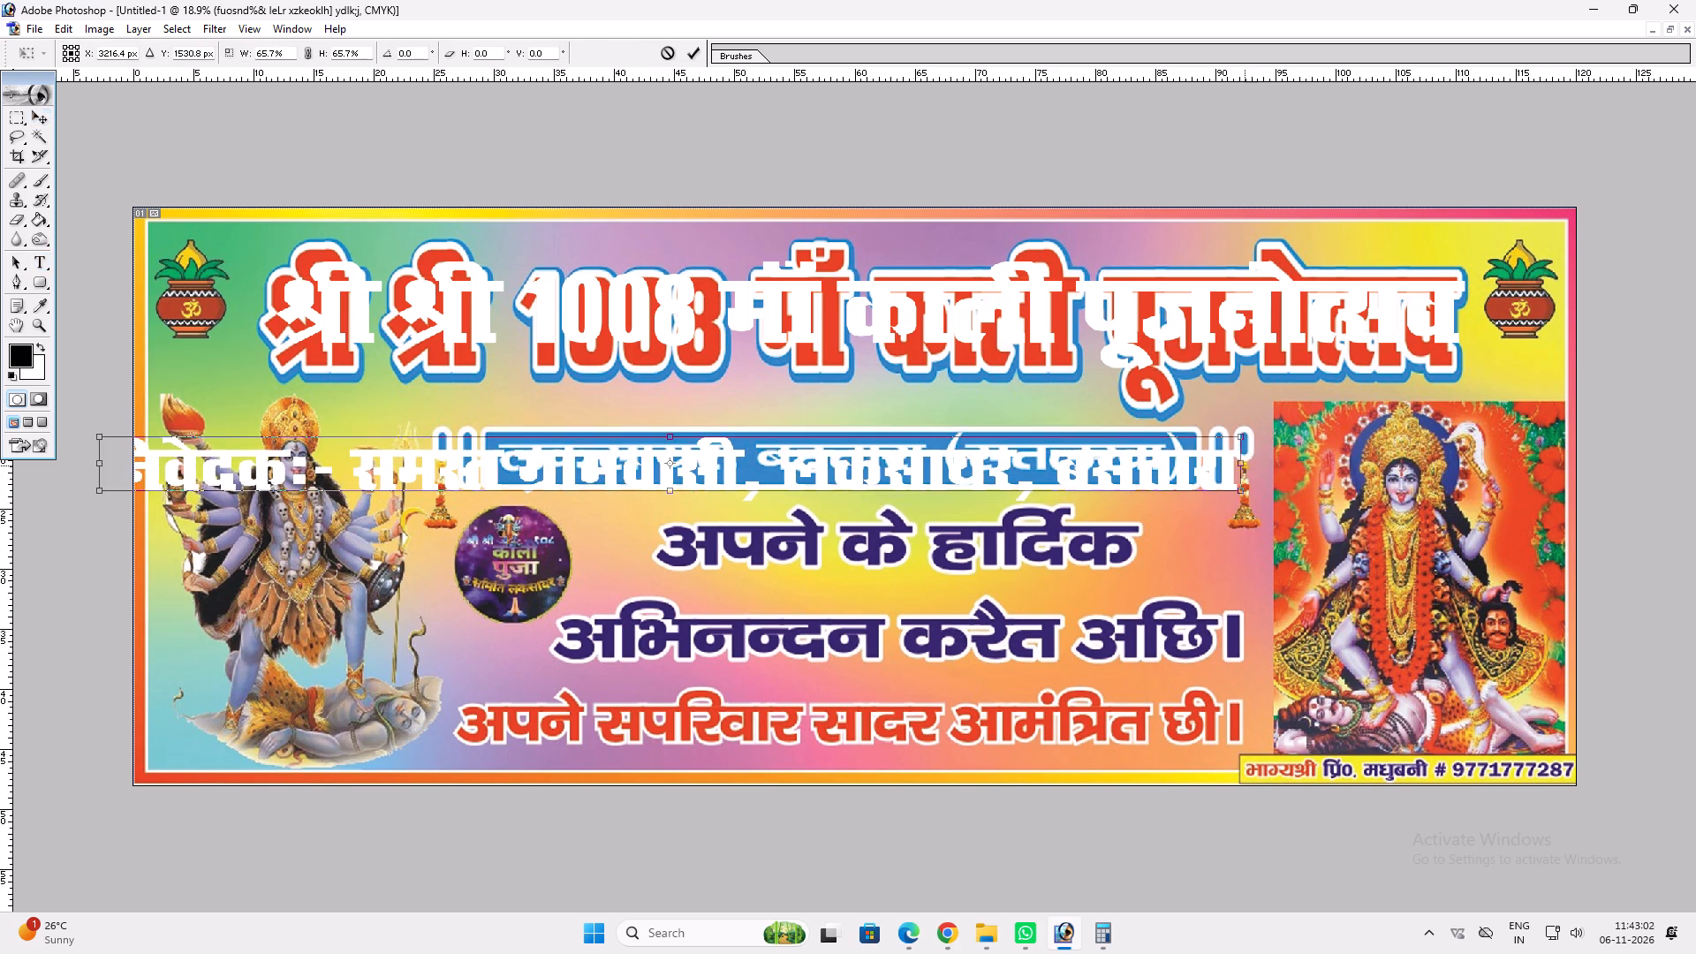
pyautogui.press('Return')
pyautogui.press('v')
pyautogui.moveTo(1237, 466); pyautogui.dragTo(1217, 591)
pyautogui.hotkey('ctrl', 't')
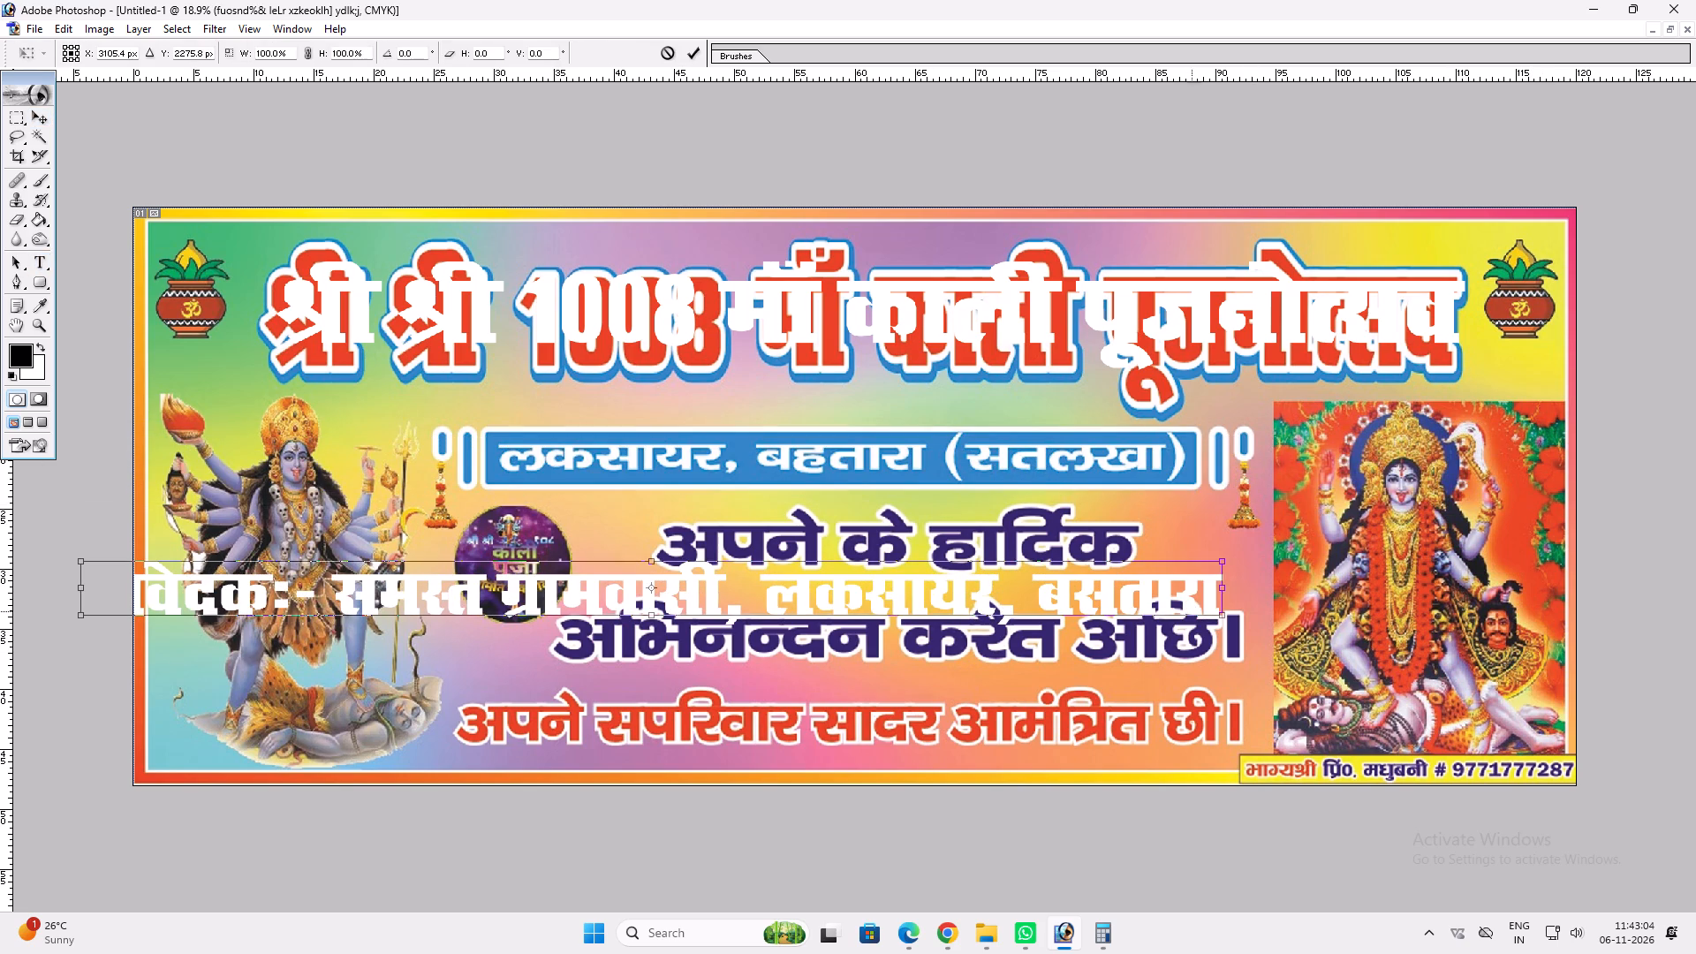
pyautogui.keyDown('alt'); pyautogui.keyDown('shift'); pyautogui.moveTo(1218, 609); pyautogui.dragTo(968, 579); pyautogui.keyUp('shift'); pyautogui.keyUp('alt')
pyautogui.press('Return')
pyautogui.press('v')
# Correct the "निवेदकः-" line's last word to "बहतारा", shift the line right and append ", सतलखा".
pyautogui.press('t')
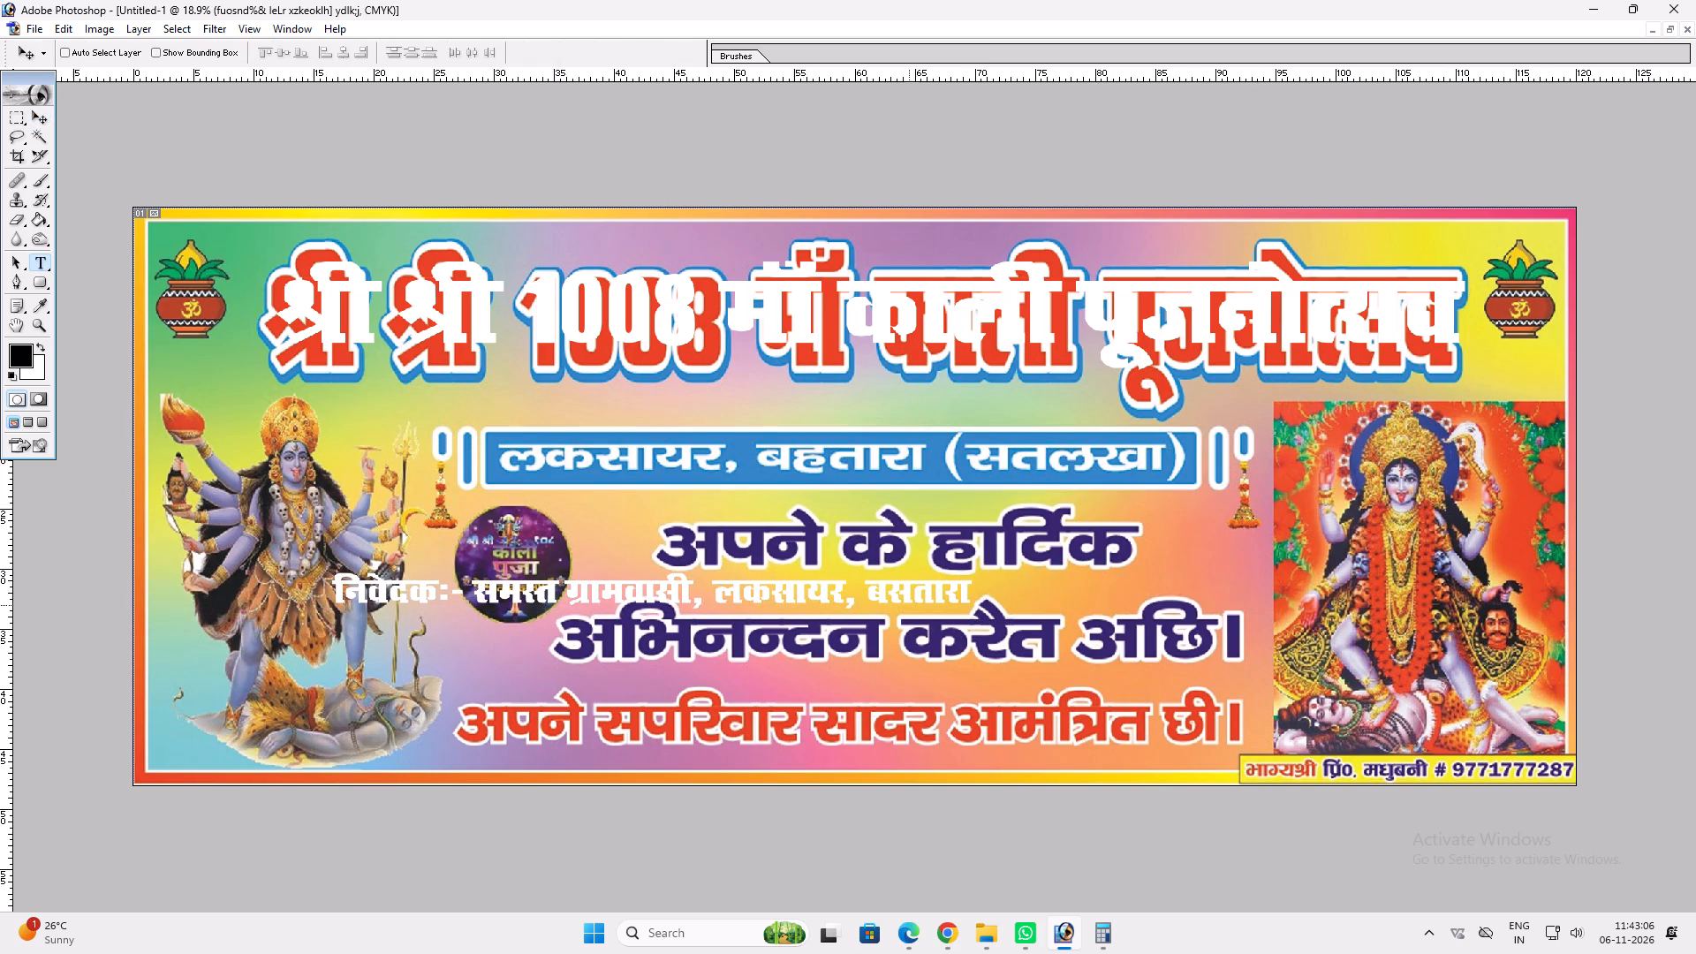
pyautogui.moveTo(909, 602); pyautogui.dragTo(893, 605)
pyautogui.press('g')
pyautogui.press('Return')
pyautogui.press('v')
pyautogui.moveTo(900, 619); pyautogui.dragTo(978, 610)
pyautogui.press('t')
pyautogui.click(1045, 579)
pyautogui.write('] lry[kk')
pyautogui.press('Return')
pyautogui.write('vvv')
# Move the "निवेदकः-" line just above the blue address strip and narrow it to 98.5% width.
pyautogui.moveTo(1013, 608); pyautogui.dragTo(1132, 448)
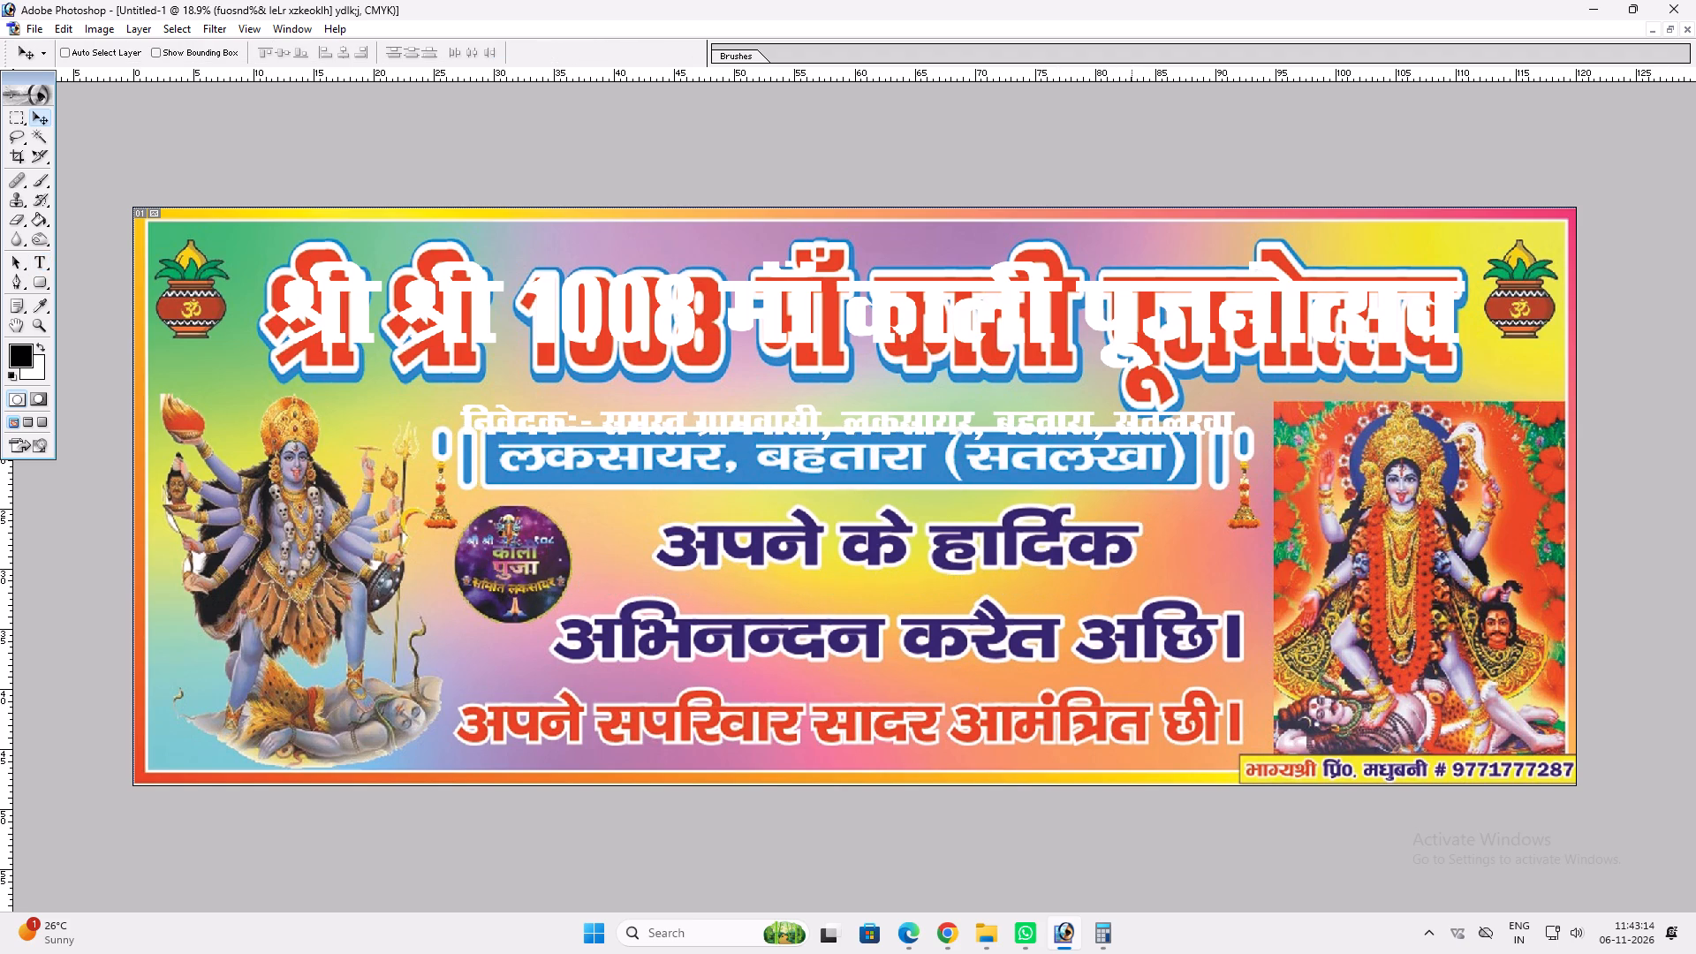
pyautogui.press('v')
pyautogui.hotkey('ctrl', 't')
pyautogui.keyDown('shift'); pyautogui.moveTo(1235, 423); pyautogui.dragTo(1223, 426); pyautogui.keyUp('shift')
pyautogui.hotkey('shift', 'Return')
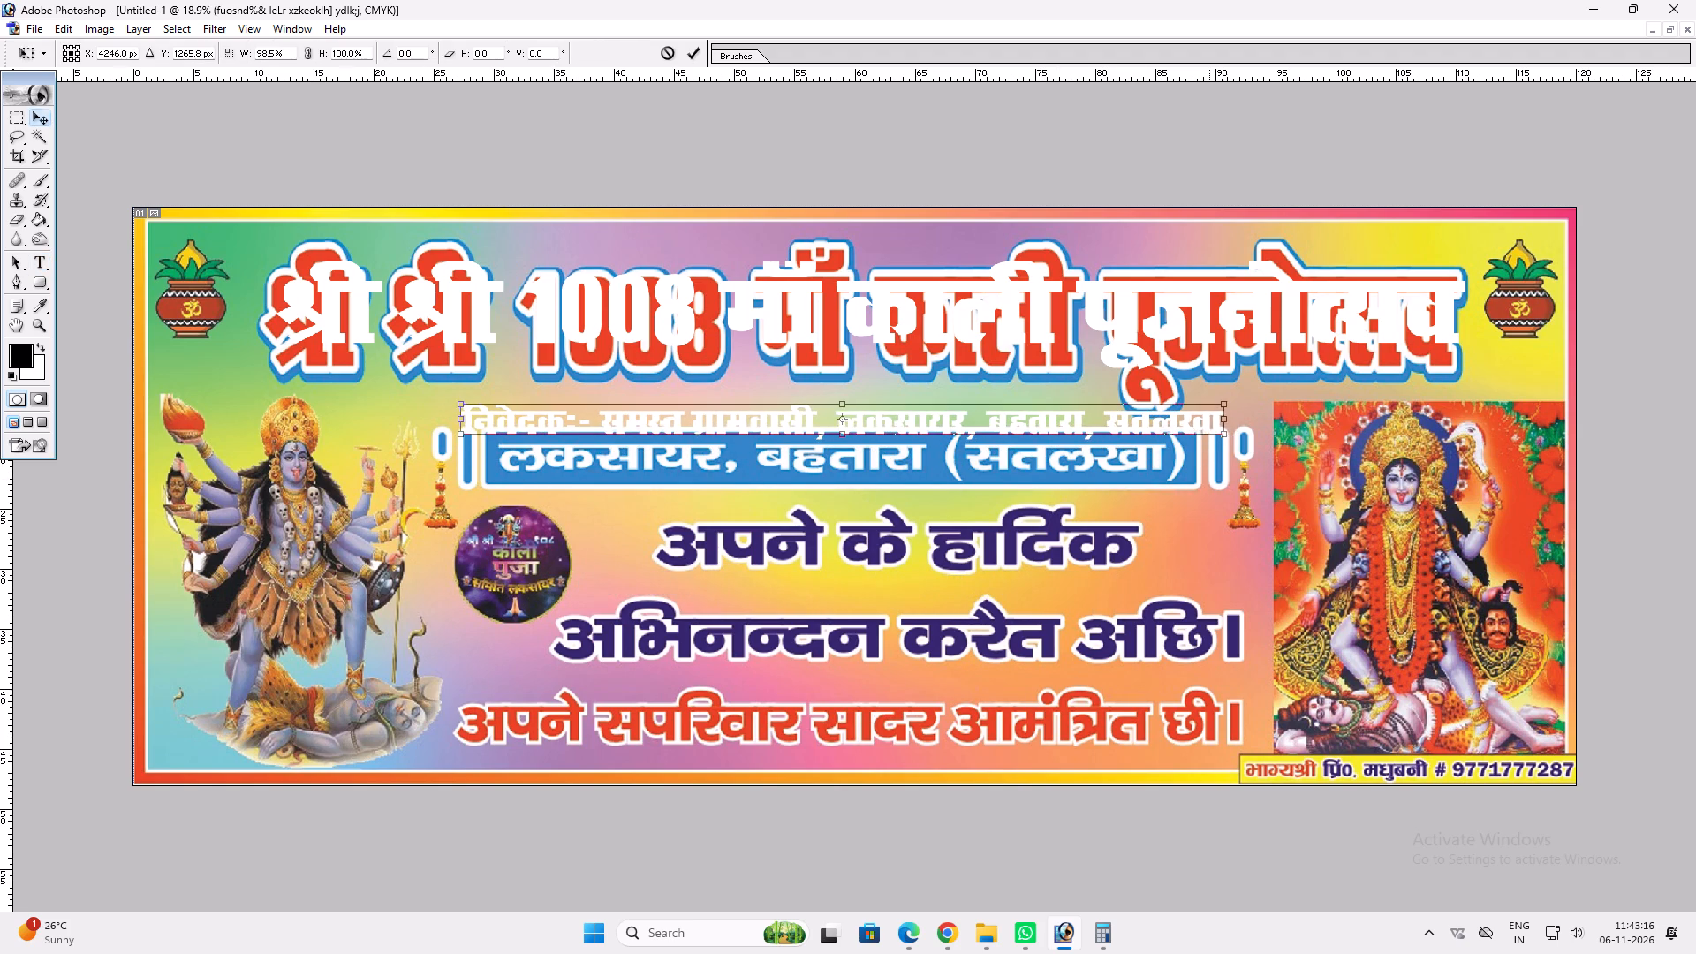
pyautogui.press('v')
pyautogui.moveTo(1142, 426); pyautogui.dragTo(1155, 426)
# Duplicate the "निवेदकः-" text line downward over the printed "अपने के हार्दिक" line.
pyautogui.keyDown('alt'); pyautogui.moveTo(1142, 427); pyautogui.dragTo(1134, 555); pyautogui.keyUp('alt')
# Replace the duplicate's text with "अपनेक के हार्दिक" and position it over the printed "अपने के हार्दिक" line.
pyautogui.press('t')
pyautogui.click(1122, 561)
pyautogui.hotkey('ctrl', 'a')
pyautogui.write('viusd dk')
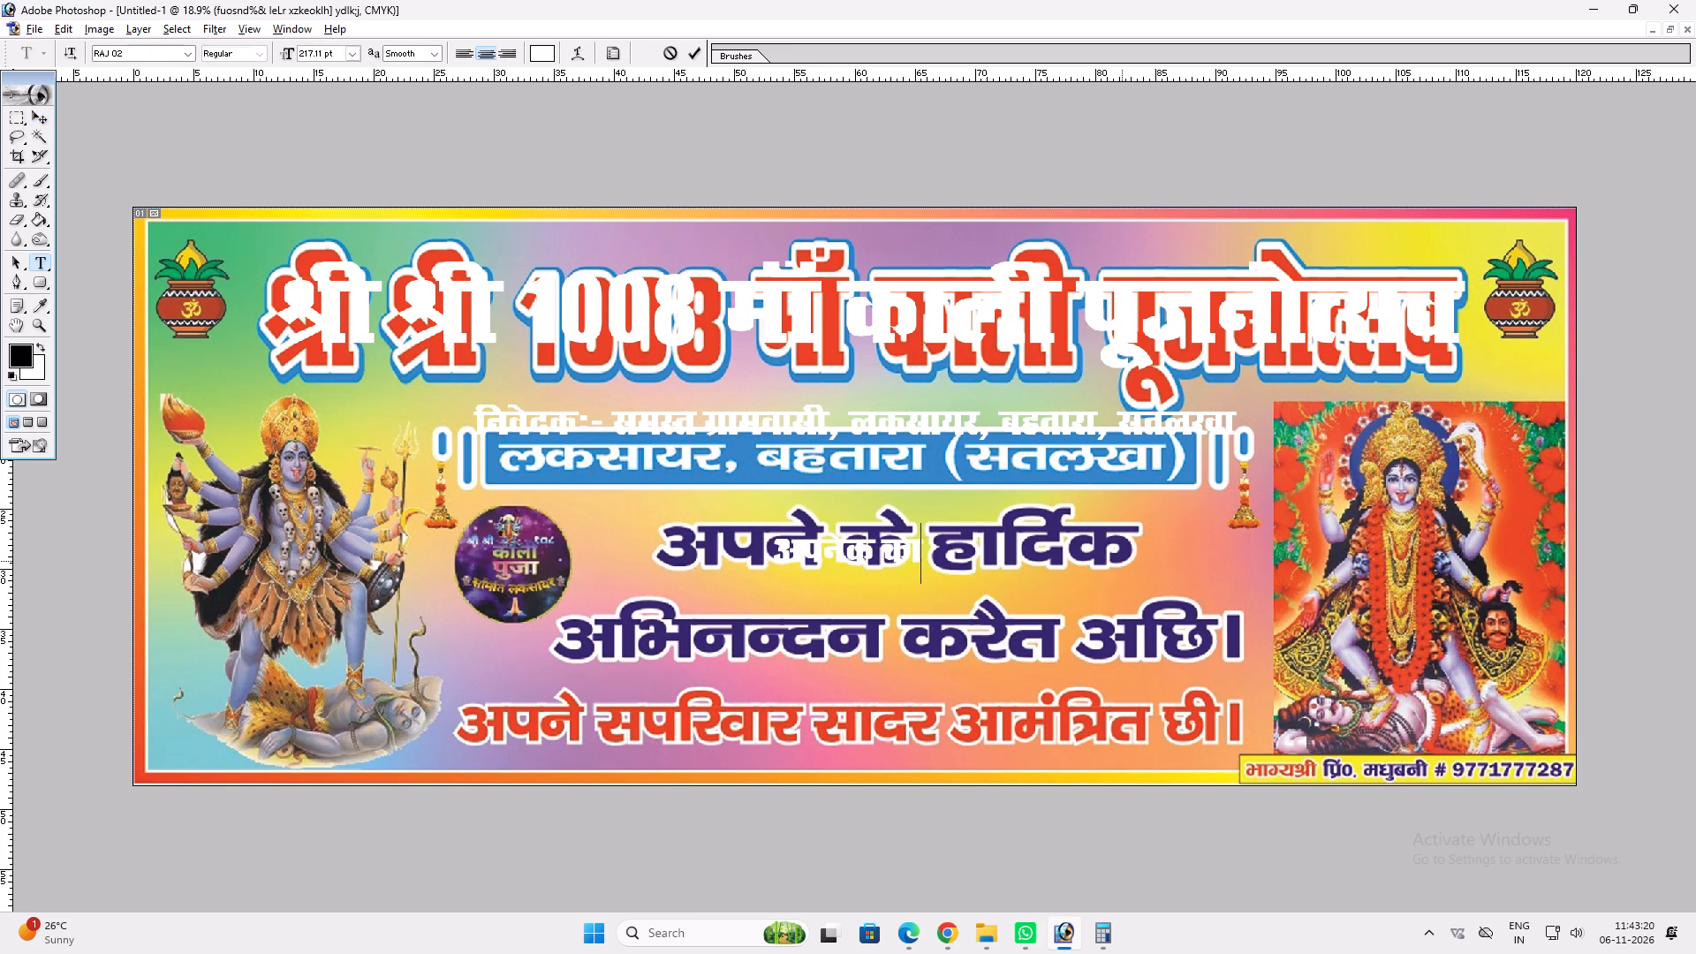
pyautogui.moveTo(1087, 673); pyautogui.dragTo(1079, 746)
pyautogui.press('BackSpace')
pyautogui.write('sf')
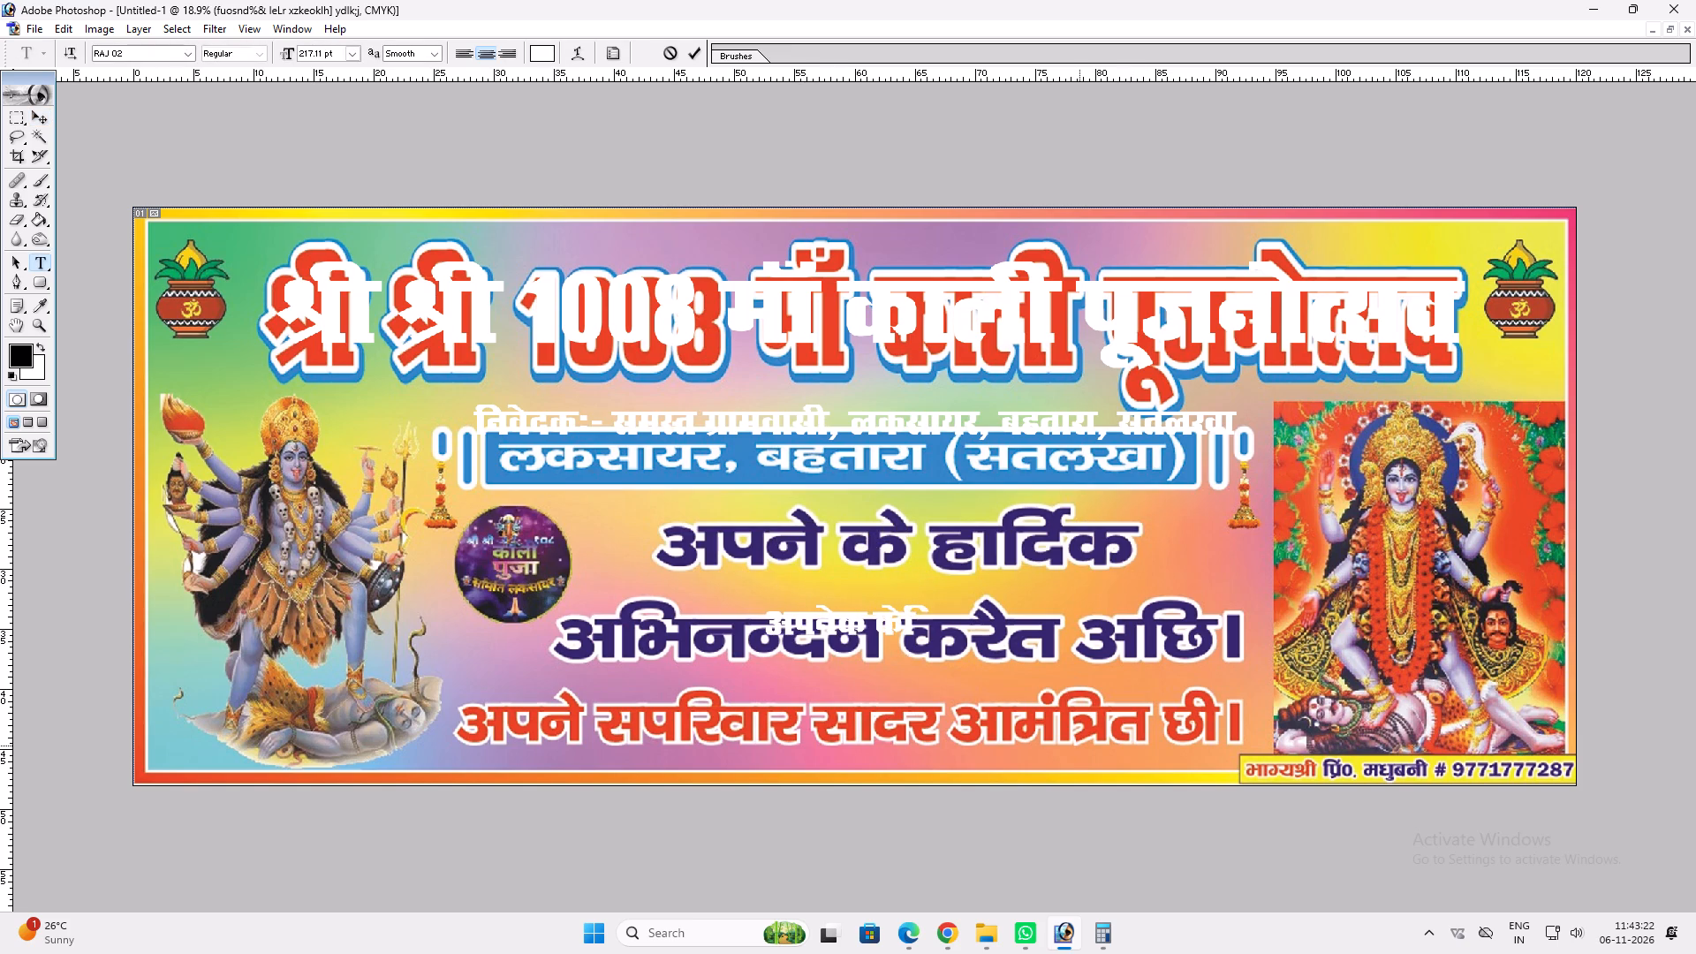
pyautogui.press('BackSpace')
pyautogui.press('space')
pyautogui.write('fgk')
pyautogui.press('BackSpace')
pyautogui.press('BackSpace')
pyautogui.press('g')
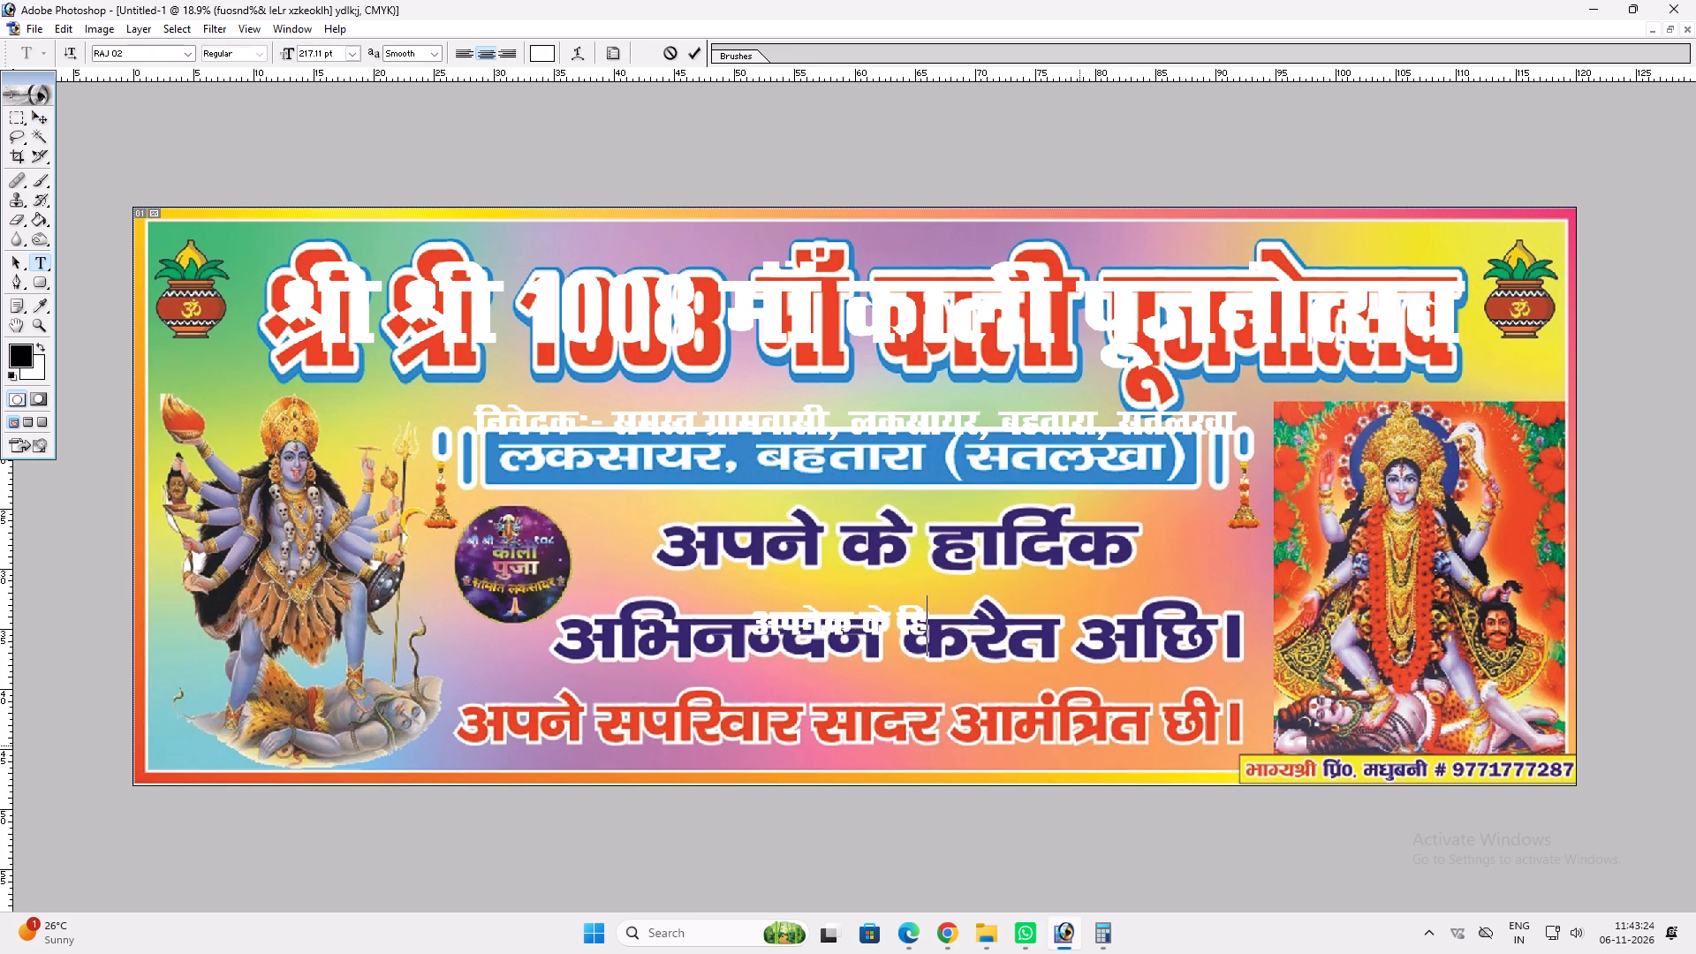
pyautogui.press('BackSpace')
pyautogui.press('BackSpace')
pyautogui.press('g')
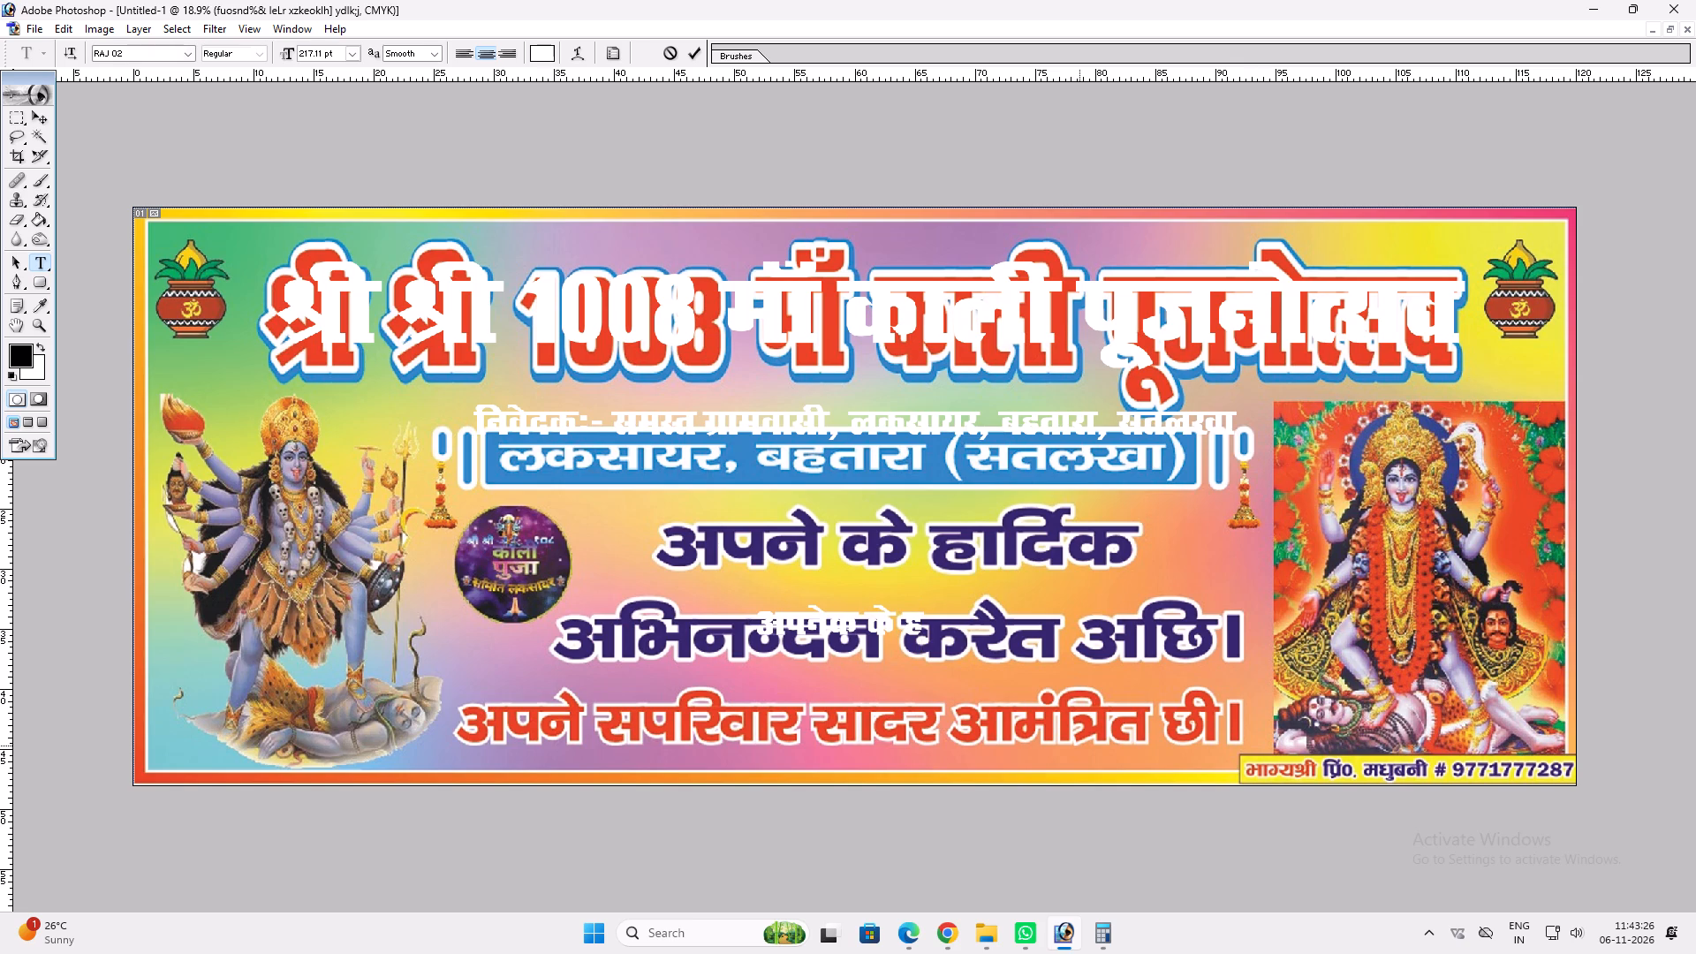
pyautogui.write('fnZd')
pyautogui.press('space')
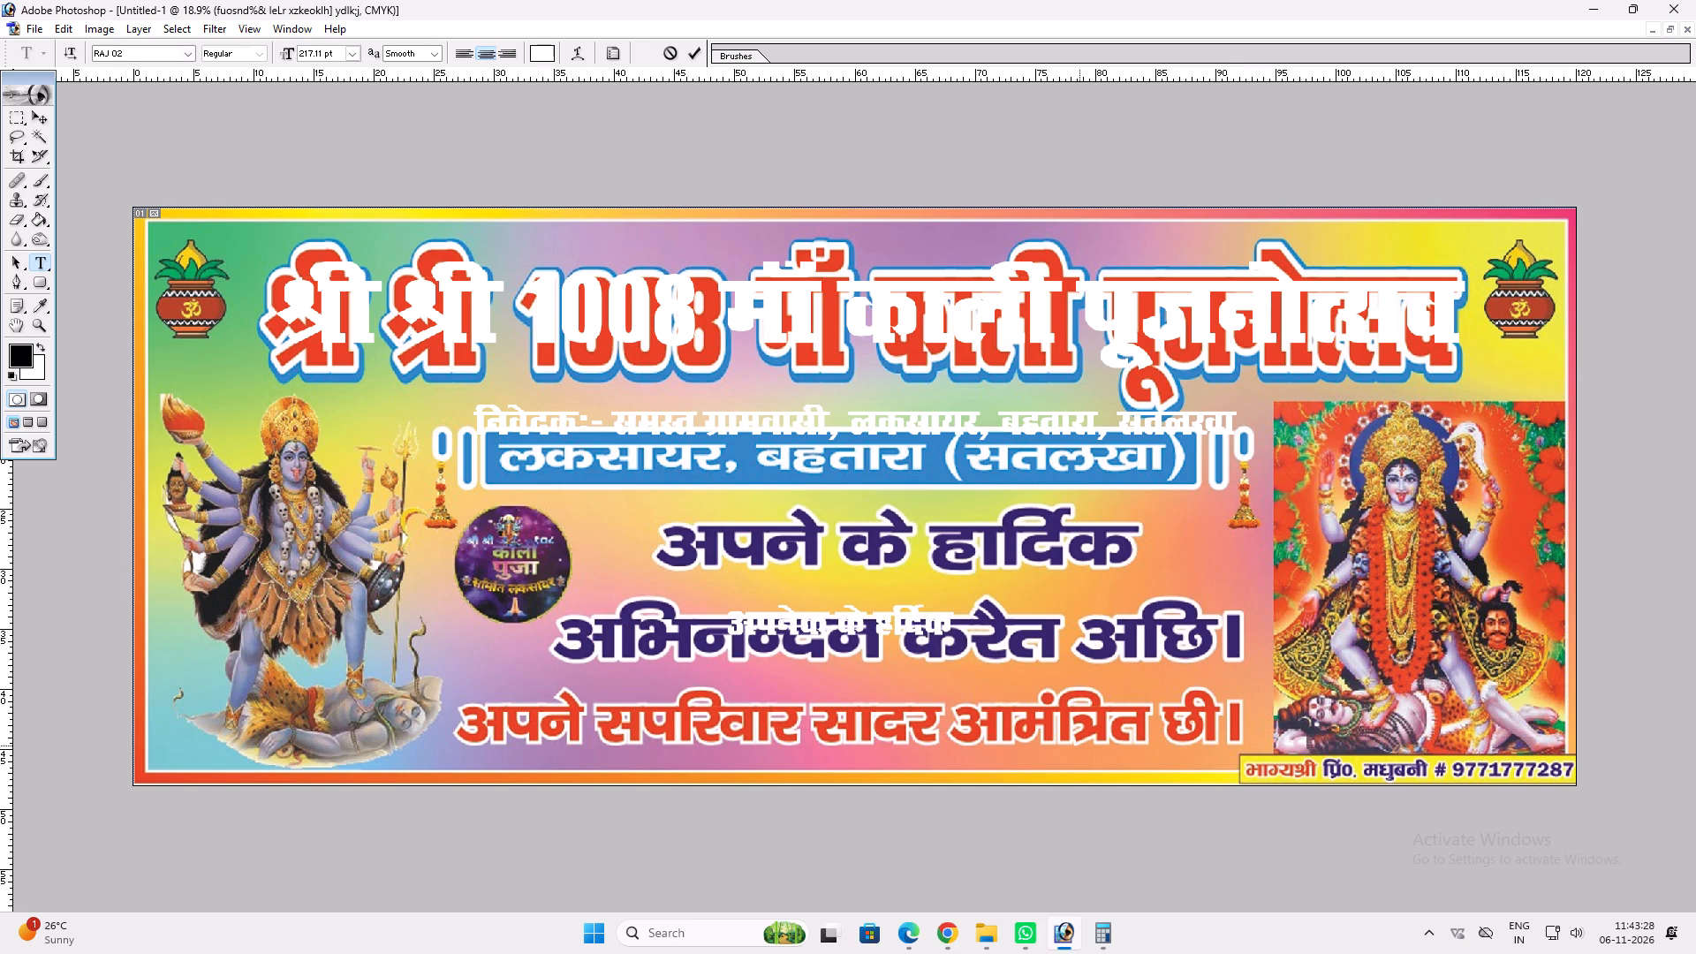
pyautogui.click(896, 618)
pyautogui.press('k')
pyautogui.click(958, 620)
pyautogui.moveTo(1074, 646); pyautogui.dragTo(1111, 541)
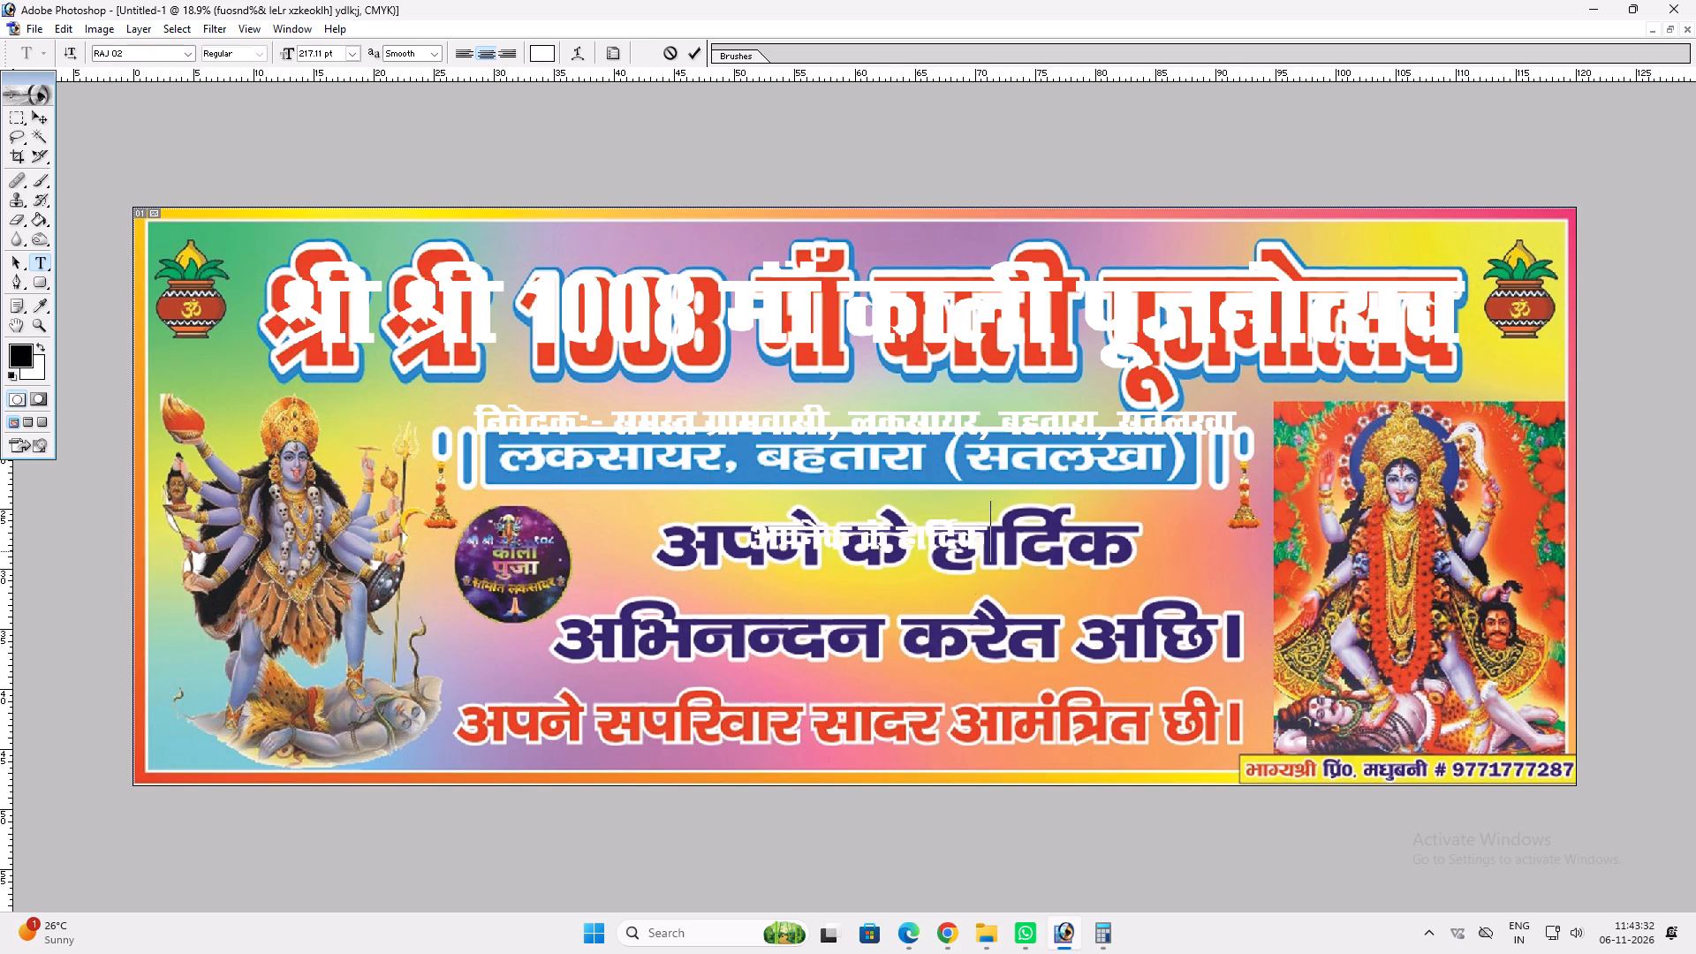
pyautogui.moveTo(1111, 541); pyautogui.dragTo(1092, 544)
# Add a second line reading "अभिनन्दन करैत अछि ।" below "अपनेक के हार्दिक" in the same text.
pyautogui.press('Return')
pyautogui.write('vh')
pyautogui.press('BackSpace')
pyautogui.write('Hk')
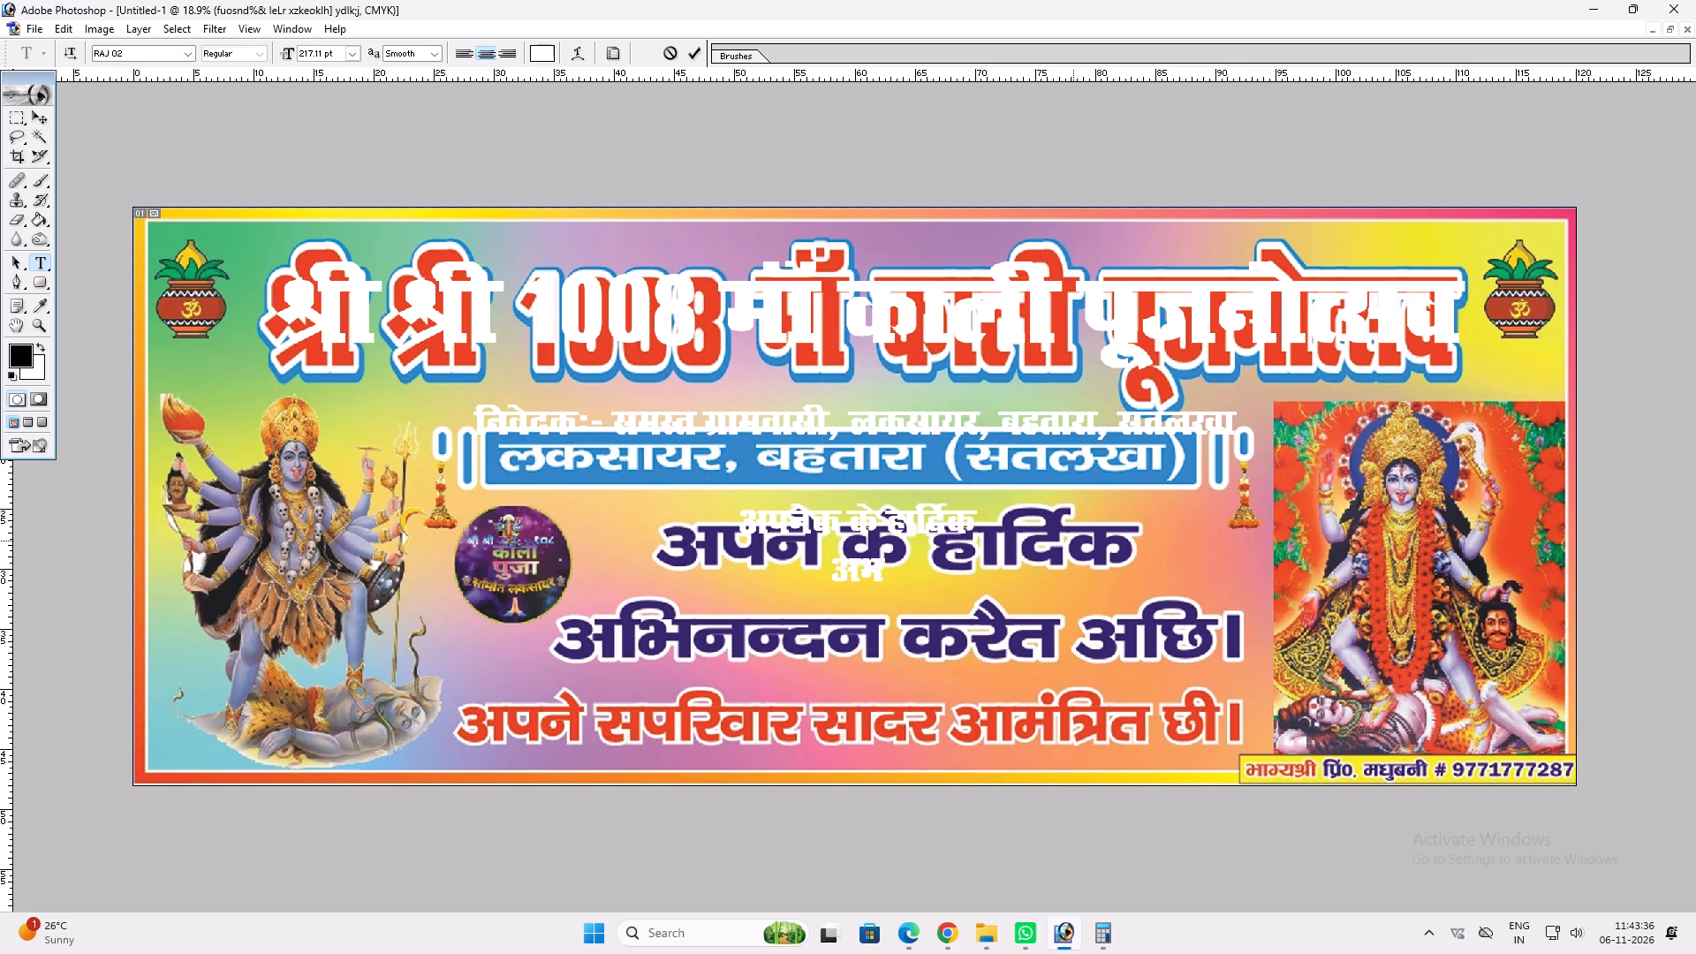
pyautogui.press('BackSpace')
pyautogui.press('BackSpace')
pyautogui.write('fHku')
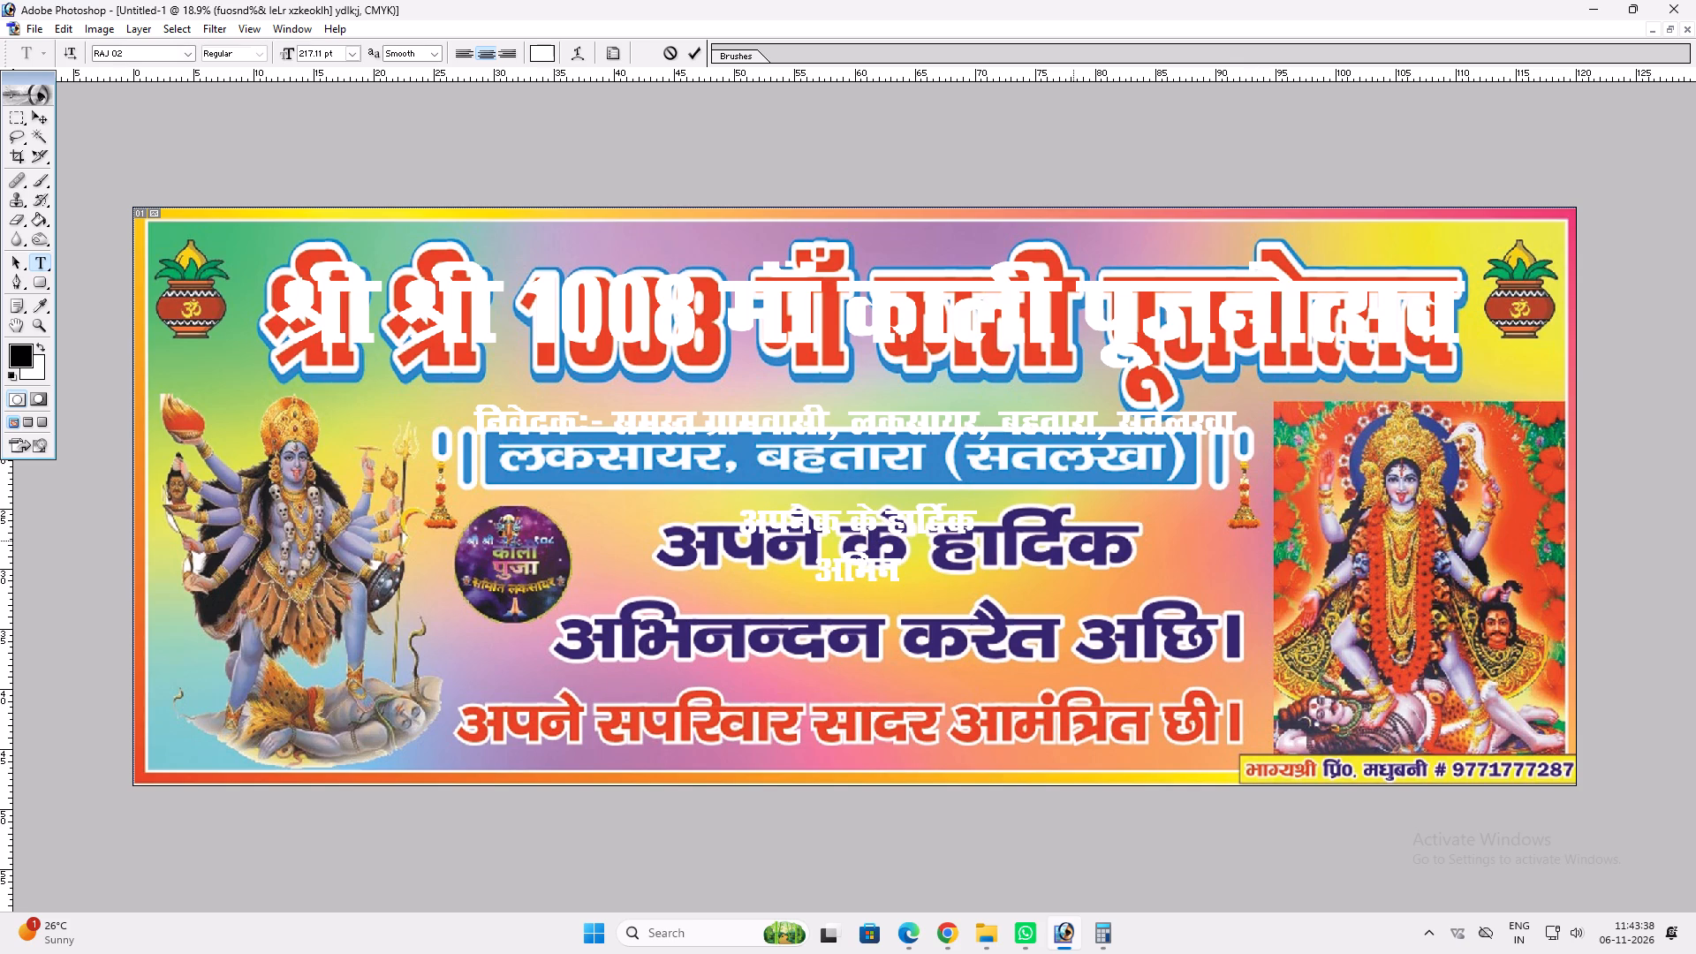
pyautogui.write('Unu')
pyautogui.press('space')
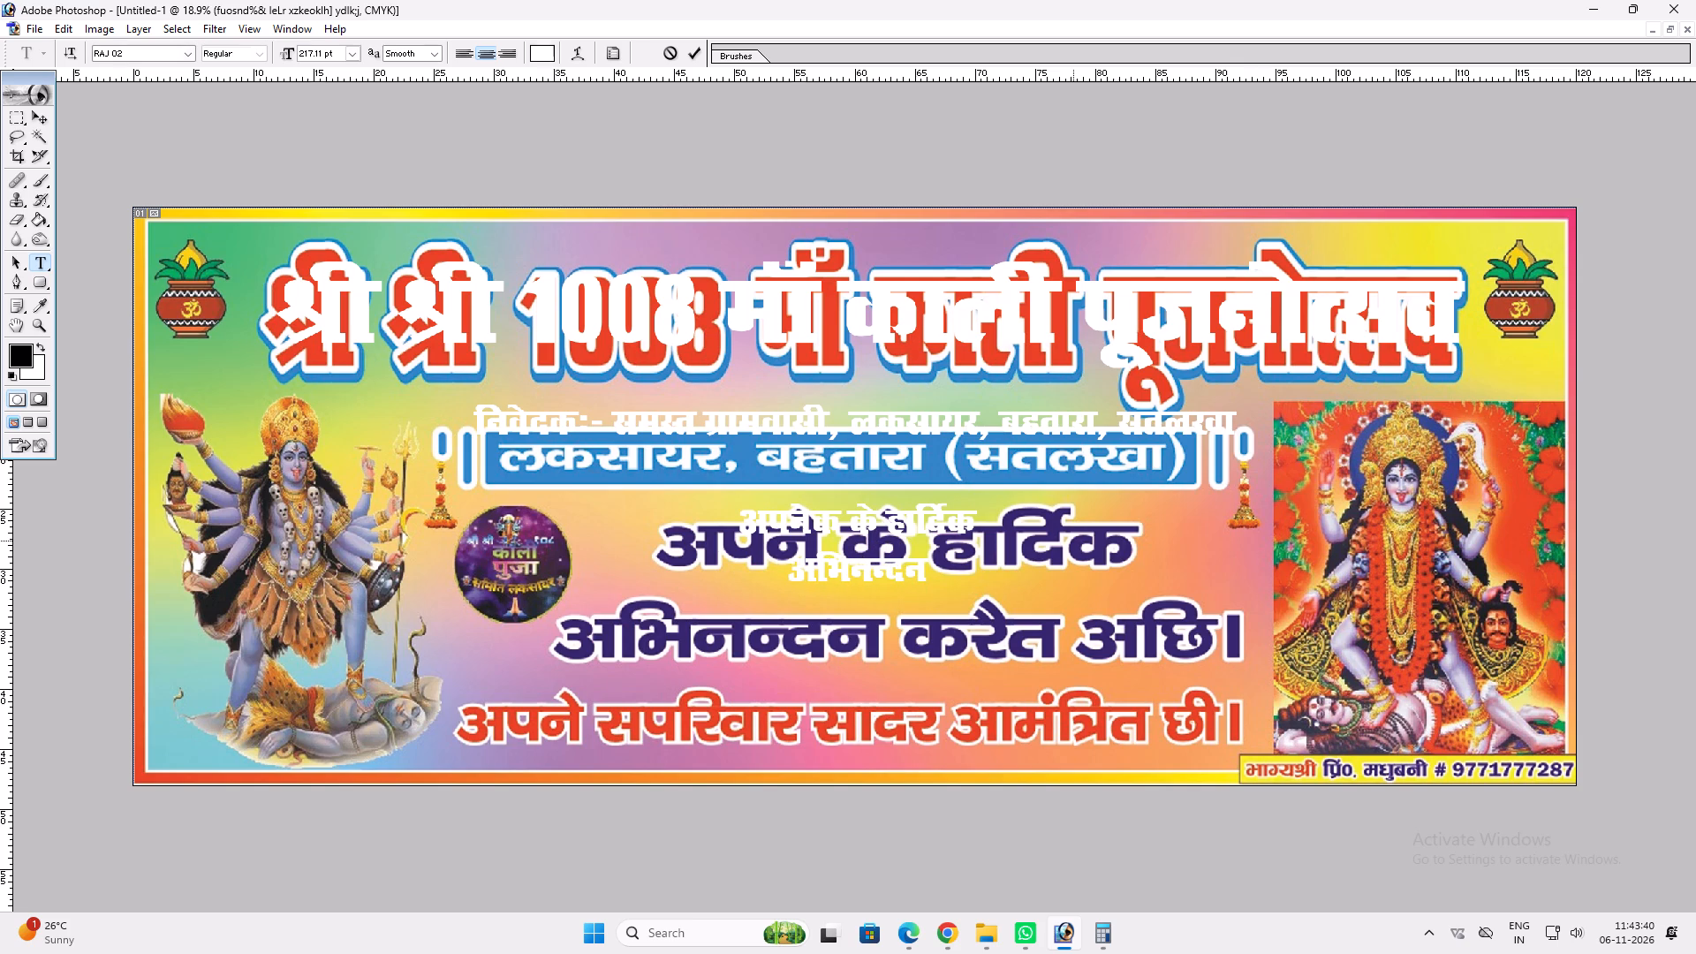
pyautogui.write('djS')
pyautogui.write('r vfN A')
pyautogui.press('Return')
pyautogui.write('vv')
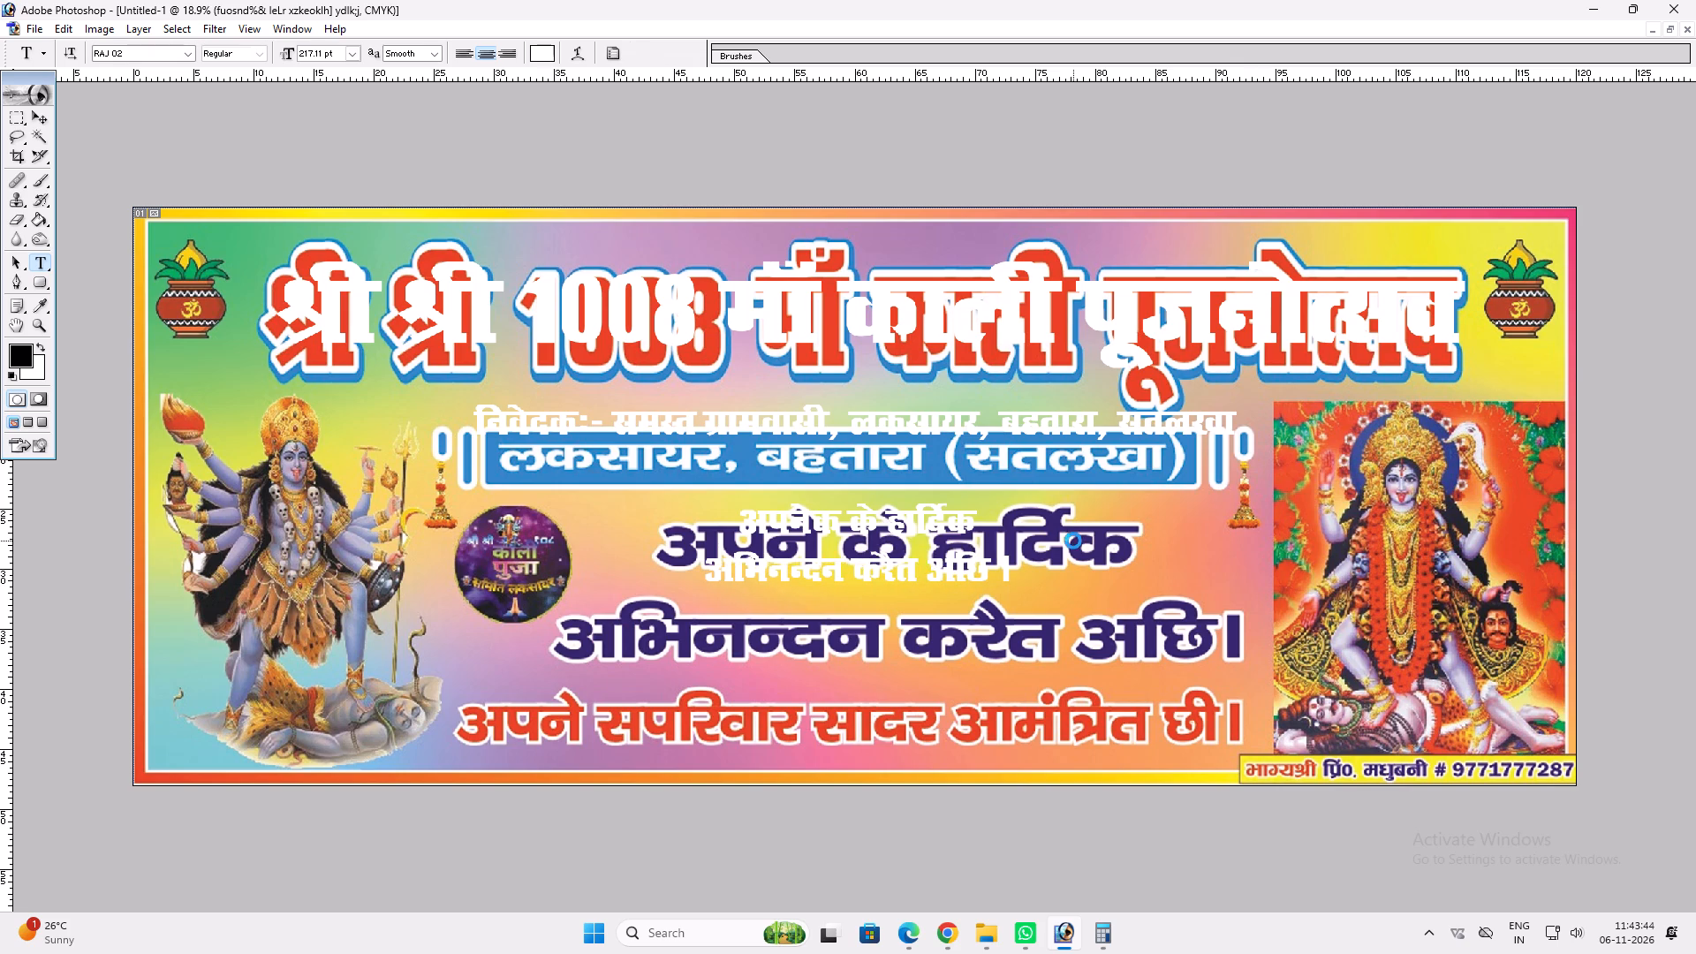
pyautogui.press('v')
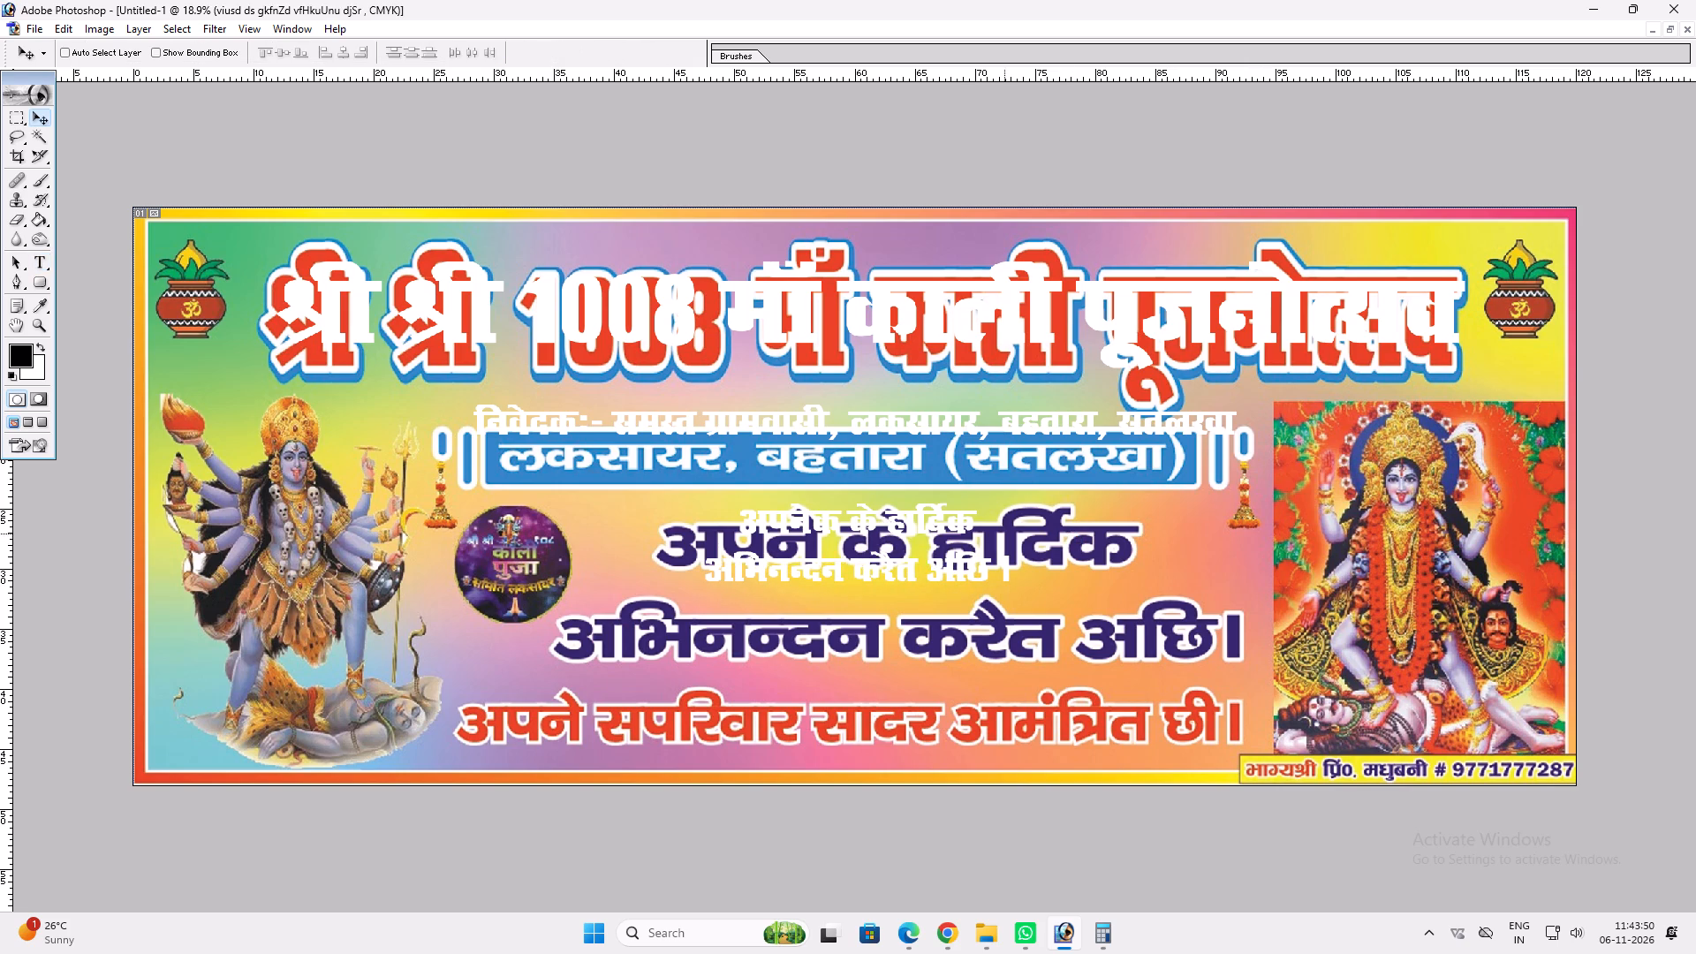
# Shift the two-line greeting text slightly left and duplicate it downward near the printed red invitation line.
pyautogui.moveTo(958, 515); pyautogui.dragTo(896, 523)
pyautogui.keyDown('alt'); pyautogui.moveTo(890, 532); pyautogui.dragTo(887, 649); pyautogui.keyUp('alt')
# Replace the duplicated greeting's text with the single line "अपने सपरिवार सादर आमंत्रि है ।".
pyautogui.press('t')
pyautogui.click(873, 667)
pyautogui.hotkey('ctrl', 'a')
pyautogui.write('vius')
pyautogui.moveTo(1177, 669); pyautogui.dragTo(897, 697)
pyautogui.press('space')
pyautogui.write('lfij')
pyautogui.press('BackSpace')
pyautogui.press('BackSpace')
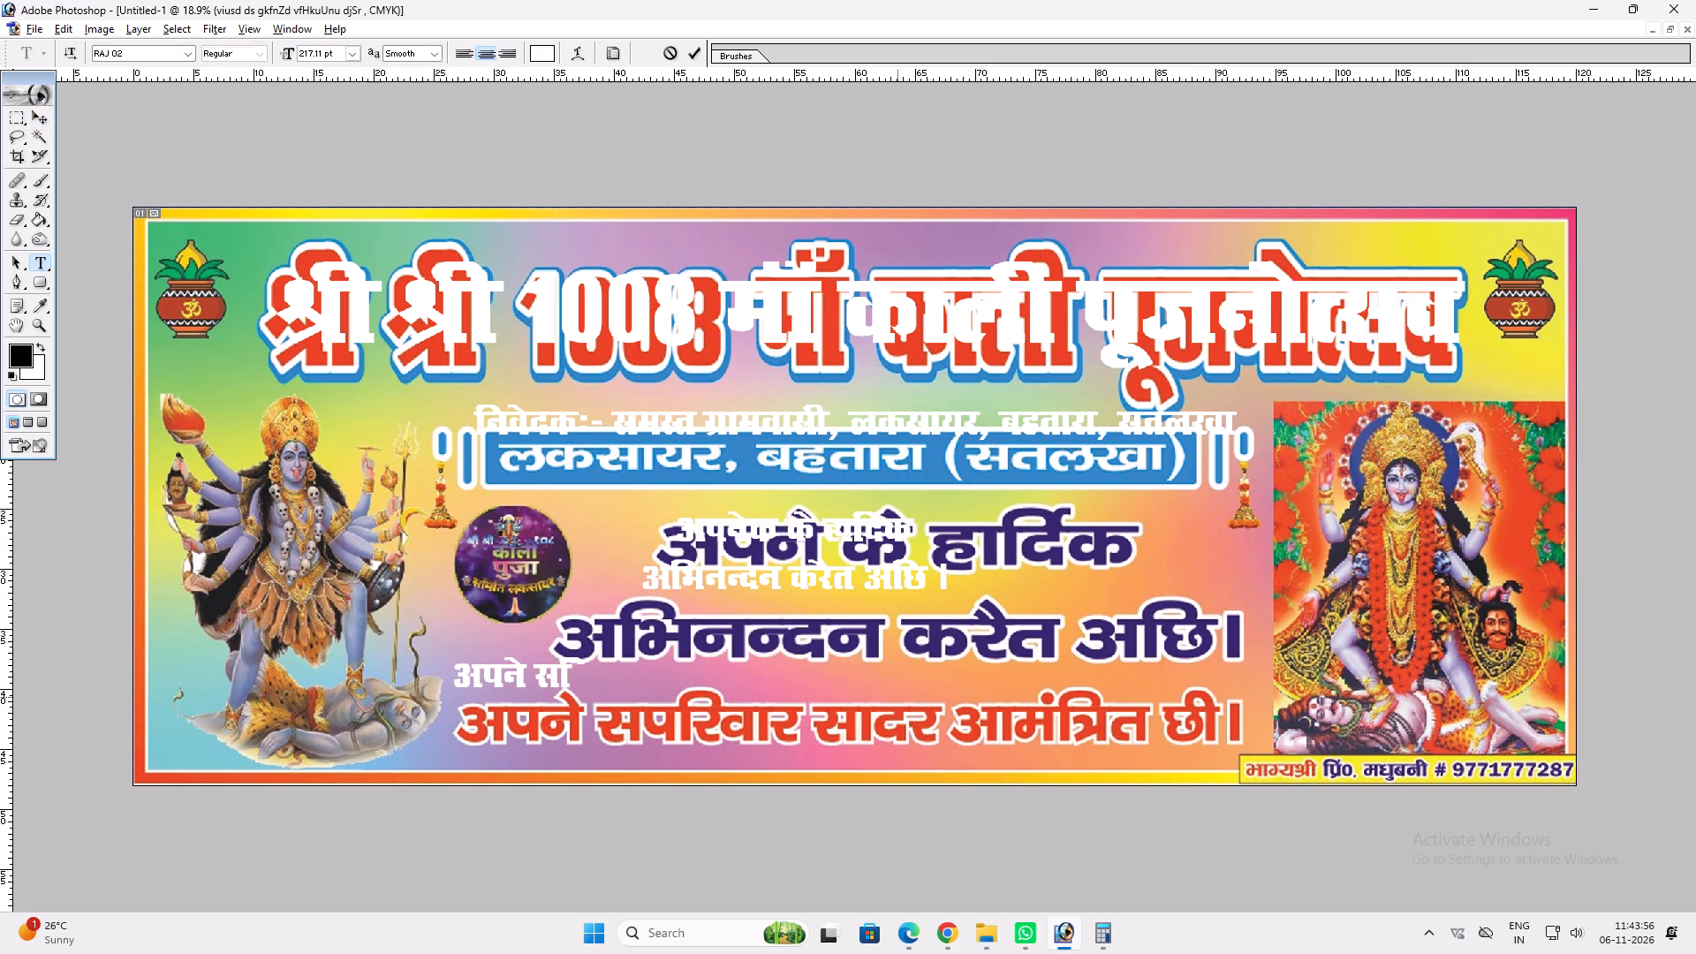
pyautogui.press('BackSpace')
pyautogui.write('ifjokj lknj vkeafn')
pyautogui.press('BackSpace')
pyautogui.press('-')
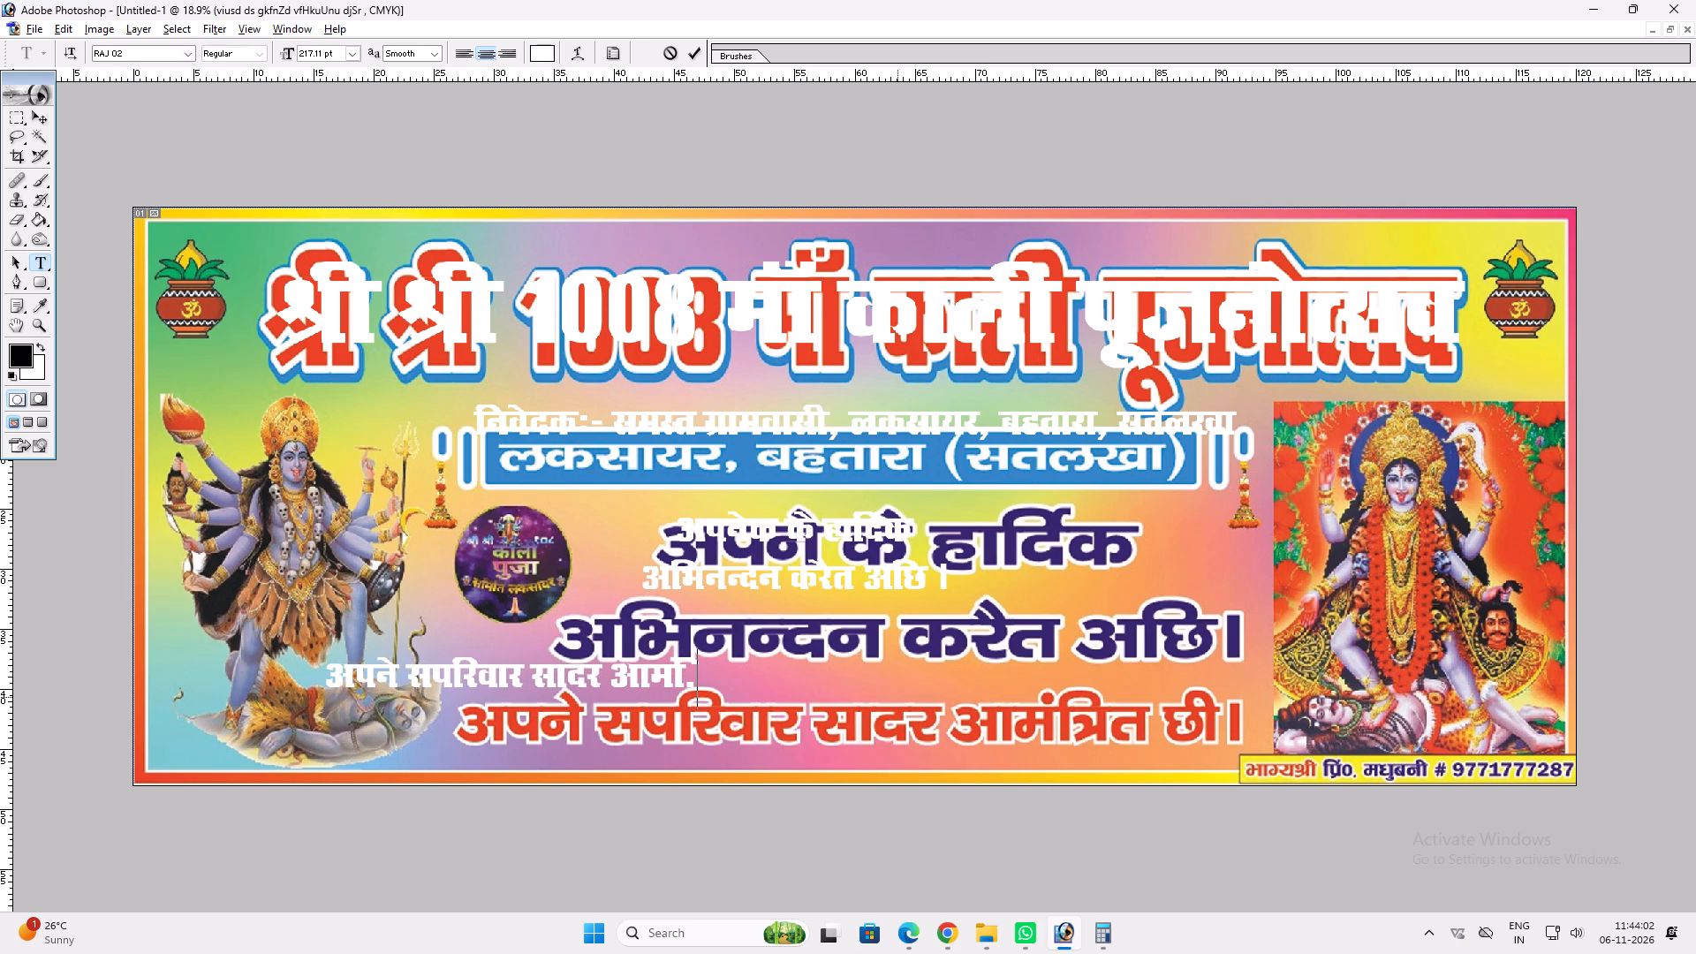
pyautogui.press('BackSpace')
pyautogui.press('=')
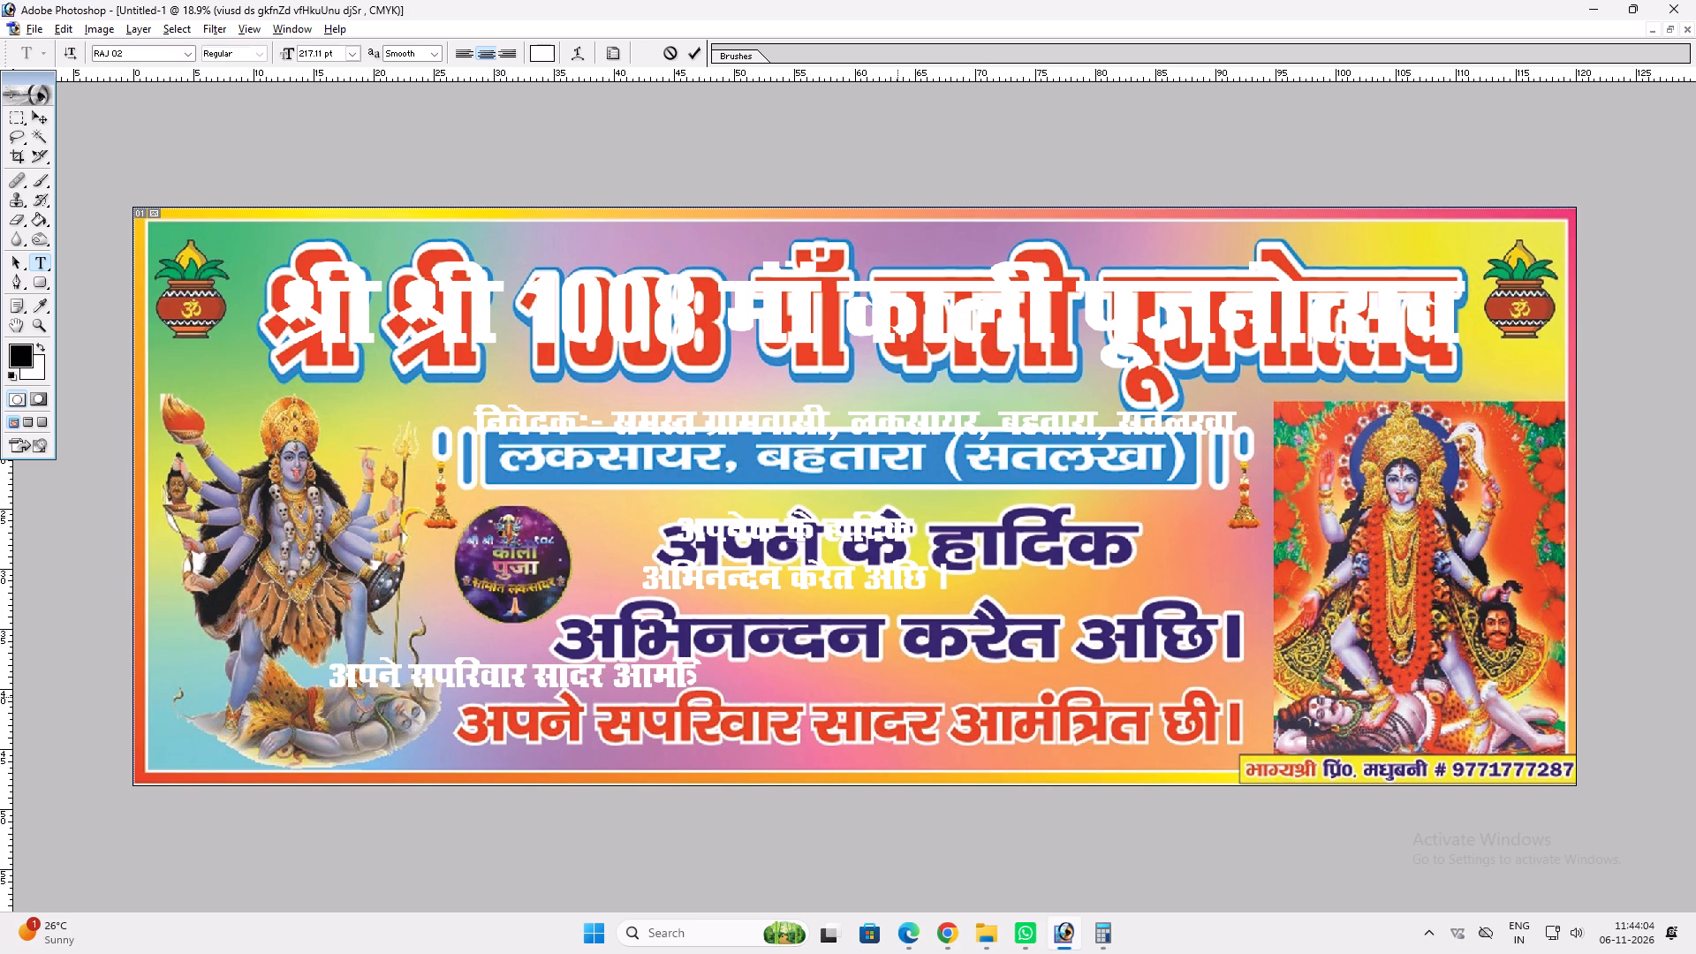
pyautogui.write('k gS A')
pyautogui.press('Return')
pyautogui.write('vv')
# Move the invitation text onto the printed red invitation line and enlarge it to match that line's width.
pyautogui.rightClick(897, 697)
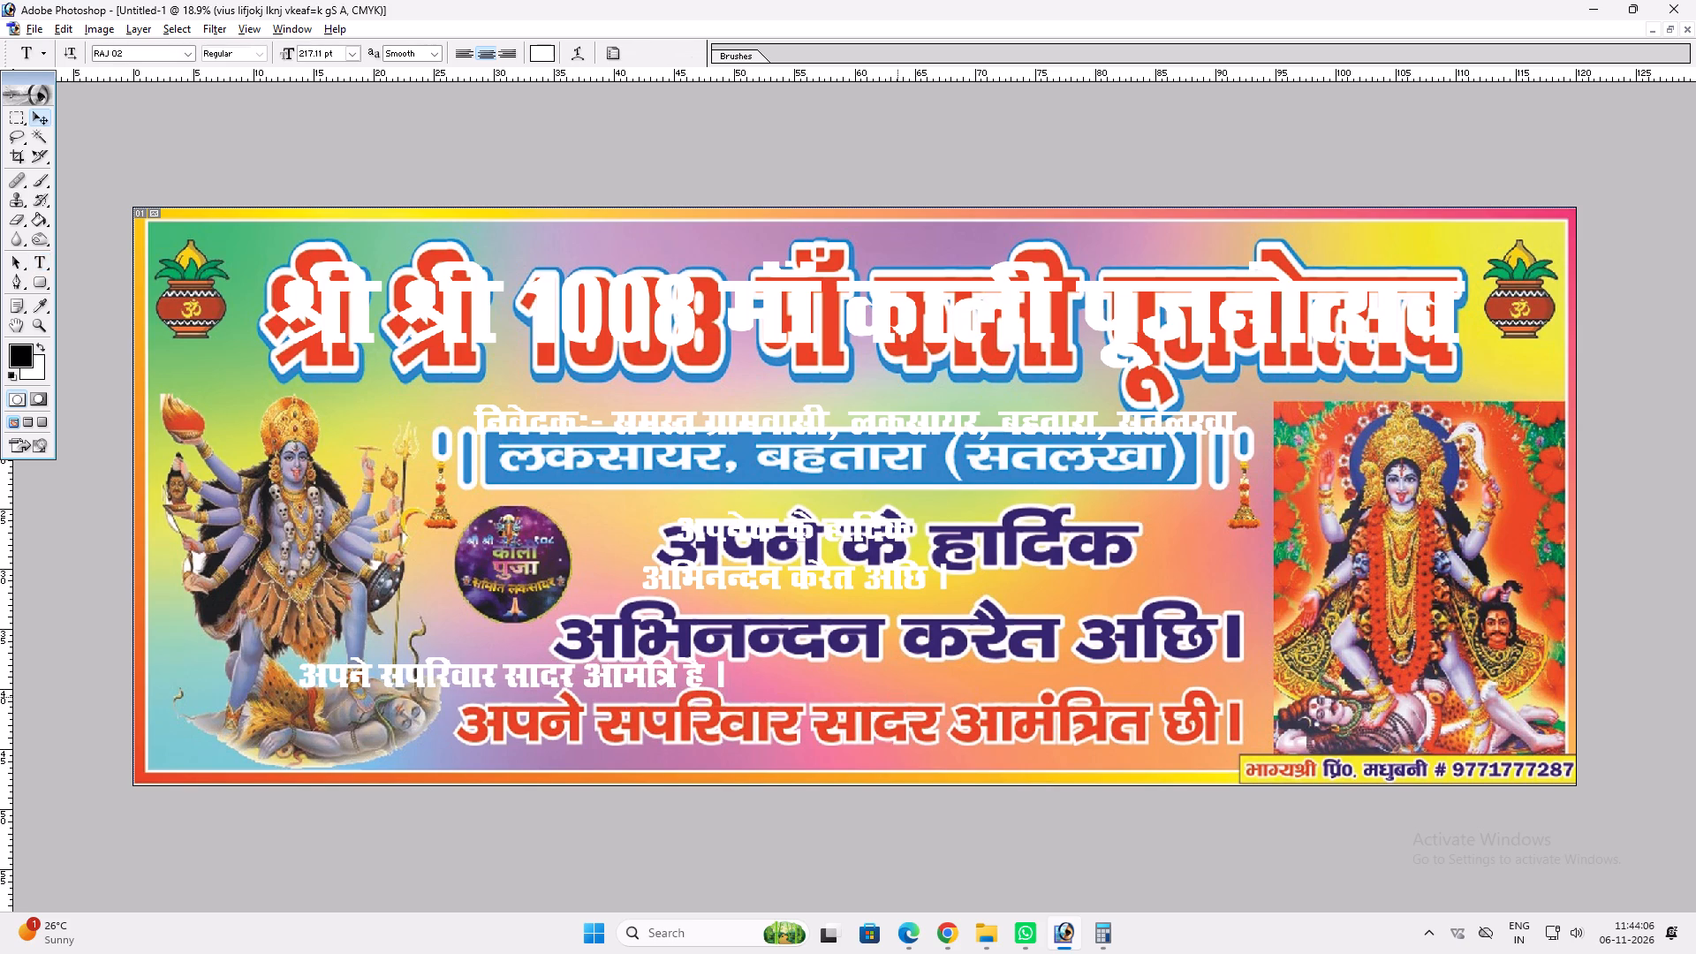
pyautogui.moveTo(705, 678); pyautogui.dragTo(881, 706)
pyautogui.moveTo(673, 729); pyautogui.dragTo(846, 752)
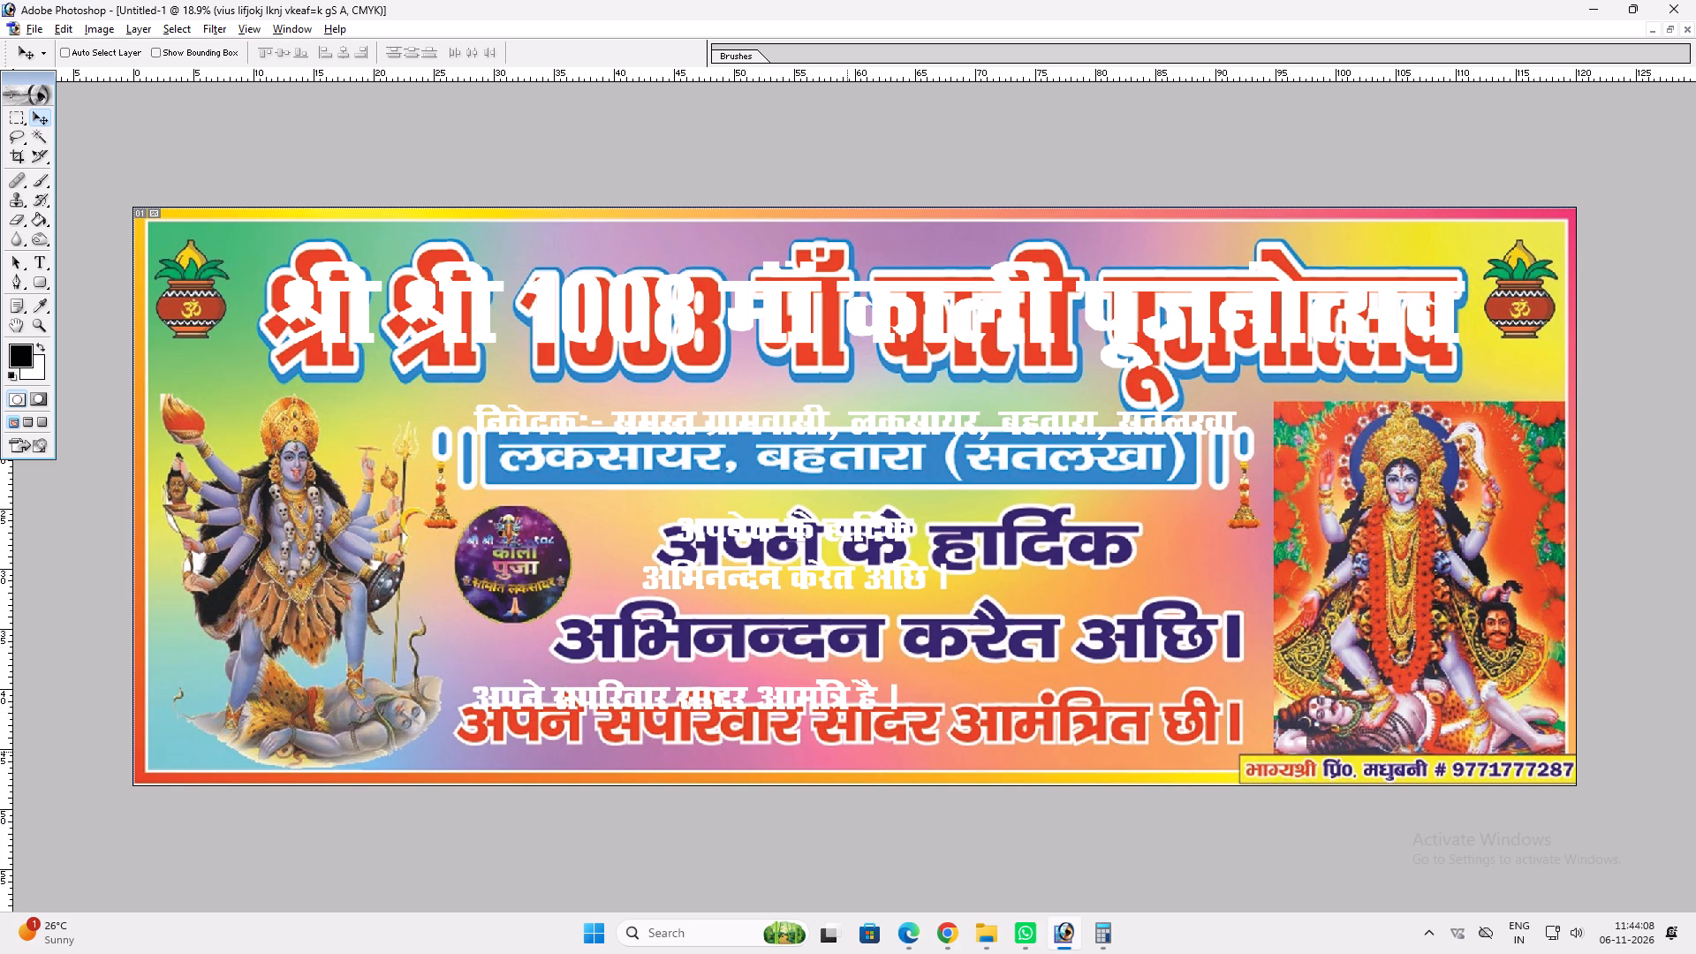
pyautogui.hotkey('ctrl', 't')
pyautogui.keyDown('shift'); pyautogui.moveTo(899, 708); pyautogui.dragTo(1256, 727); pyautogui.keyUp('shift')
pyautogui.press('Return')
pyautogui.press('v')
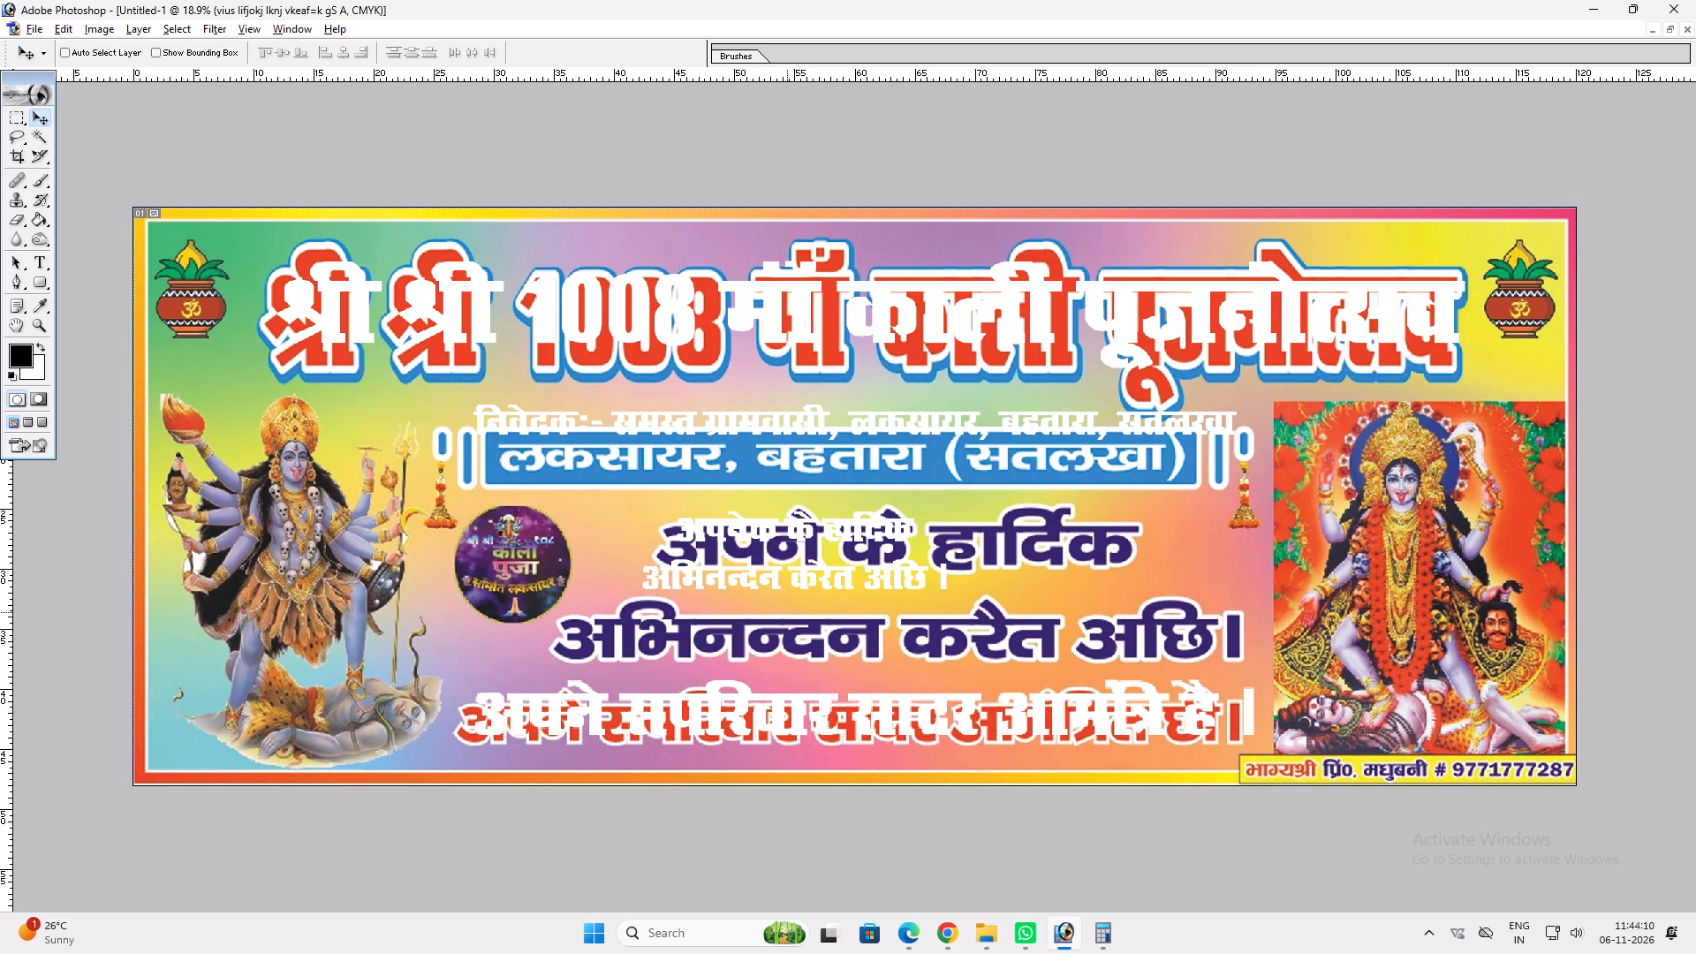
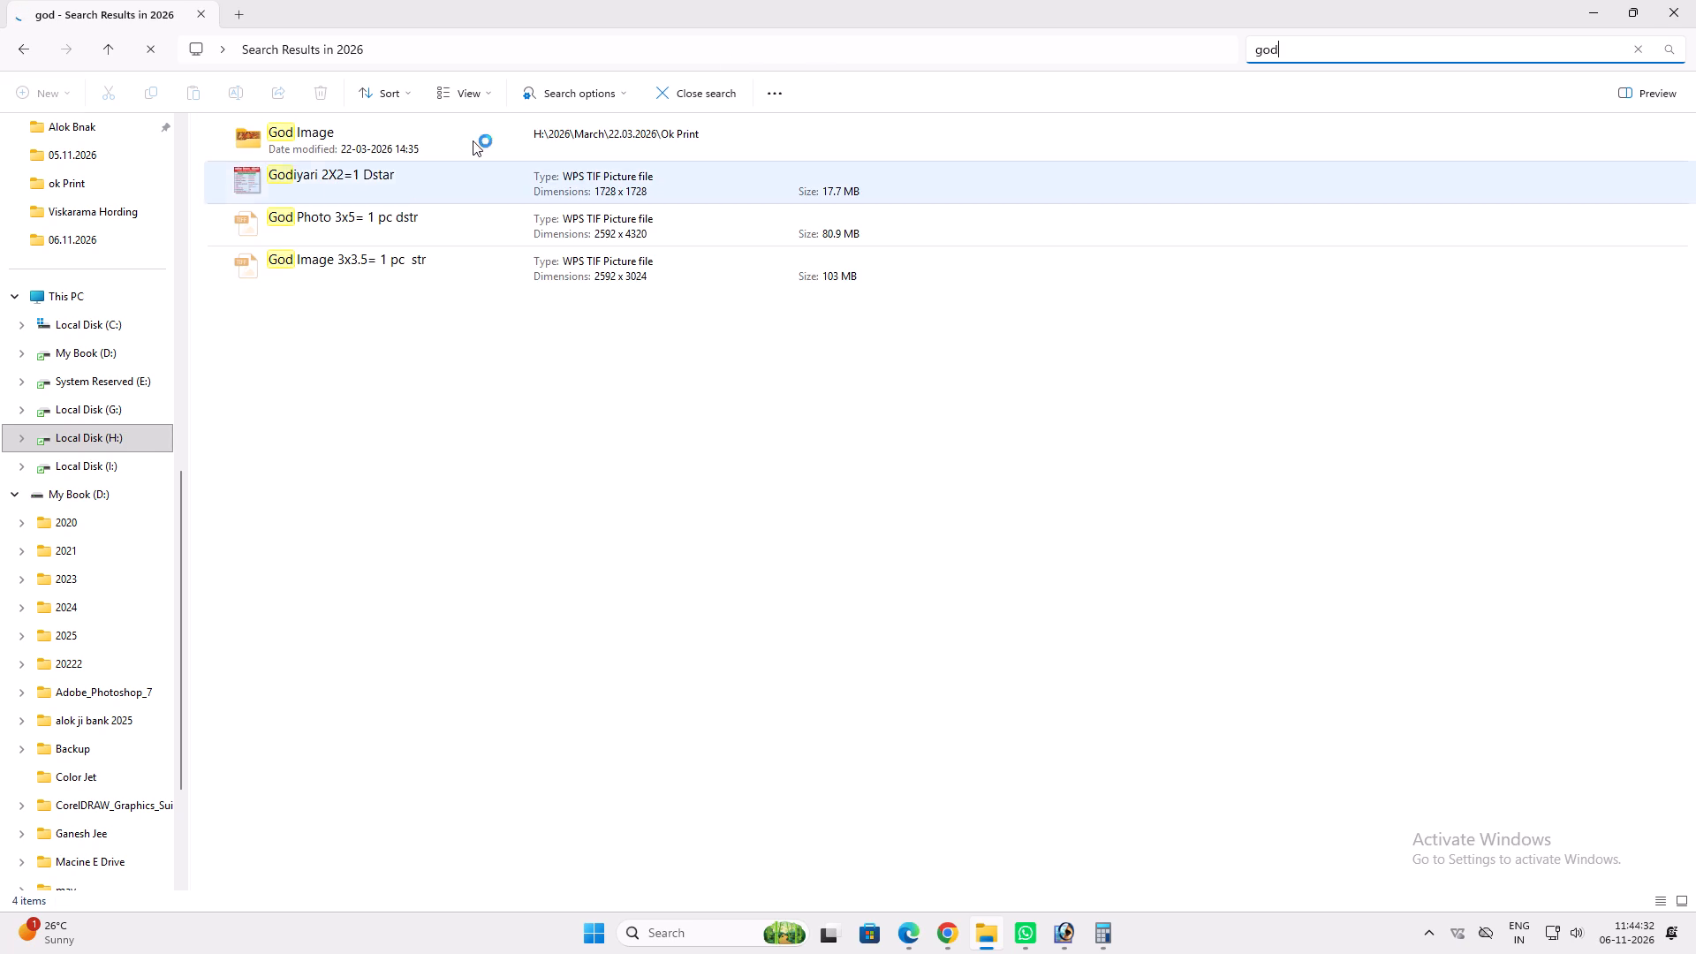
# Search the 2026 folder for "pooja" and open the "Durga Pooja Narhi 15x3= 7 pc old" banner in Photoshop.
pyautogui.click(486, 95)
pyautogui.click(463, 166)
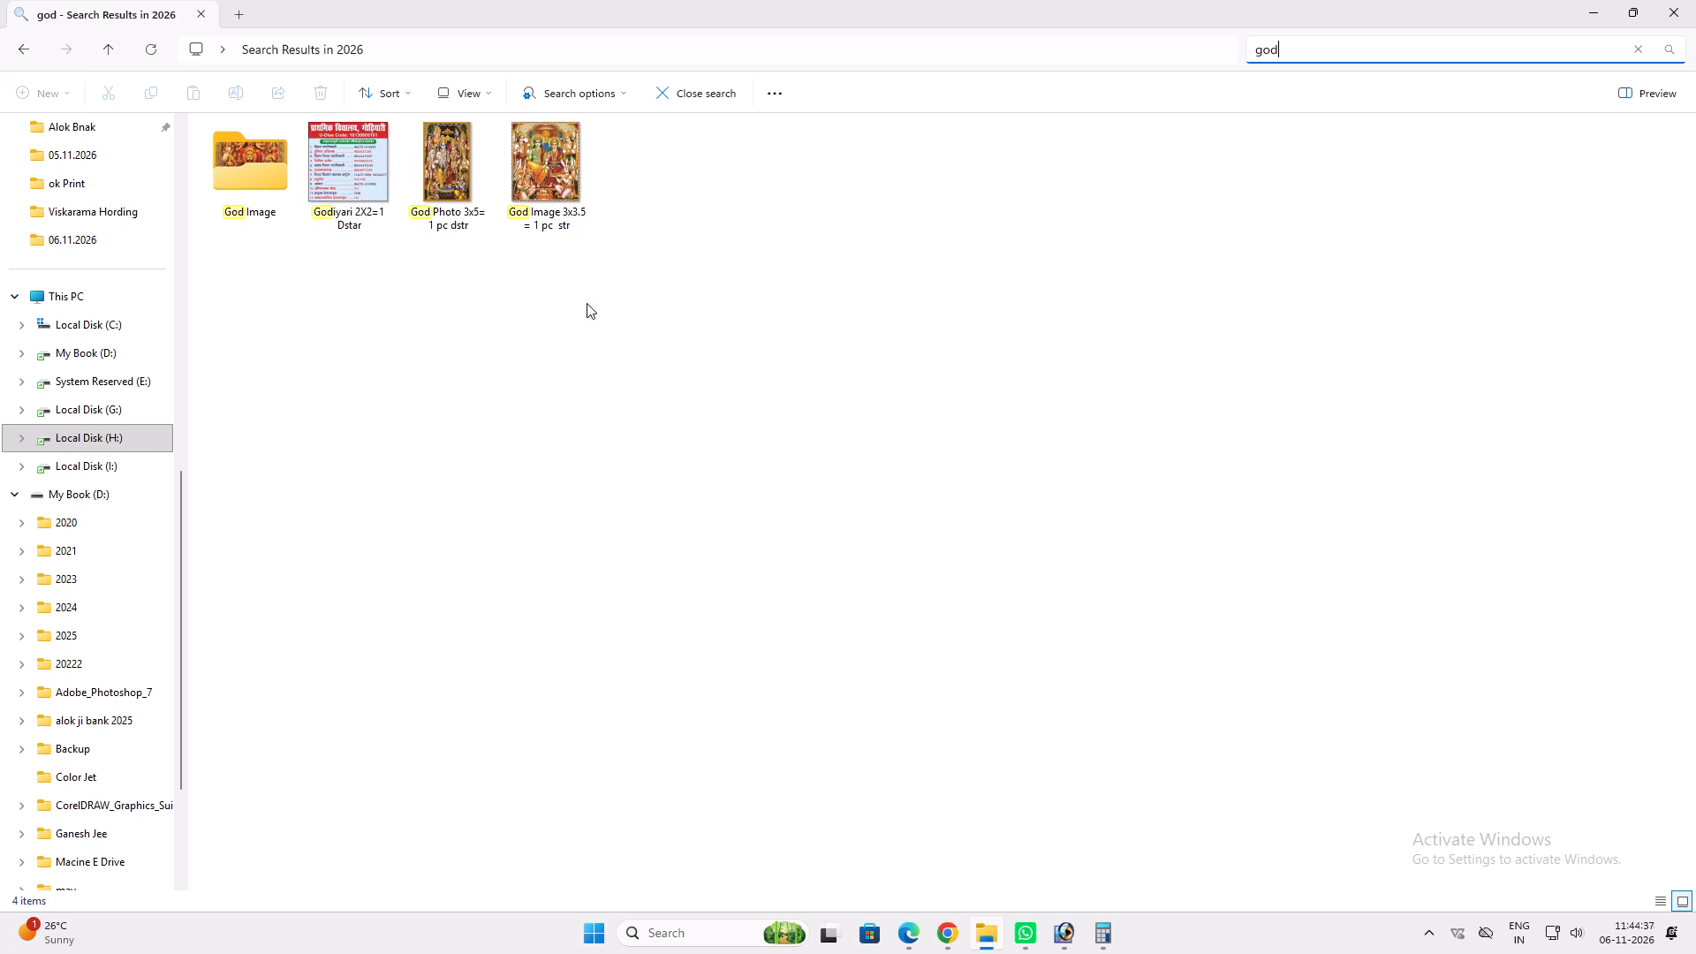
pyautogui.click(1299, 56)
pyautogui.hotkey('ctrl', 'a')
pyautogui.write('pooja')
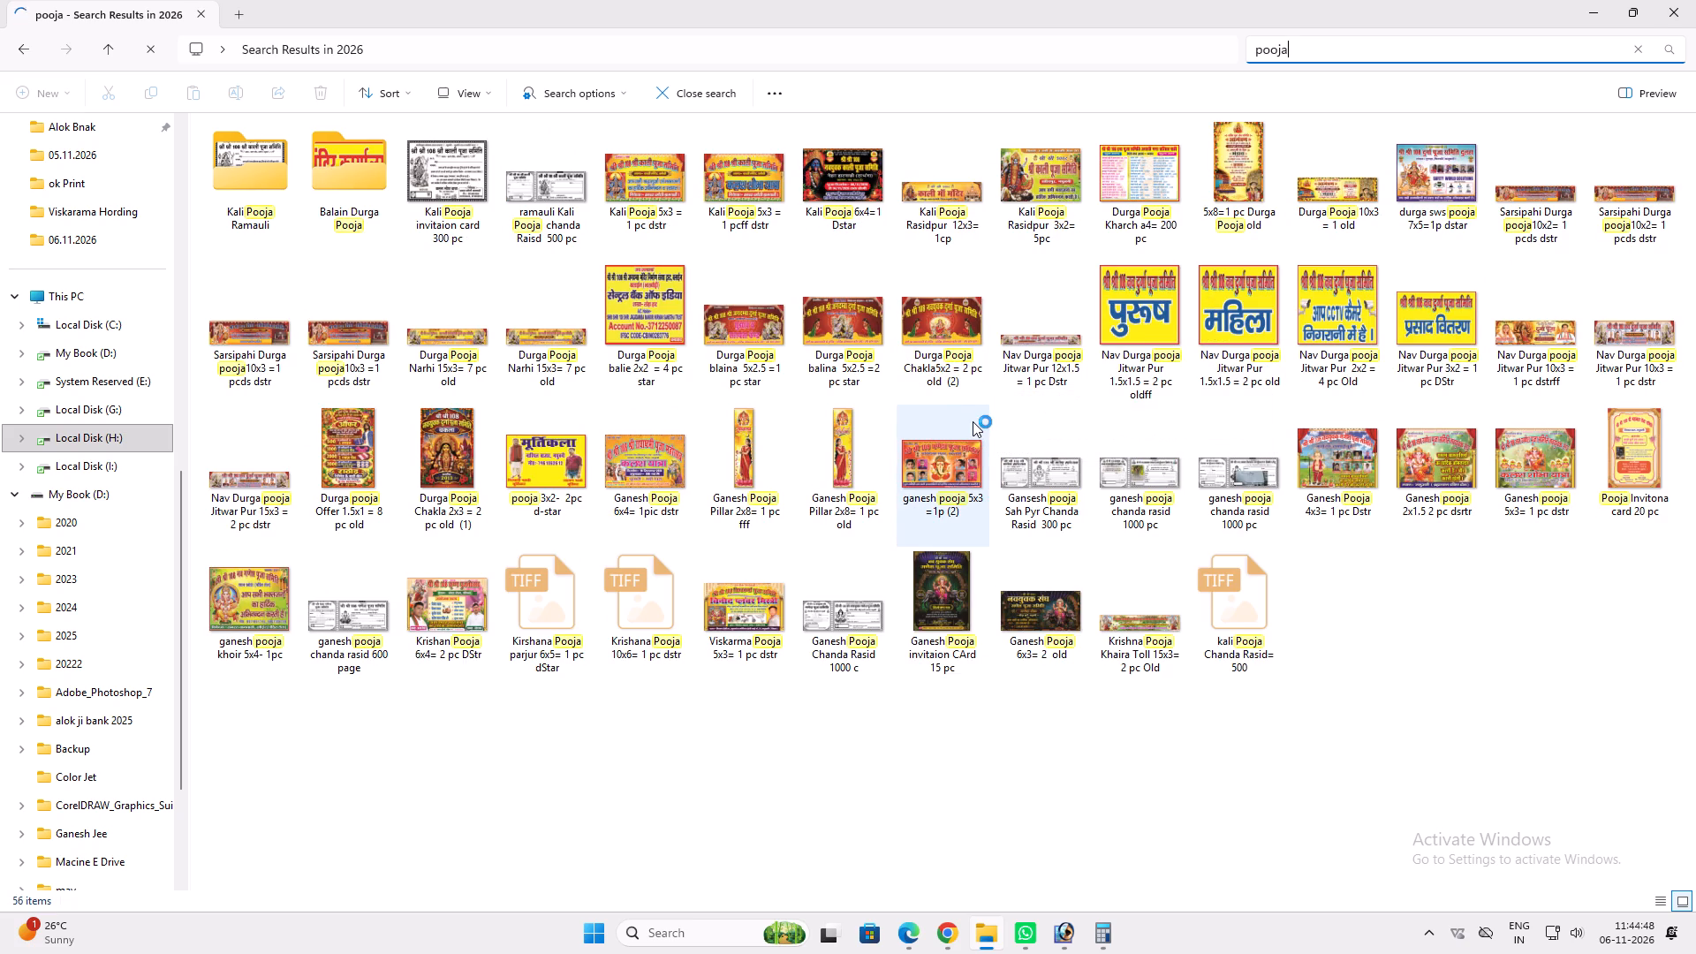
pyautogui.moveTo(554, 338); pyautogui.dragTo(1065, 931)
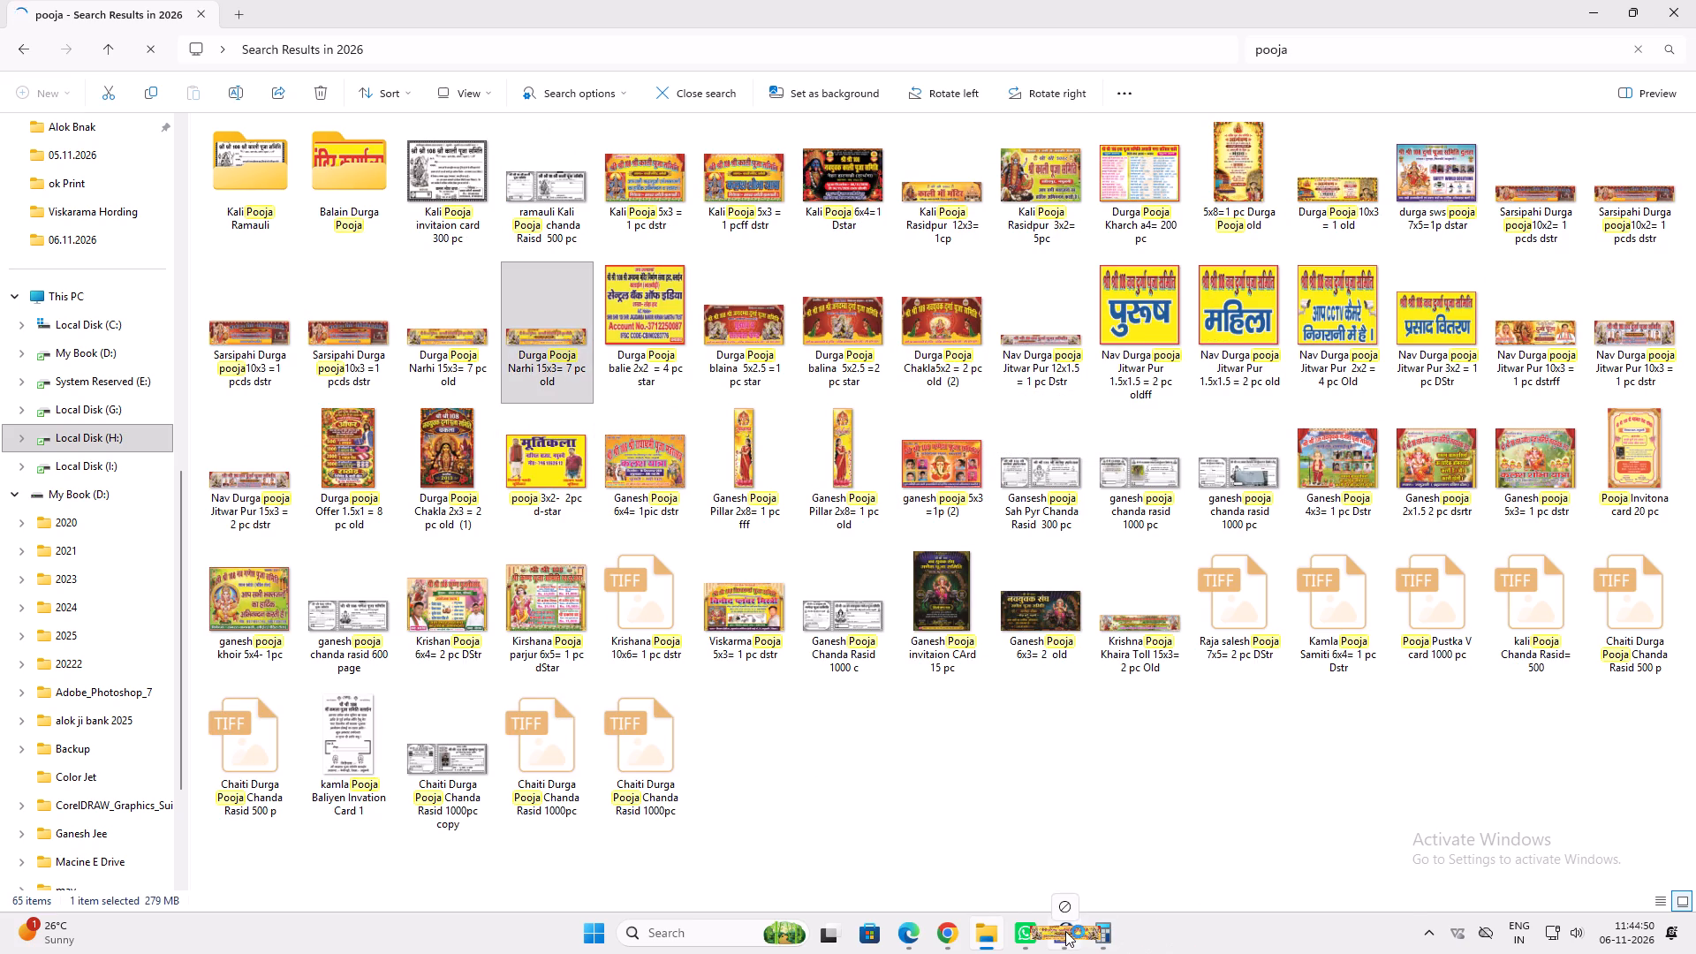
pyautogui.moveTo(1065, 931); pyautogui.dragTo(1043, 690)
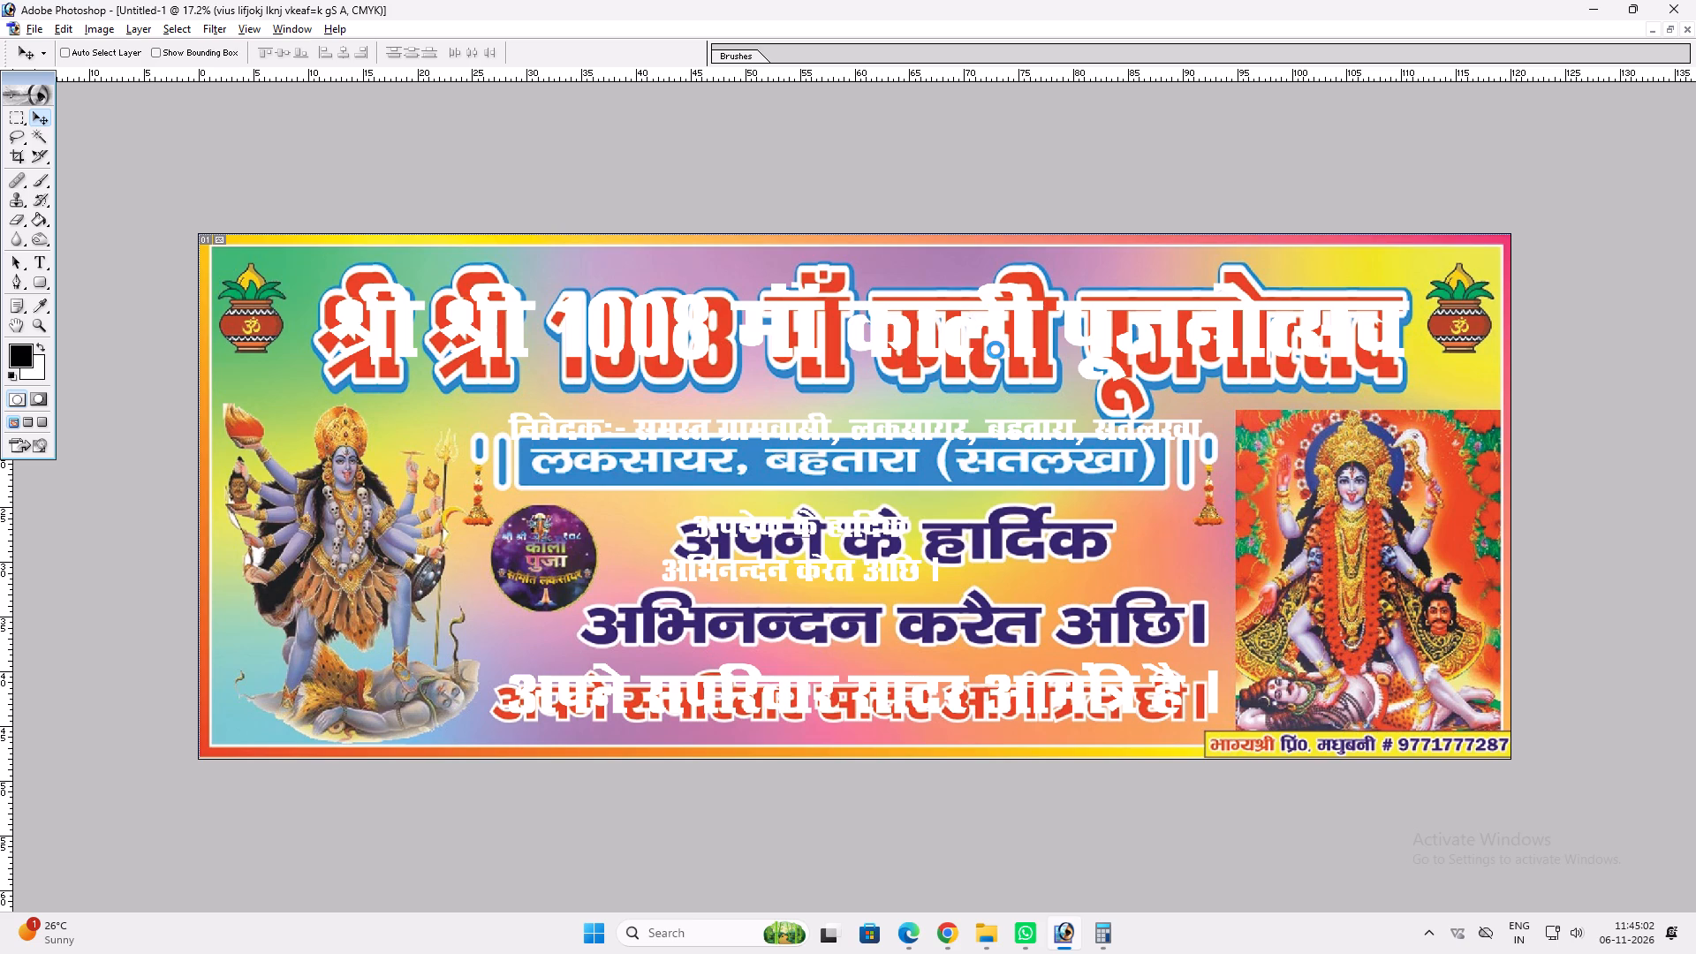
# Copy the yellow leaf background from the Durga Pooja banner into the Kali Puja banner.
pyautogui.press('v')
pyautogui.keyDown('ctrl'); pyautogui.click(1091, 296); pyautogui.keyUp('ctrl')
pyautogui.moveTo(1079, 282); pyautogui.dragTo(1081, 312)
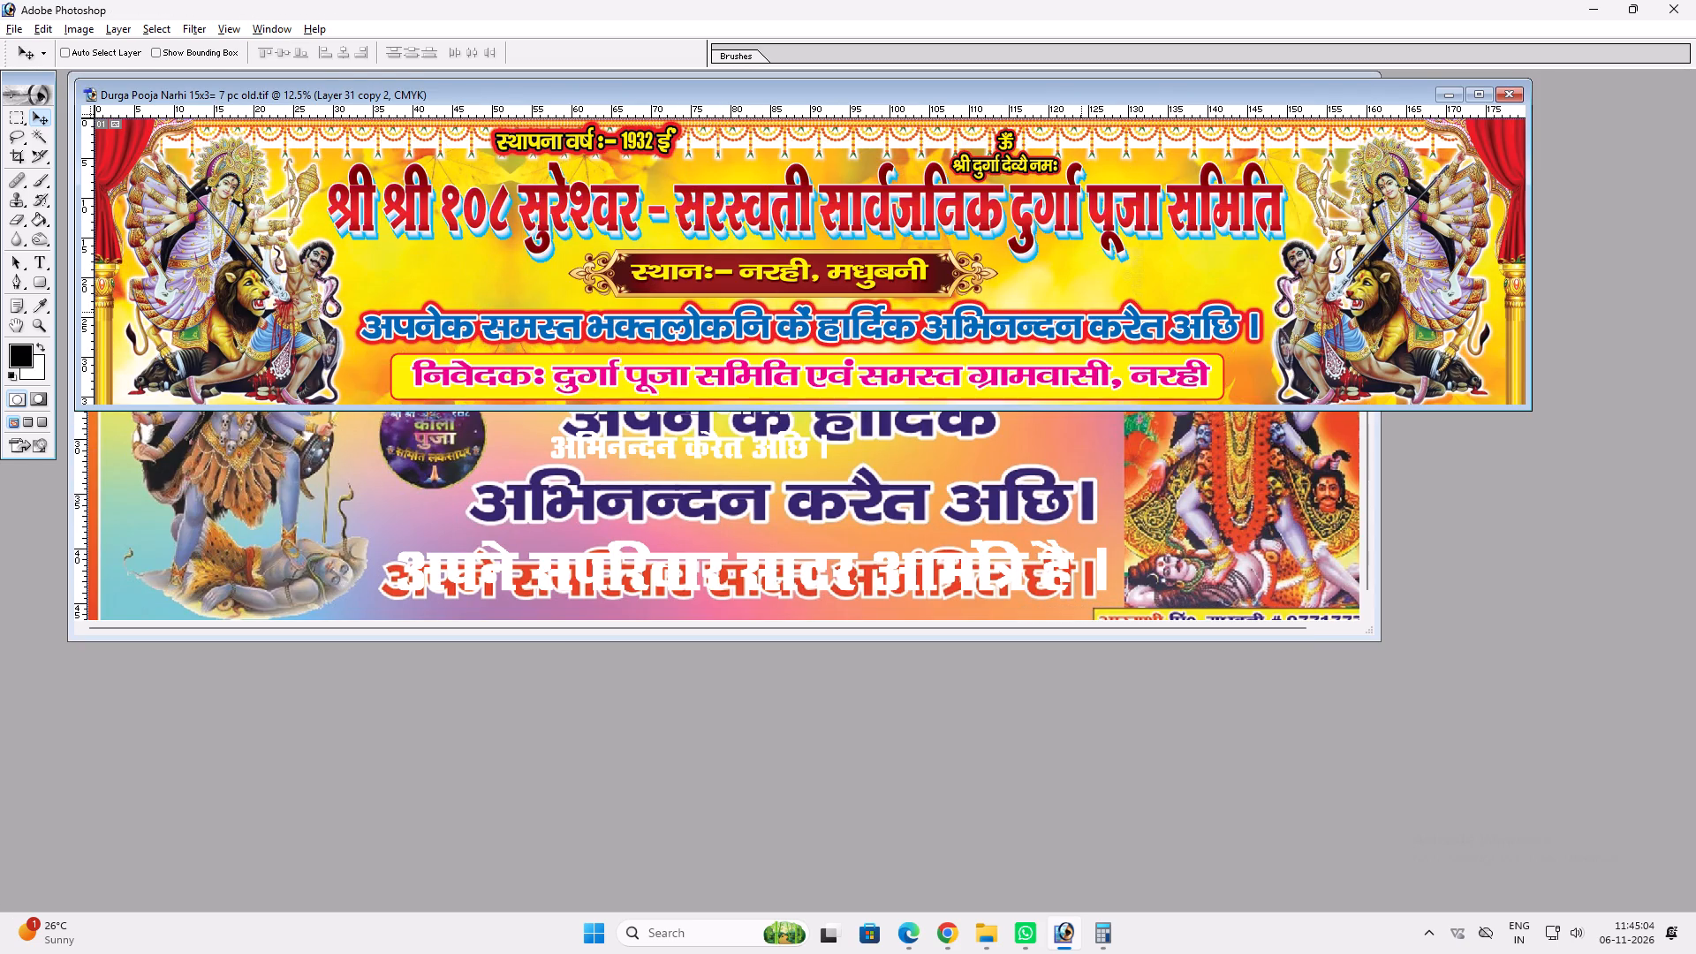
pyautogui.hotkey('ctrl', 'z')
pyautogui.moveTo(1070, 257); pyautogui.dragTo(1062, 470)
pyautogui.moveTo(1062, 483); pyautogui.dragTo(1058, 412)
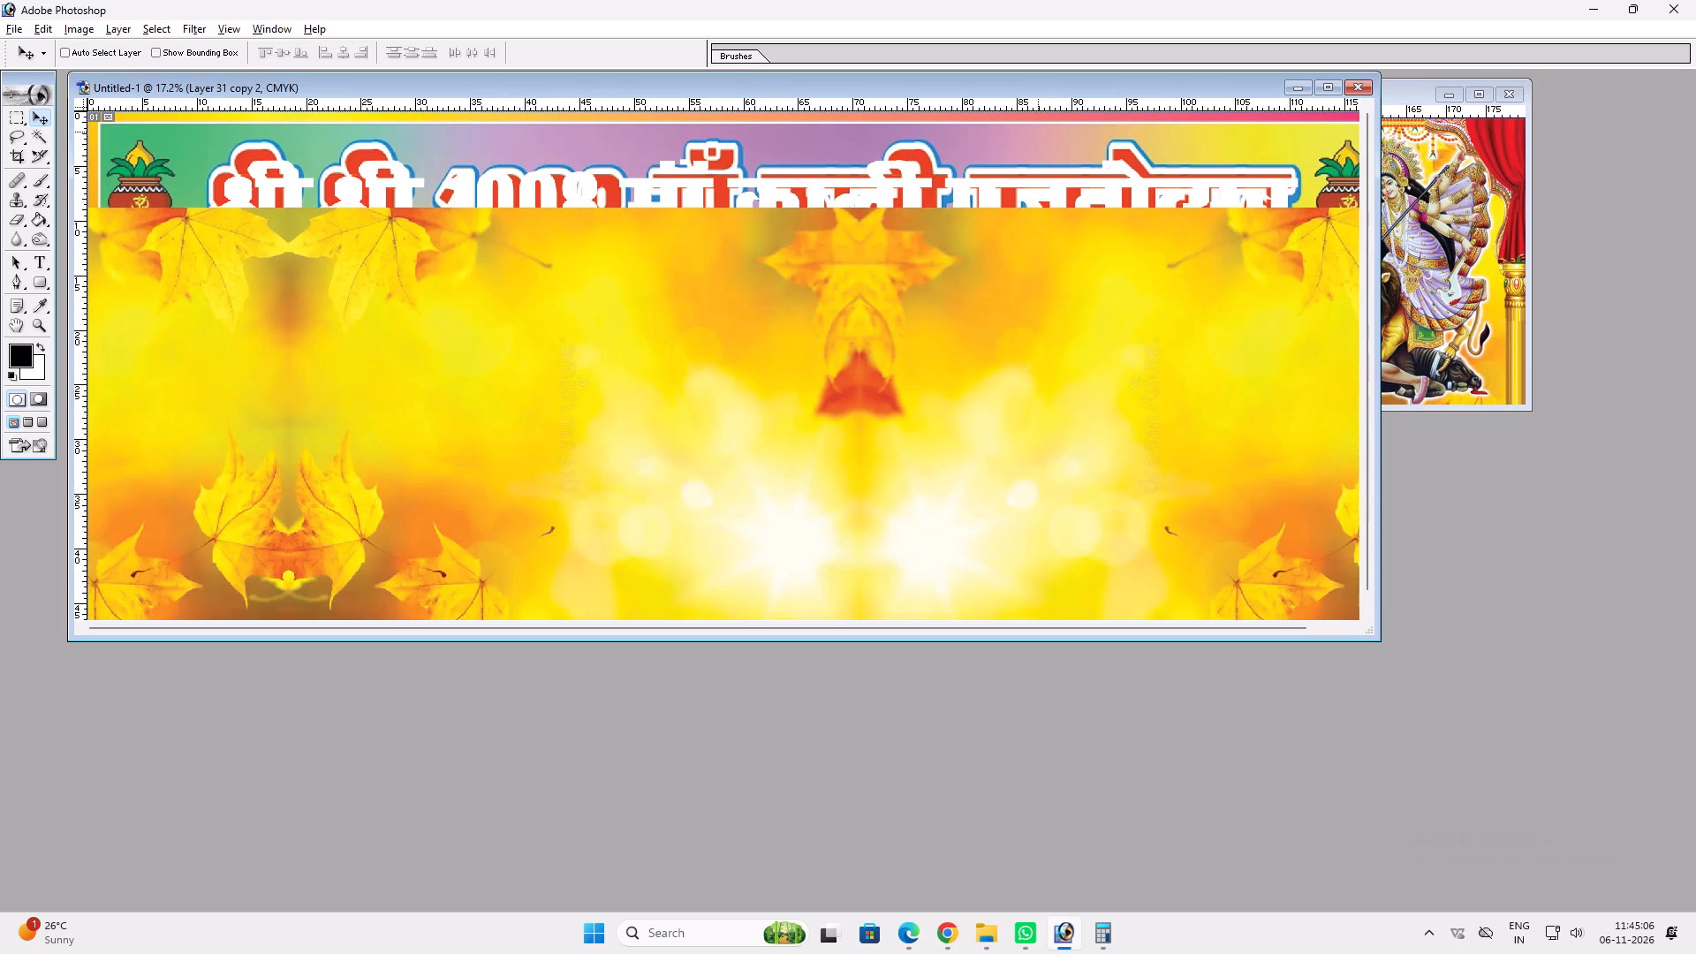
# Position and stretch the yellow leaf background to cover the whole banner, and stack it behind all the text.
pyautogui.click(1019, 88)
pyautogui.click(1019, 88)
pyautogui.press('v')
pyautogui.moveTo(1091, 482); pyautogui.dragTo(1099, 395)
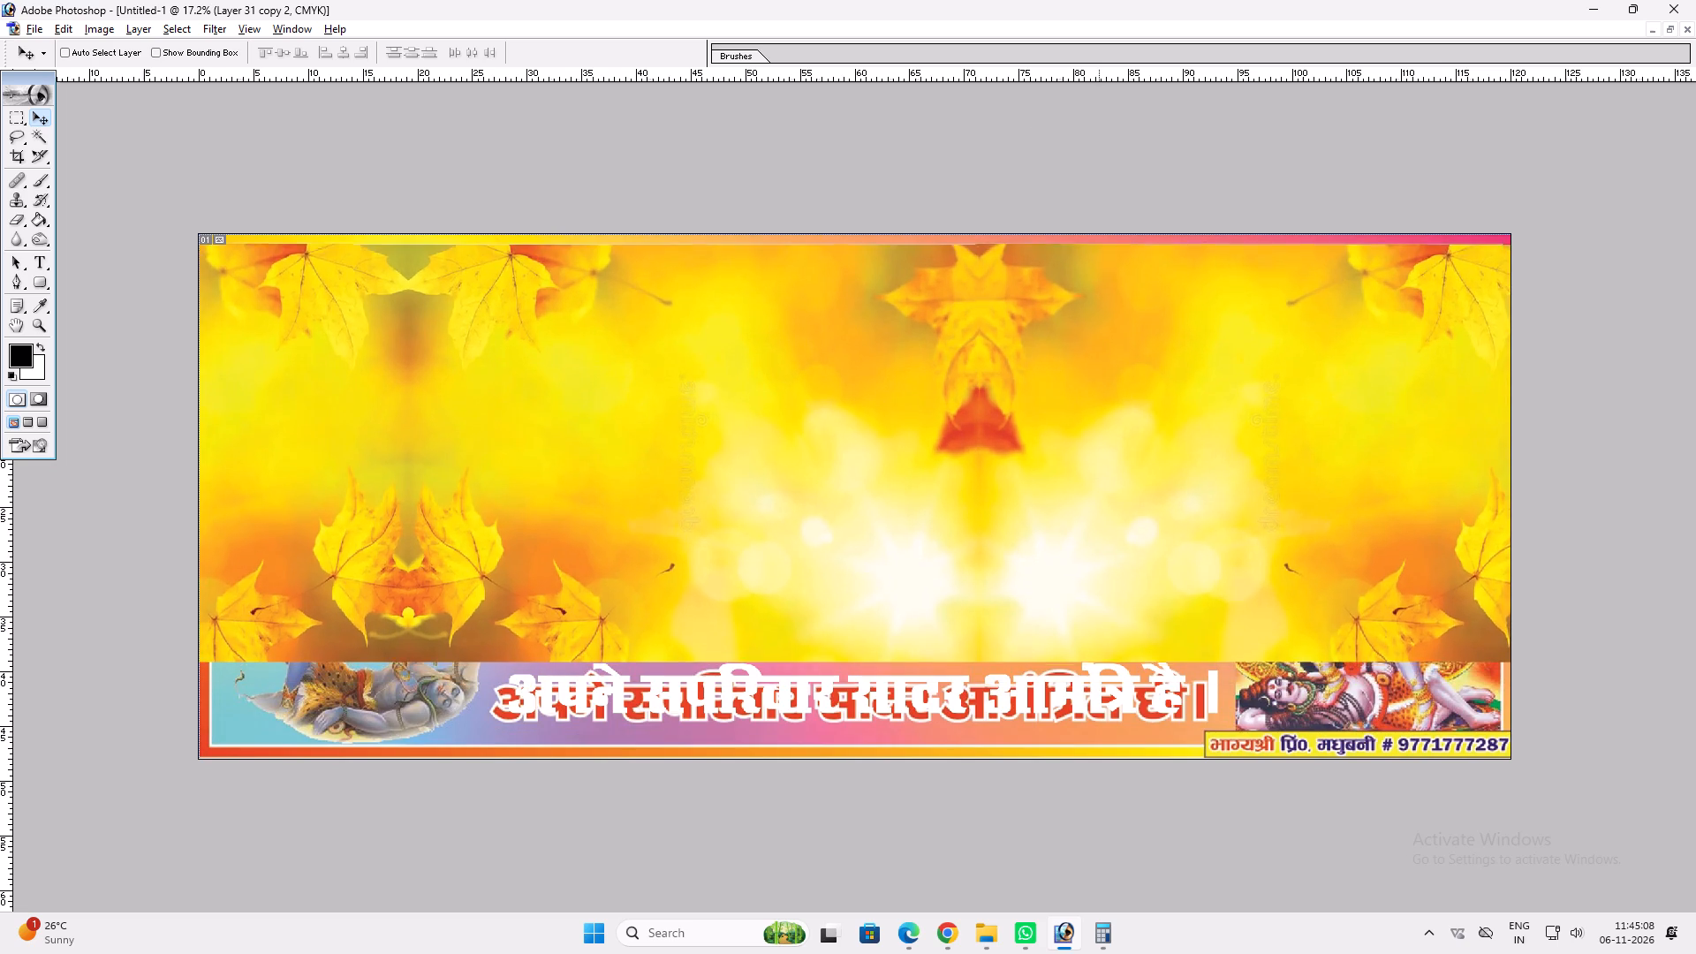
pyautogui.moveTo(1099, 395); pyautogui.dragTo(1099, 391)
pyautogui.scroll(4, 1133, 509)
pyautogui.hotkey('ctrl', 't')
pyautogui.keyDown('shift'); pyautogui.moveTo(1132, 604); pyautogui.dragTo(1147, 674); pyautogui.keyUp('shift')
pyautogui.press('Return')
pyautogui.press('v')
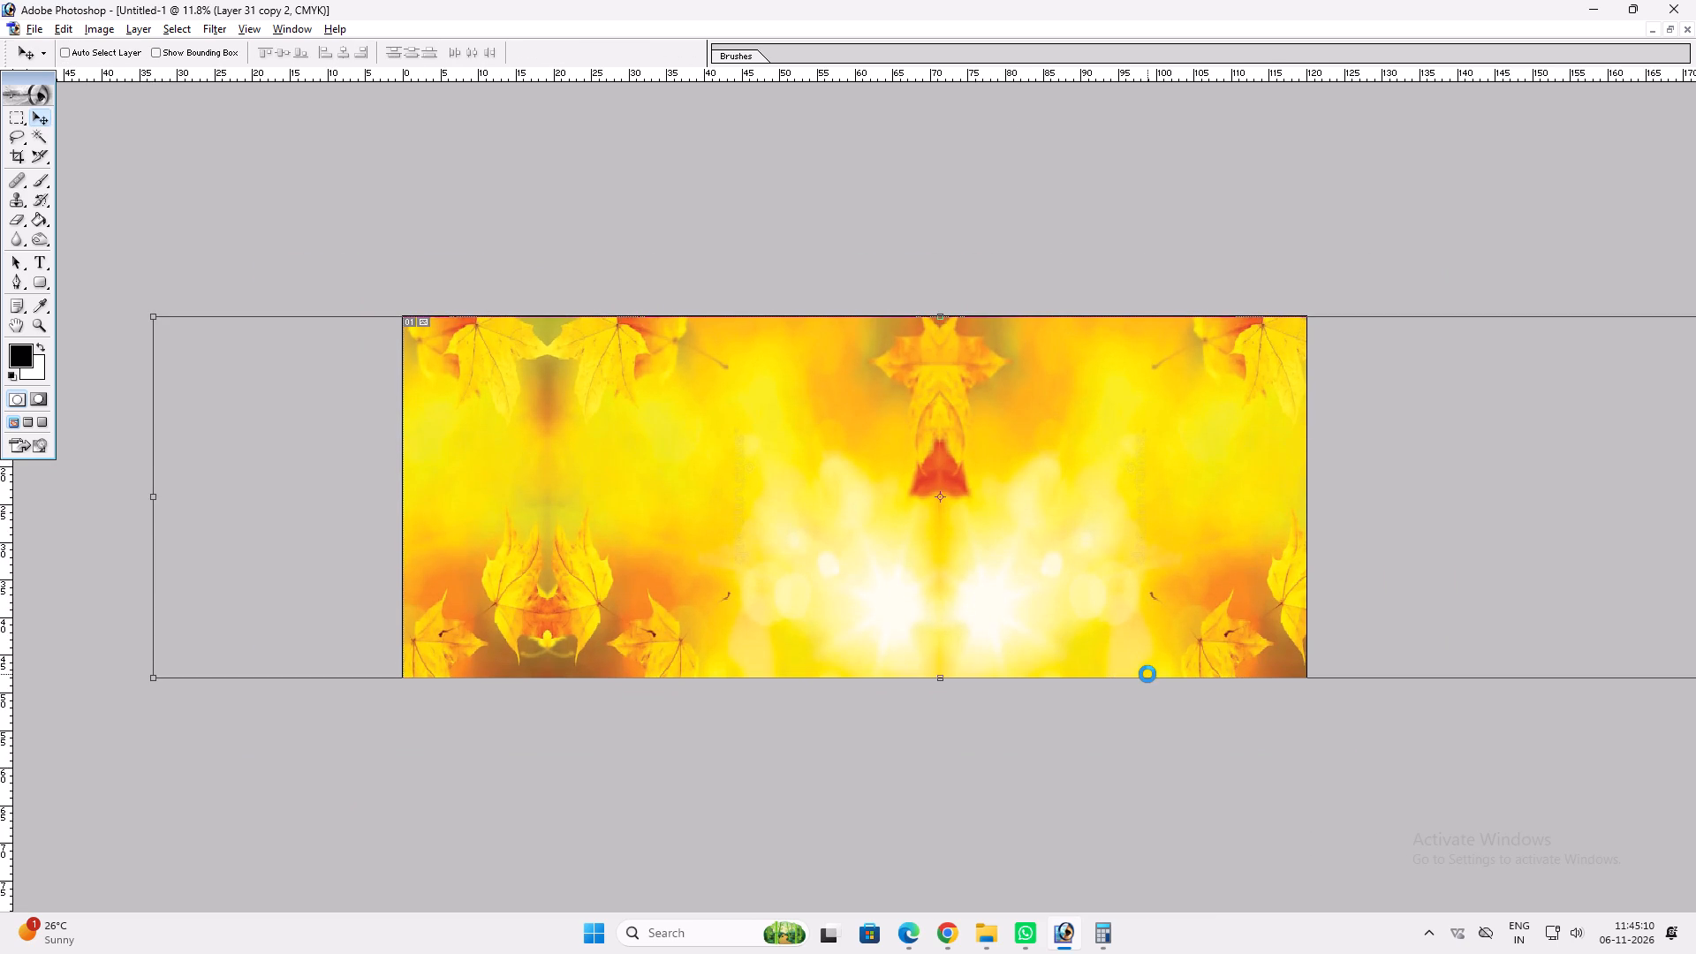
pyautogui.hotkey('ctrl', 'shift', '[')
pyautogui.hotkey('ctrl', ']')
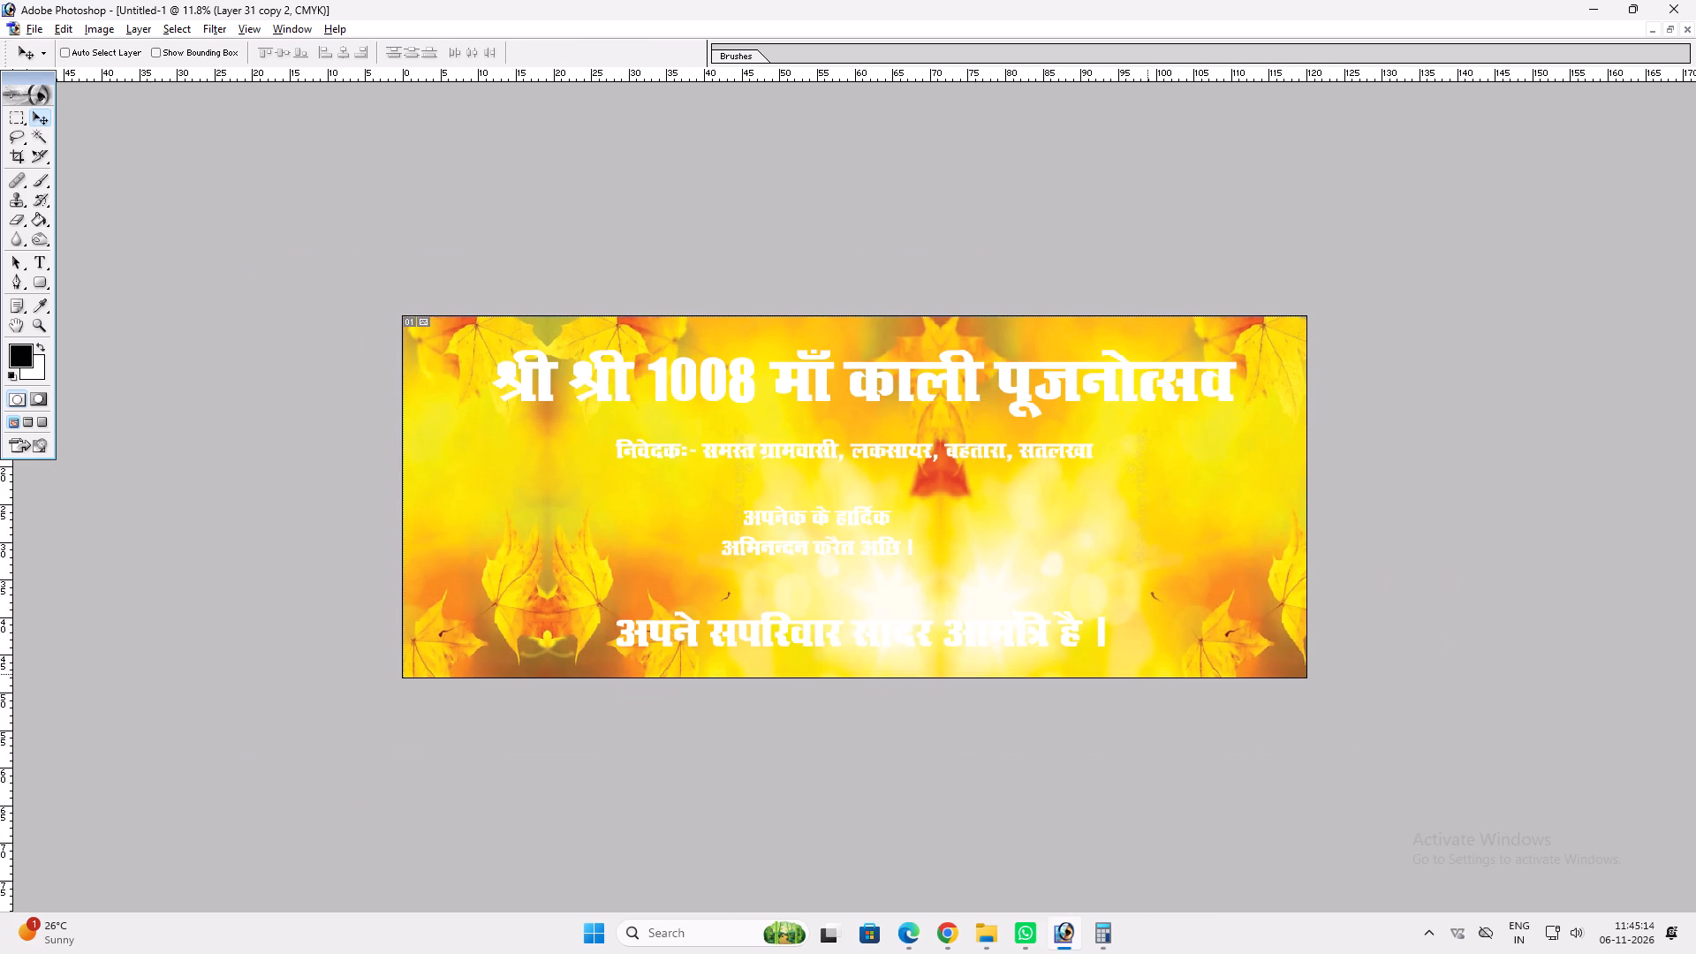
# Copy the red curtain from the Durga Pooja banner into the upper-right corner of the Kali Puja banner.
pyautogui.press('f')
pyautogui.write('ff')
pyautogui.click(1395, 353)
pyautogui.press('v')
pyautogui.keyDown('ctrl'); pyautogui.click(1493, 157); pyautogui.keyUp('ctrl')
pyautogui.moveTo(1494, 157); pyautogui.dragTo(1435, 229)
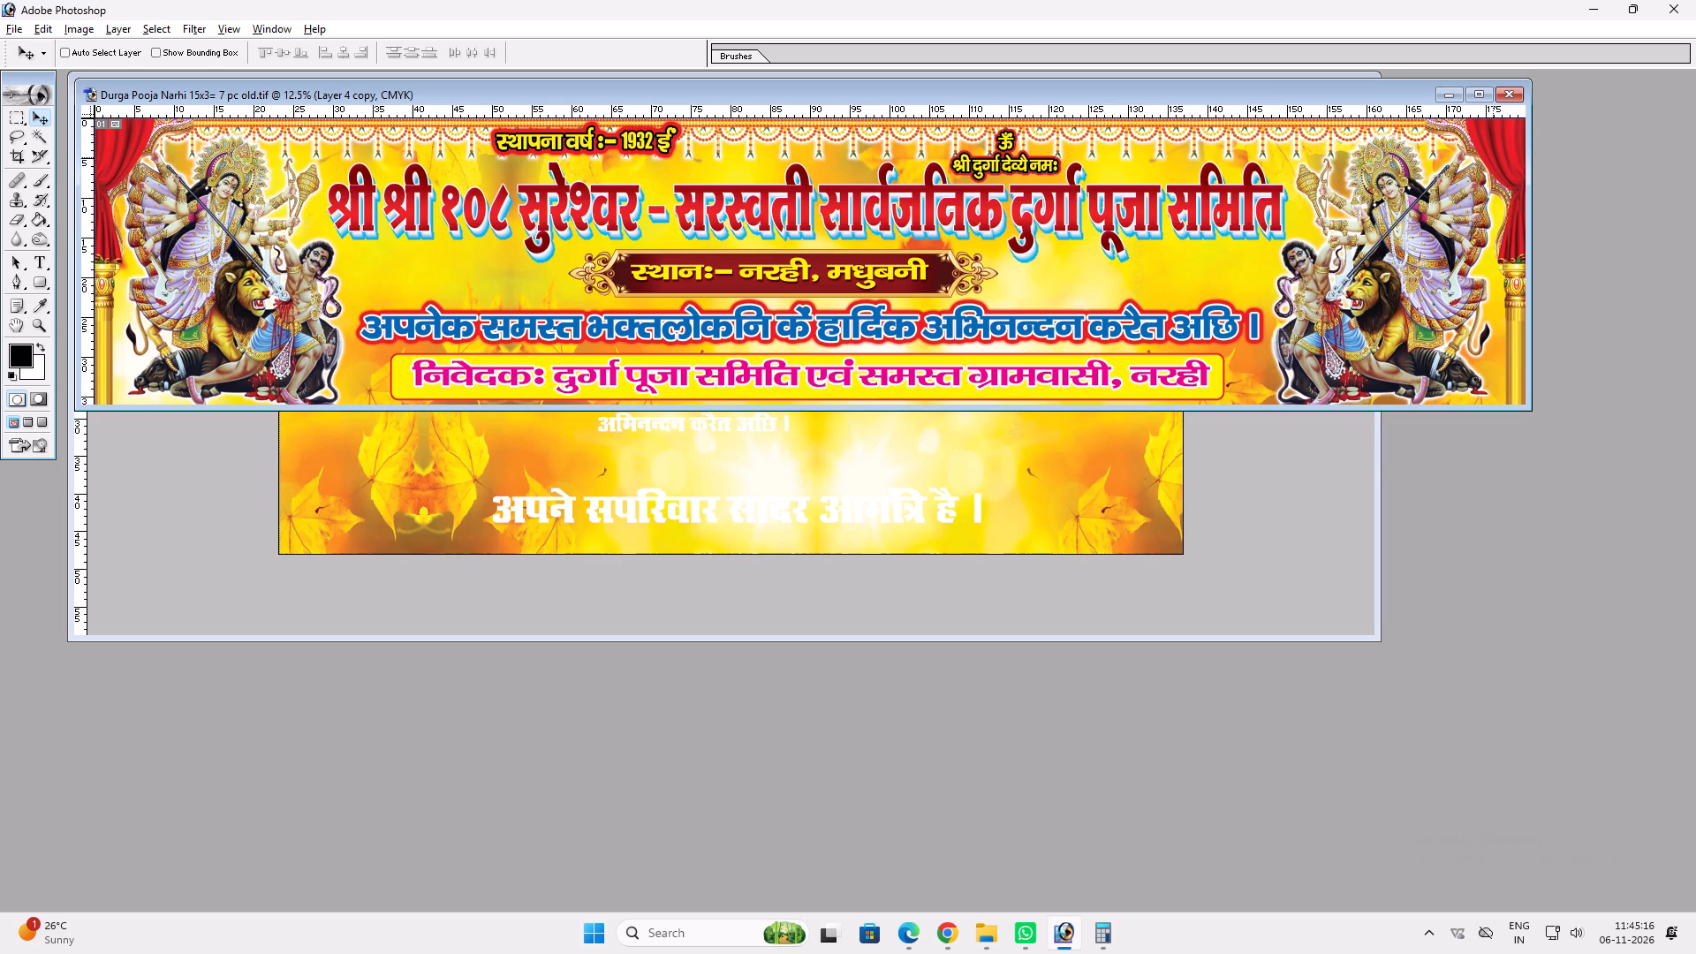
pyautogui.moveTo(1435, 229); pyautogui.dragTo(1038, 520)
pyautogui.moveTo(1033, 517); pyautogui.dragTo(1131, 283)
pyautogui.moveTo(1133, 289); pyautogui.dragTo(1143, 238)
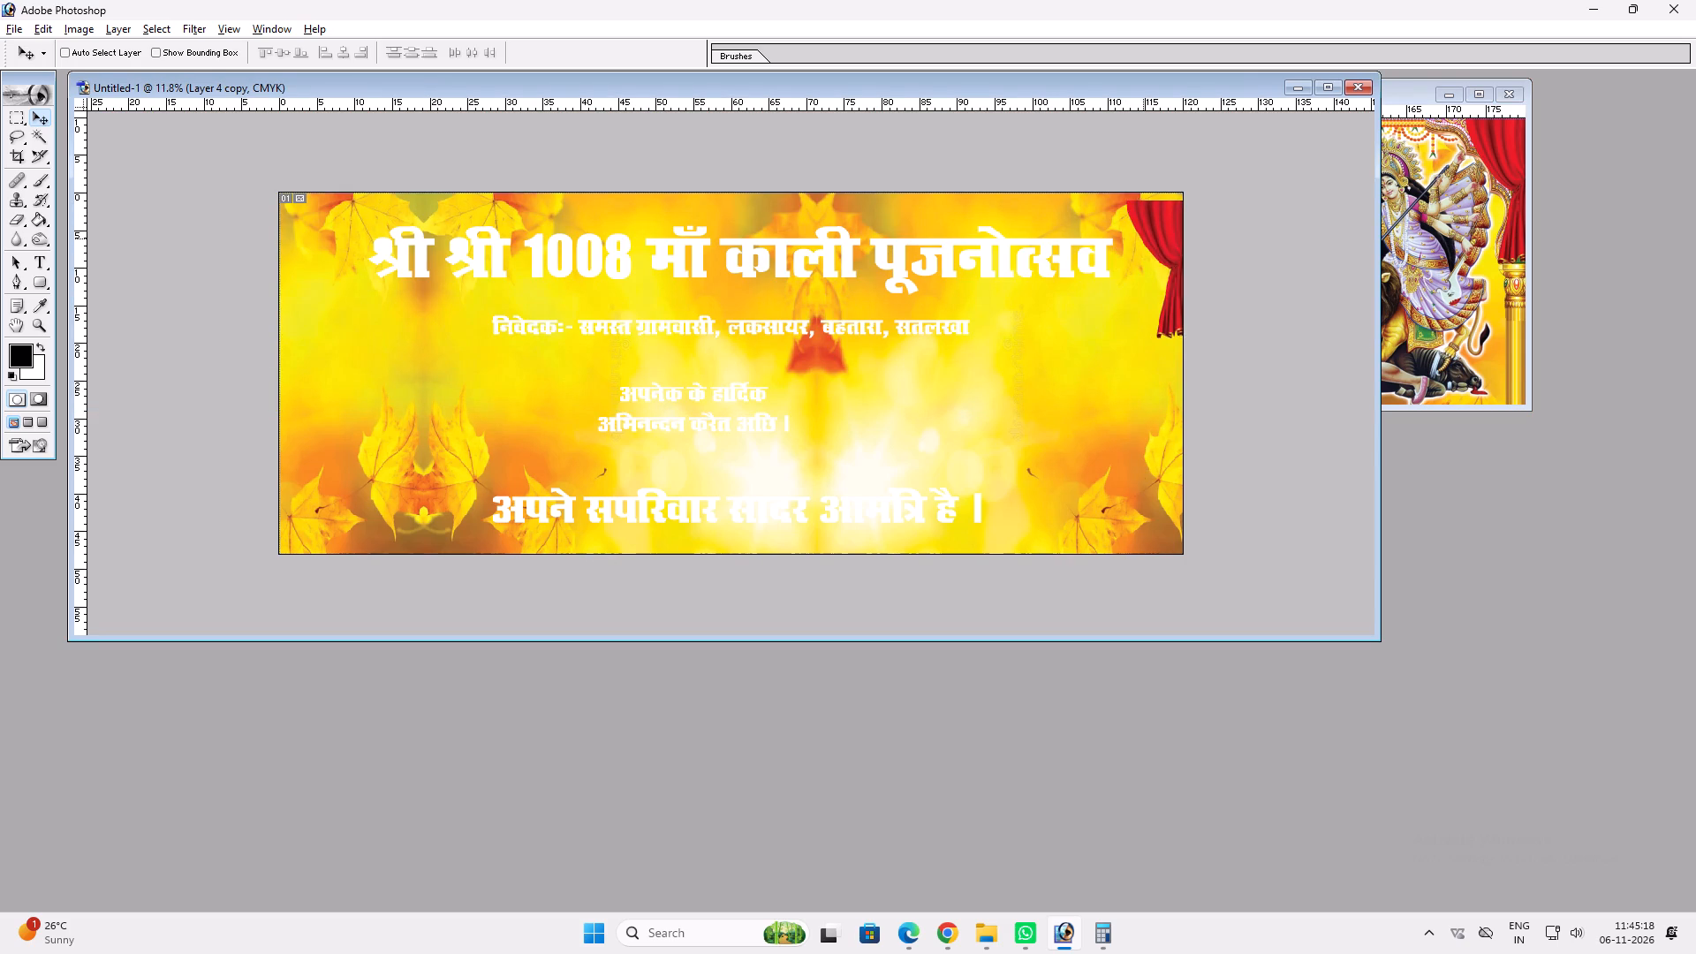
pyautogui.moveTo(1143, 238); pyautogui.dragTo(1143, 237)
# Copy the ornate arch and pillar from the Durga Pooja banner to the Kali Puja banner's right edge.
pyautogui.keyDown('ctrl'); pyautogui.click(1398, 231); pyautogui.keyUp('ctrl')
pyautogui.keyDown('ctrl'); pyautogui.click(1510, 285); pyautogui.keyUp('ctrl')
pyautogui.keyDown('ctrl'); pyautogui.click(1517, 286); pyautogui.keyUp('ctrl')
pyautogui.moveTo(1510, 288); pyautogui.dragTo(1078, 456)
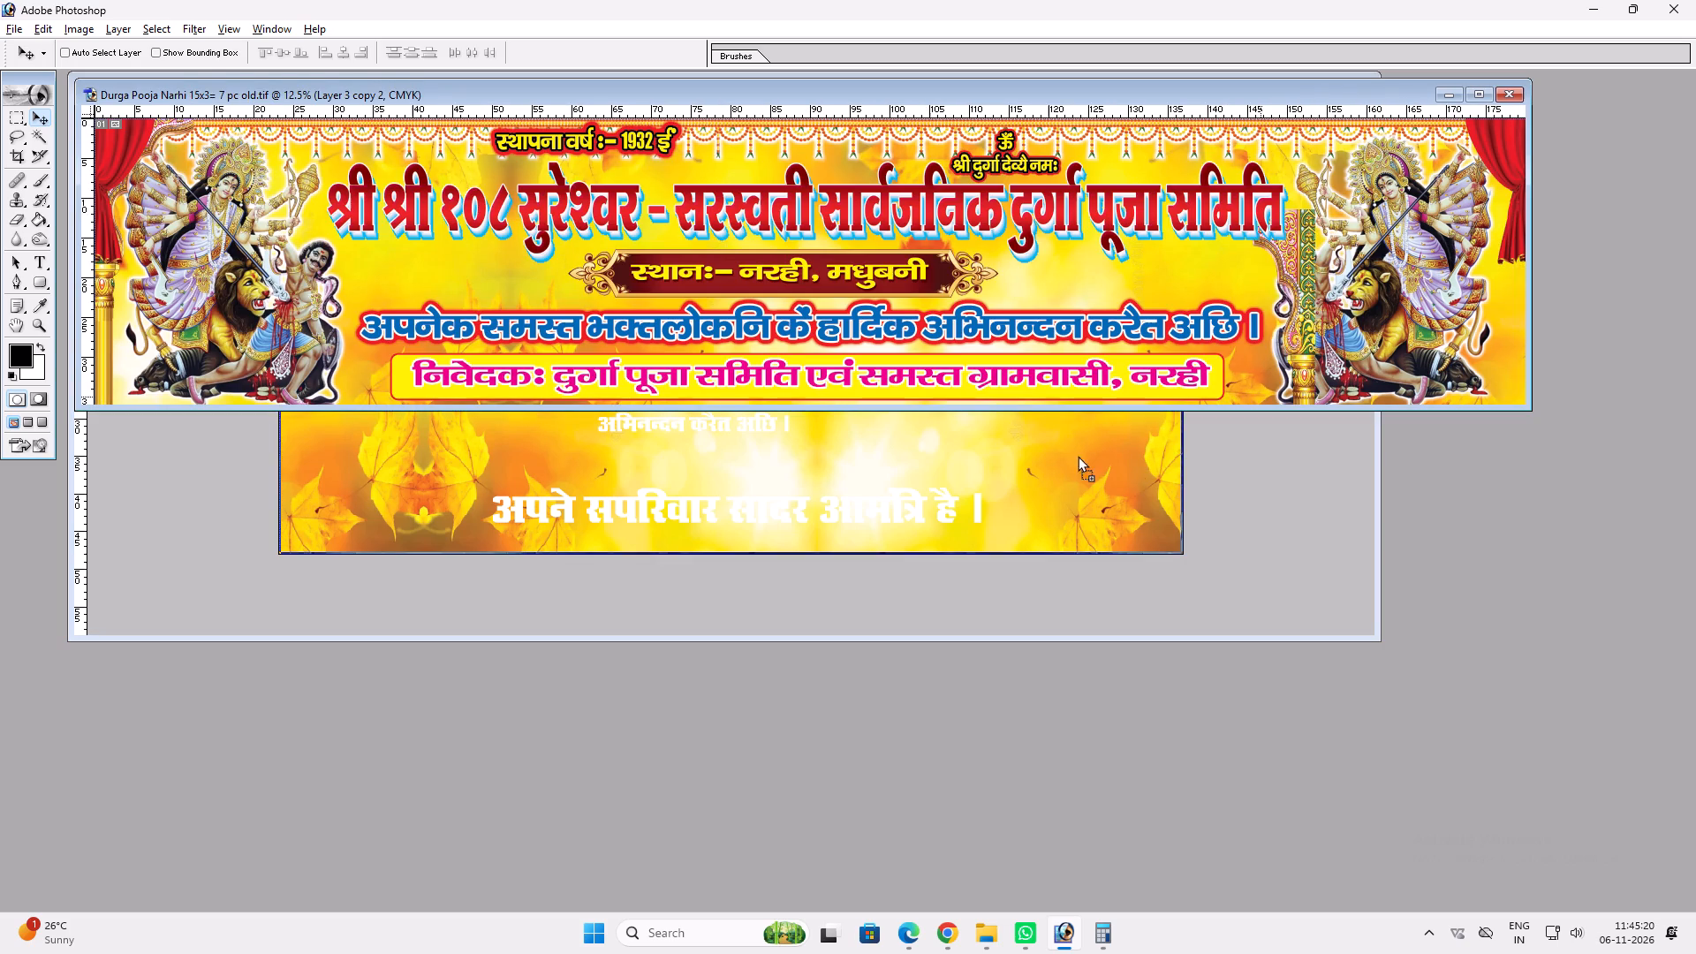
pyautogui.moveTo(1078, 456); pyautogui.dragTo(1061, 463)
pyautogui.moveTo(1065, 471); pyautogui.dragTo(1185, 360)
# Widen the arch and pillar slightly inward and stack it behind the curtain, just above the yellow background.
pyautogui.click(1336, 82)
pyautogui.hotkey('ctrl', 't')
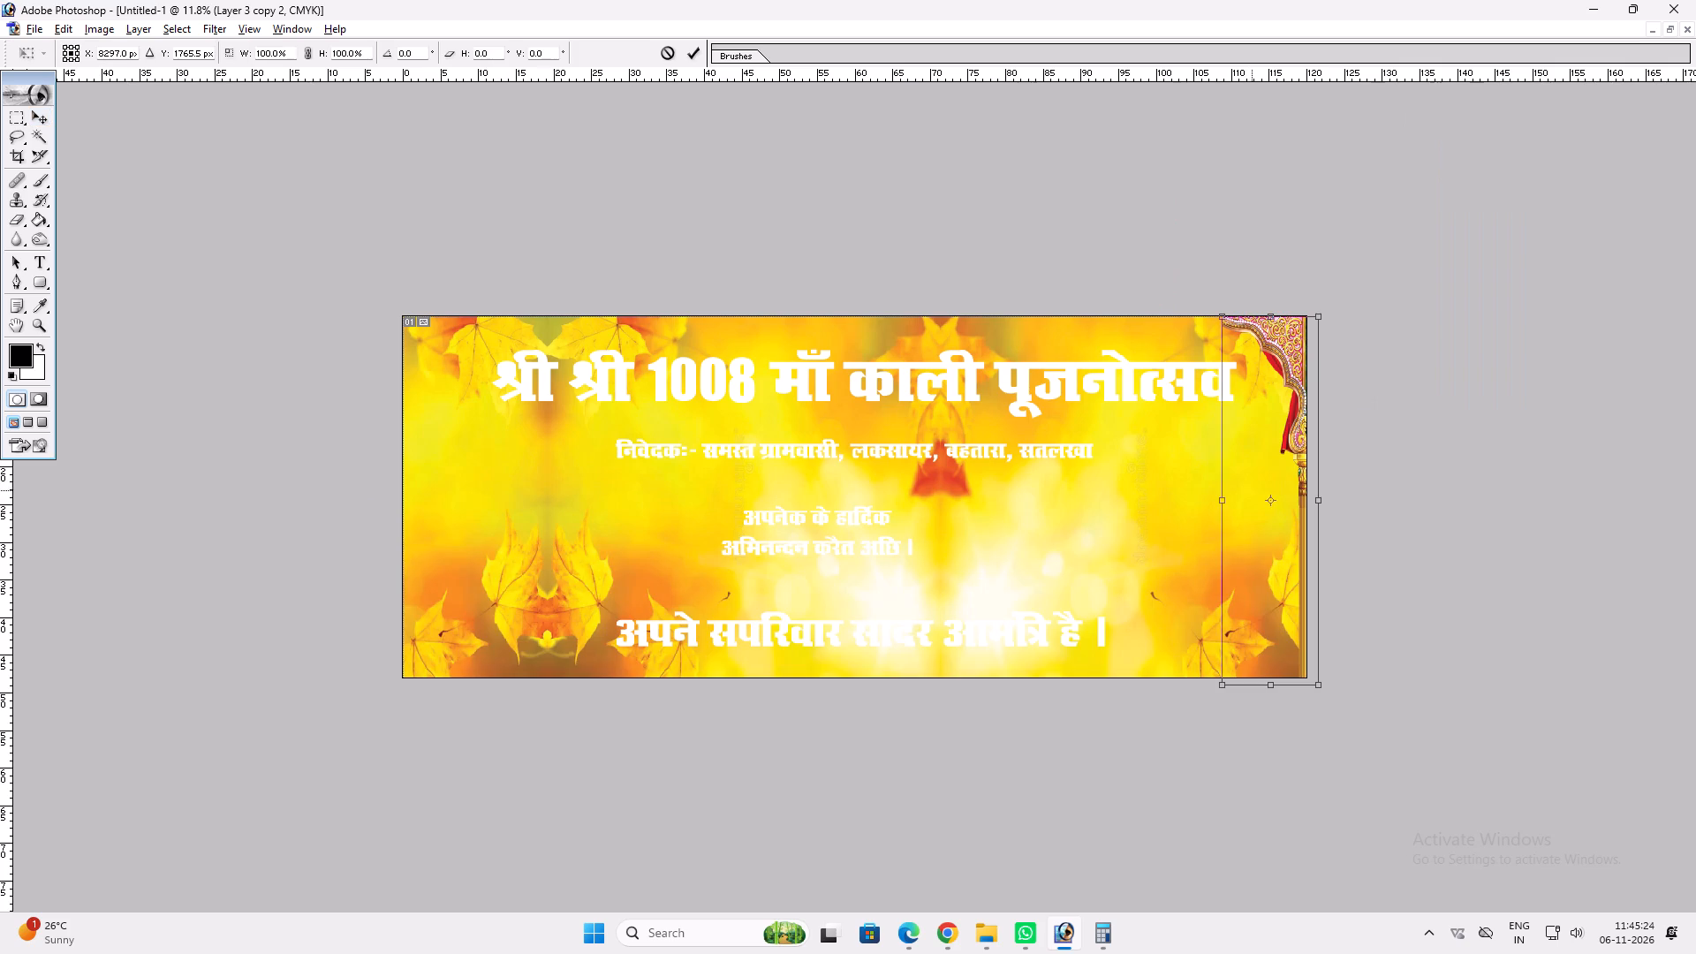
pyautogui.keyDown('shift'); pyautogui.moveTo(1223, 465); pyautogui.dragTo(1200, 461); pyautogui.keyUp('shift')
pyautogui.press('Return')
pyautogui.press('v')
pyautogui.press('v')
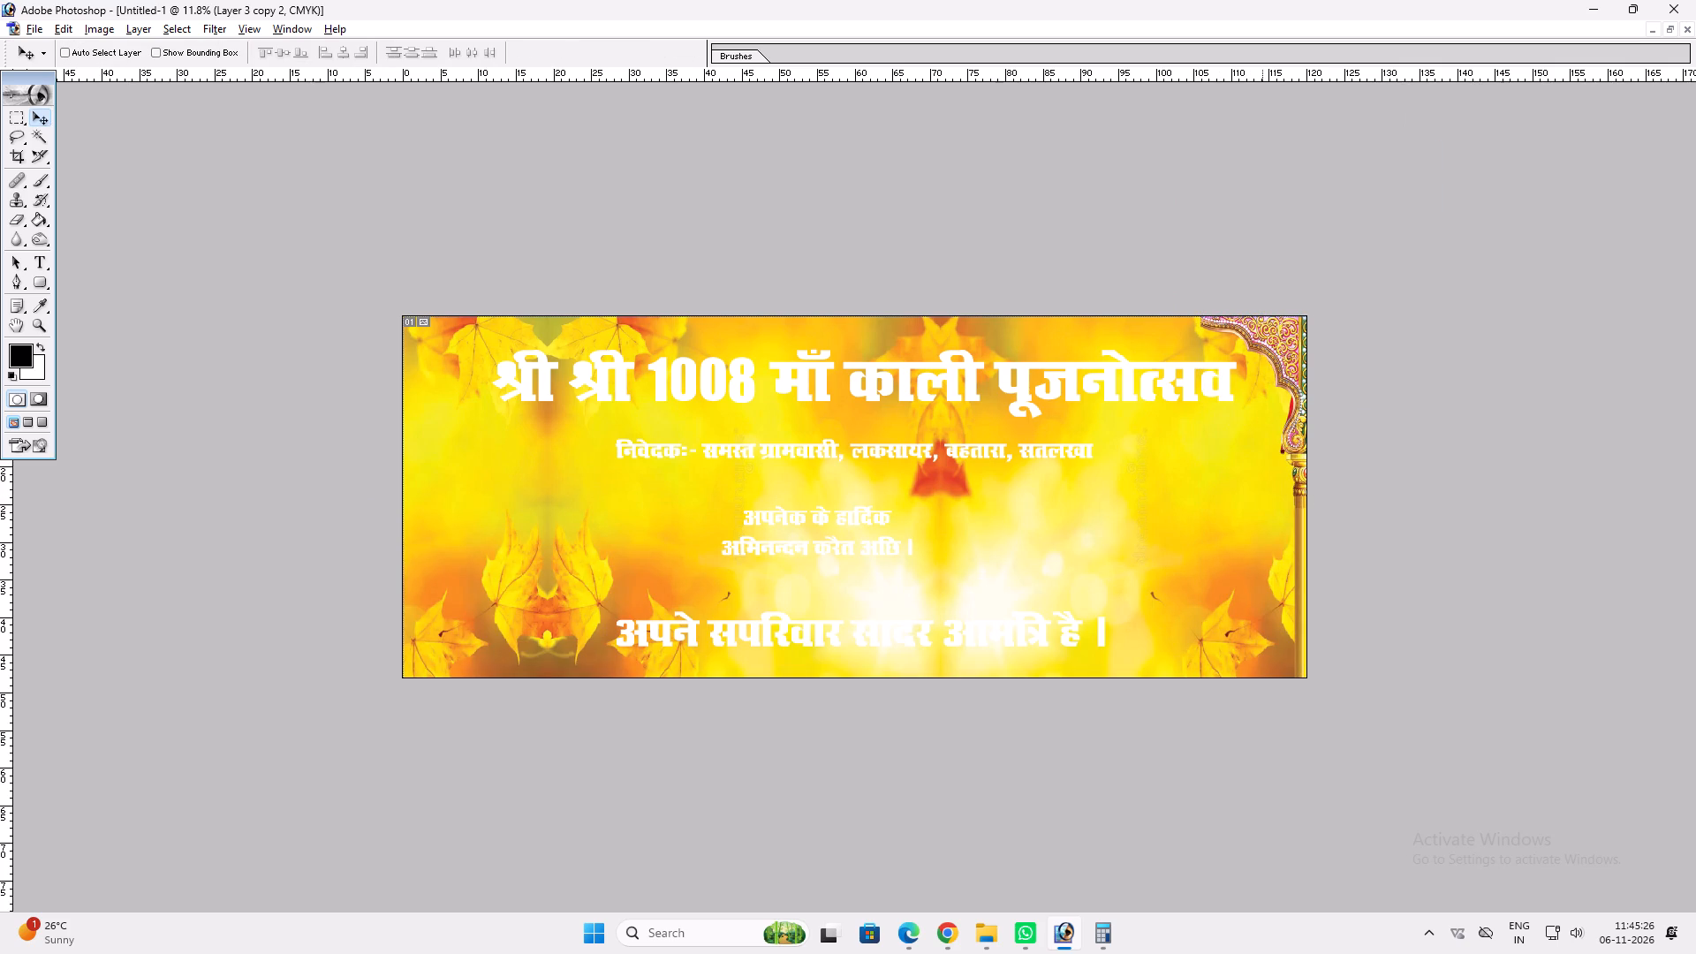
pyautogui.hotkey('ctrl', 'shift', '[')
pyautogui.hotkey('ctrl', ']')
pyautogui.hotkey('ctrl', ']')
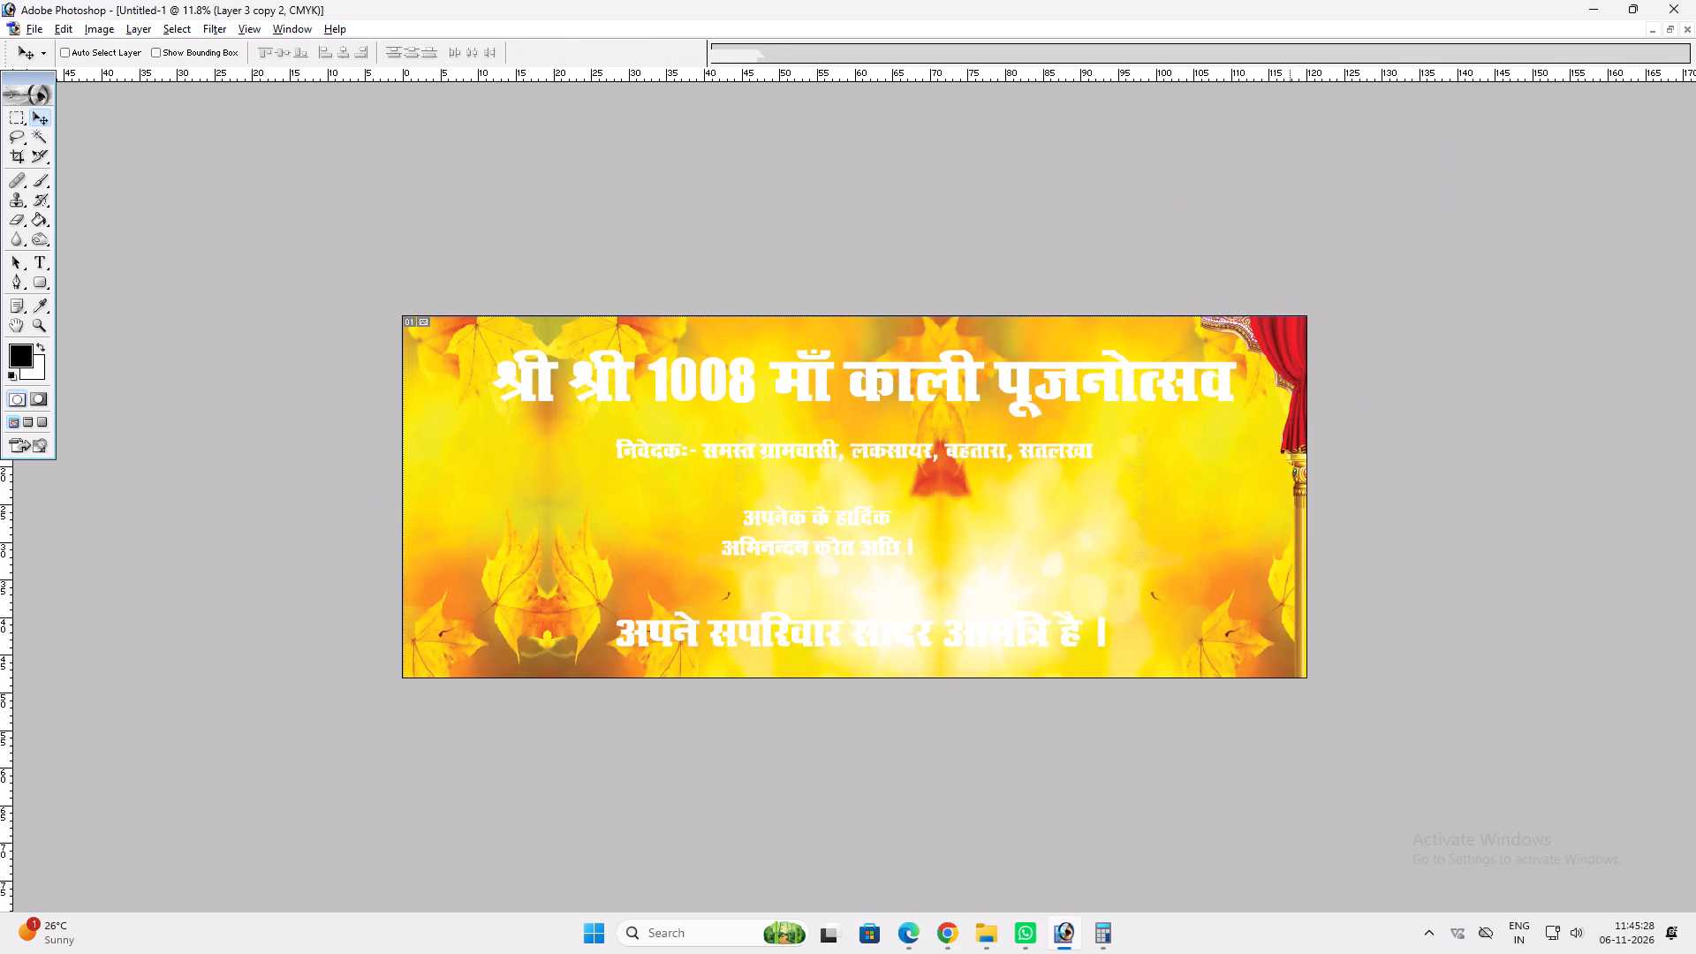
# Duplicate the red curtain horizontally across to the banner's upper-left corner.
pyautogui.press('v')
pyautogui.keyDown('ctrl'); pyautogui.click(1298, 326); pyautogui.keyUp('ctrl')
pyautogui.click(1290, 327)
pyautogui.keyDown('alt'); pyautogui.keyDown('shift'); pyautogui.moveTo(1281, 341); pyautogui.dragTo(420, 342); pyautogui.keyUp('shift'); pyautogui.keyUp('alt')
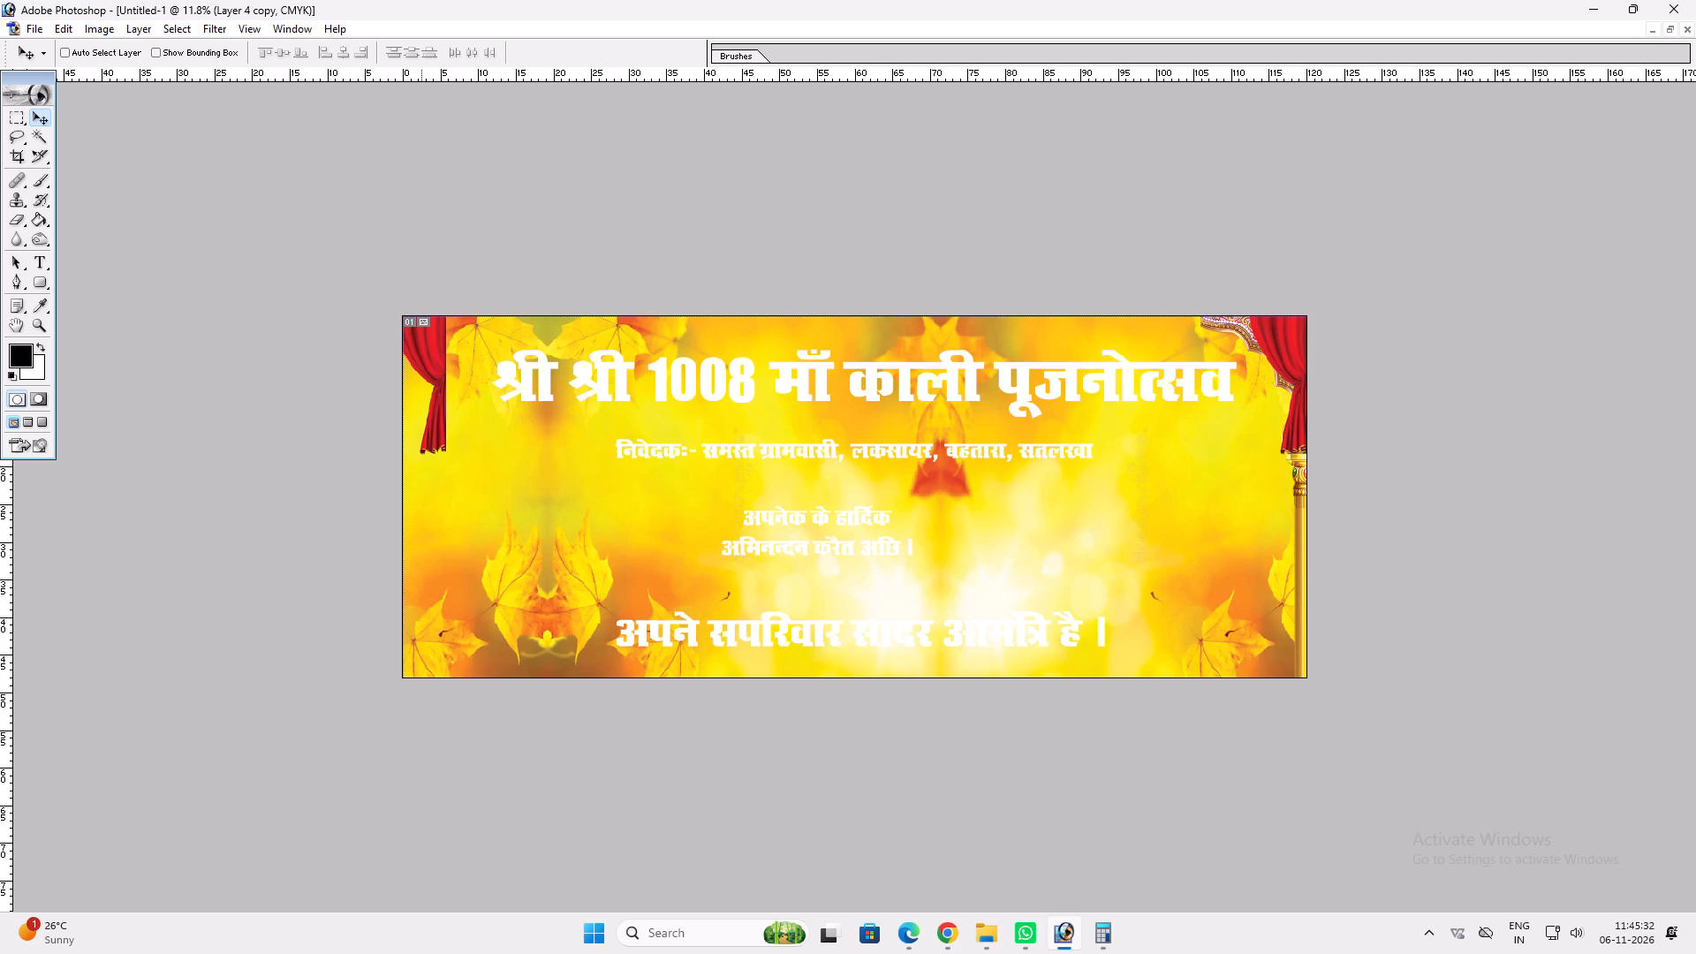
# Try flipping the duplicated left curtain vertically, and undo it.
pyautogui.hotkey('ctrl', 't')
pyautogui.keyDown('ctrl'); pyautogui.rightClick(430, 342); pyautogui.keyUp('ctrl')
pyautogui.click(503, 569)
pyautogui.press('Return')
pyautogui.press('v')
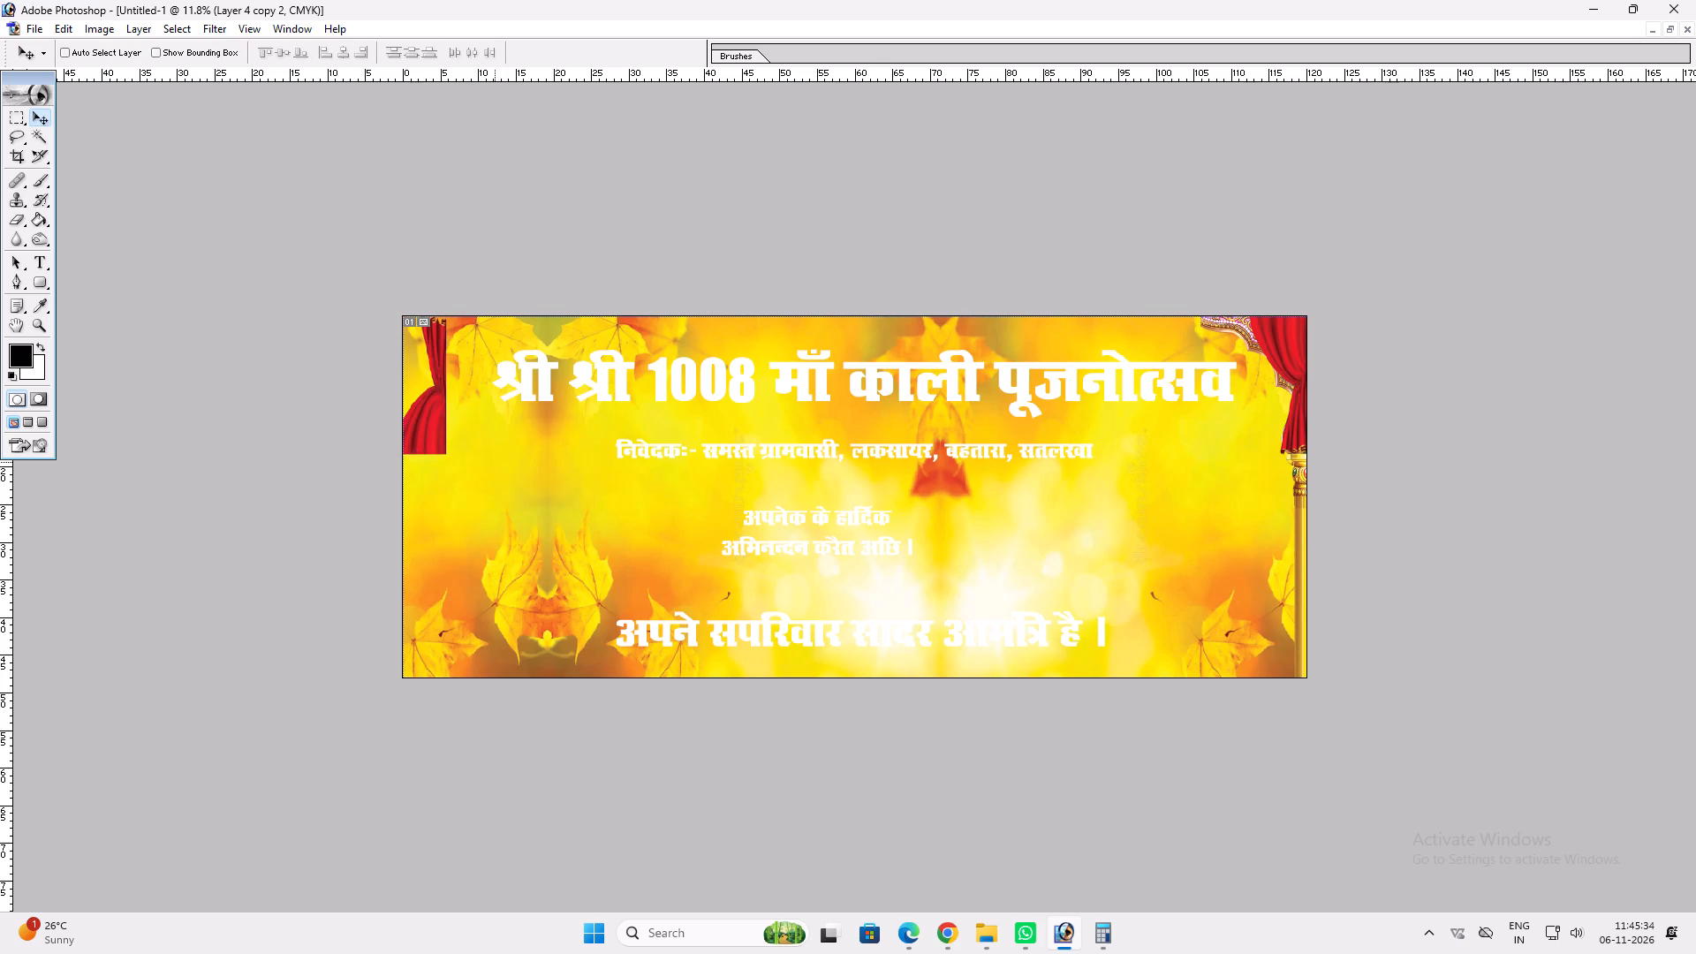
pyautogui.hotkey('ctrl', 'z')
# Flip the duplicated curtain horizontally and align it in the upper-left corner to mirror the other curtain.
pyautogui.hotkey('ctrl', 't')
pyautogui.keyDown('ctrl'); pyautogui.rightClick(469, 381); pyautogui.keyUp('ctrl')
pyautogui.click(543, 524)
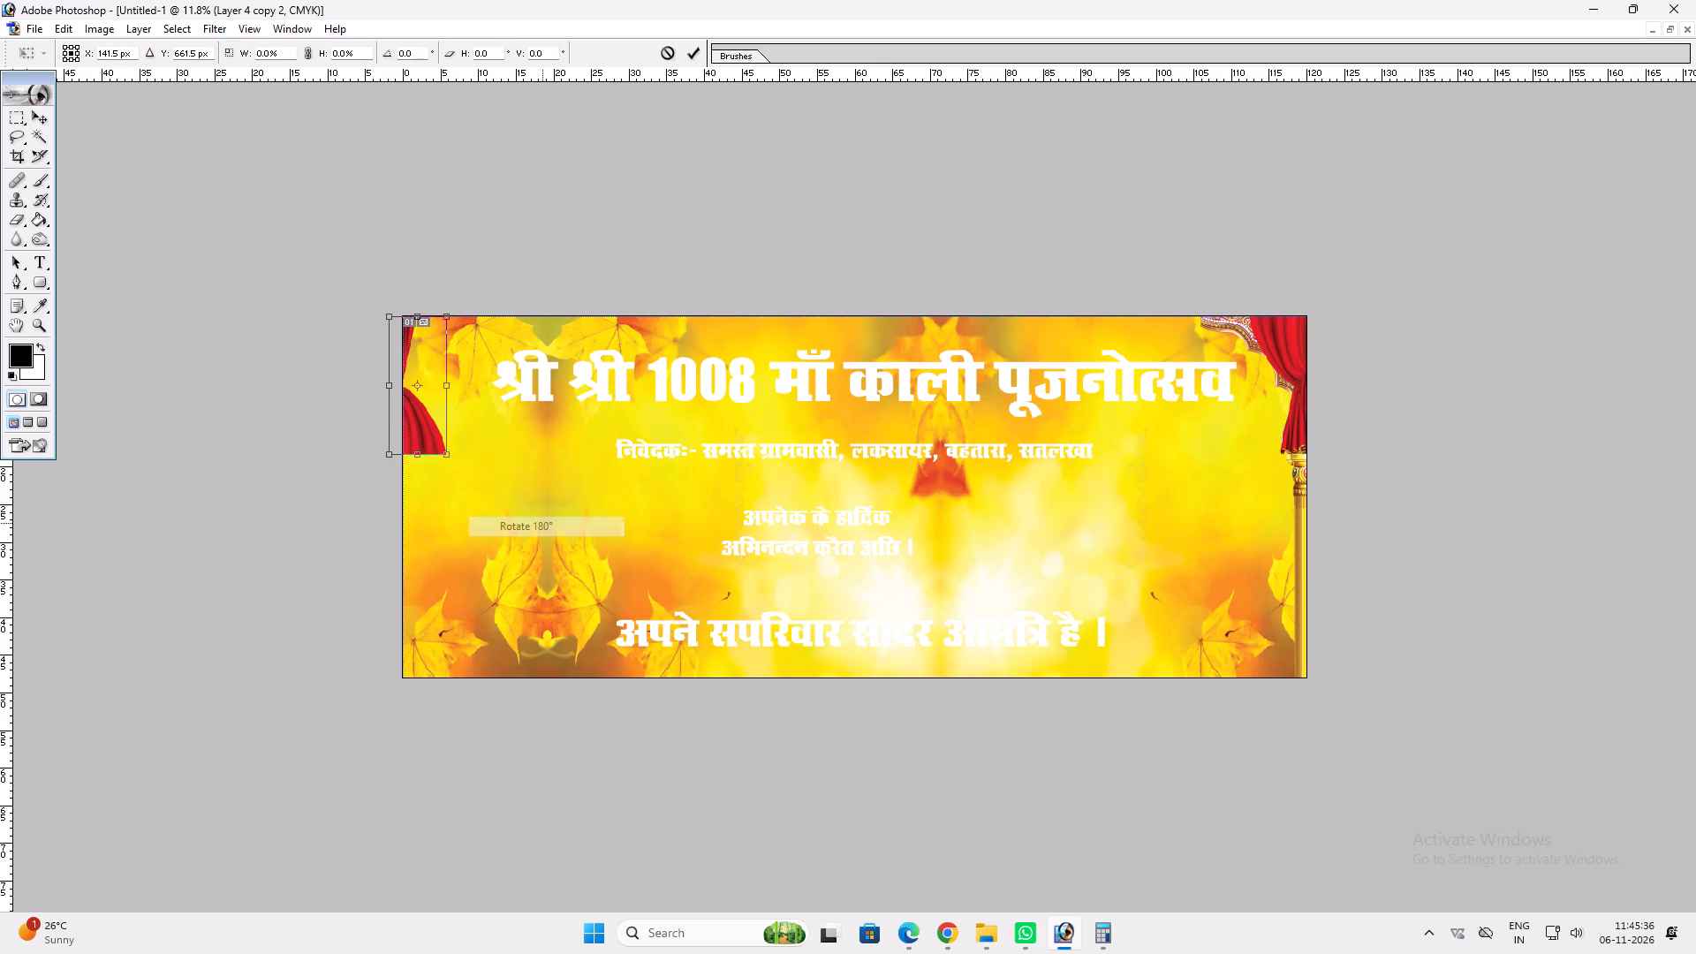
pyautogui.hotkey('ctrl', 'z')
pyautogui.rightClick(404, 406)
pyautogui.click(486, 612)
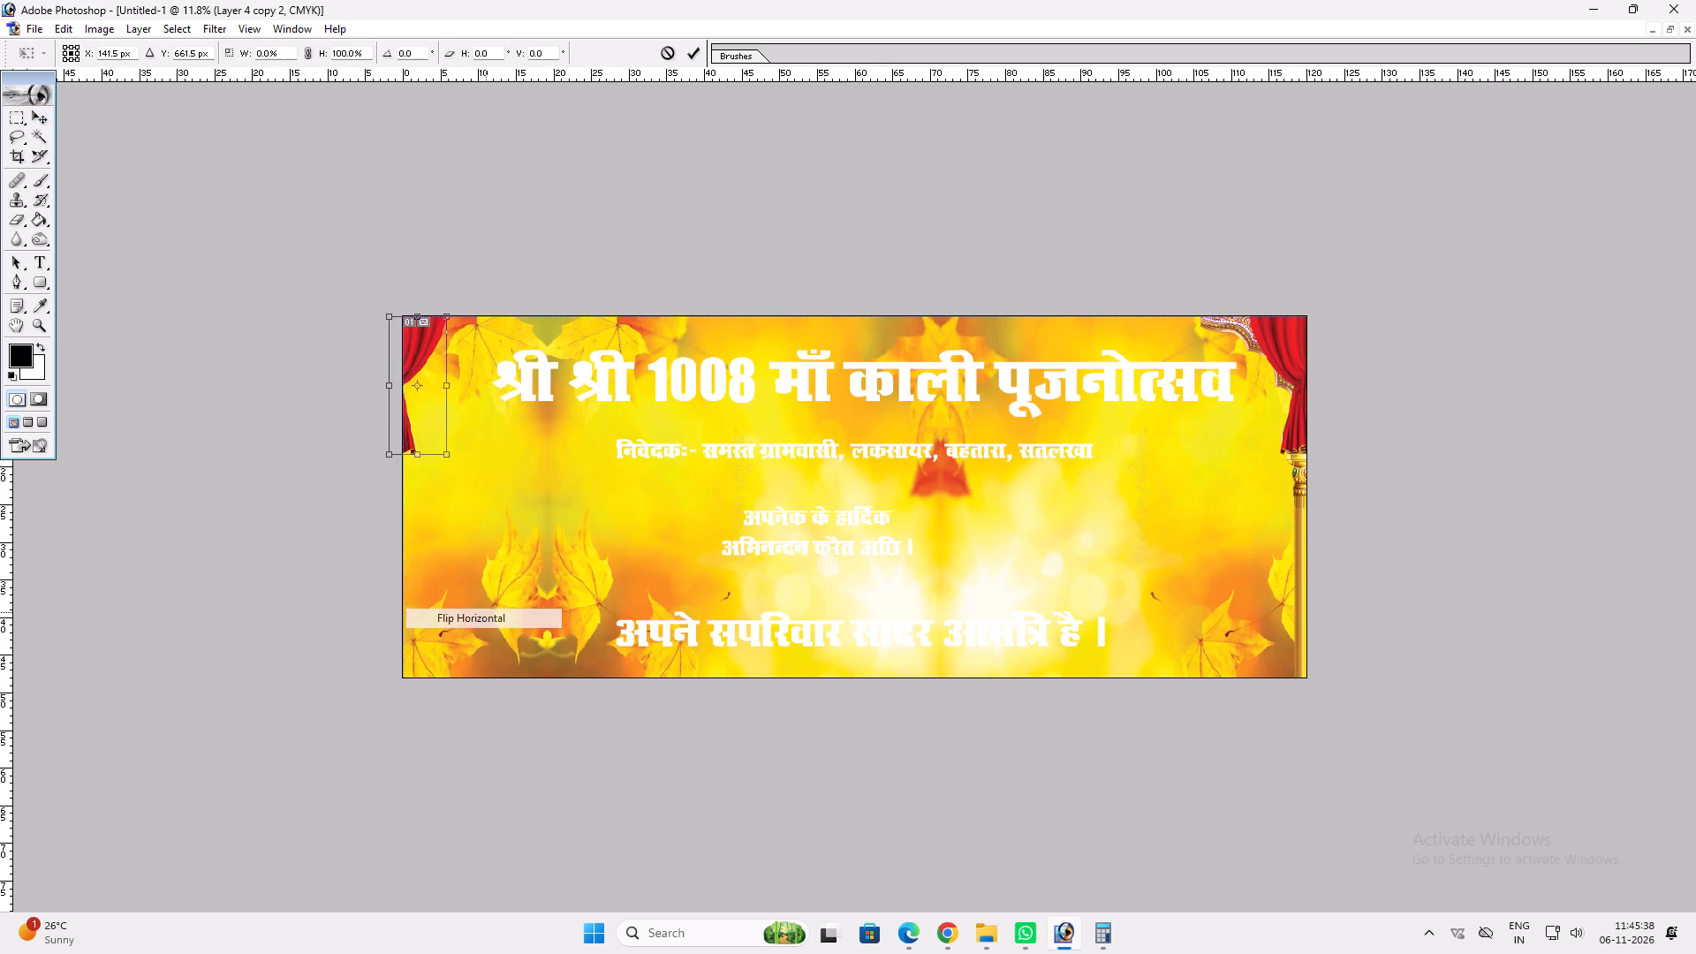
pyautogui.press('Return')
pyautogui.press('v')
pyautogui.moveTo(481, 487); pyautogui.dragTo(496, 485)
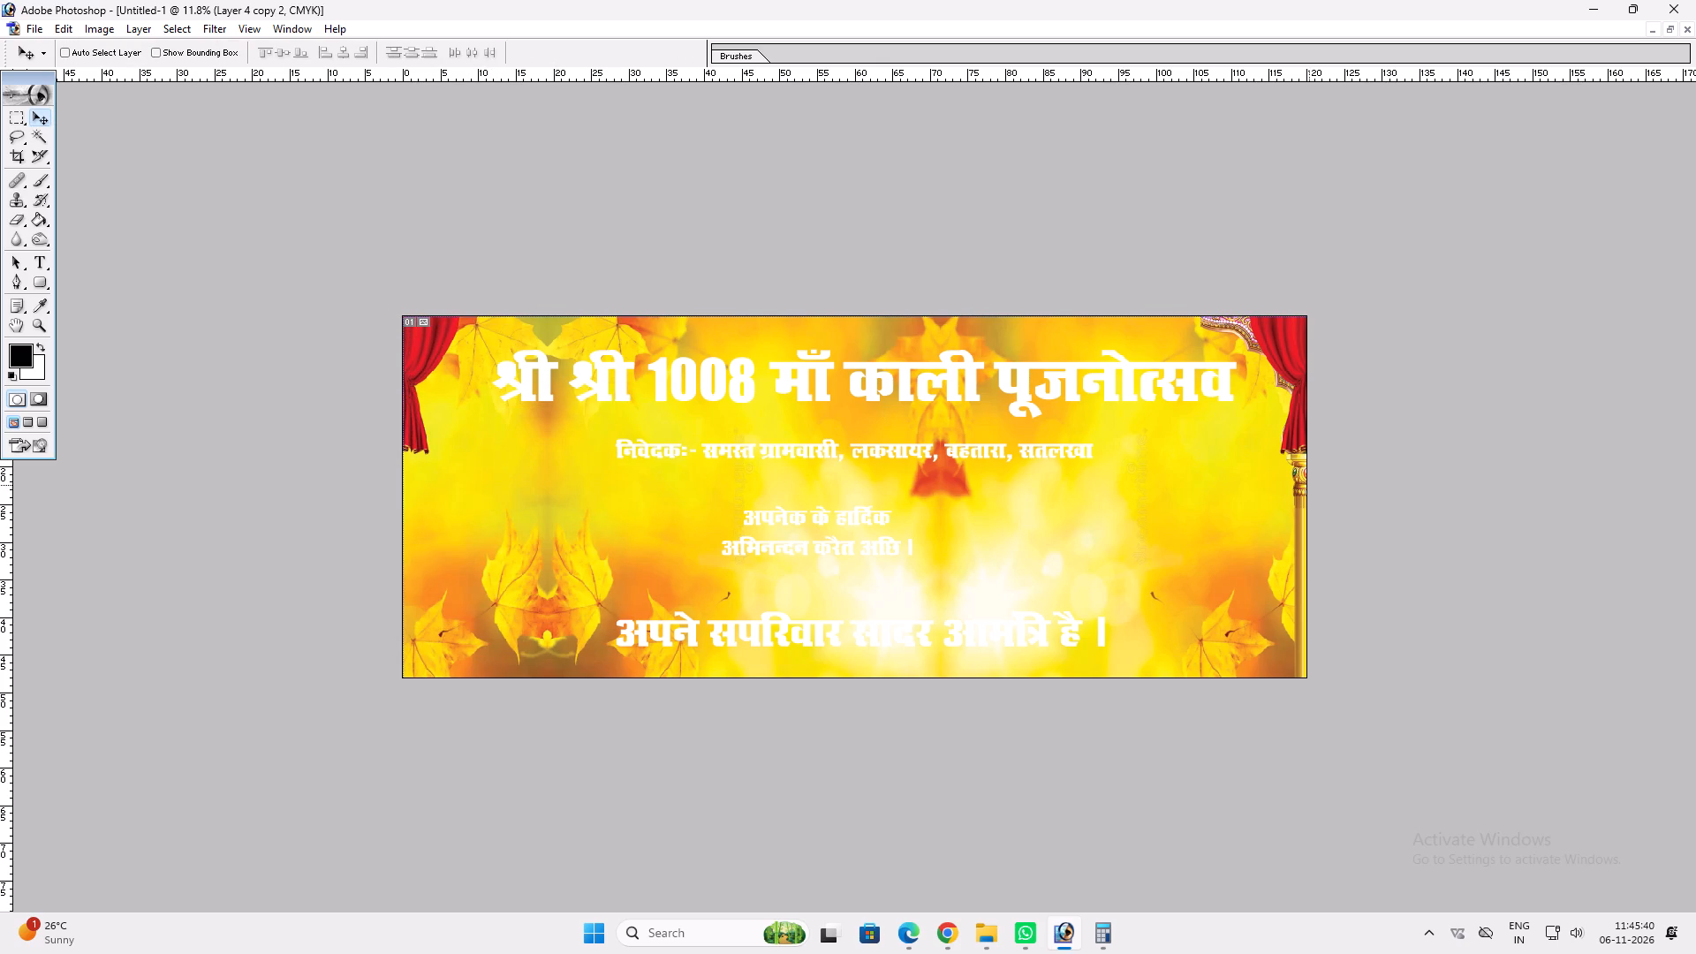
# Duplicate the arch and pillar, flip the copy horizontally, and align it with the banner's left edge.
pyautogui.keyDown('ctrl'); pyautogui.click(1304, 482); pyautogui.keyUp('ctrl')
pyautogui.keyDown('alt'); pyautogui.moveTo(1303, 480); pyautogui.dragTo(690, 495); pyautogui.keyUp('alt')
pyautogui.hotkey('ctrl', 't')
pyautogui.rightClick(690, 495)
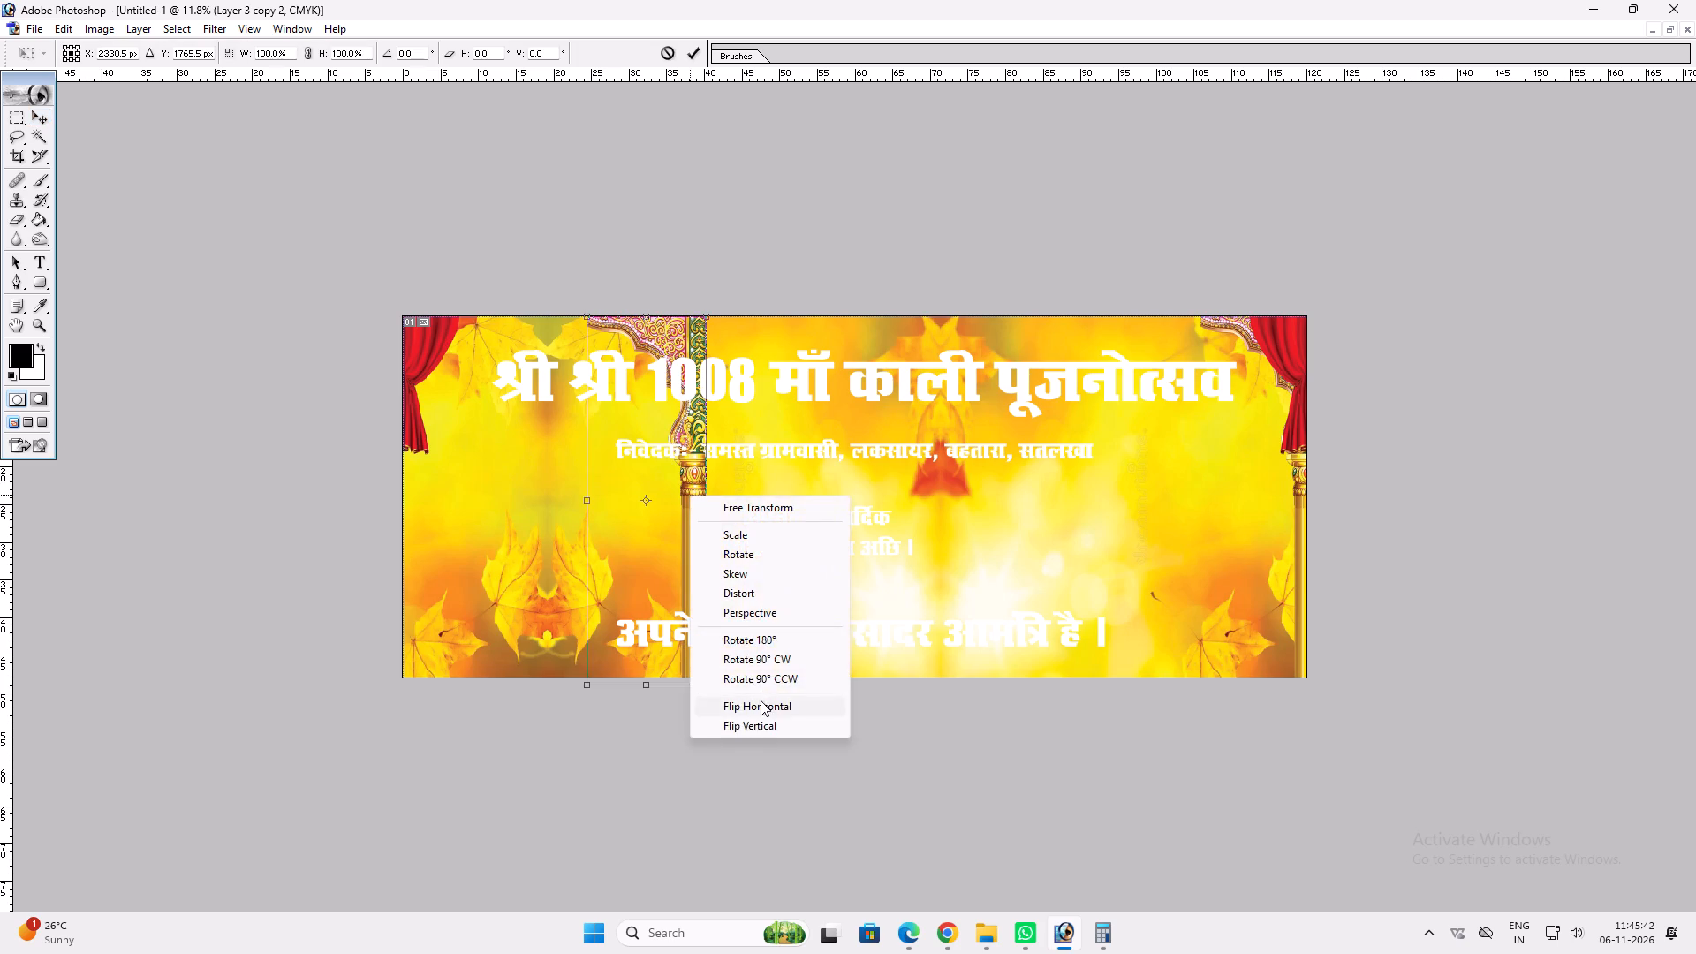
pyautogui.click(761, 700)
pyautogui.press('Return')
pyautogui.write('vv')
pyautogui.keyDown('shift'); pyautogui.moveTo(797, 585); pyautogui.dragTo(614, 573); pyautogui.keyUp('shift')
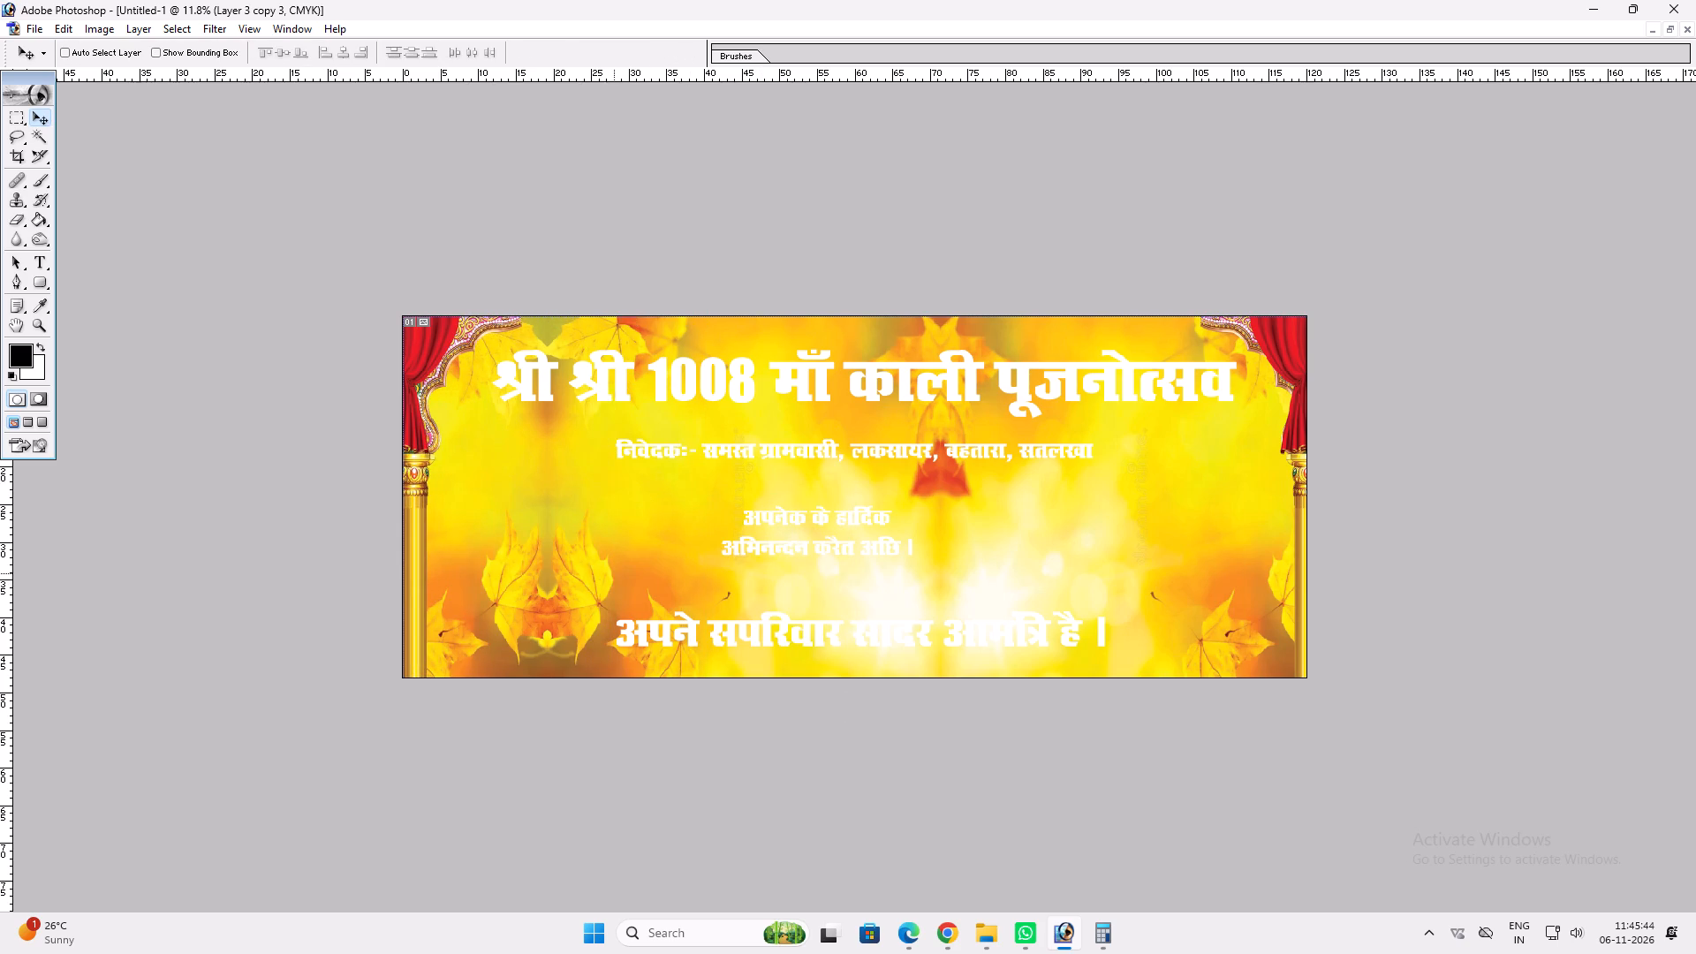
pyautogui.press('Left')
pyautogui.press('Left')
pyautogui.press('Left')
pyautogui.press('Left')
pyautogui.press('Left')
pyautogui.press('Left')
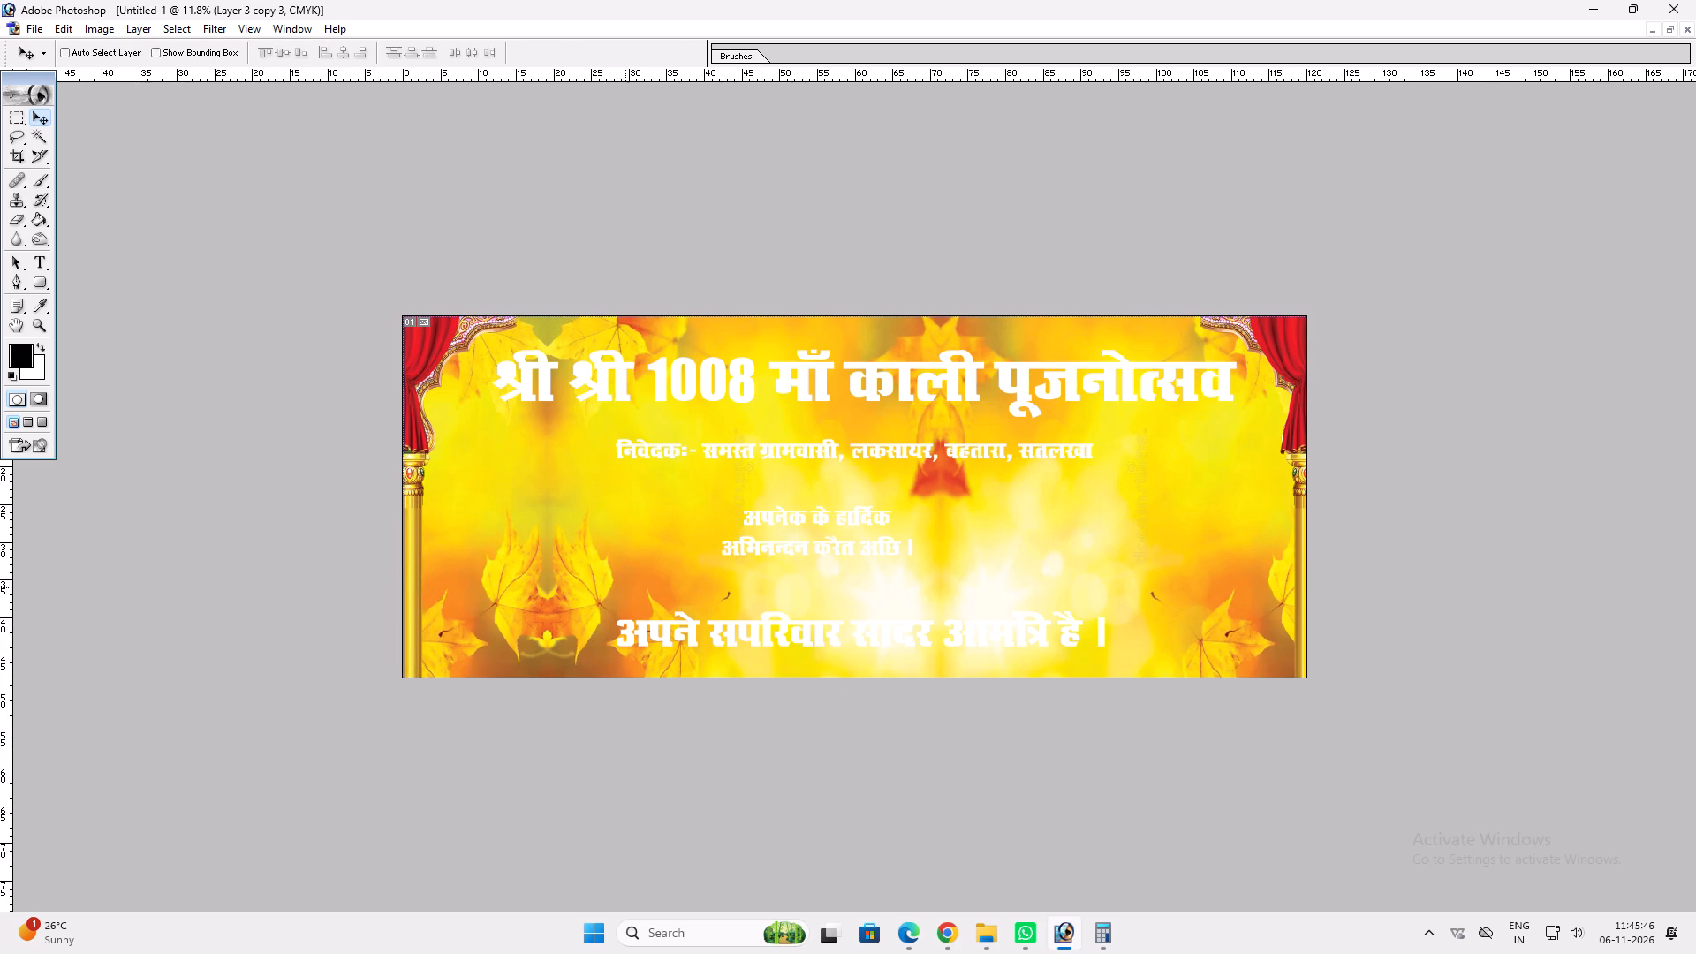
# Copy the hanging garland border from the Durga Pooja banner and align it along the Kali Puja banner's top edge.
pyautogui.press('f')
pyautogui.press('f')
pyautogui.press('f')
pyautogui.click(1452, 307)
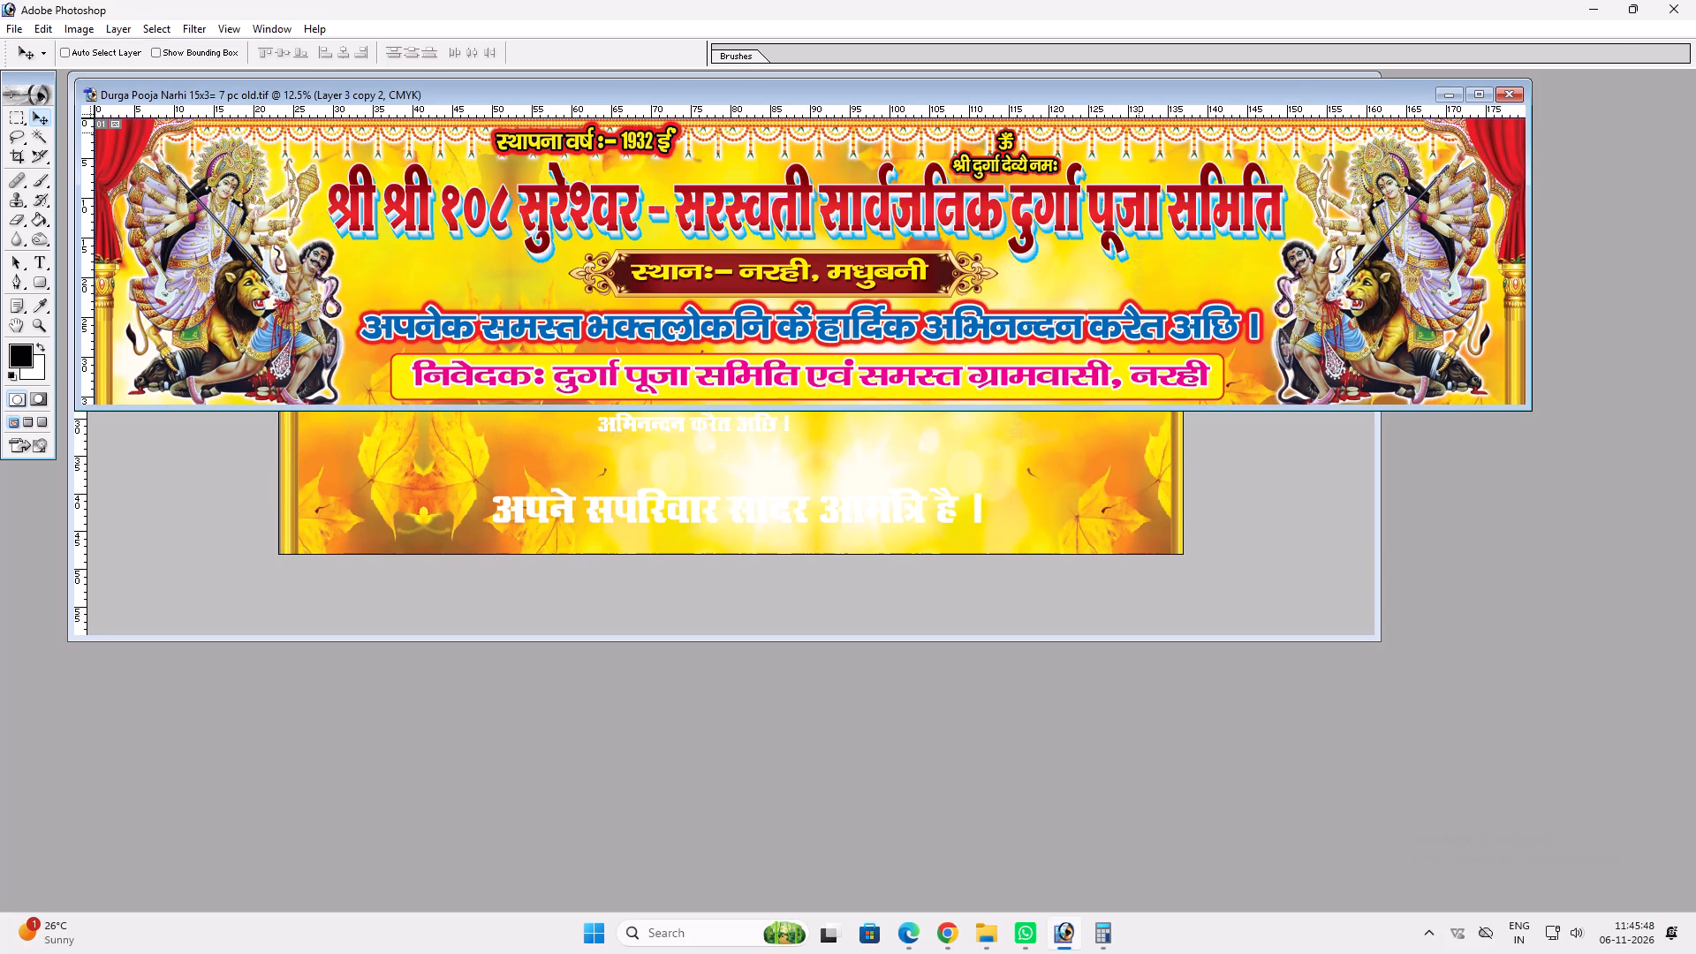
pyautogui.keyDown('ctrl'); pyautogui.click(1125, 125); pyautogui.keyUp('ctrl')
pyautogui.moveTo(1125, 125); pyautogui.dragTo(942, 497)
pyautogui.moveTo(942, 499); pyautogui.dragTo(942, 273)
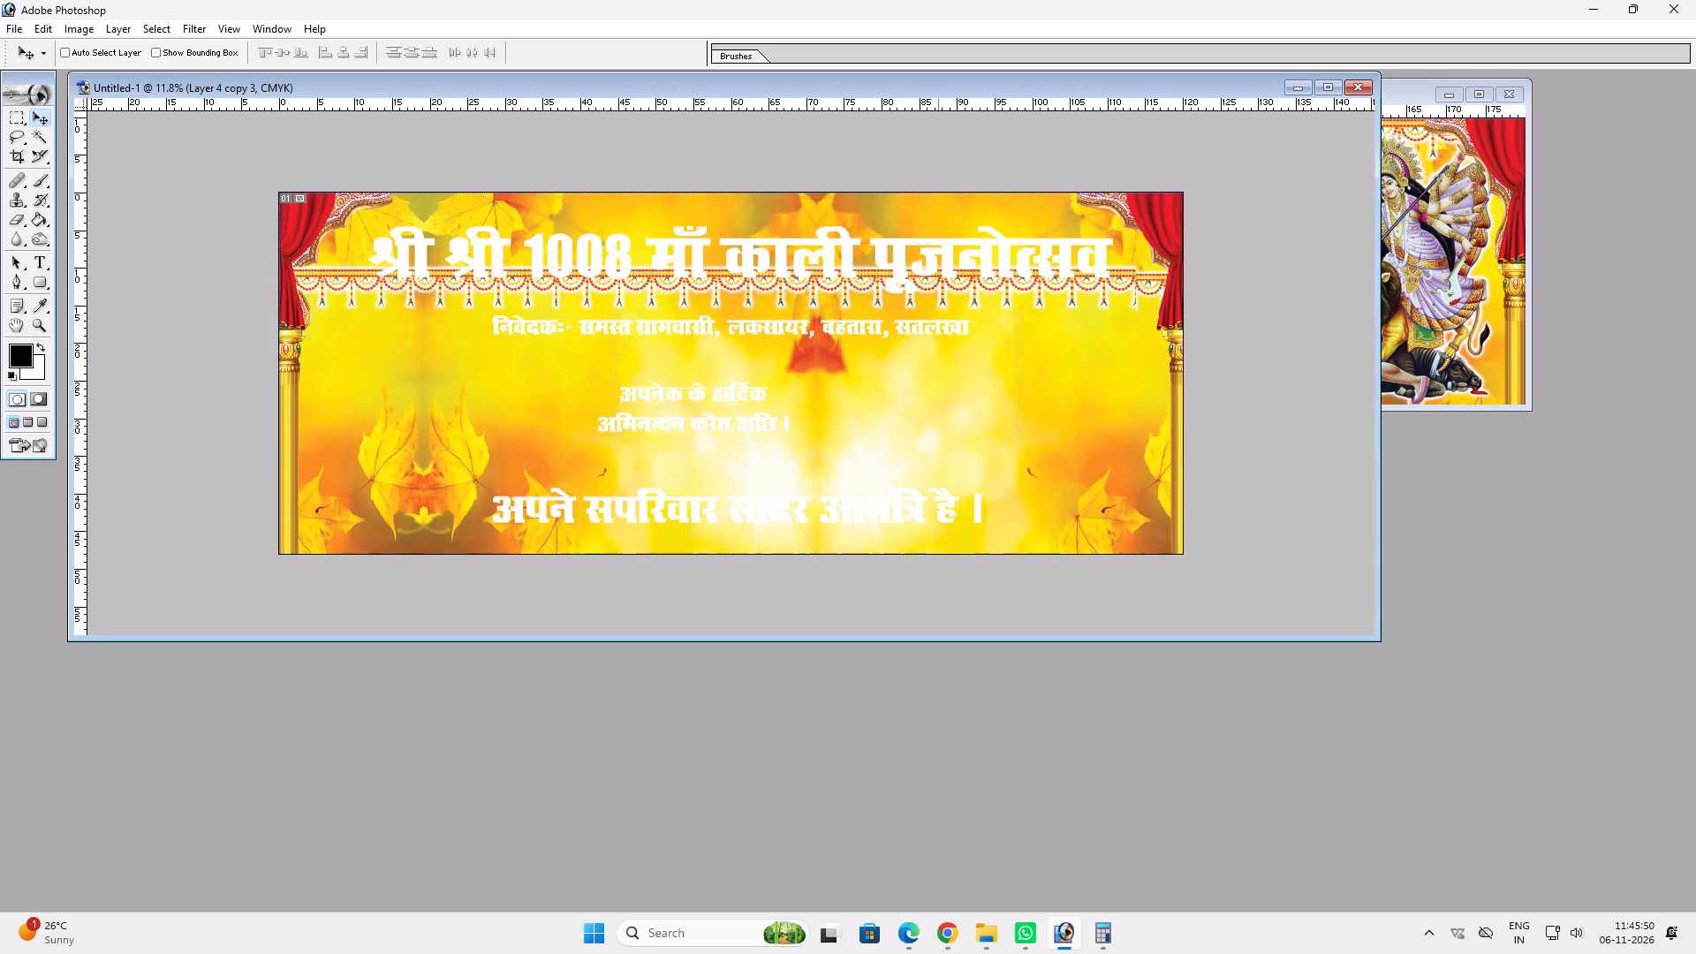
pyautogui.moveTo(942, 273); pyautogui.dragTo(946, 197)
pyautogui.press('v')
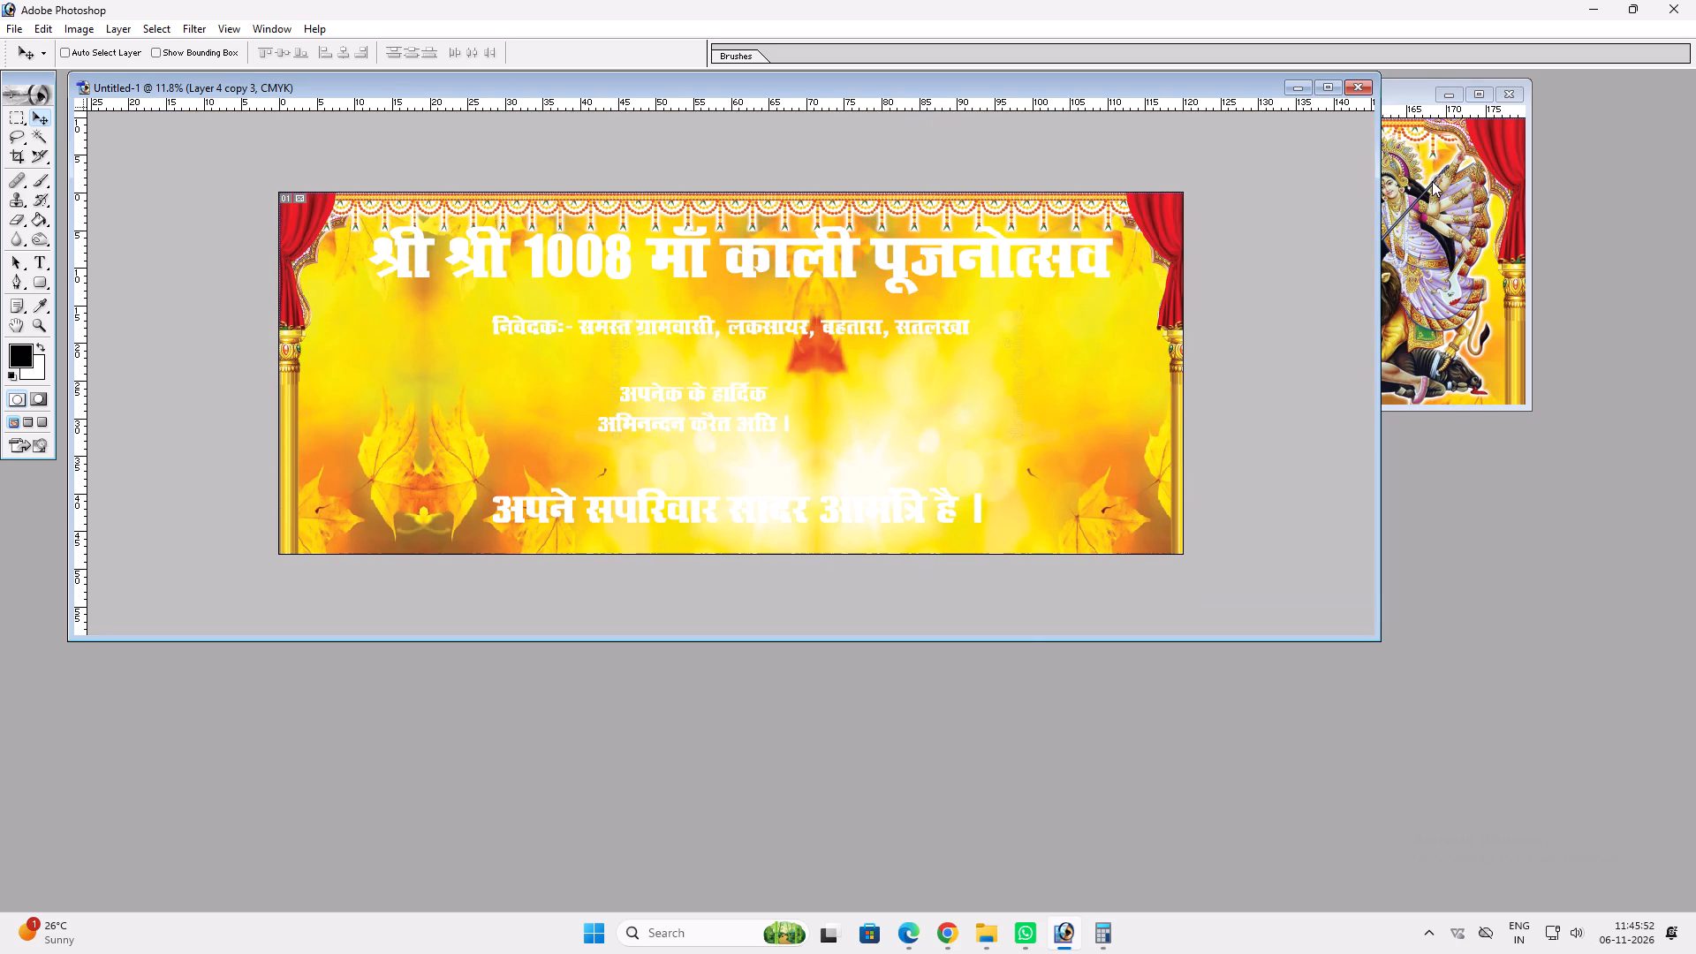
# Copy the layer style of the Durga Pooja banner's main headline onto the "श्री श्री 1008 माँ काली पूजनोत्सव" headline.
pyautogui.click(1435, 172)
pyautogui.press('v')
pyautogui.keyDown('ctrl'); pyautogui.click(1101, 216); pyautogui.keyUp('ctrl')
pyautogui.hotkey('alt', 'l')
pyautogui.hotkey('alt', 'y')
pyautogui.hotkey('alt', 'c')
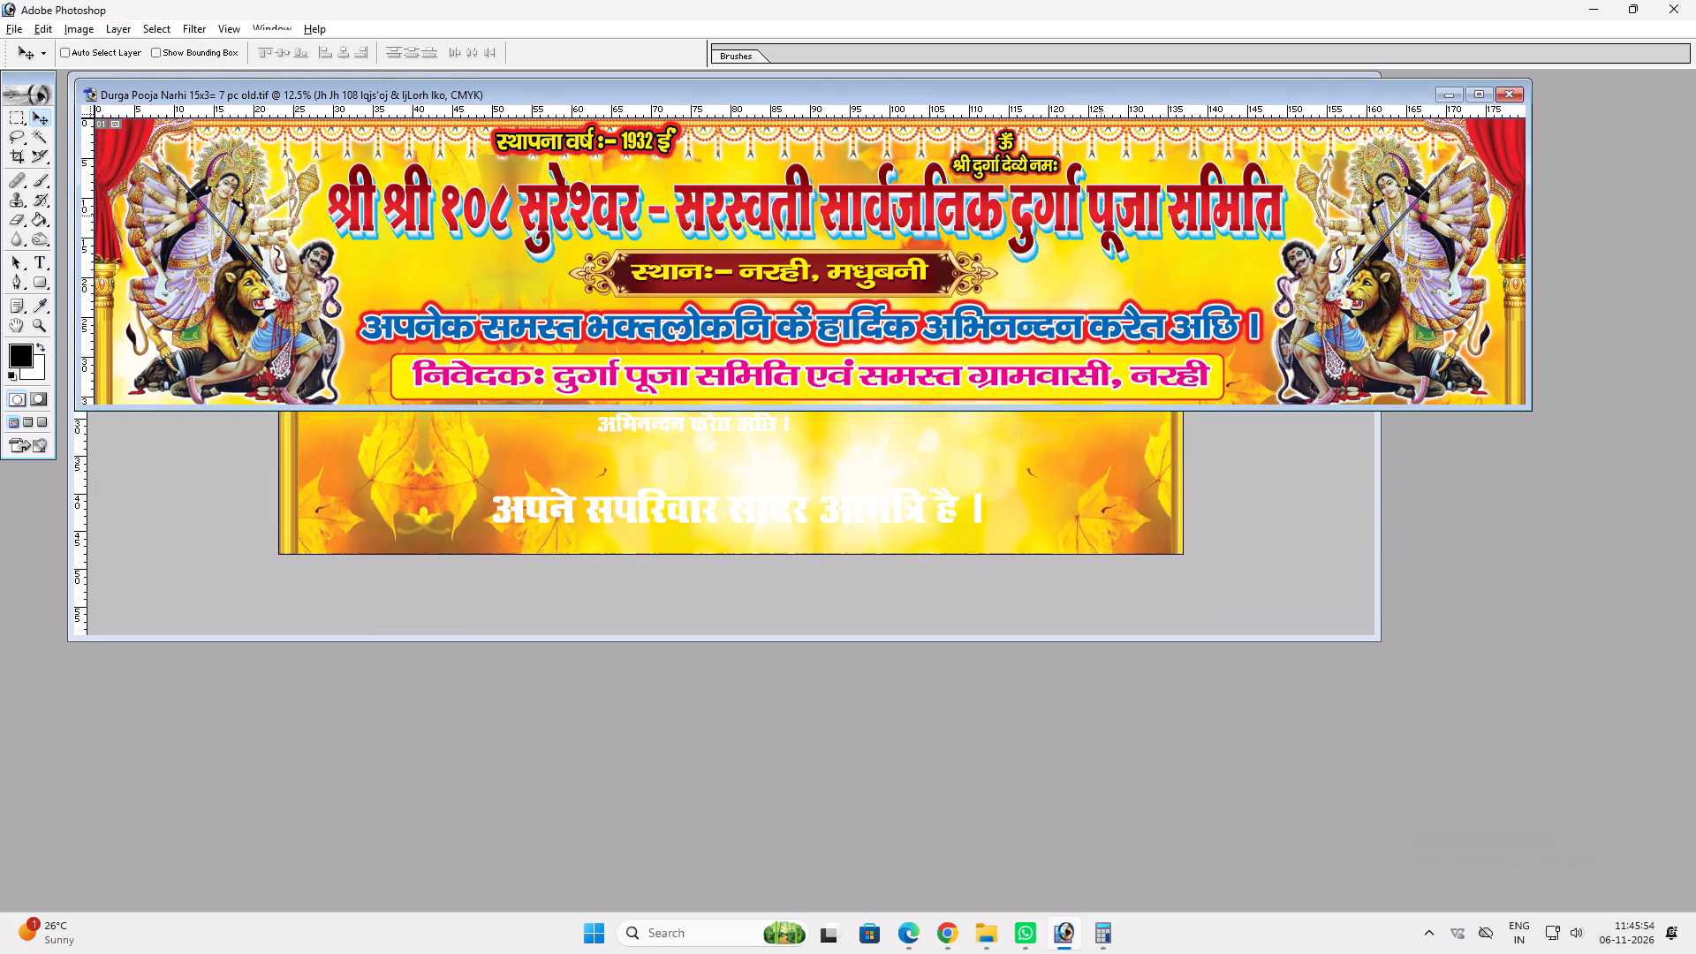
pyautogui.click(832, 579)
pyautogui.keyDown('ctrl'); pyautogui.click(850, 264); pyautogui.keyUp('ctrl')
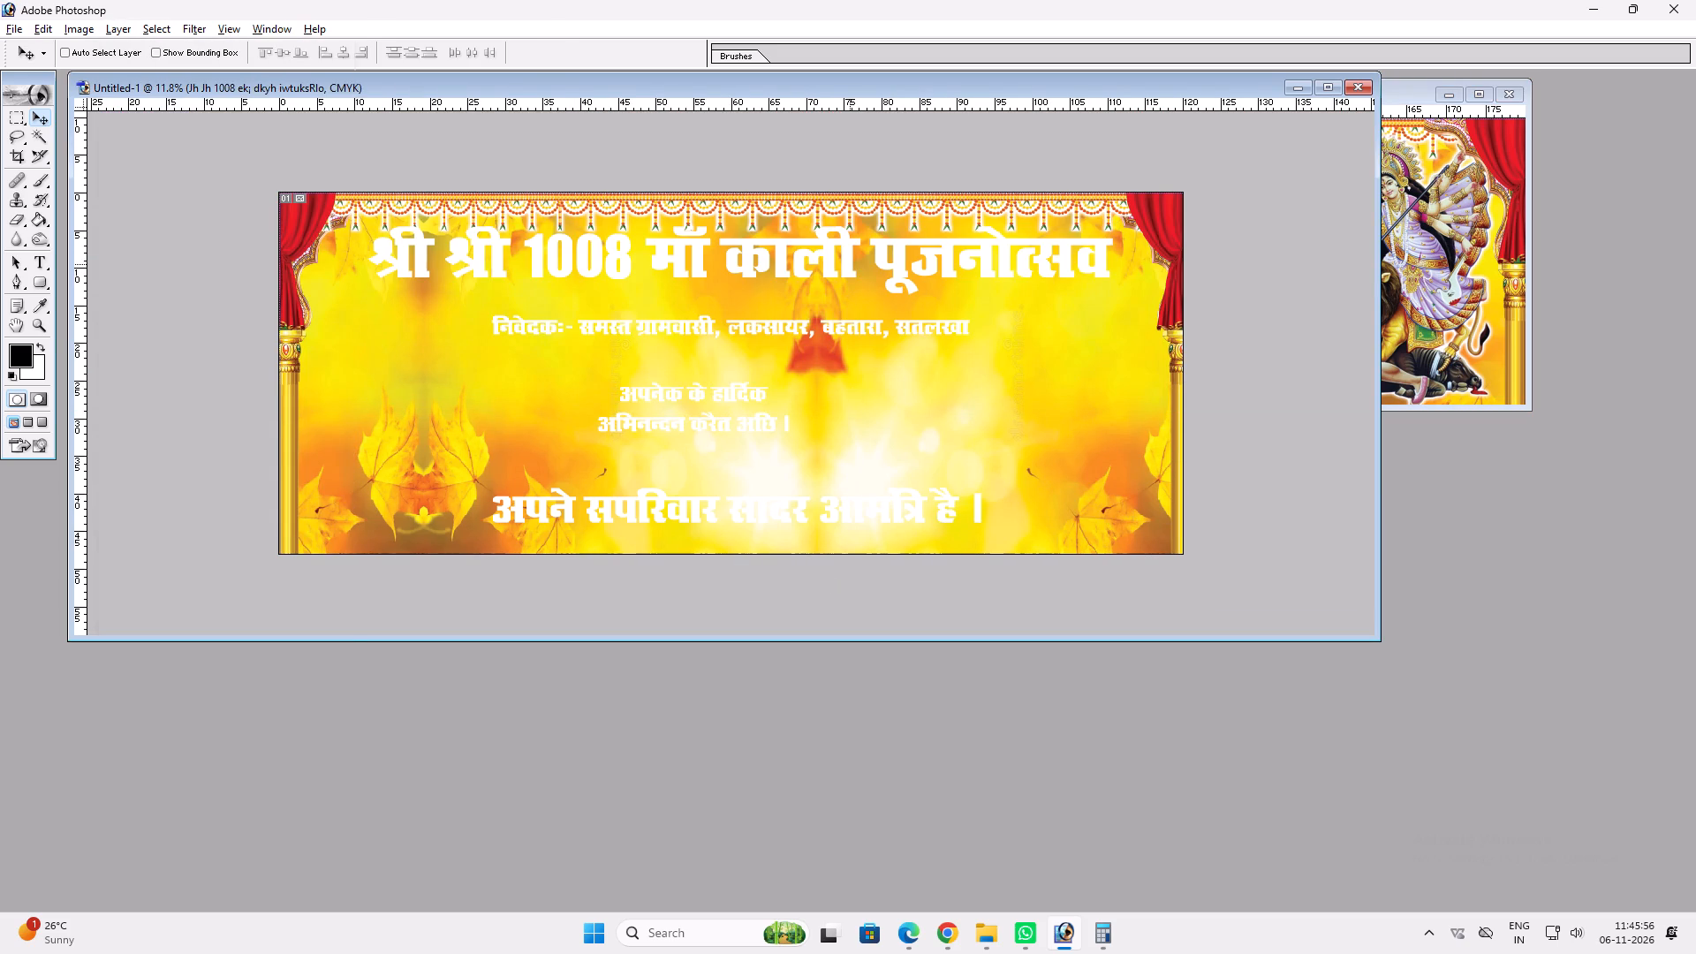
pyautogui.hotkey('alt', 'l')
pyautogui.hotkey('alt', 'y')
pyautogui.write('pv')
# Shift the headline slightly left and down, then enlarge it to span the width between the curtains.
pyautogui.moveTo(850, 264); pyautogui.dragTo(819, 276)
pyautogui.hotkey('ctrl', 't')
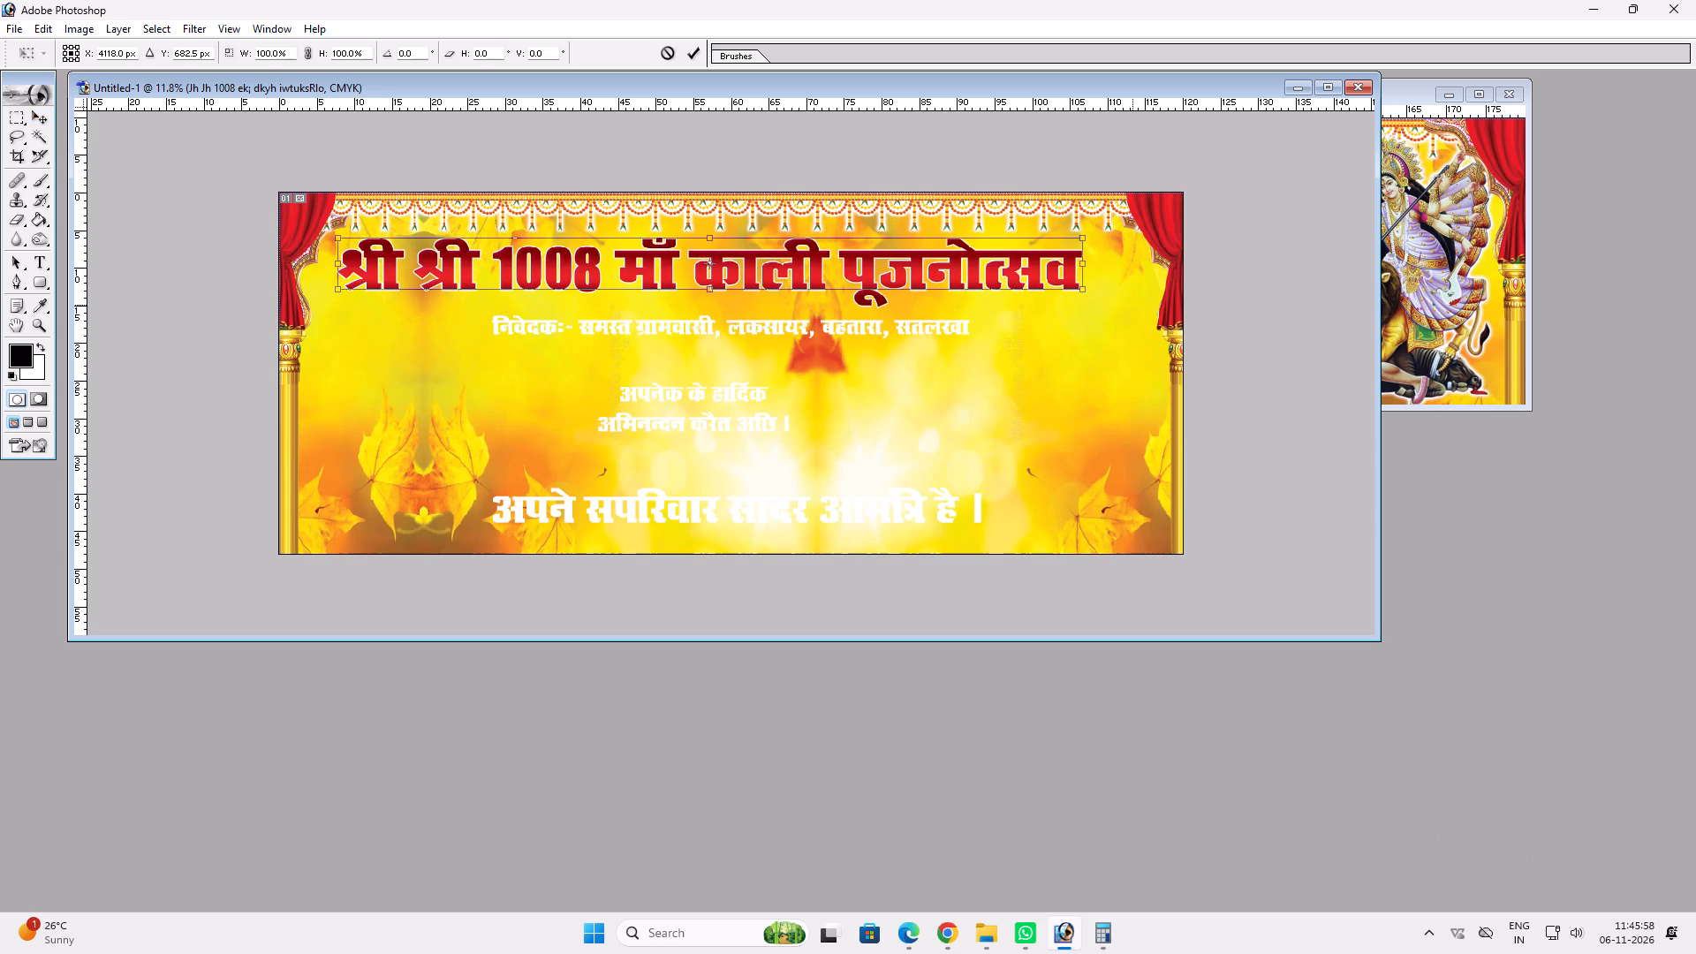
pyautogui.keyDown('shift'); pyautogui.moveTo(1079, 286); pyautogui.dragTo(1131, 286); pyautogui.keyUp('shift')
pyautogui.keyDown('shift'); pyautogui.moveTo(1102, 285); pyautogui.dragTo(1088, 301); pyautogui.keyUp('shift')
pyautogui.hotkey('shift', 'Return')
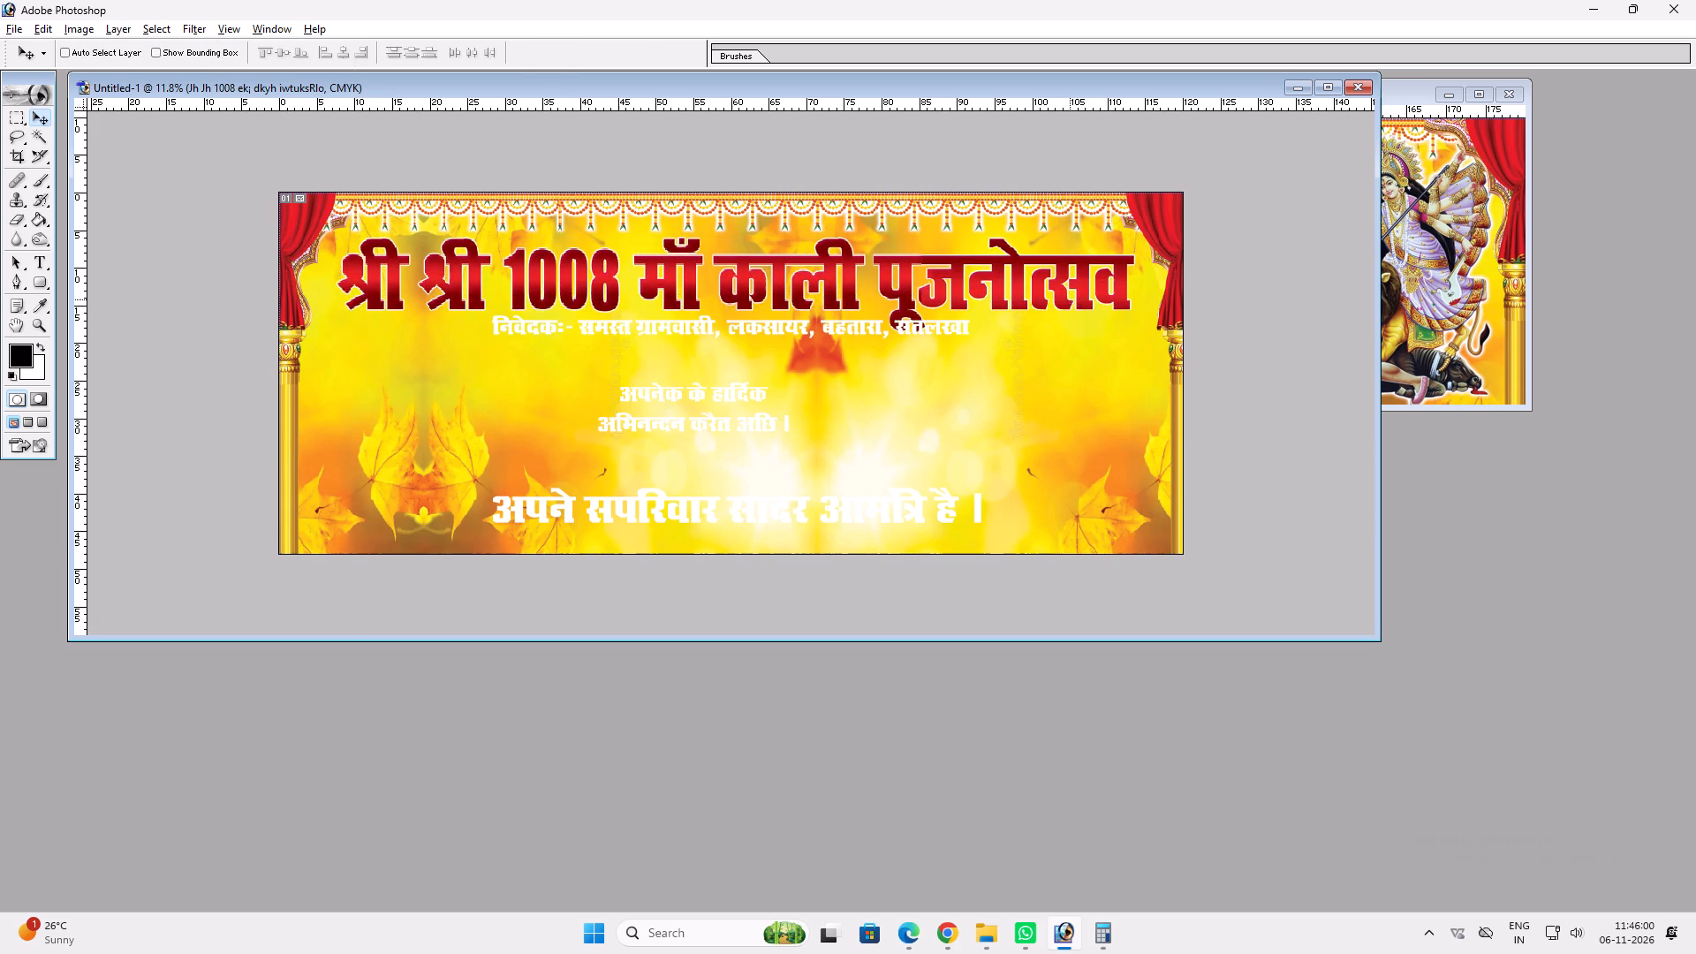
# Adjust the size of the headline's white outside stroke.
pyautogui.hotkey('alt', 'l')
pyautogui.write('yk')
pyautogui.scroll(4, 972, 470)
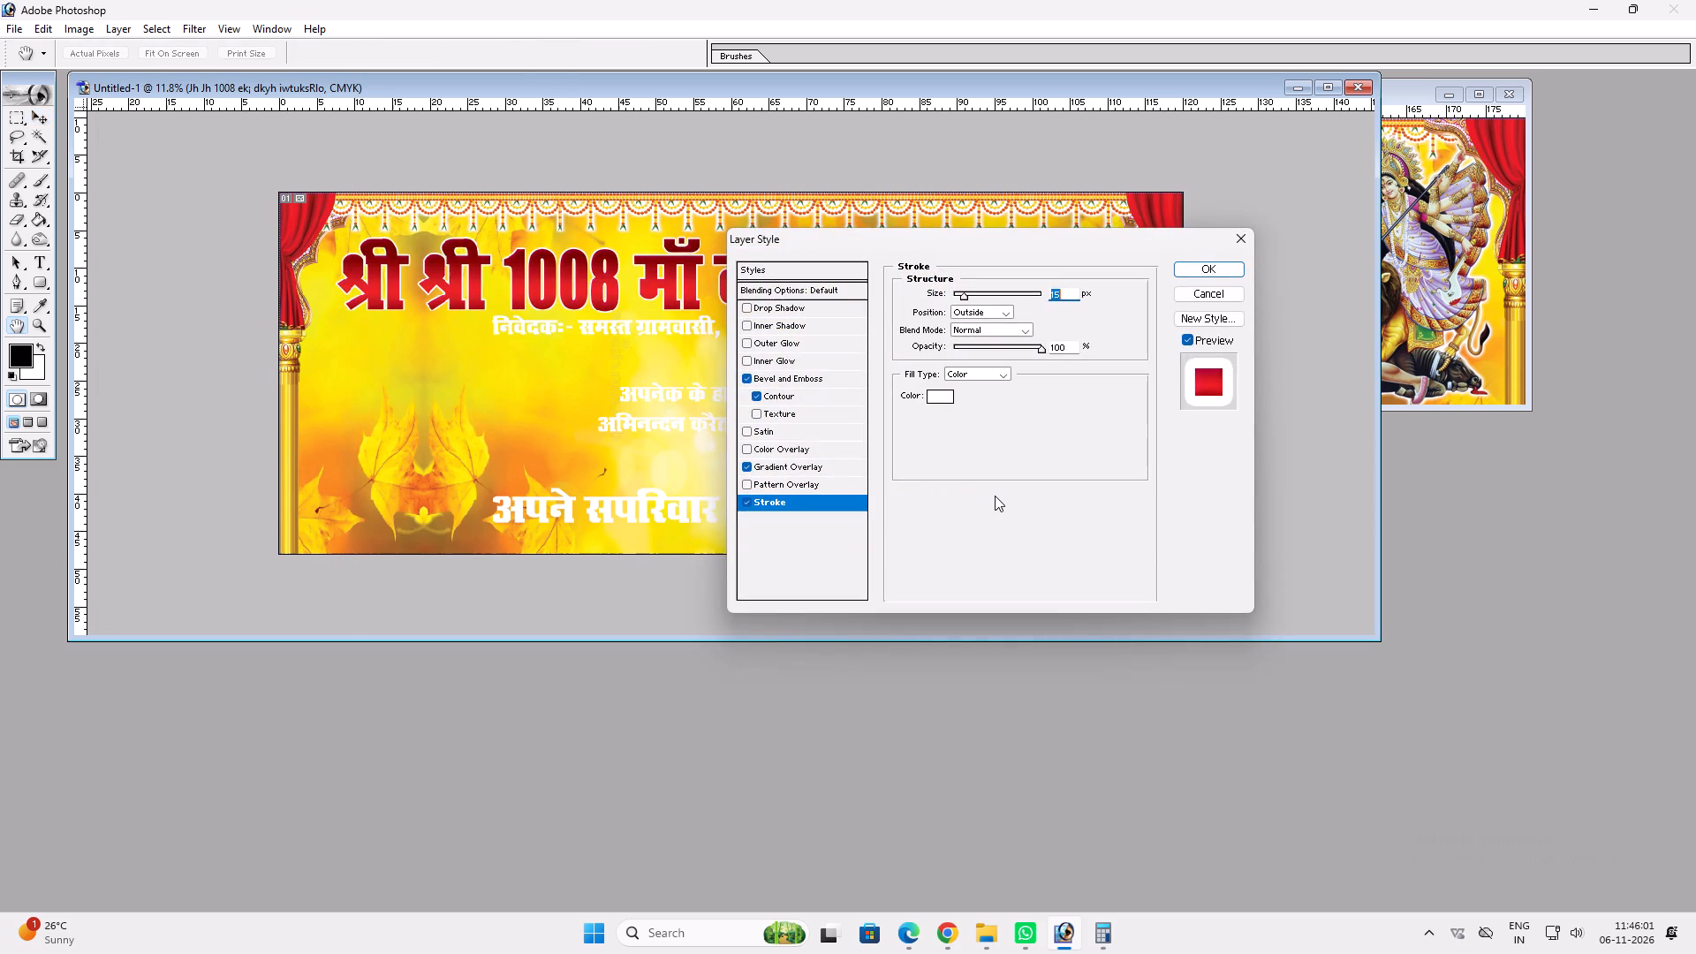
pyautogui.scroll(4, 995, 496)
pyautogui.press('Return')
# Stretch the headline slightly taller.
pyautogui.hotkey('ctrl', 't')
pyautogui.keyDown('shift'); pyautogui.moveTo(998, 308); pyautogui.dragTo(992, 316); pyautogui.keyUp('shift')
pyautogui.press('Return')
# Fine-tune the headline's white outside stroke size and its Bevel and Emboss shadow opacity.
pyautogui.write('vf')
pyautogui.hotkey('ctrl', '0')
pyautogui.write('vv')
pyautogui.hotkey('alt', 'l')
pyautogui.write('yk')
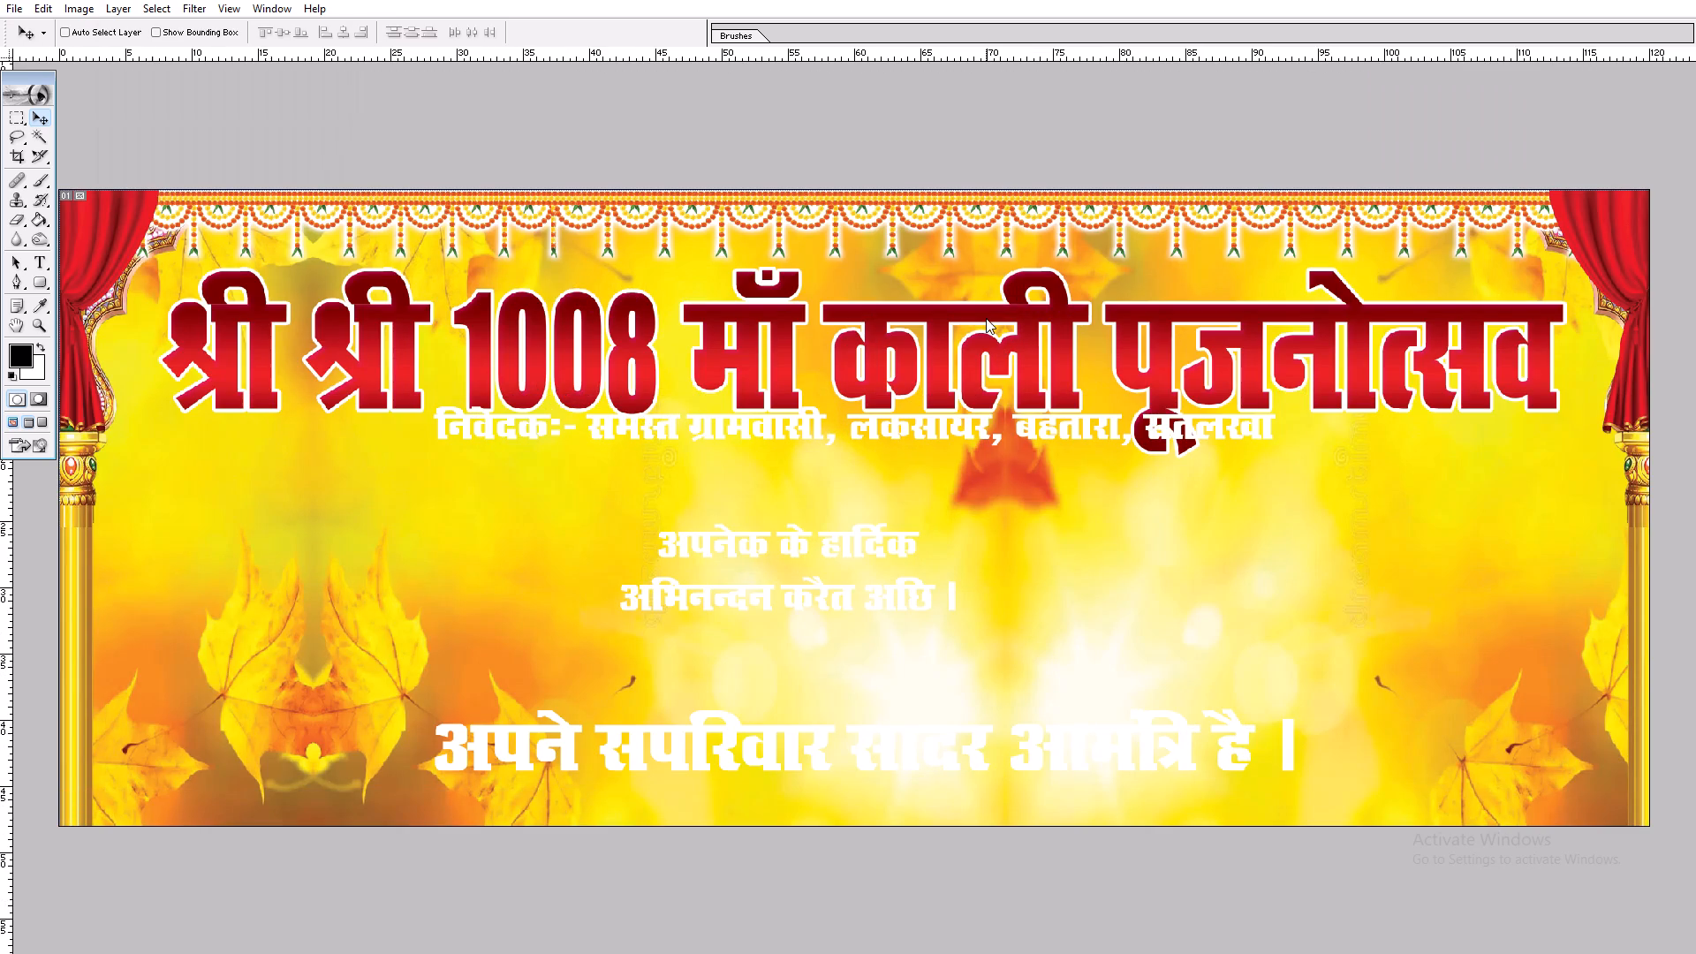
pyautogui.scroll(-1, 988, 484)
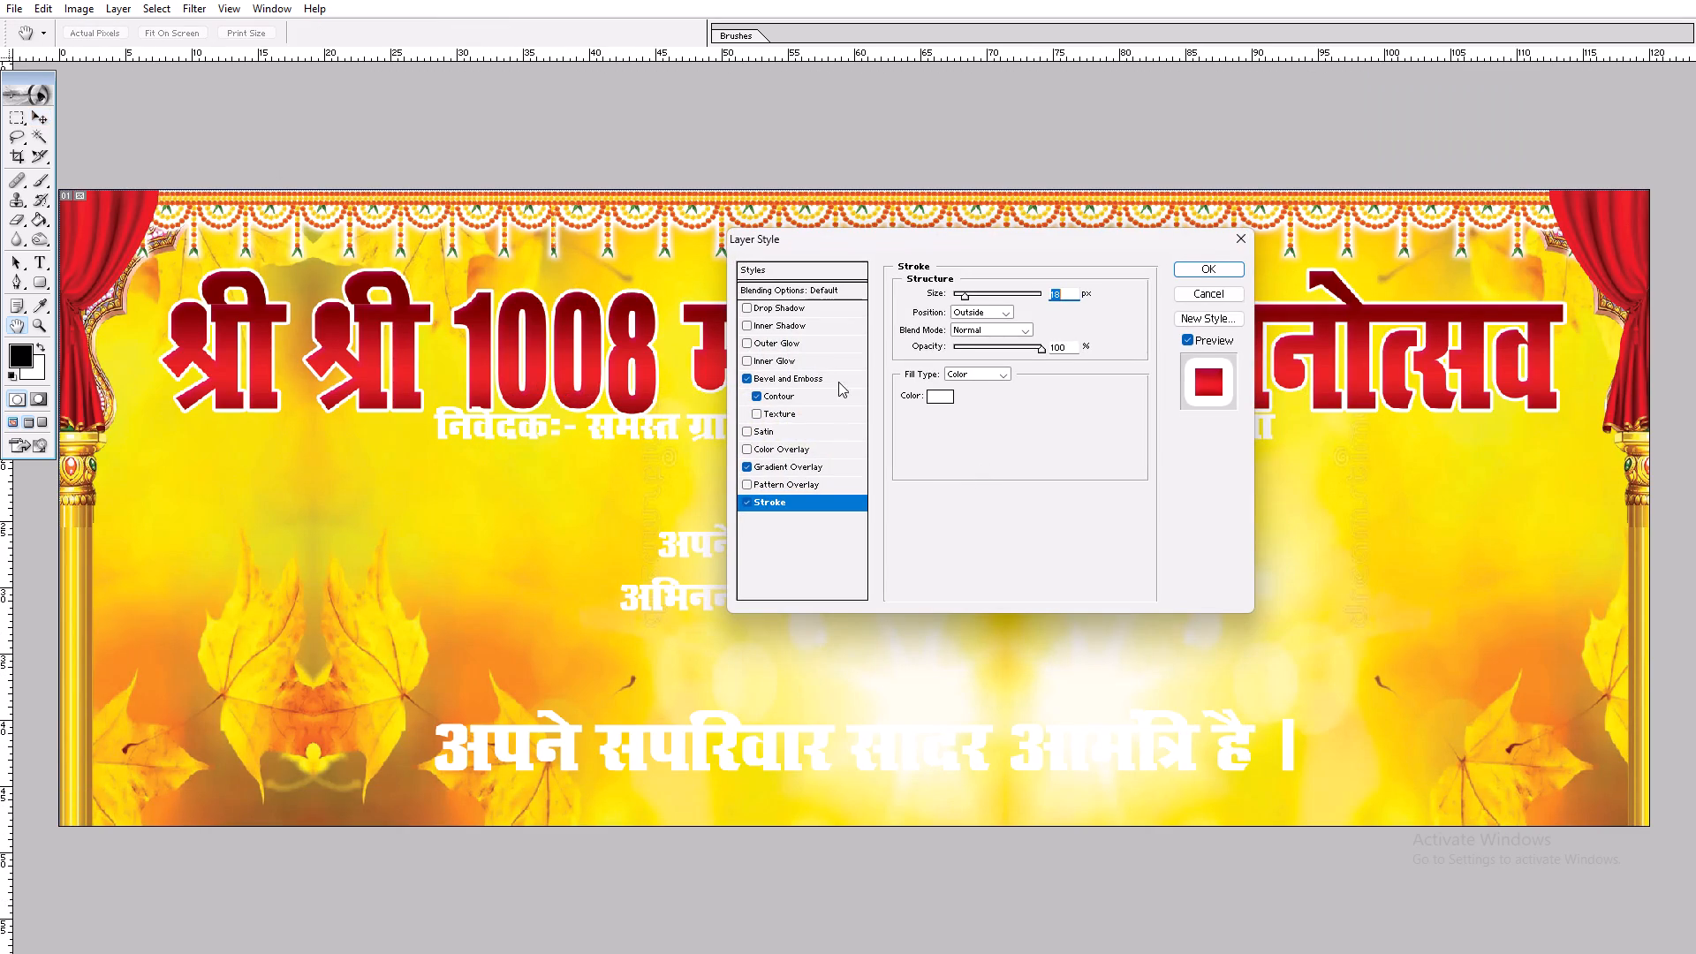
pyautogui.click(834, 380)
pyautogui.click(1011, 557)
pyautogui.press('Return')
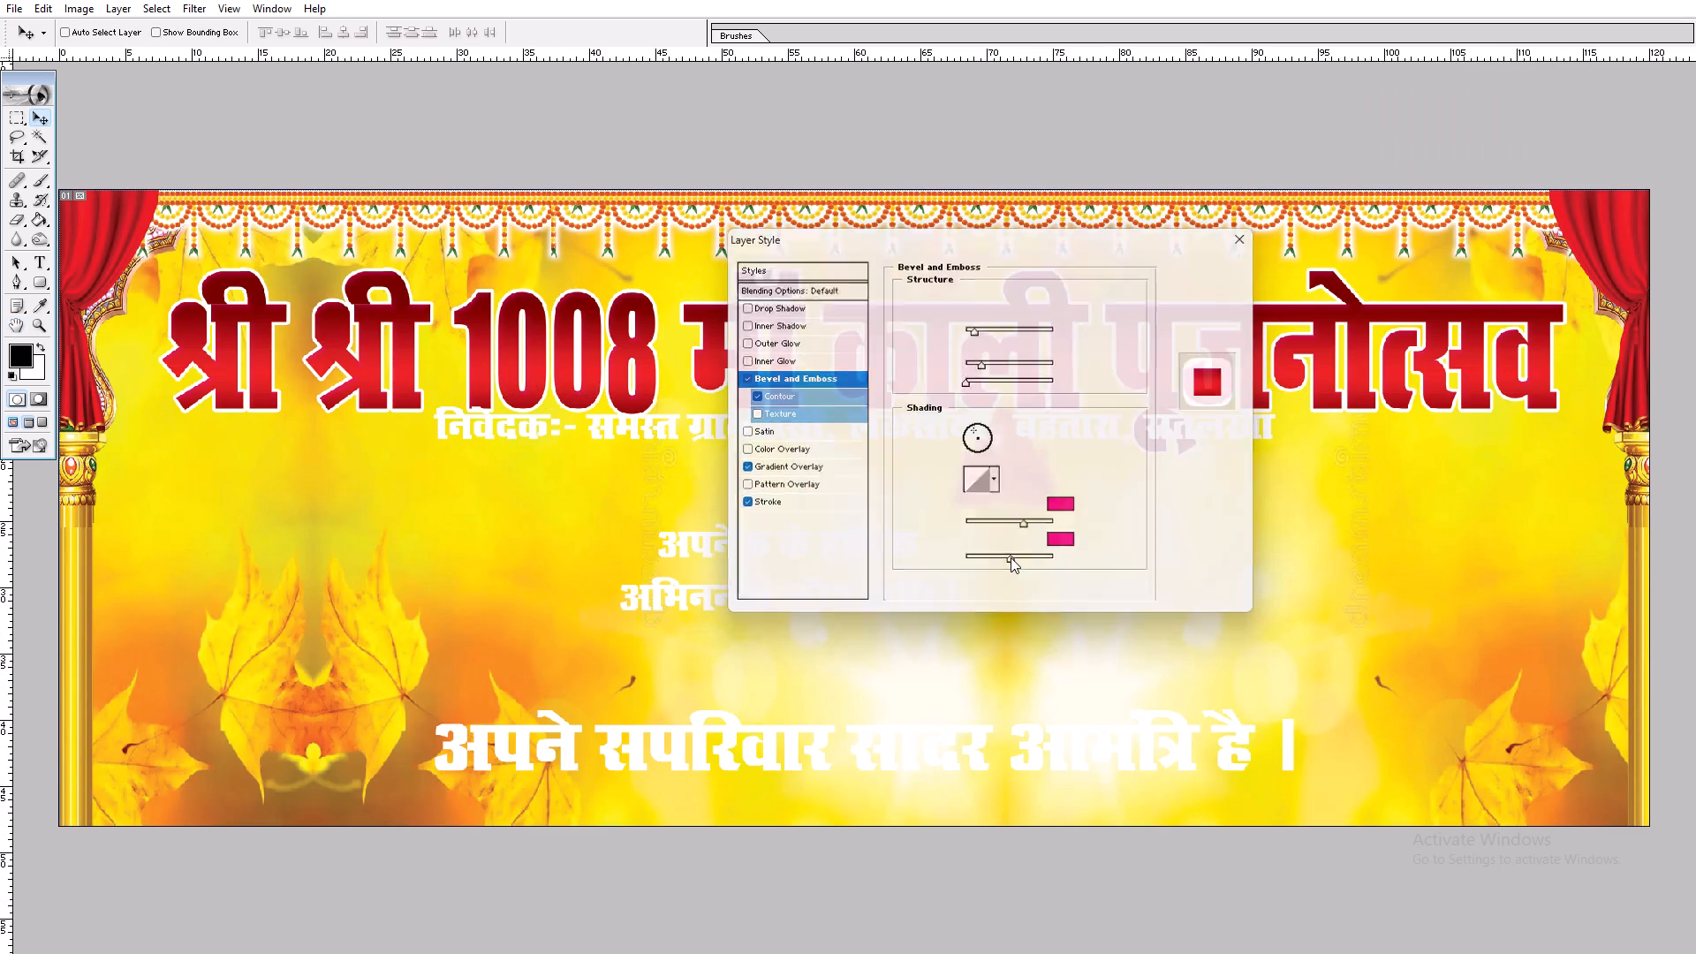
# Duplicate the headline, rasterize the copy and apply a Motion Blur at a 53° angle and 82 pixels distance.
pyautogui.hotkey('ctrl', 'j')
pyautogui.hotkey('alt', 't')
pyautogui.press('b')
pyautogui.press('m')
pyautogui.press('Return')
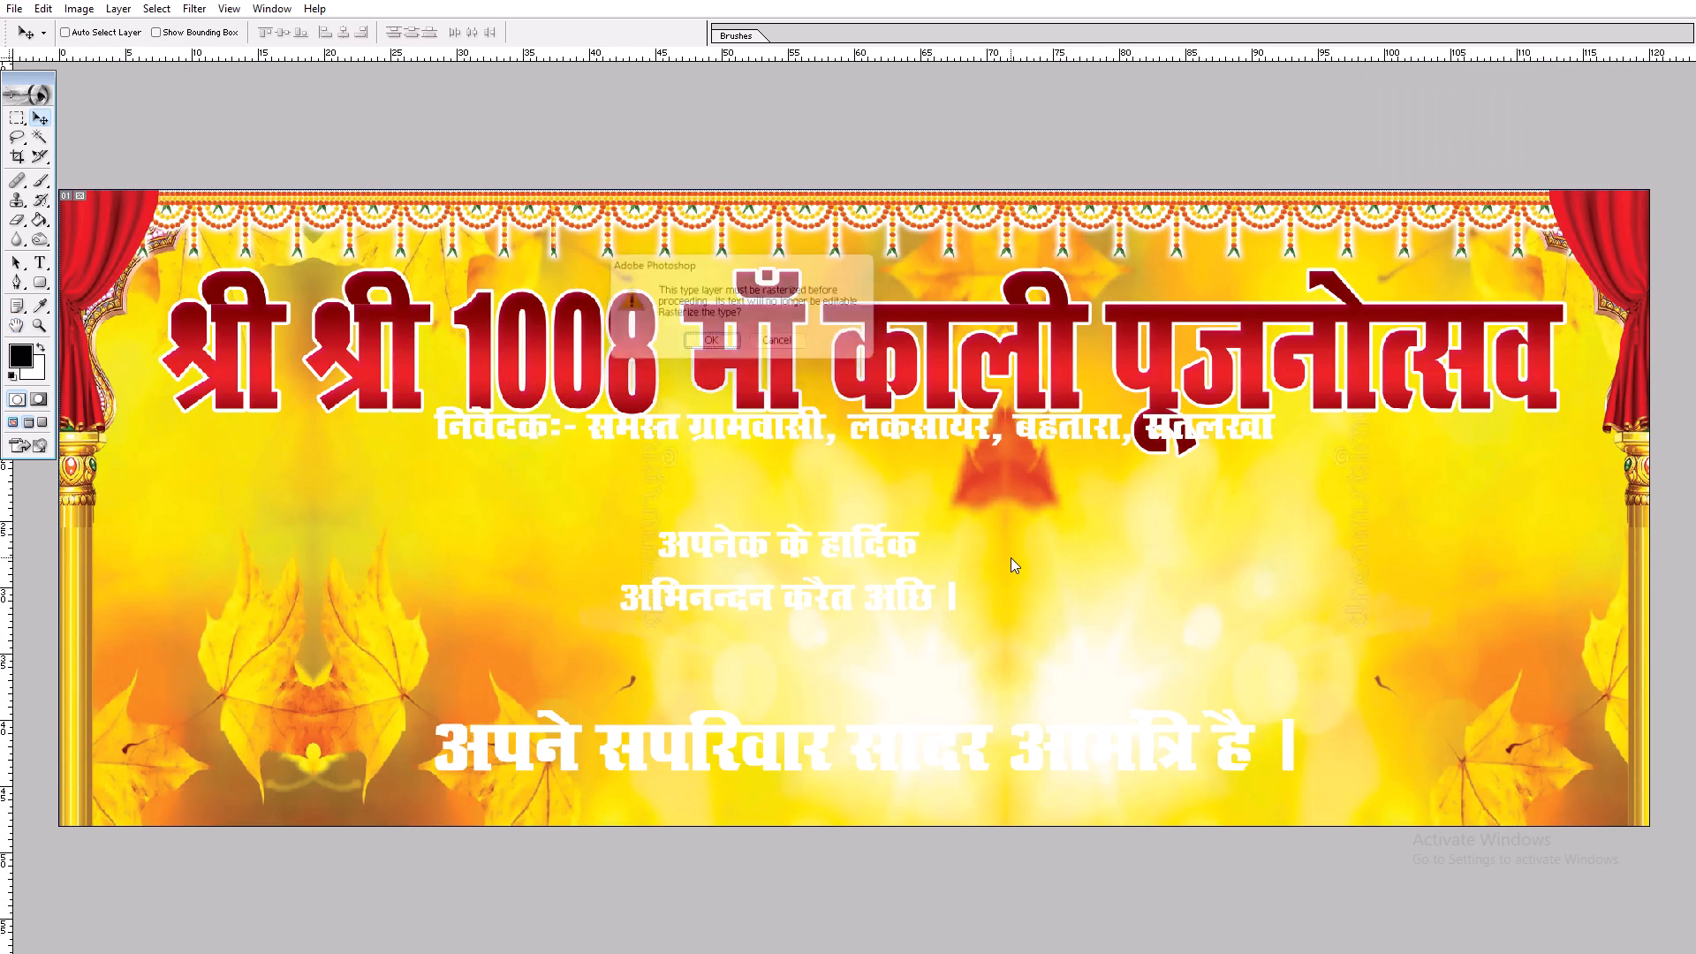
pyautogui.click(1163, 634)
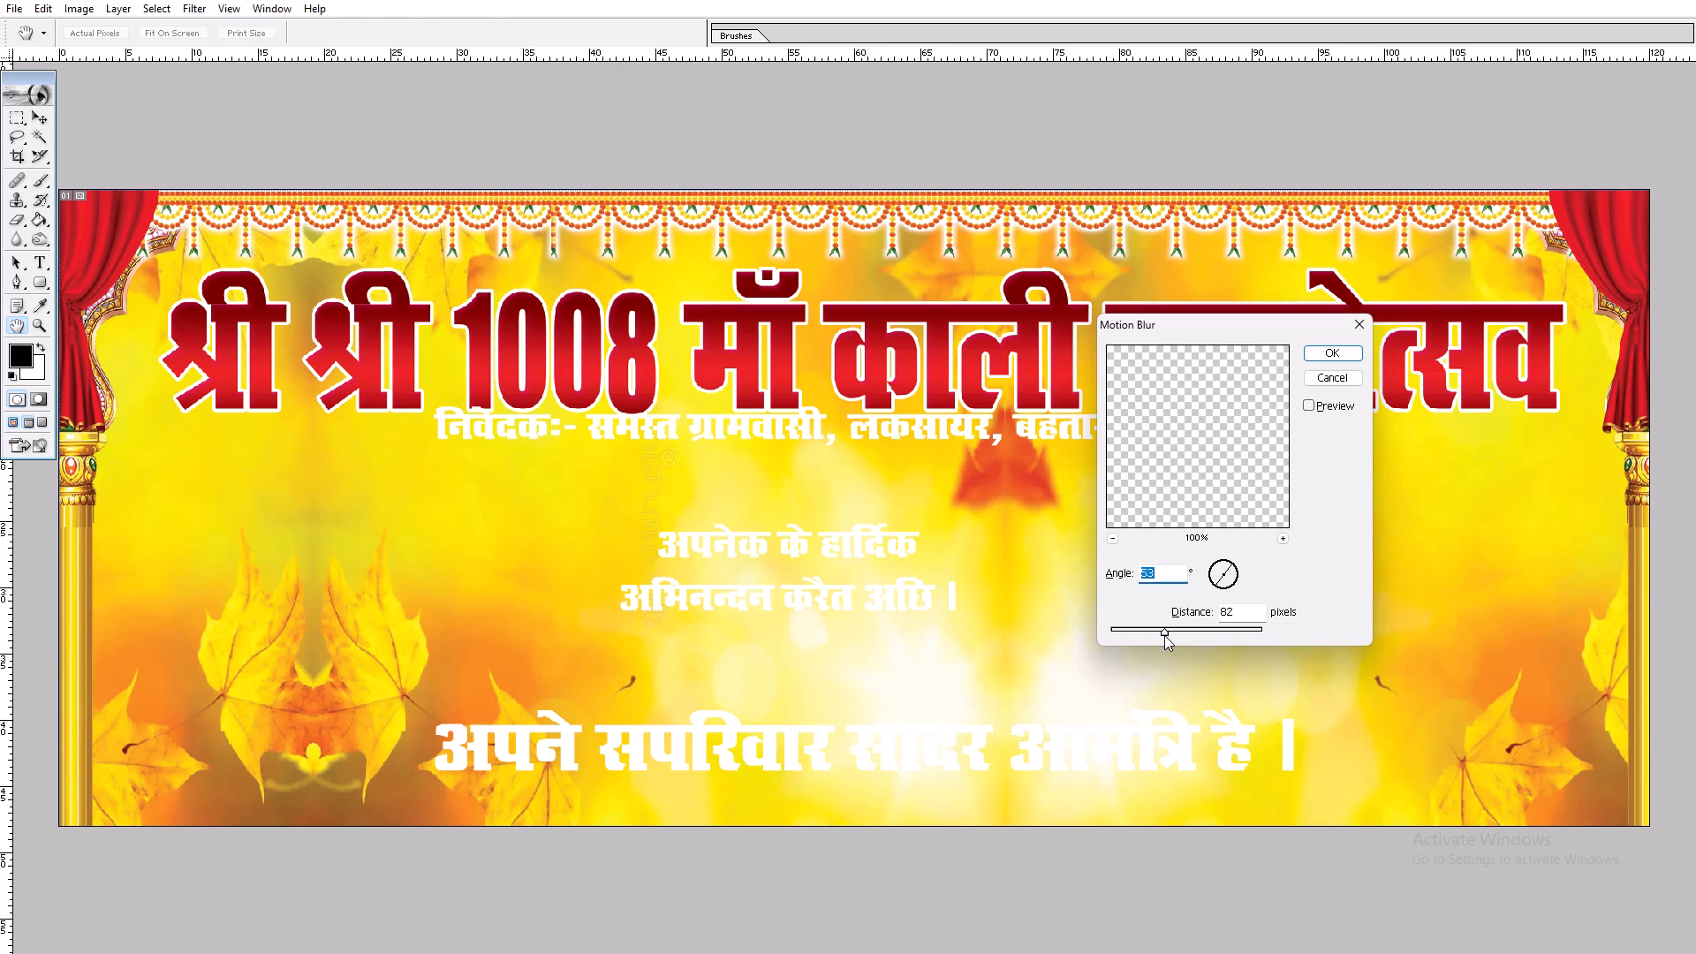
pyautogui.press('Return')
# Copy the layer style of the Durga Pooja banner's headline shadow copy onto the blurred copy of the Kali Puja headline.
pyautogui.write('ff')
pyautogui.press('f')
pyautogui.press('f')
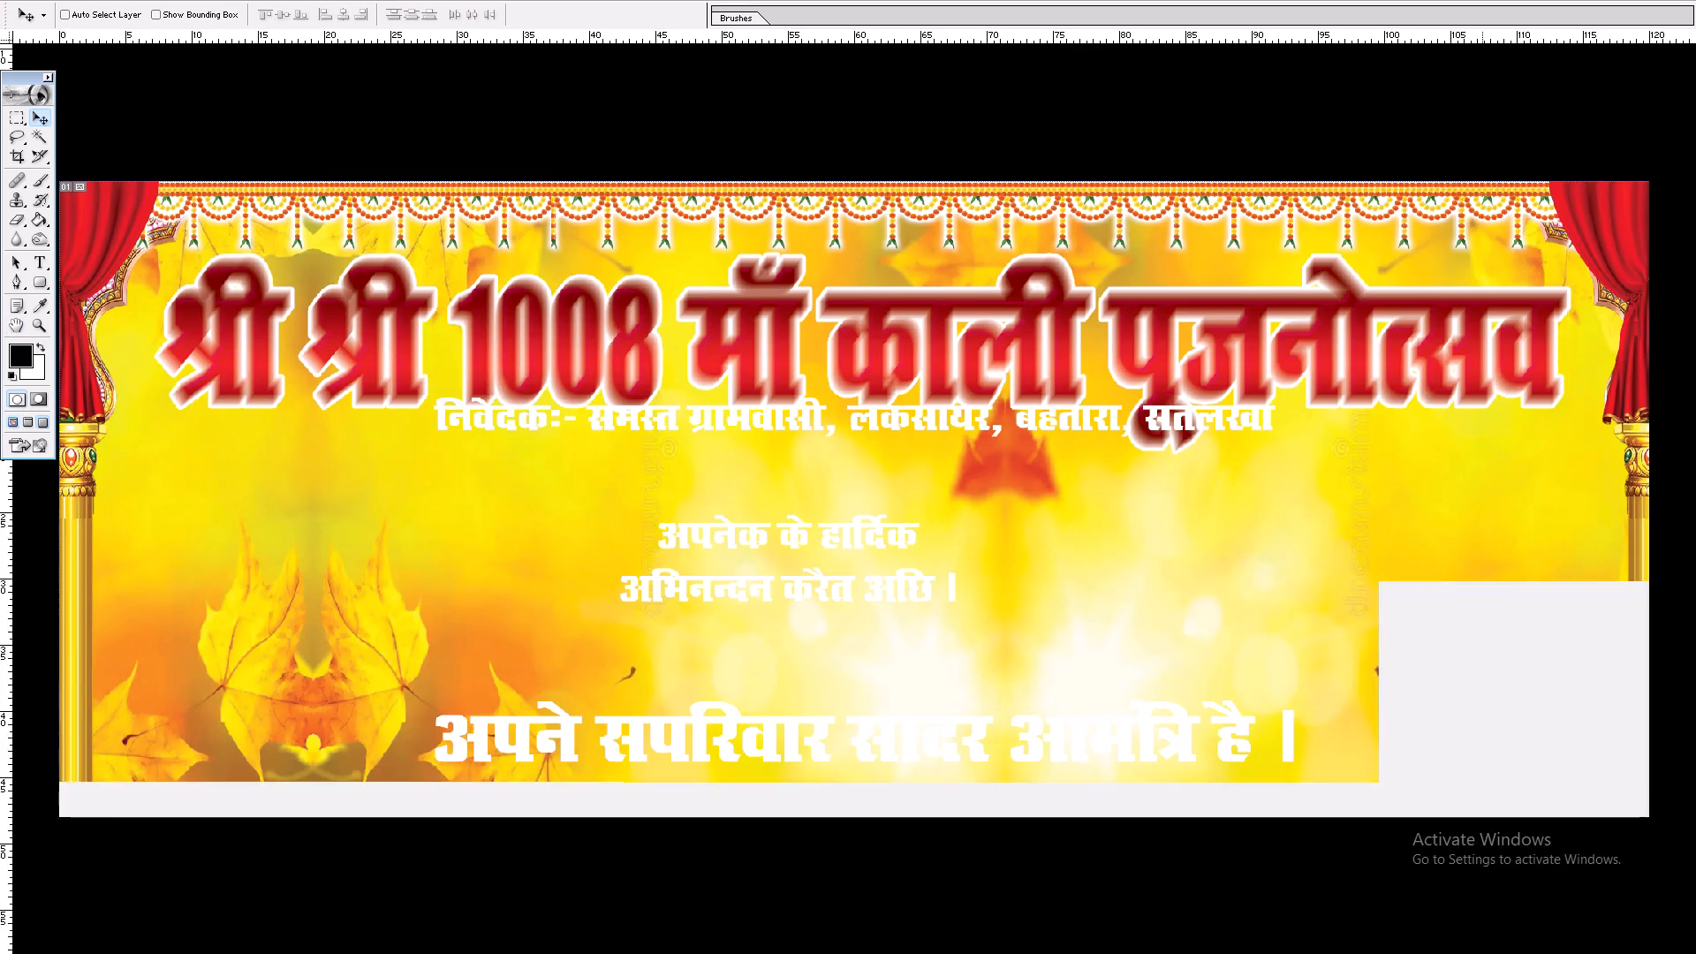
pyautogui.press('f')
pyautogui.click(1445, 354)
pyautogui.rightClick(1278, 217)
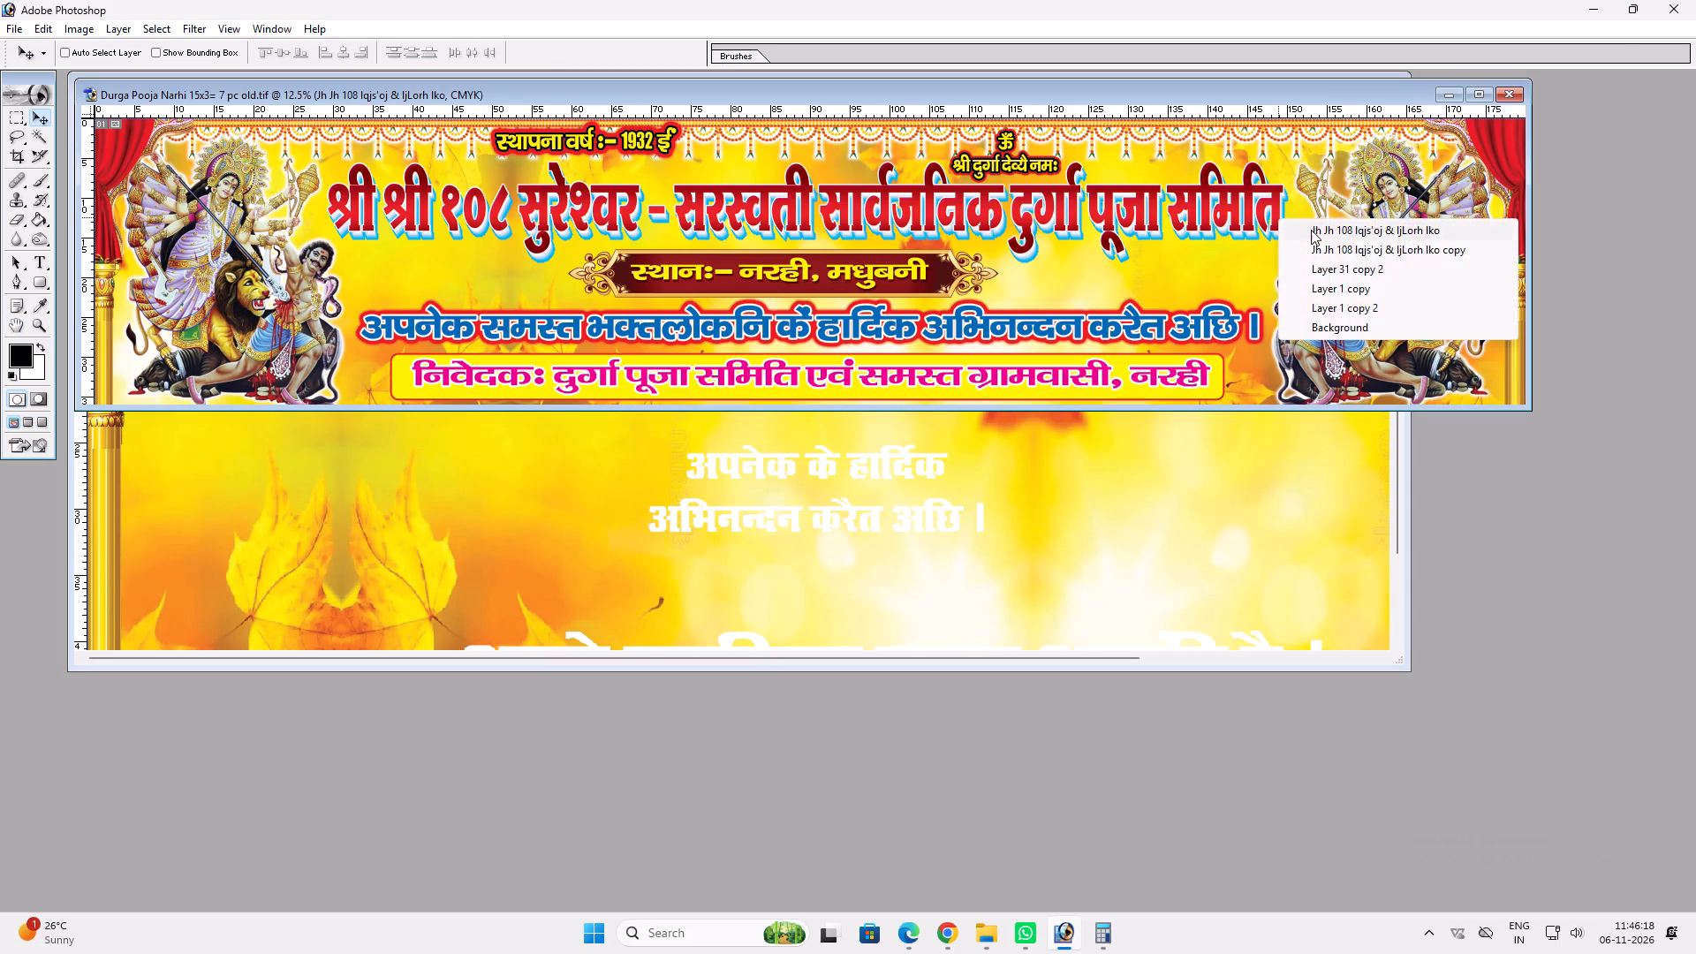
pyautogui.click(1332, 245)
pyautogui.hotkey('alt', 'l')
pyautogui.hotkey('alt', 'y')
pyautogui.hotkey('alt', 'u')
pyautogui.hotkey('alt', 'l')
pyautogui.hotkey('alt', 'y')
pyautogui.press('c')
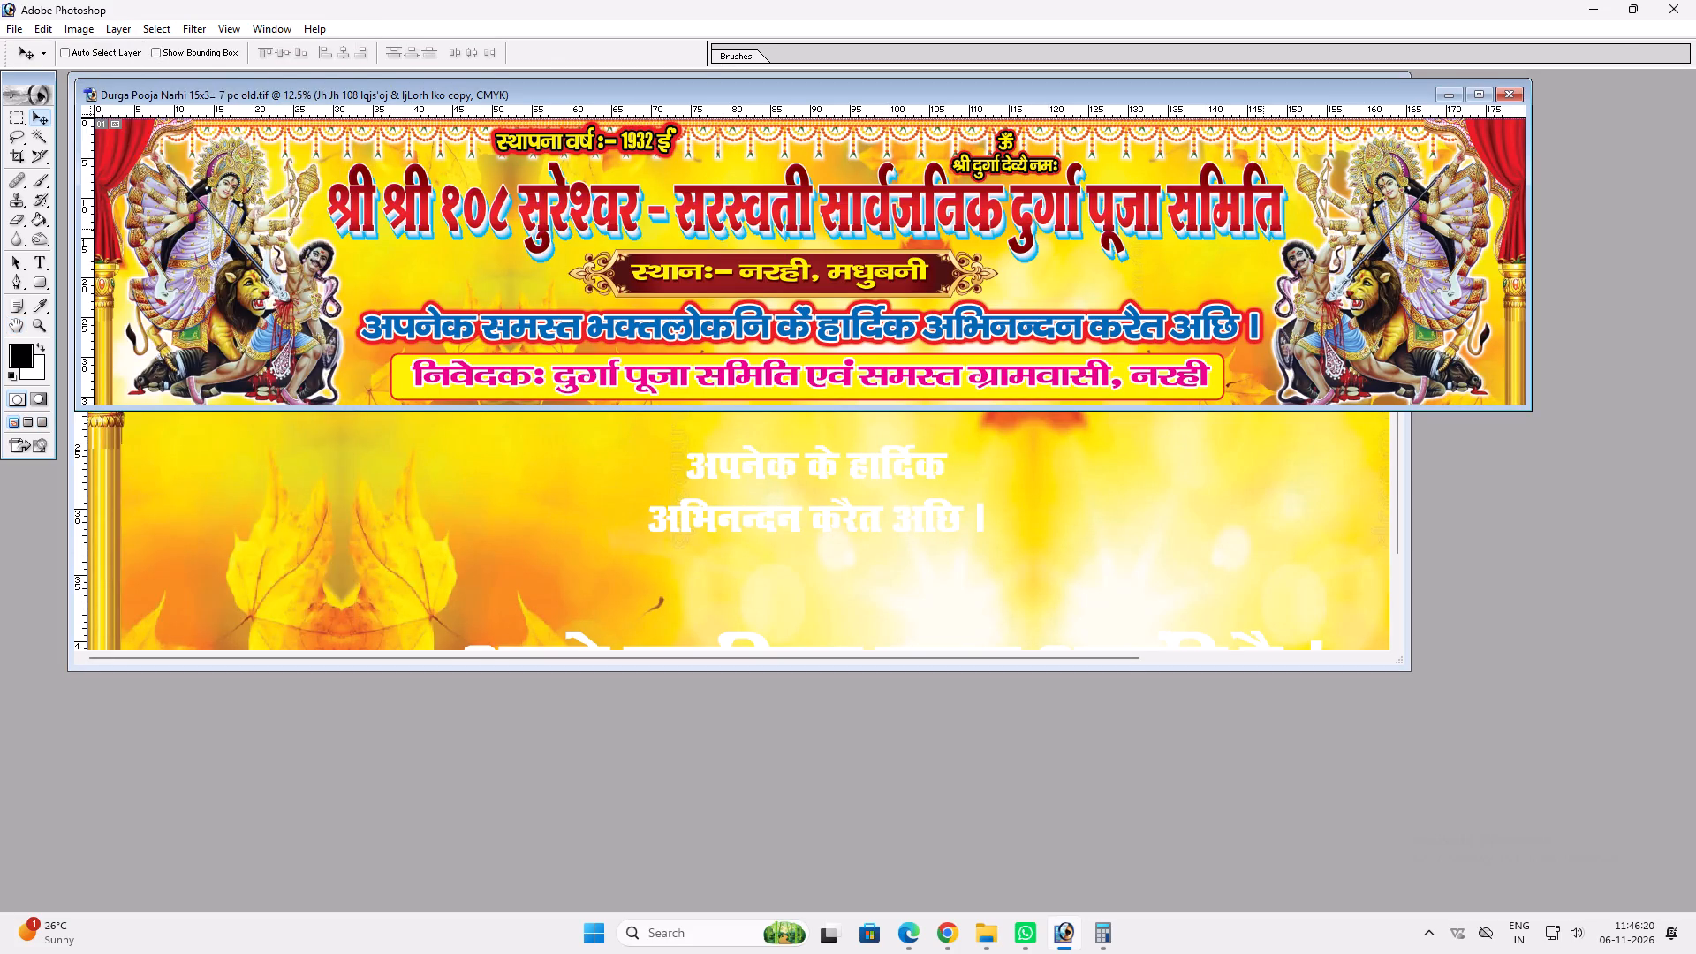
pyautogui.write('ff')
pyautogui.press('f')
pyautogui.click(1063, 558)
pyautogui.rightClick(1062, 286)
pyautogui.click(1094, 304)
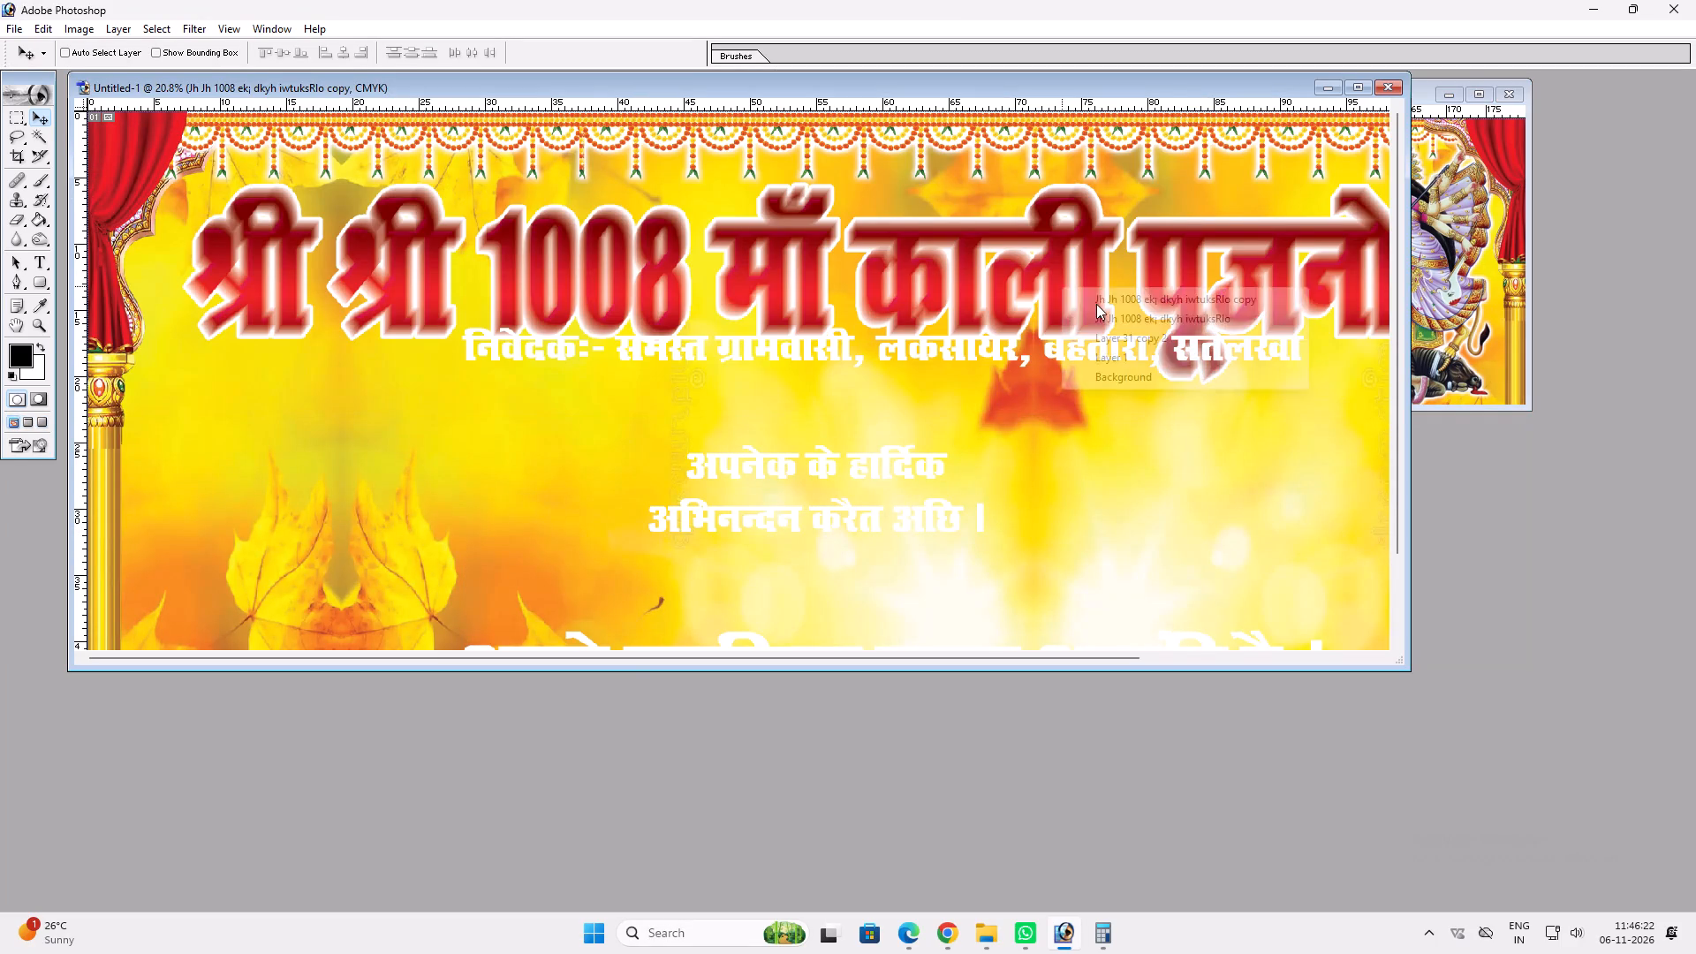
pyautogui.hotkey('alt', 'l')
pyautogui.hotkey('alt', 'y')
pyautogui.press('p')
pyautogui.hotkey('ctrl', 'p')
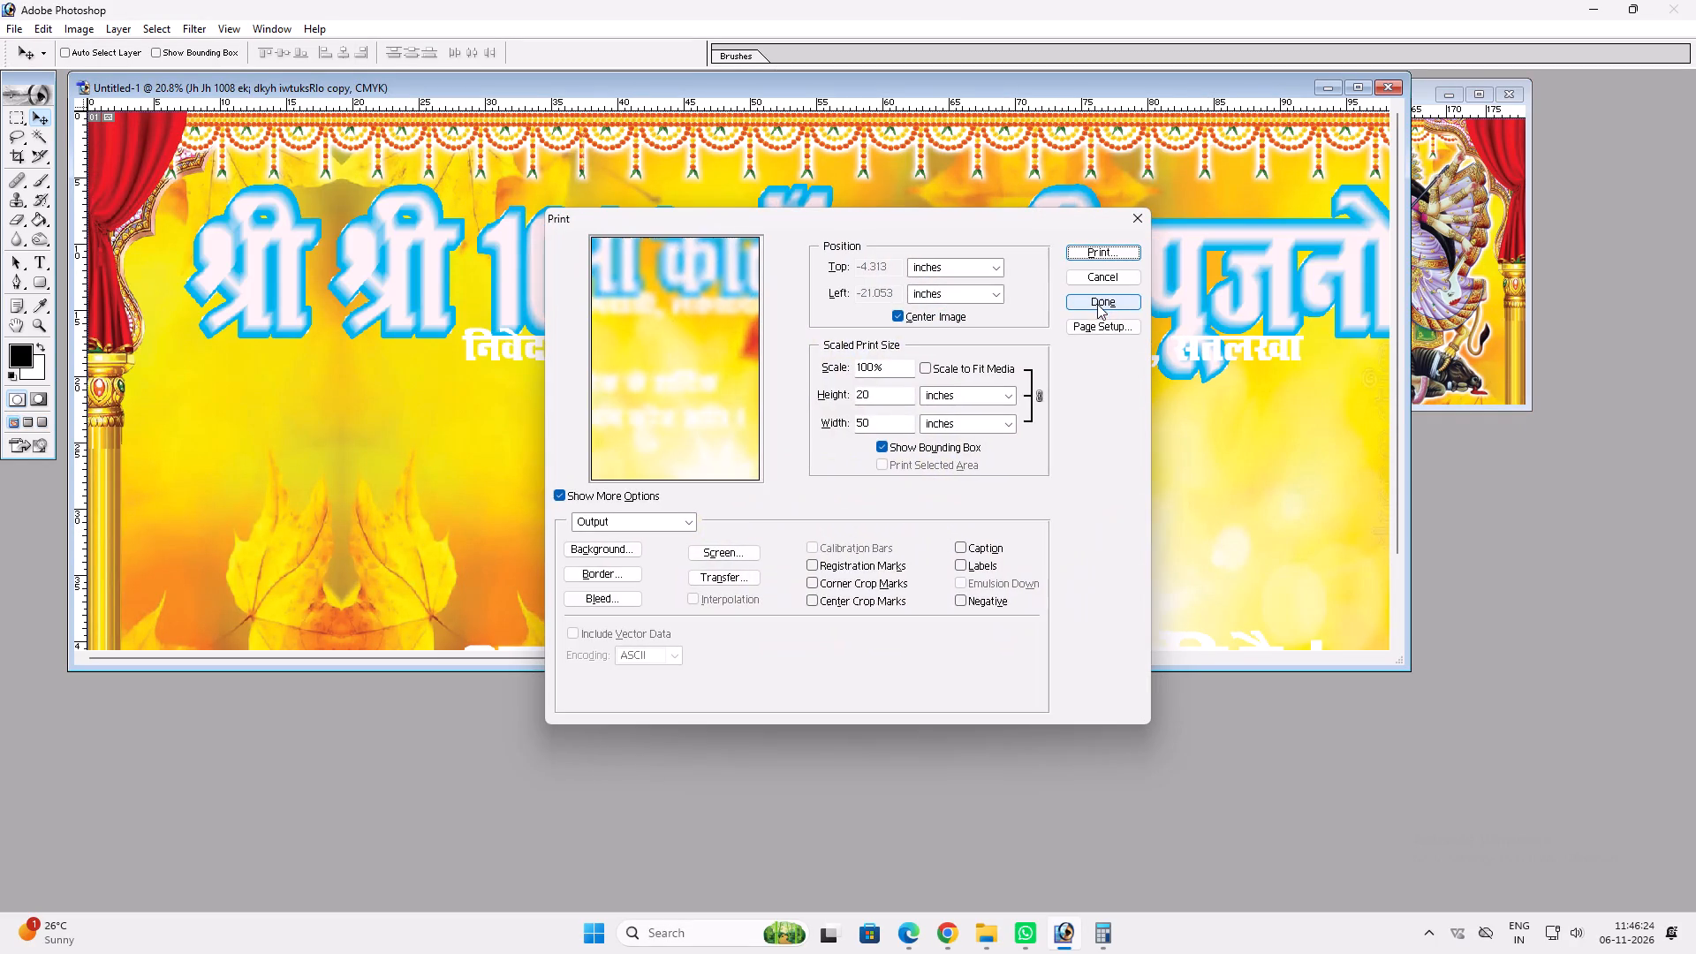
pyautogui.click(1108, 275)
# Send the blurred blue copy one level back, behind the red headline.
pyautogui.hotkey('ctrl', '[')
pyautogui.write('vv')
pyautogui.click(1055, 406)
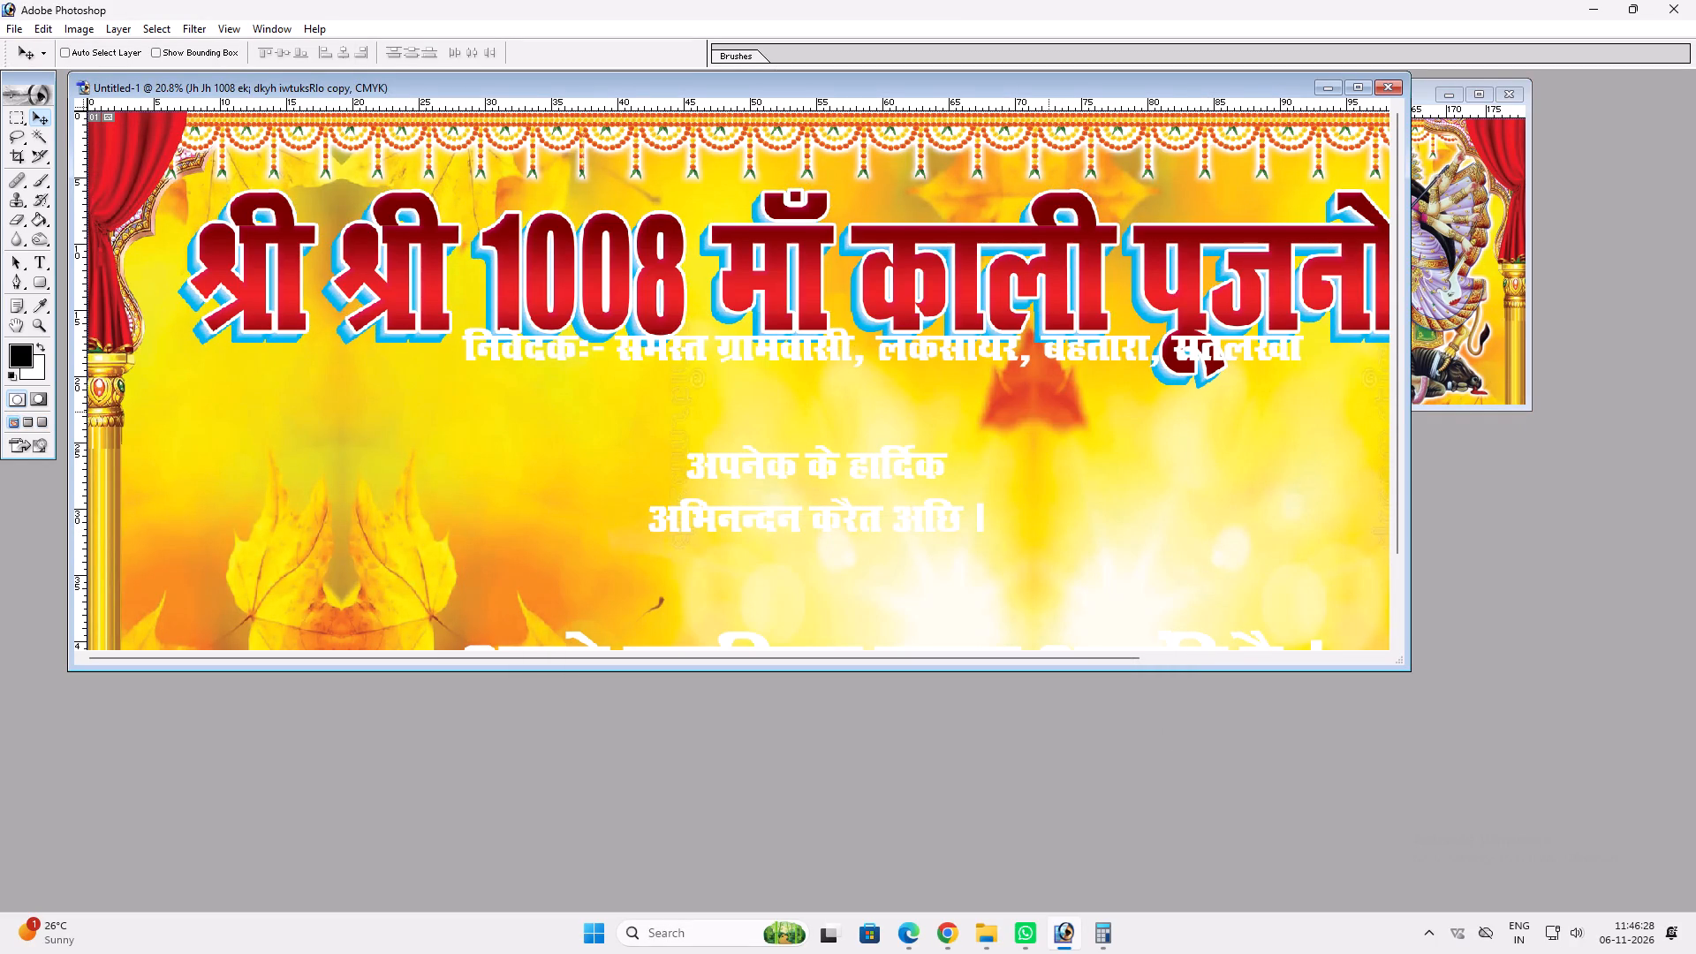
# Reduce the size of the red headline's white outside stroke.
pyautogui.press('v')
pyautogui.press('f')
pyautogui.keyDown('ctrl'); pyautogui.click(1062, 326); pyautogui.keyUp('ctrl')
pyautogui.hotkey('alt', 'l')
pyautogui.write('yk')
pyautogui.scroll(-4, 1054, 538)
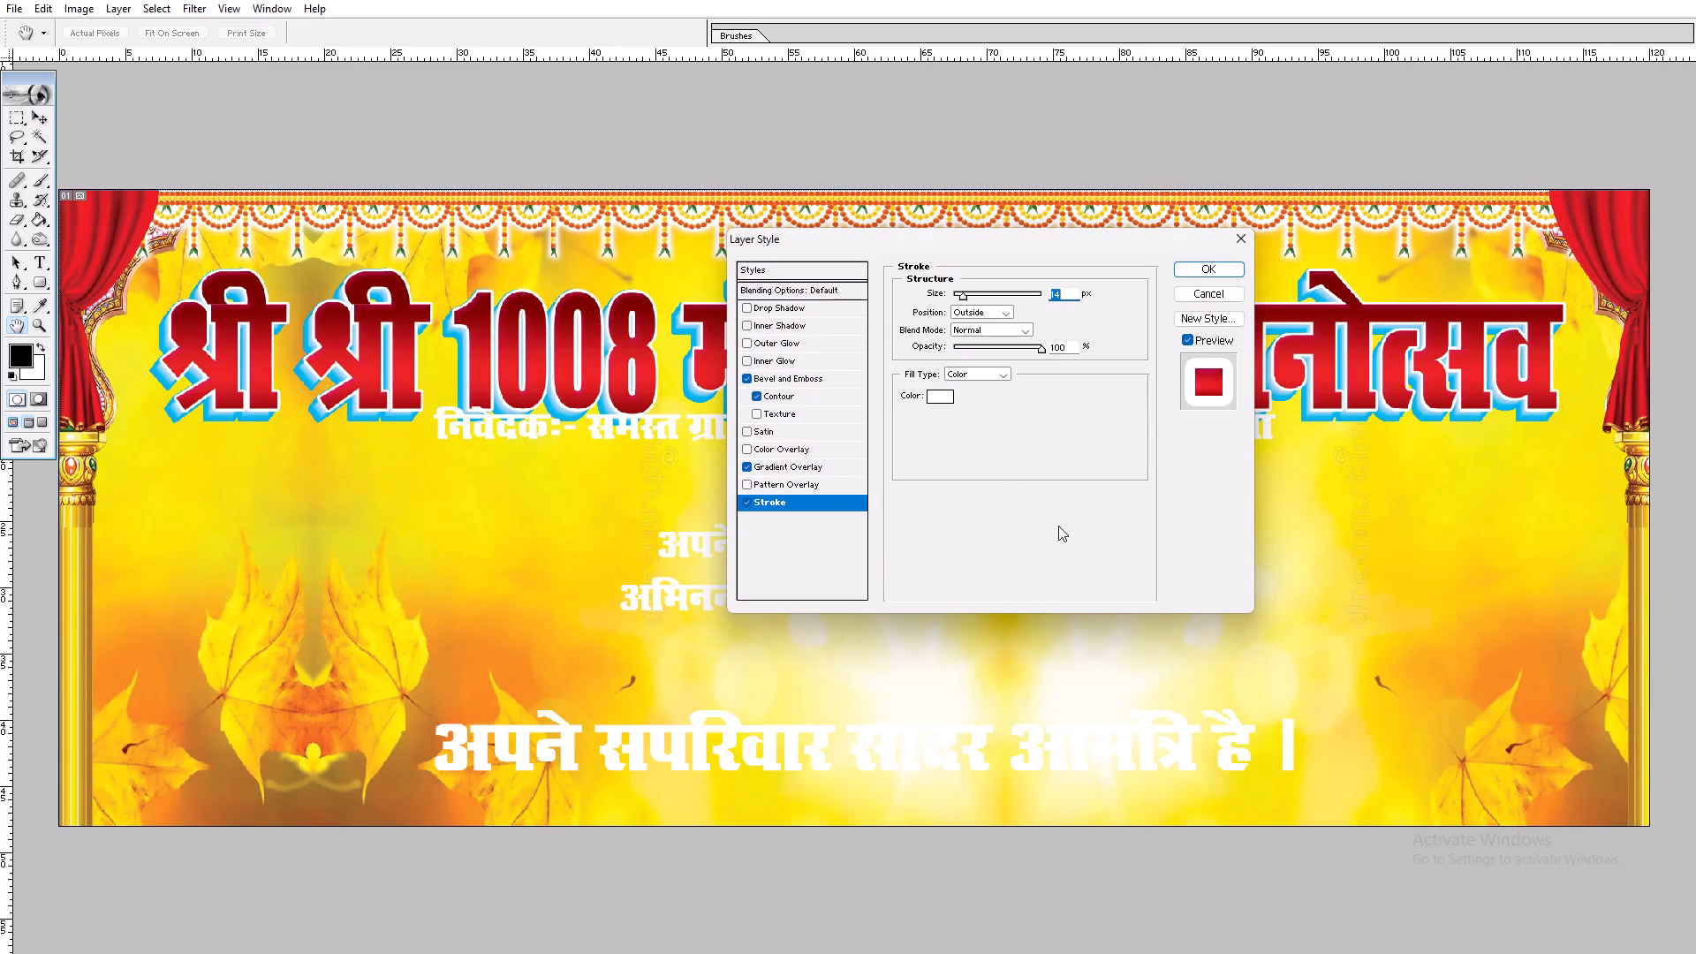
pyautogui.scroll(-1, 1058, 526)
pyautogui.press('Return')
pyautogui.press('v')
# Turn off Bevel and Emboss and its Contour on the headline's blue shadow copy.
pyautogui.rightClick(1066, 369)
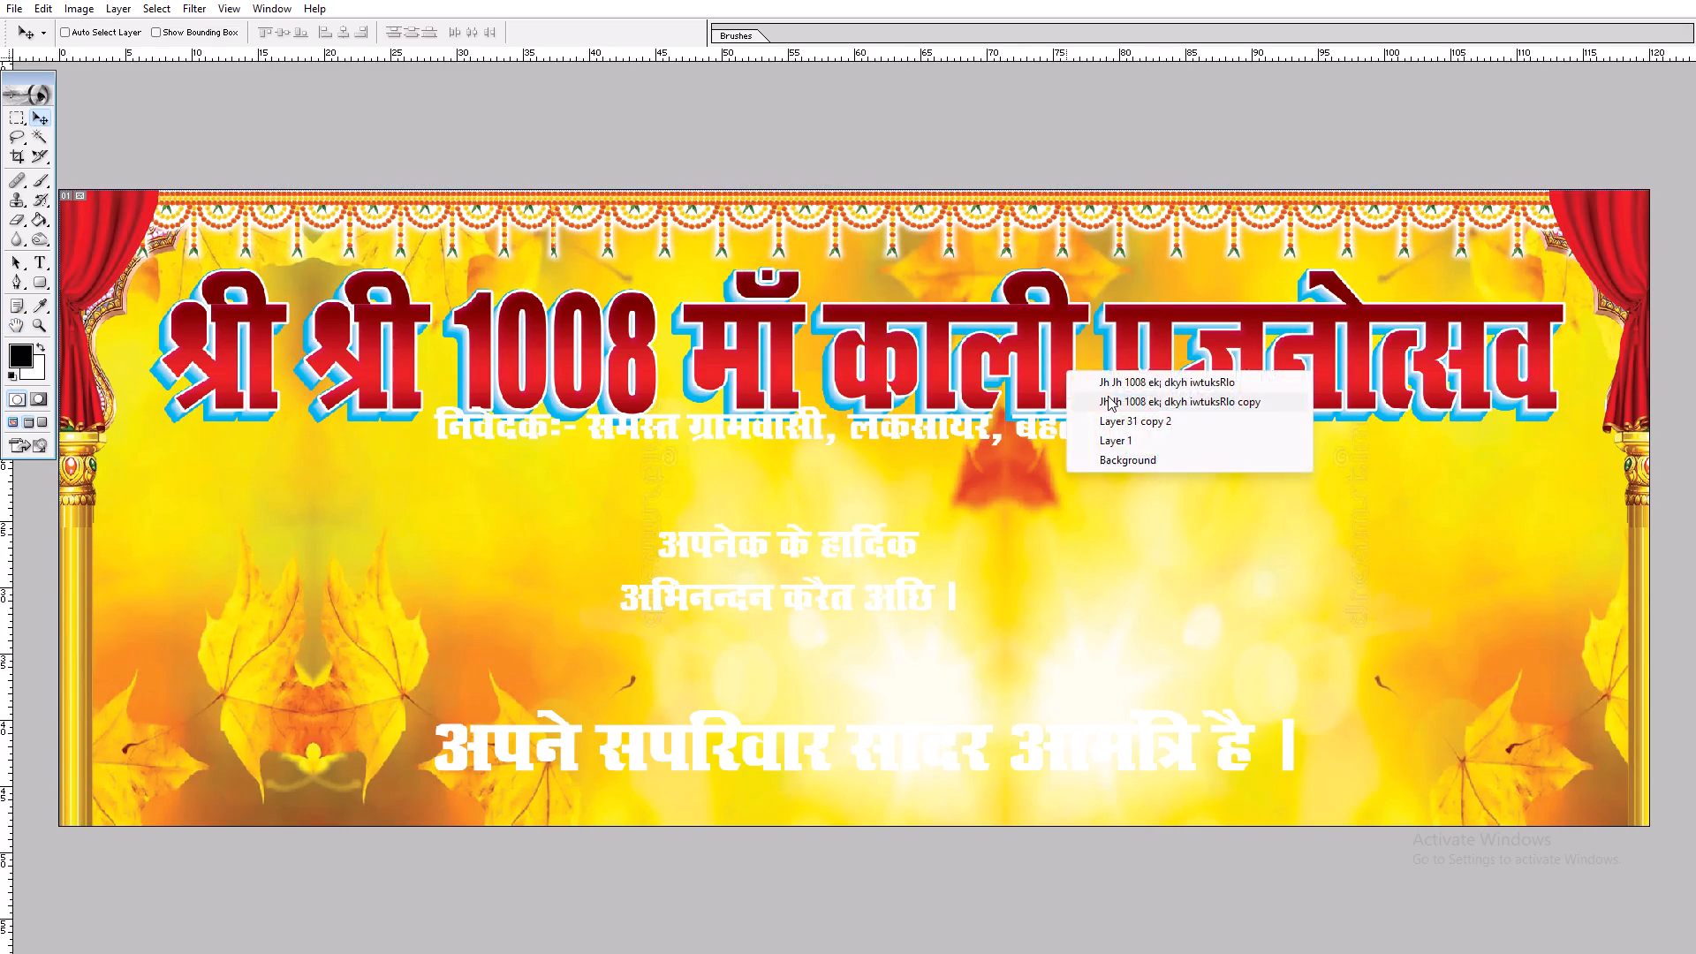
pyautogui.click(1108, 396)
pyautogui.hotkey('alt', 'l')
pyautogui.hotkey('alt', 'y')
pyautogui.hotkey('alt', 'b')
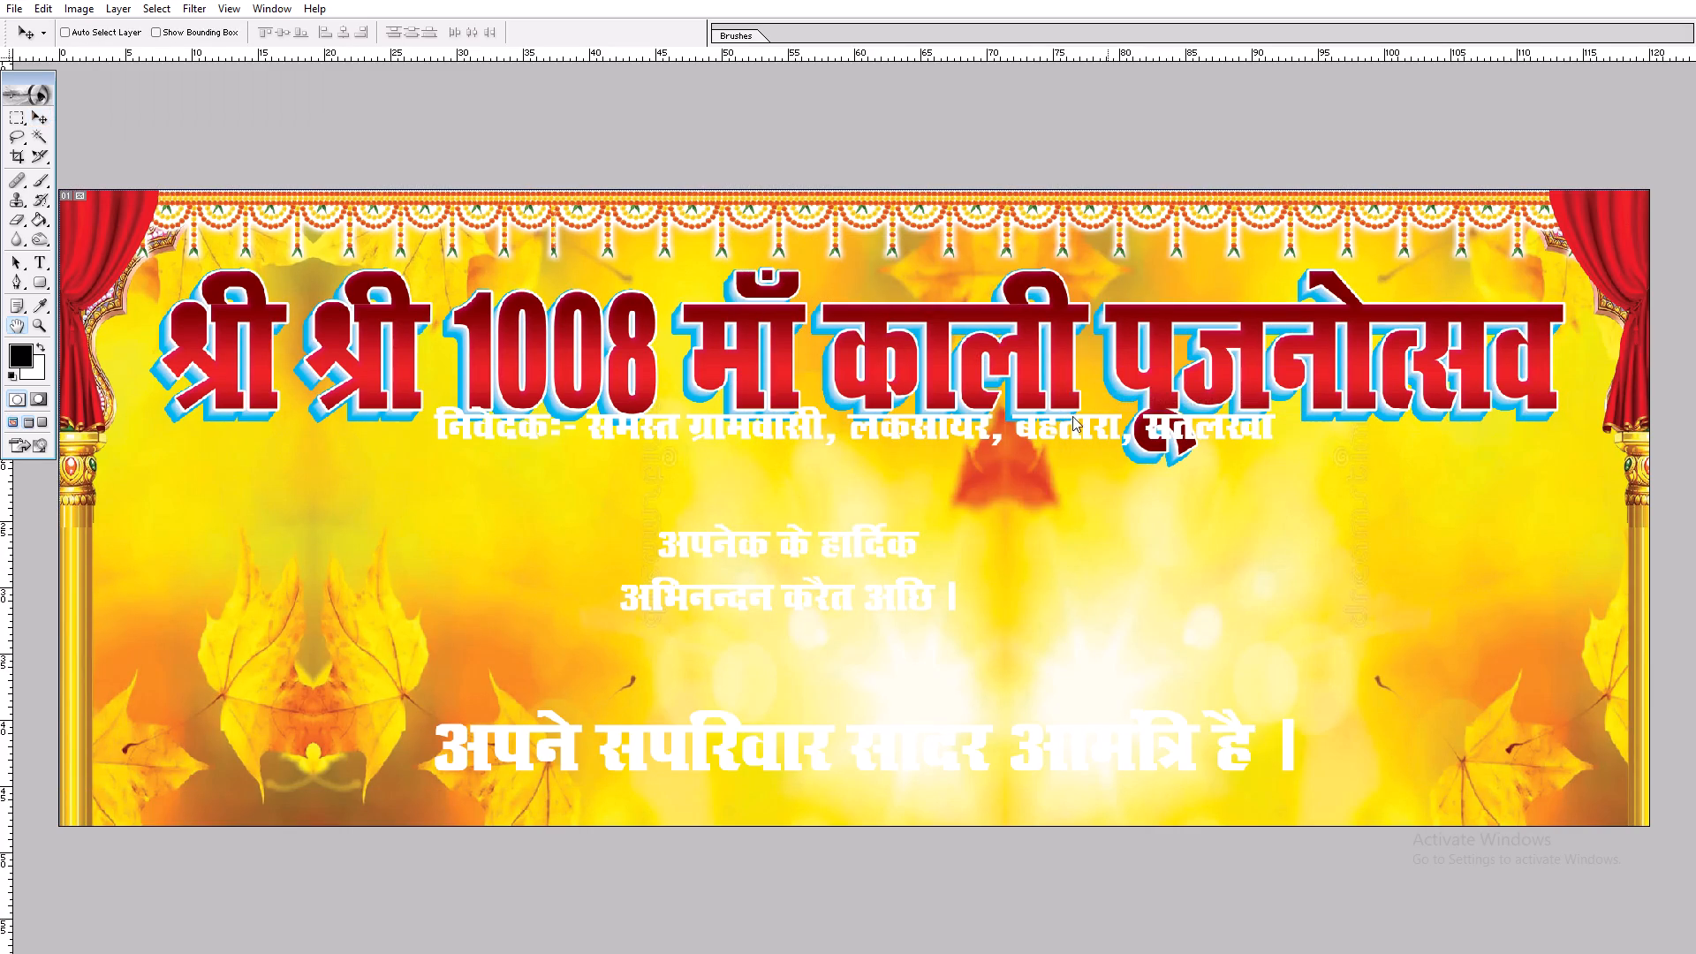
pyautogui.click(757, 397)
pyautogui.click(746, 373)
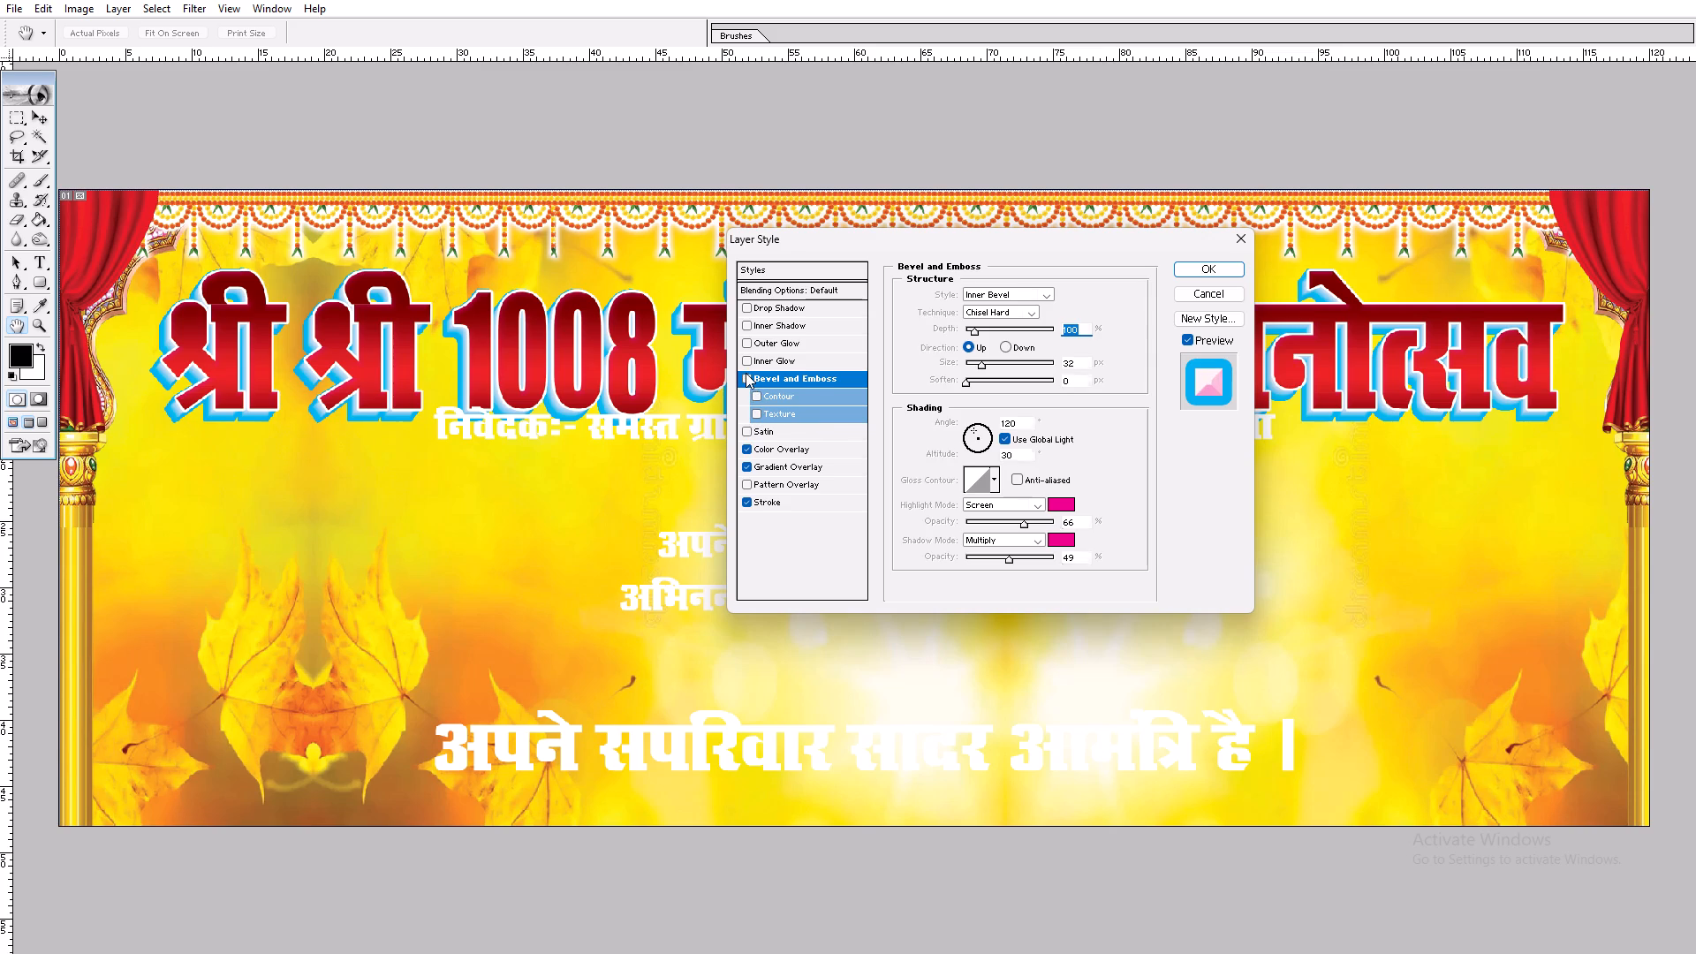
pyautogui.press('Return')
pyautogui.click(1207, 269)
pyautogui.click(1203, 278)
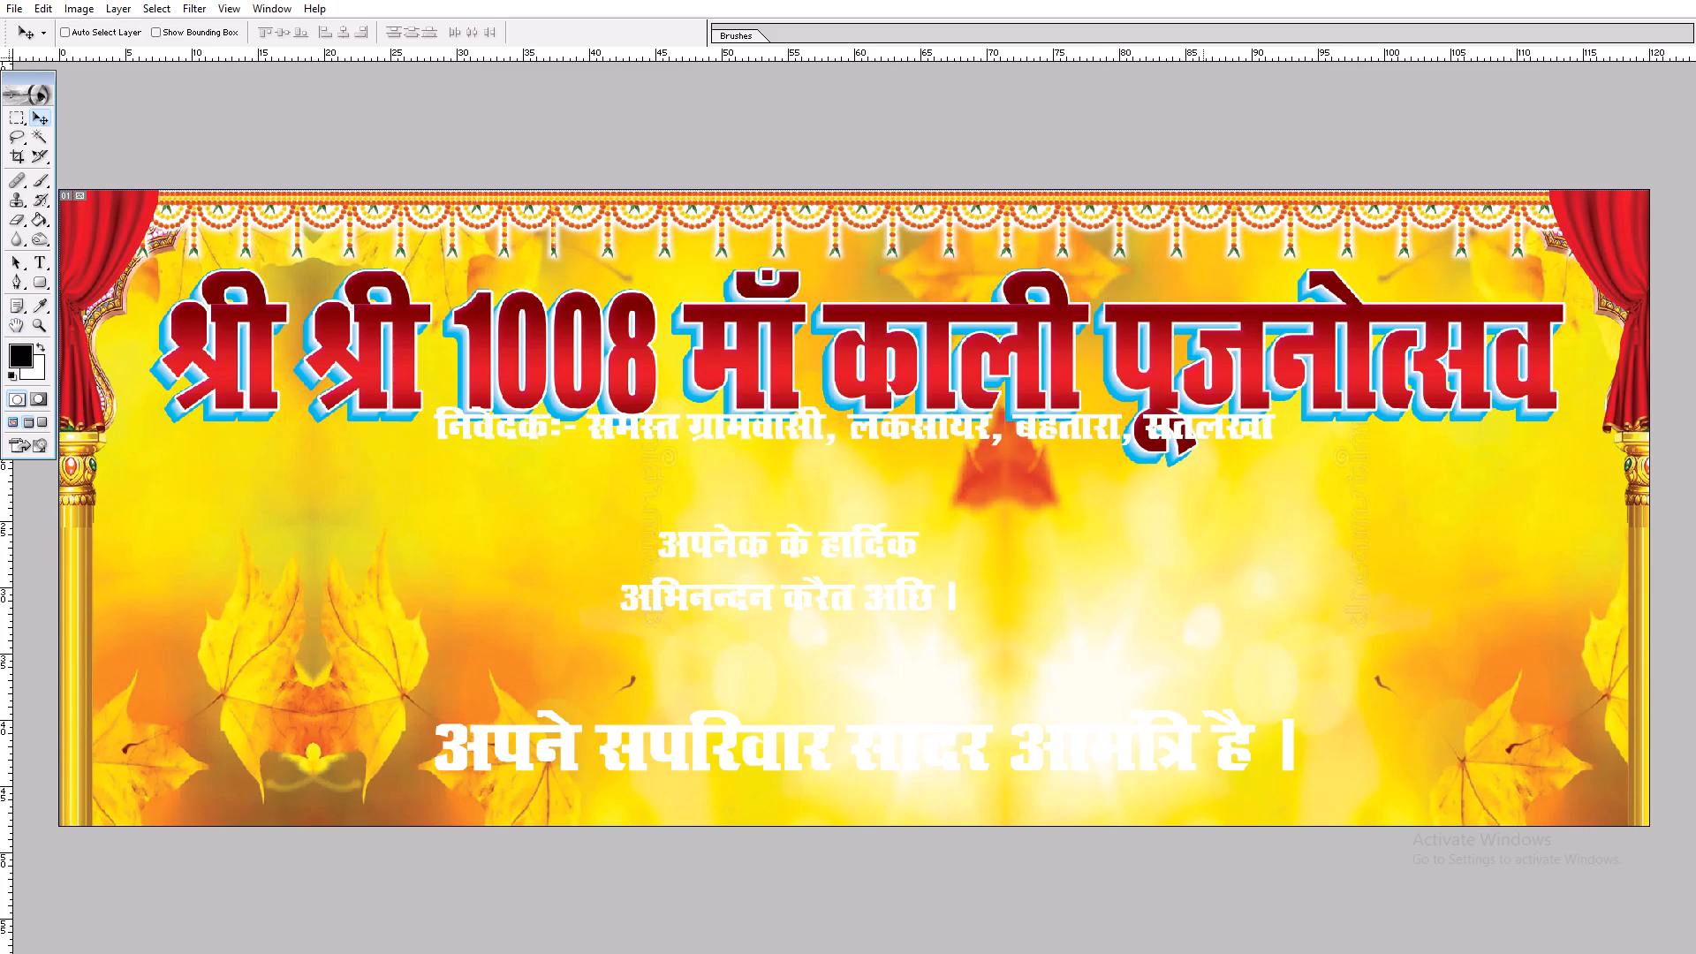
# Link the headline with its blue shadow copy and stretch both slightly wider toward the right curtain.
pyautogui.press('v')
pyautogui.keyDown('ctrl'); pyautogui.keyDown('shift'); pyautogui.rightClick(1122, 325); pyautogui.keyUp('shift'); pyautogui.keyUp('ctrl')
pyautogui.keyDown('ctrl'); pyautogui.keyDown('shift'); pyautogui.click(1141, 333); pyautogui.keyUp('shift'); pyautogui.keyUp('ctrl')
pyautogui.hotkey('ctrl', 't')
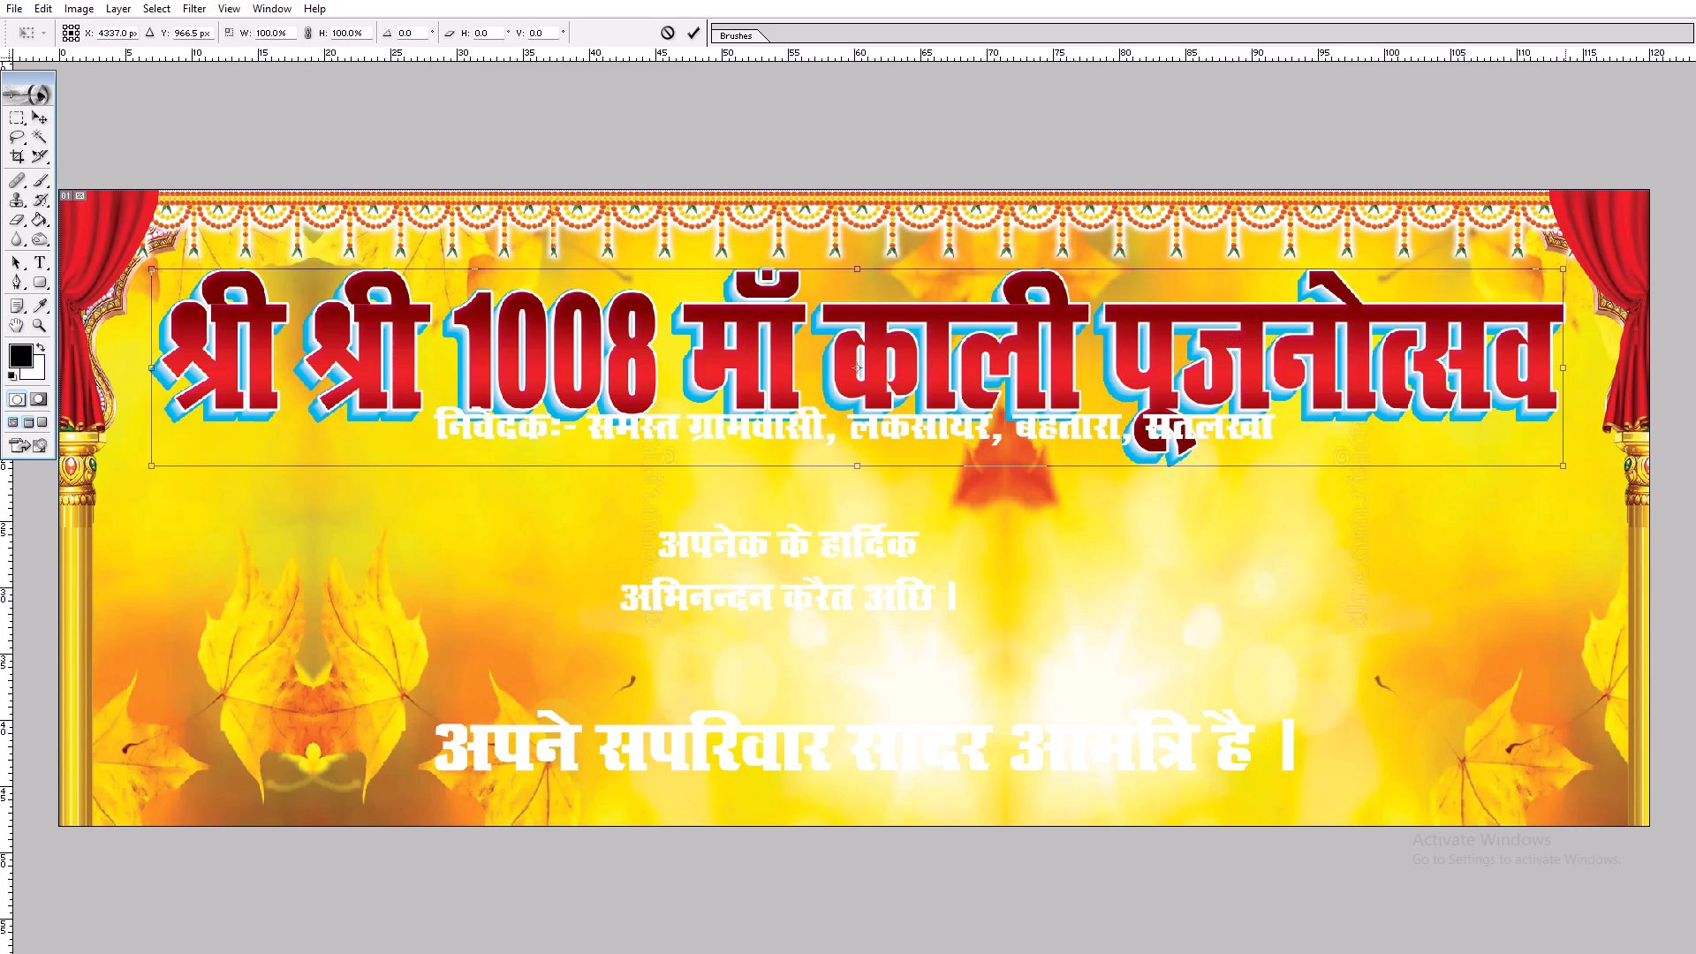
pyautogui.keyDown('shift'); pyautogui.moveTo(1563, 309); pyautogui.dragTo(1574, 305); pyautogui.keyUp('shift')
pyautogui.hotkey('shift', 'Return')
pyautogui.press('v')
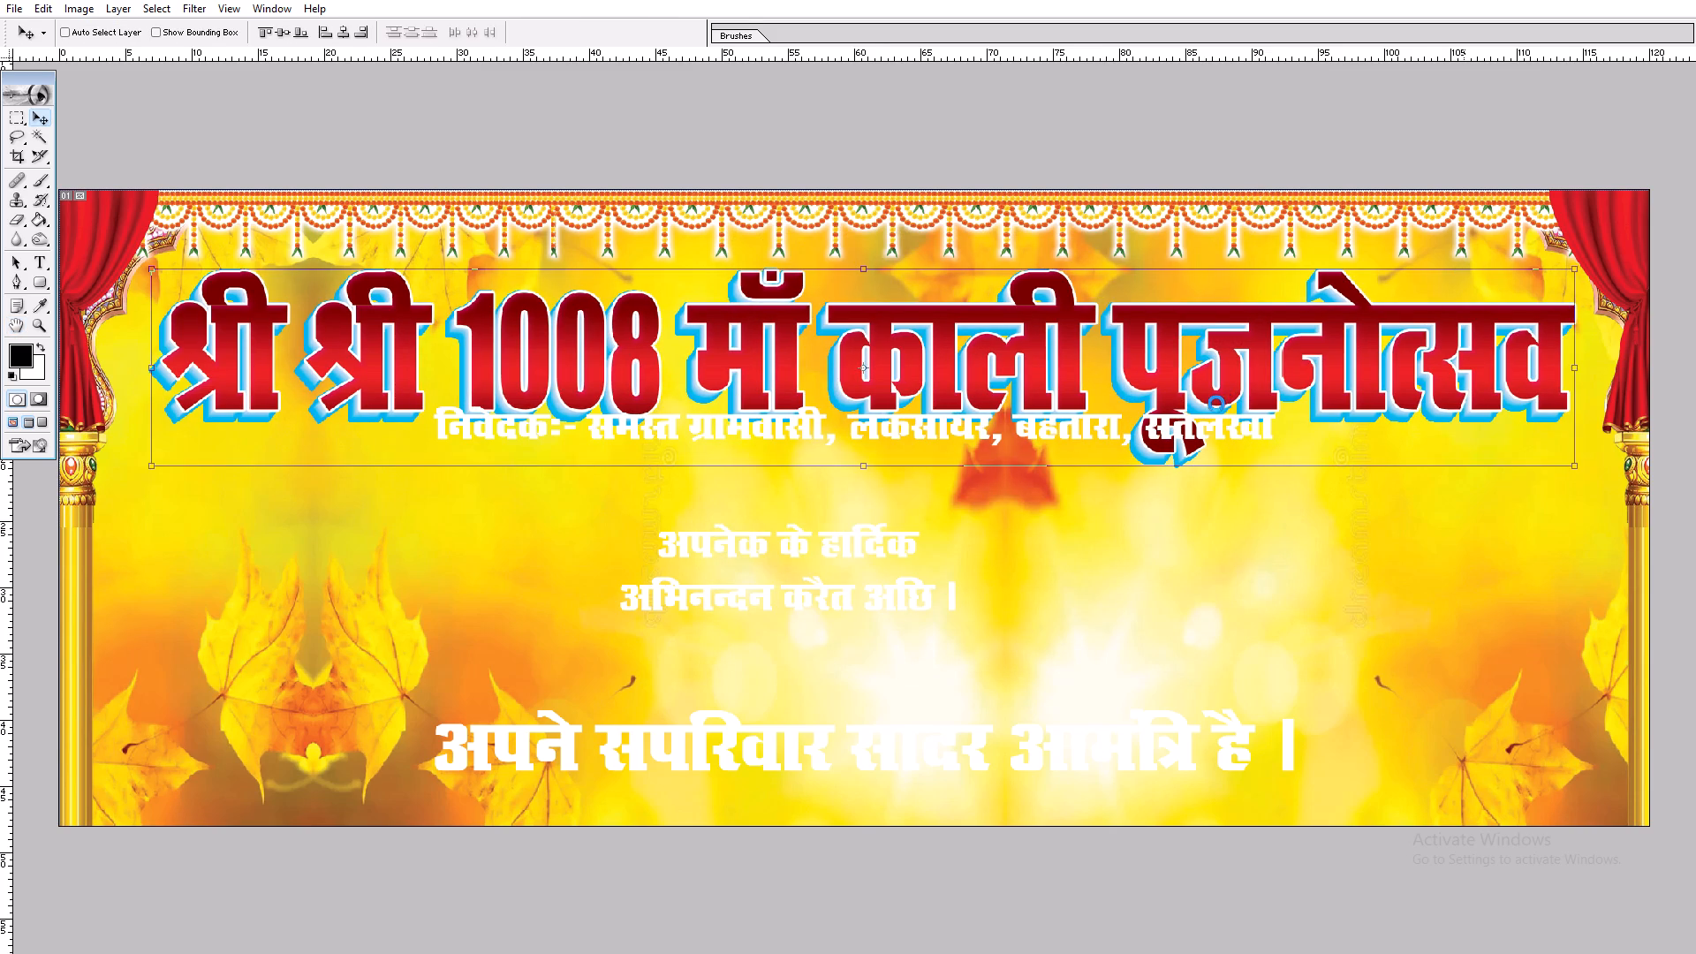
# Copy the maroon ornamental plate with its "स्थान" text from the Durga Pooja banner to below the Kali Puja headline.
pyautogui.press('f')
pyautogui.press('f')
pyautogui.click(1444, 333)
pyautogui.press('v')
pyautogui.press('v')
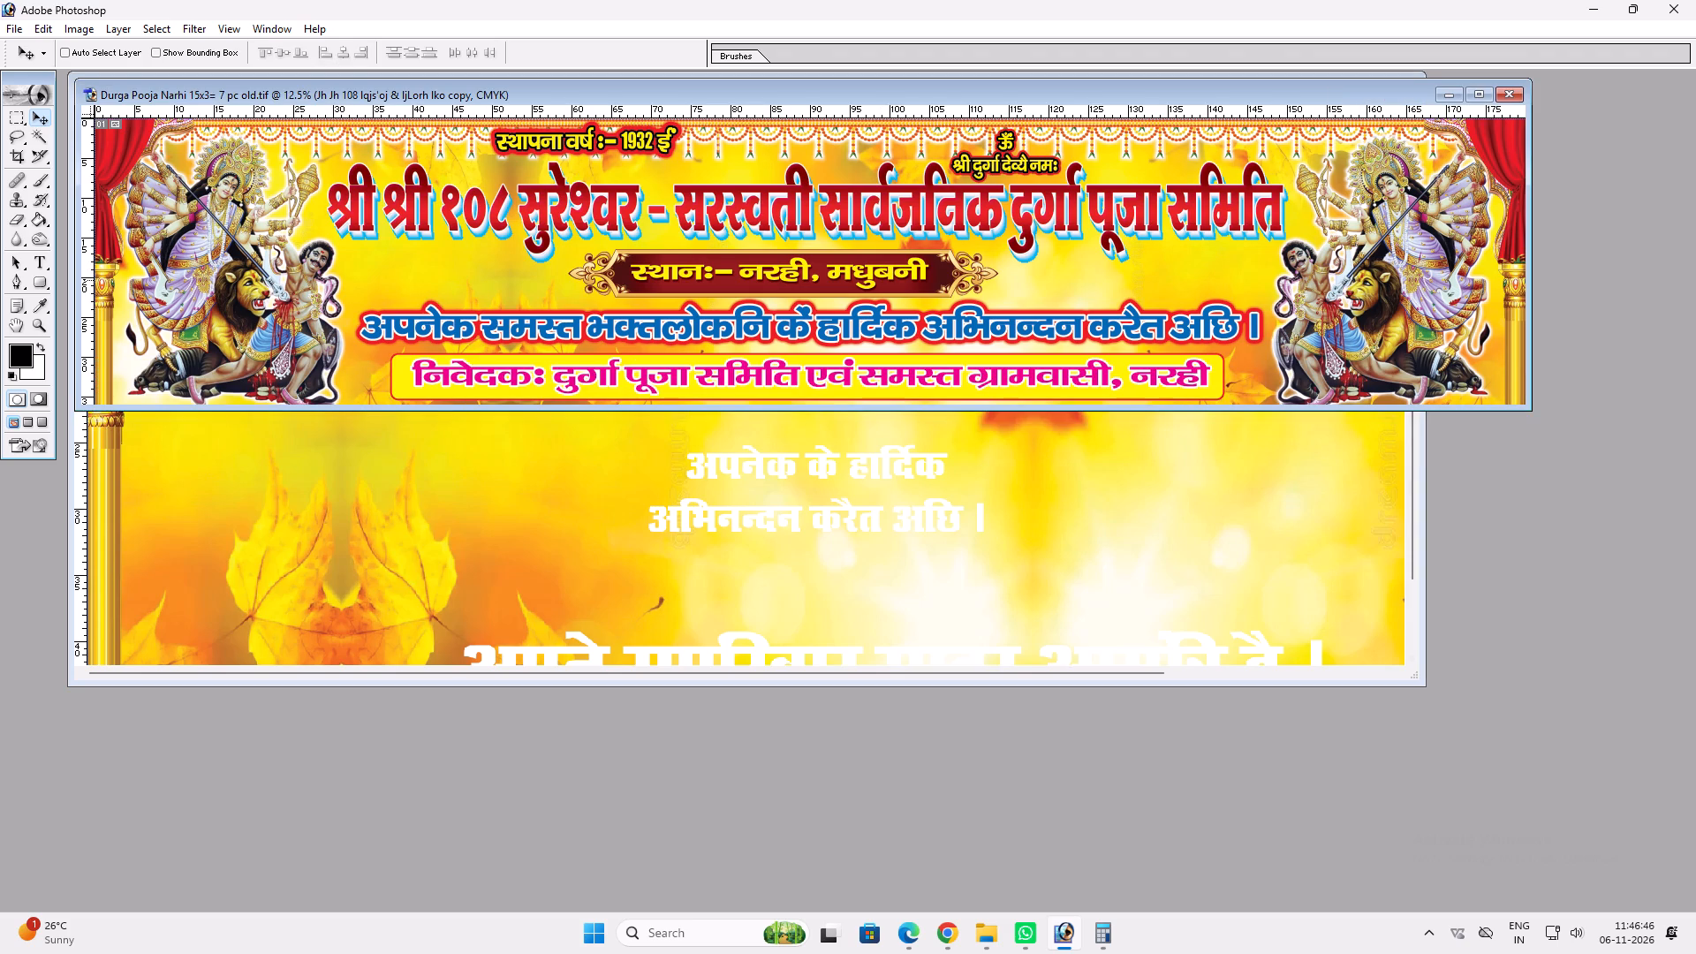
pyautogui.keyDown('ctrl'); pyautogui.click(909, 280); pyautogui.keyUp('ctrl')
pyautogui.moveTo(932, 277); pyautogui.dragTo(849, 484)
pyautogui.moveTo(849, 484); pyautogui.dragTo(862, 425)
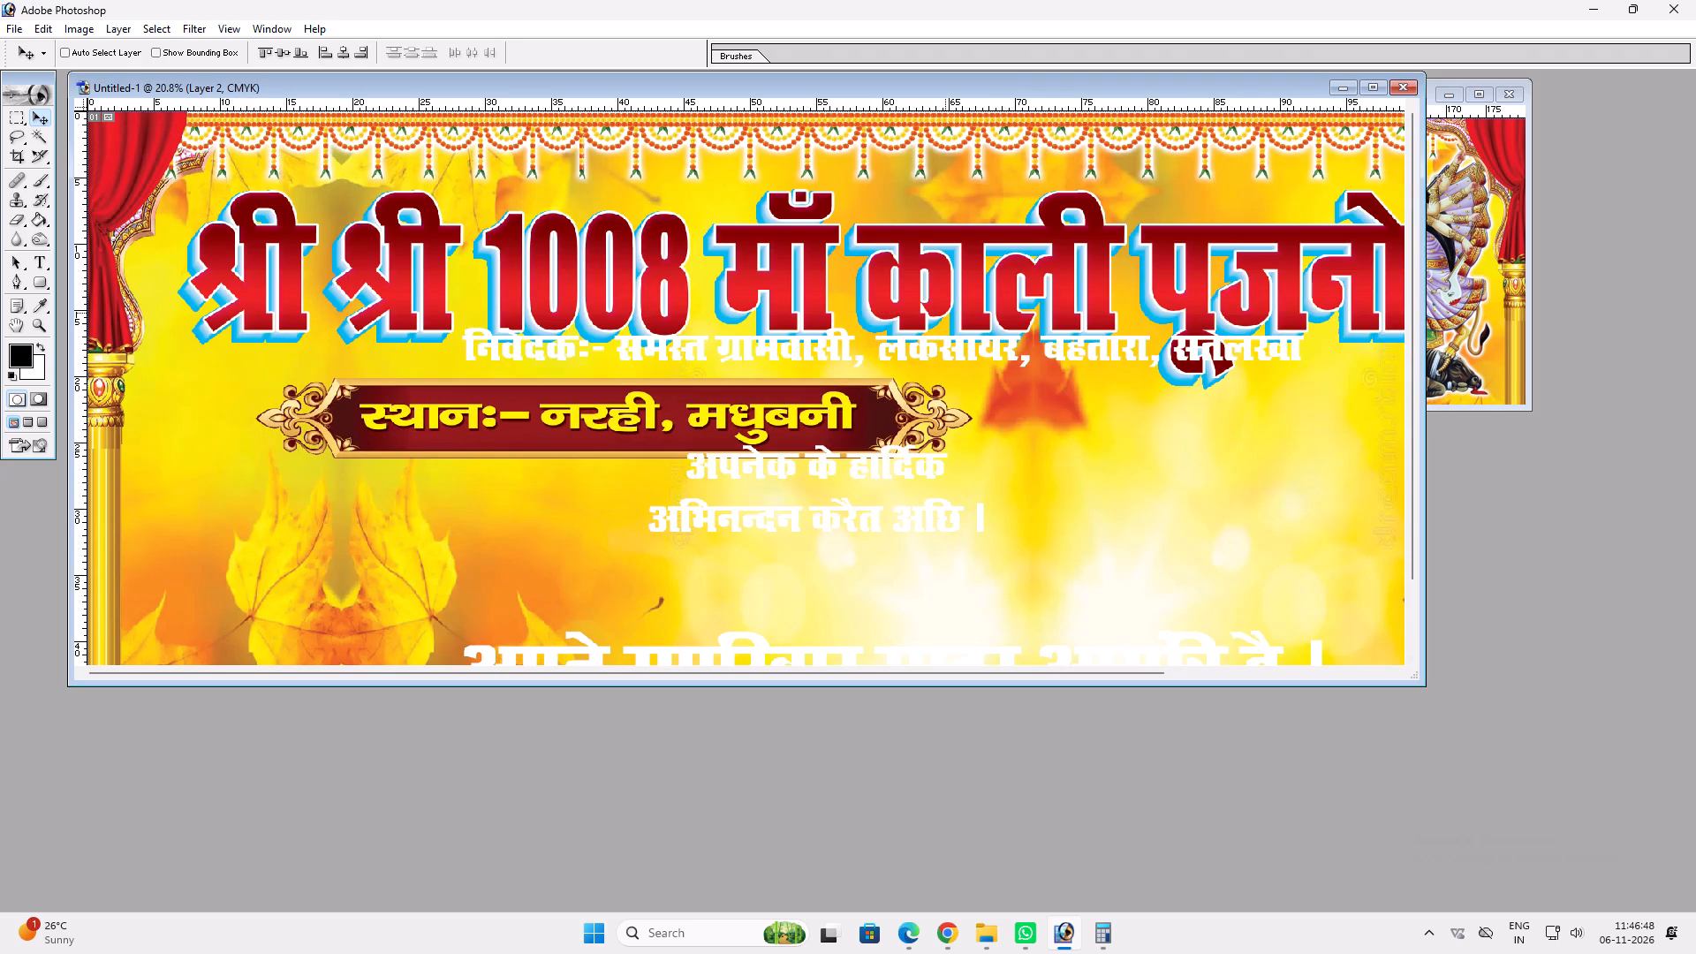
# Copy the layer style of the plate's yellow "स्थान" text, and delete that text from the new banner.
pyautogui.doubleClick(914, 88)
pyautogui.keyDown('ctrl'); pyautogui.click(823, 476); pyautogui.keyUp('ctrl')
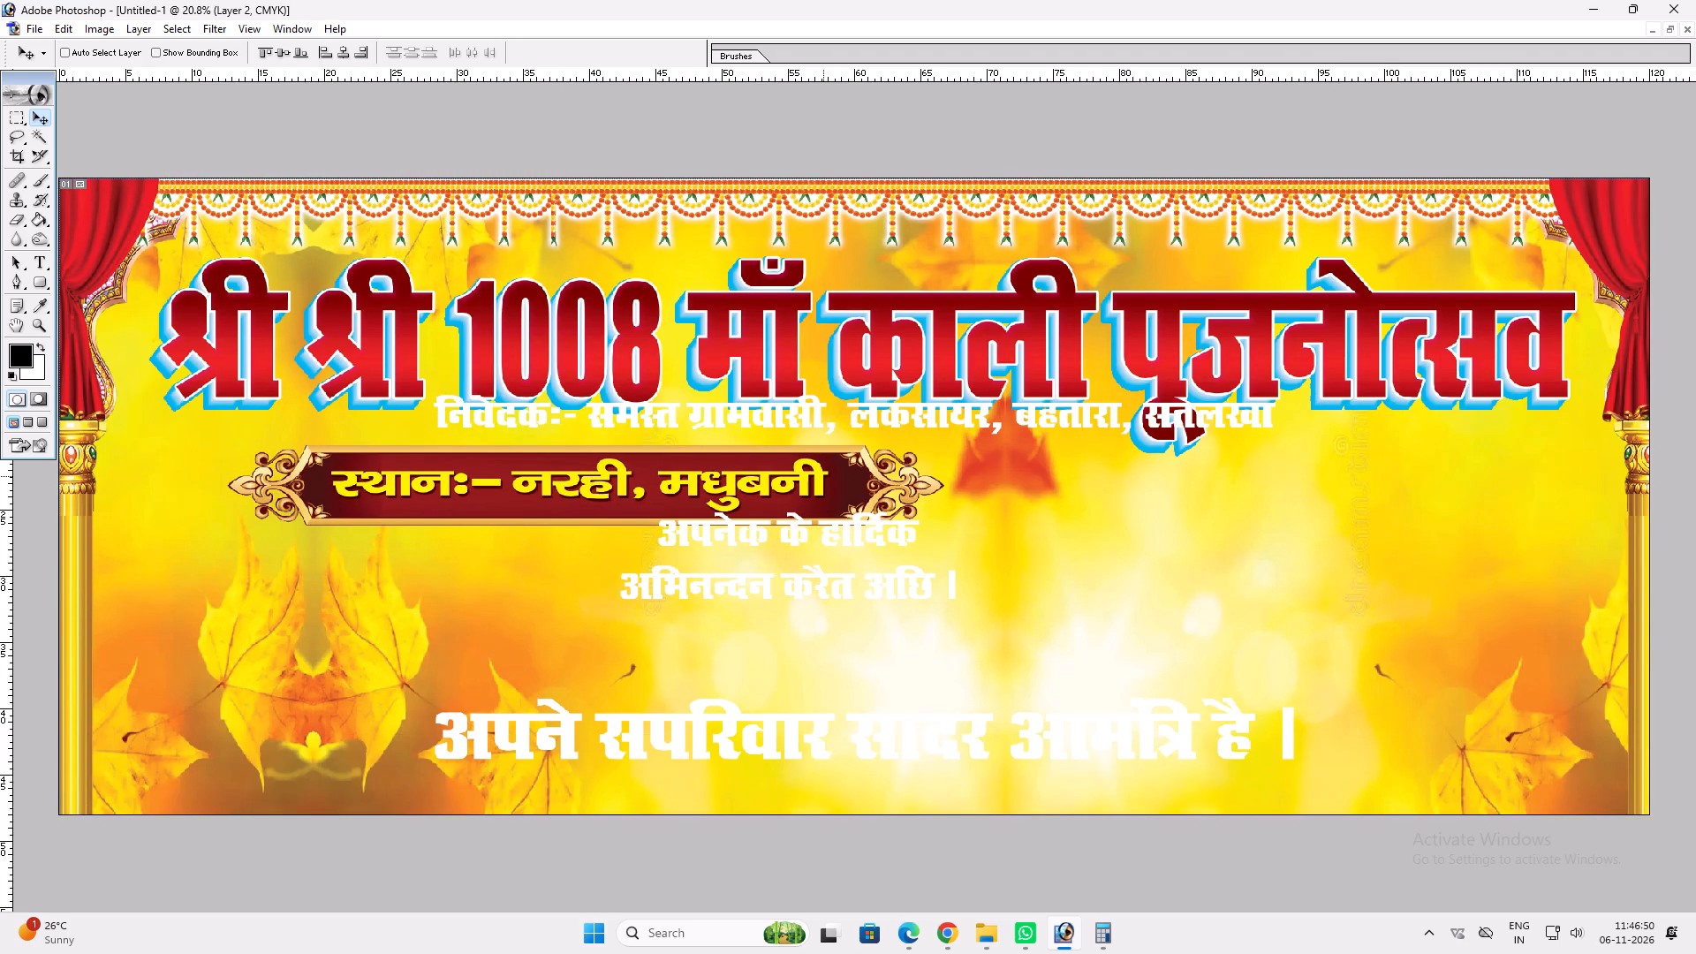
pyautogui.keyDown('ctrl'); pyautogui.click(820, 468); pyautogui.keyUp('ctrl')
pyautogui.hotkey('alt', 'l')
pyautogui.hotkey('alt', 'y')
pyautogui.press('c')
pyautogui.hotkey('alt', 'l')
pyautogui.hotkey('alt', 'l')
pyautogui.hotkey('alt', 'l')
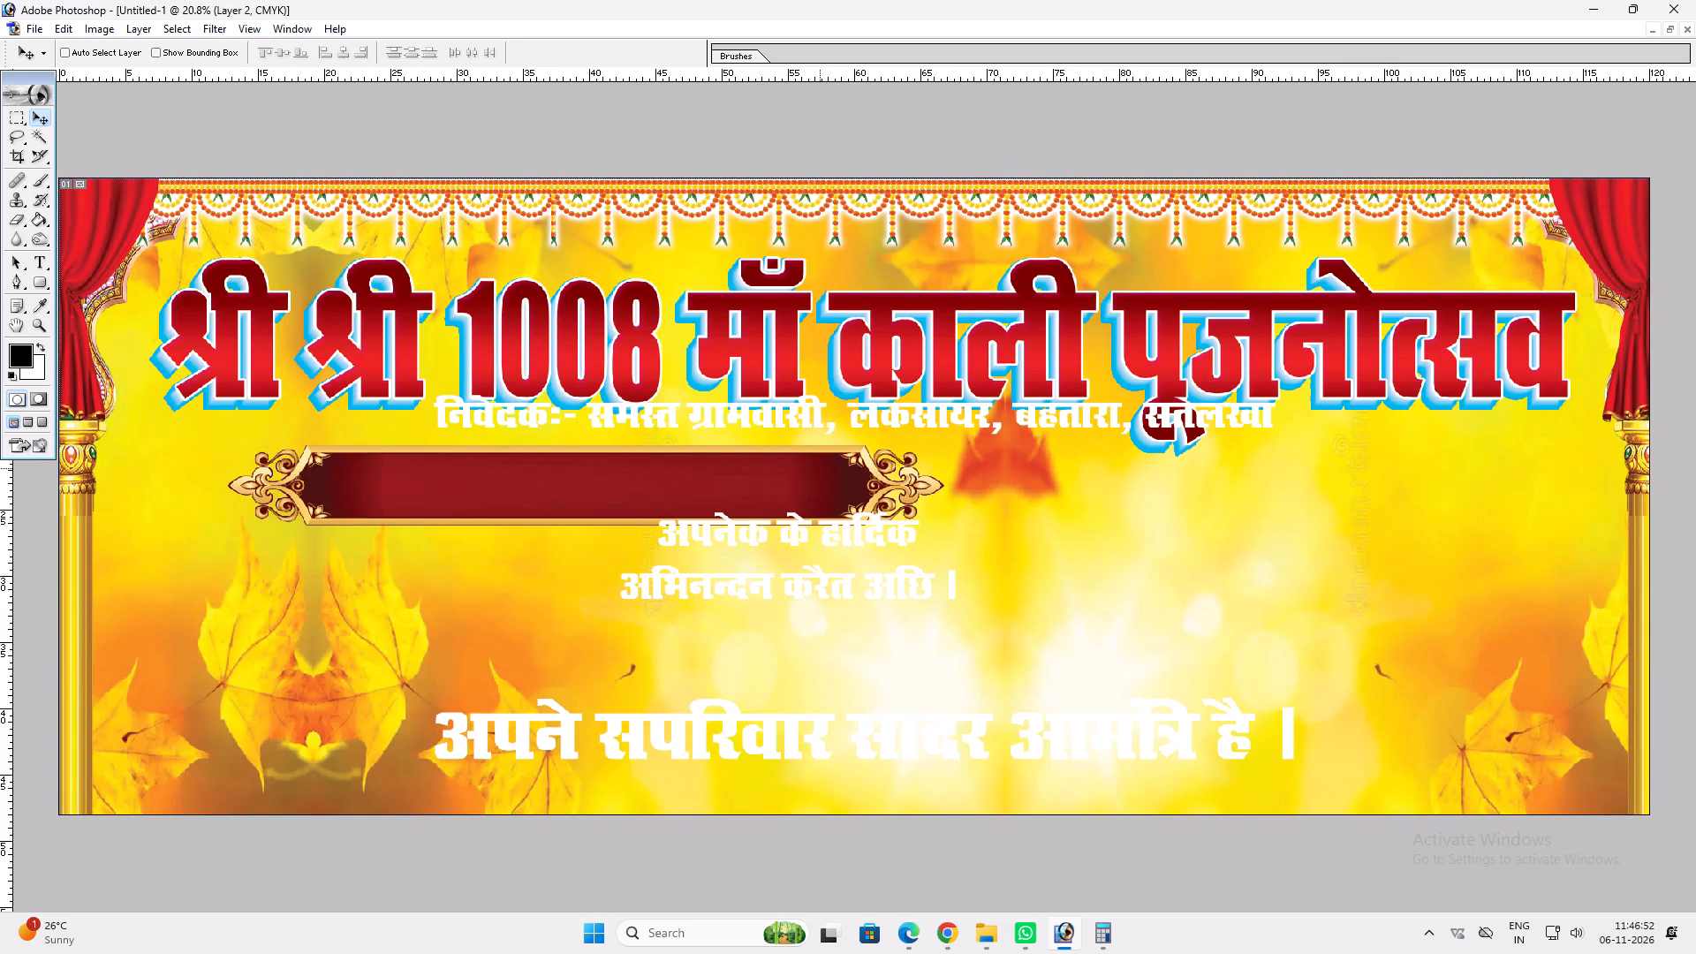
# Shift the empty maroon plate right and slightly up, toward the banner's centre.
pyautogui.press('v')
pyautogui.moveTo(810, 424); pyautogui.dragTo(913, 413)
# Apply the copied yellow text style to the "निवेदक" line and move it down near the bottom invitation line.
pyautogui.keyDown('ctrl'); pyautogui.click(920, 420); pyautogui.keyUp('ctrl')
pyautogui.moveTo(915, 420); pyautogui.dragTo(914, 422)
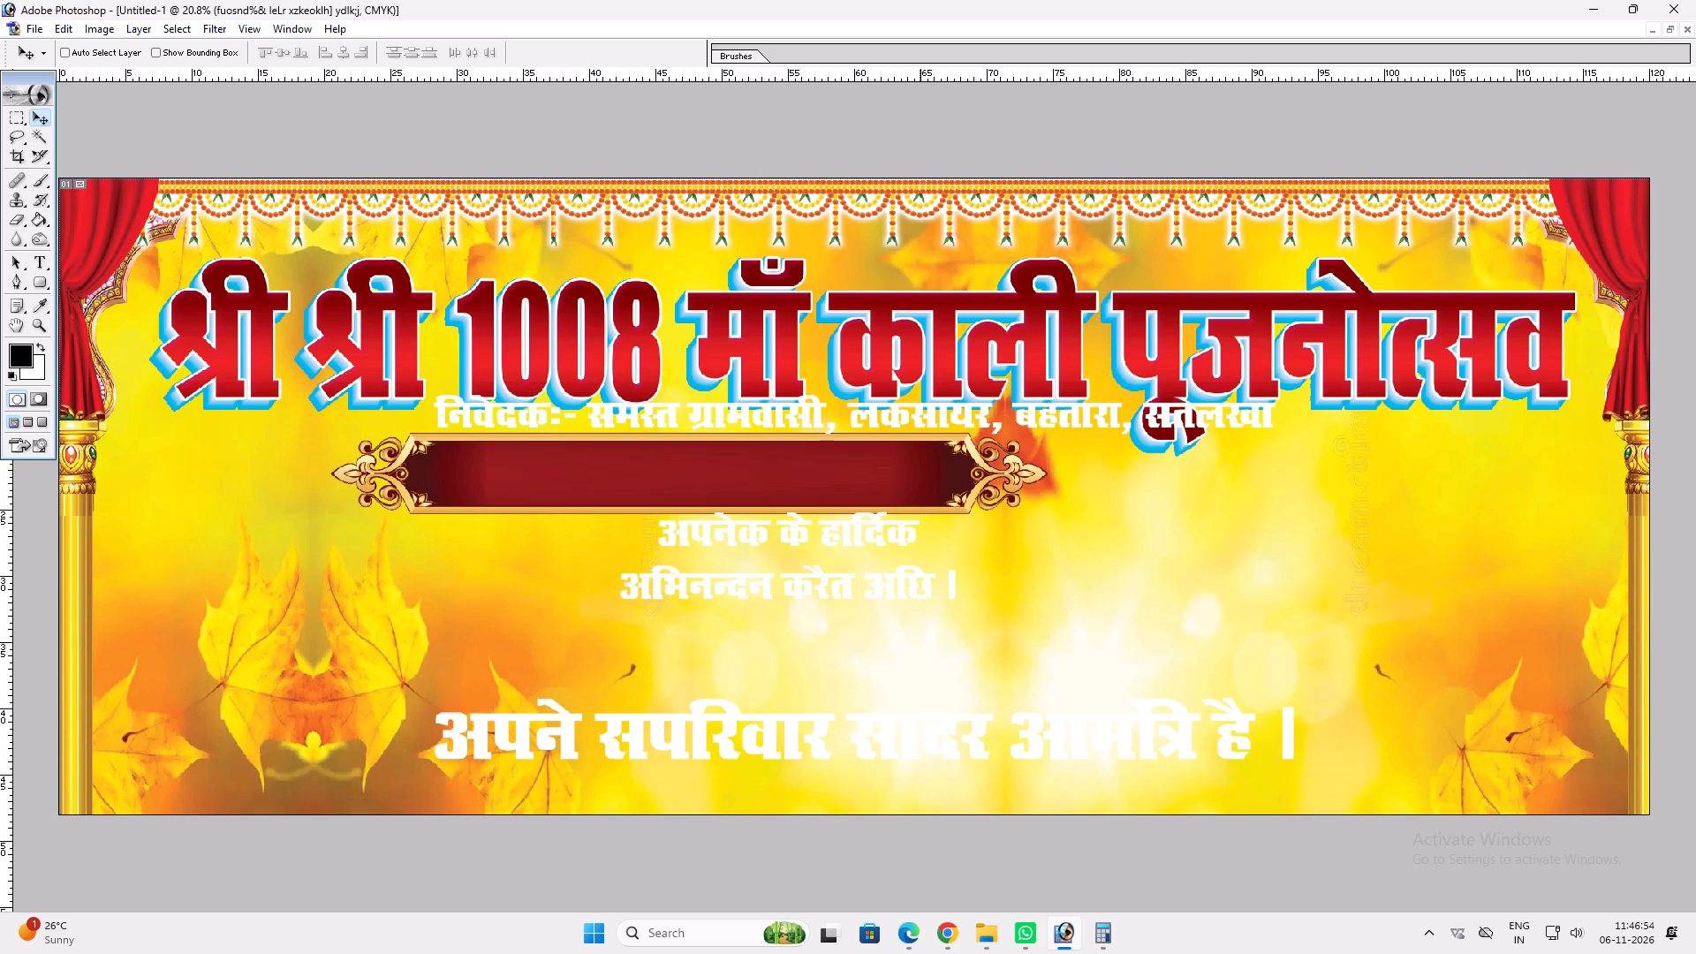
pyautogui.moveTo(914, 422); pyautogui.dragTo(893, 480)
pyautogui.hotkey('alt', 'l')
pyautogui.write('yp')
pyautogui.moveTo(890, 483); pyautogui.dragTo(864, 693)
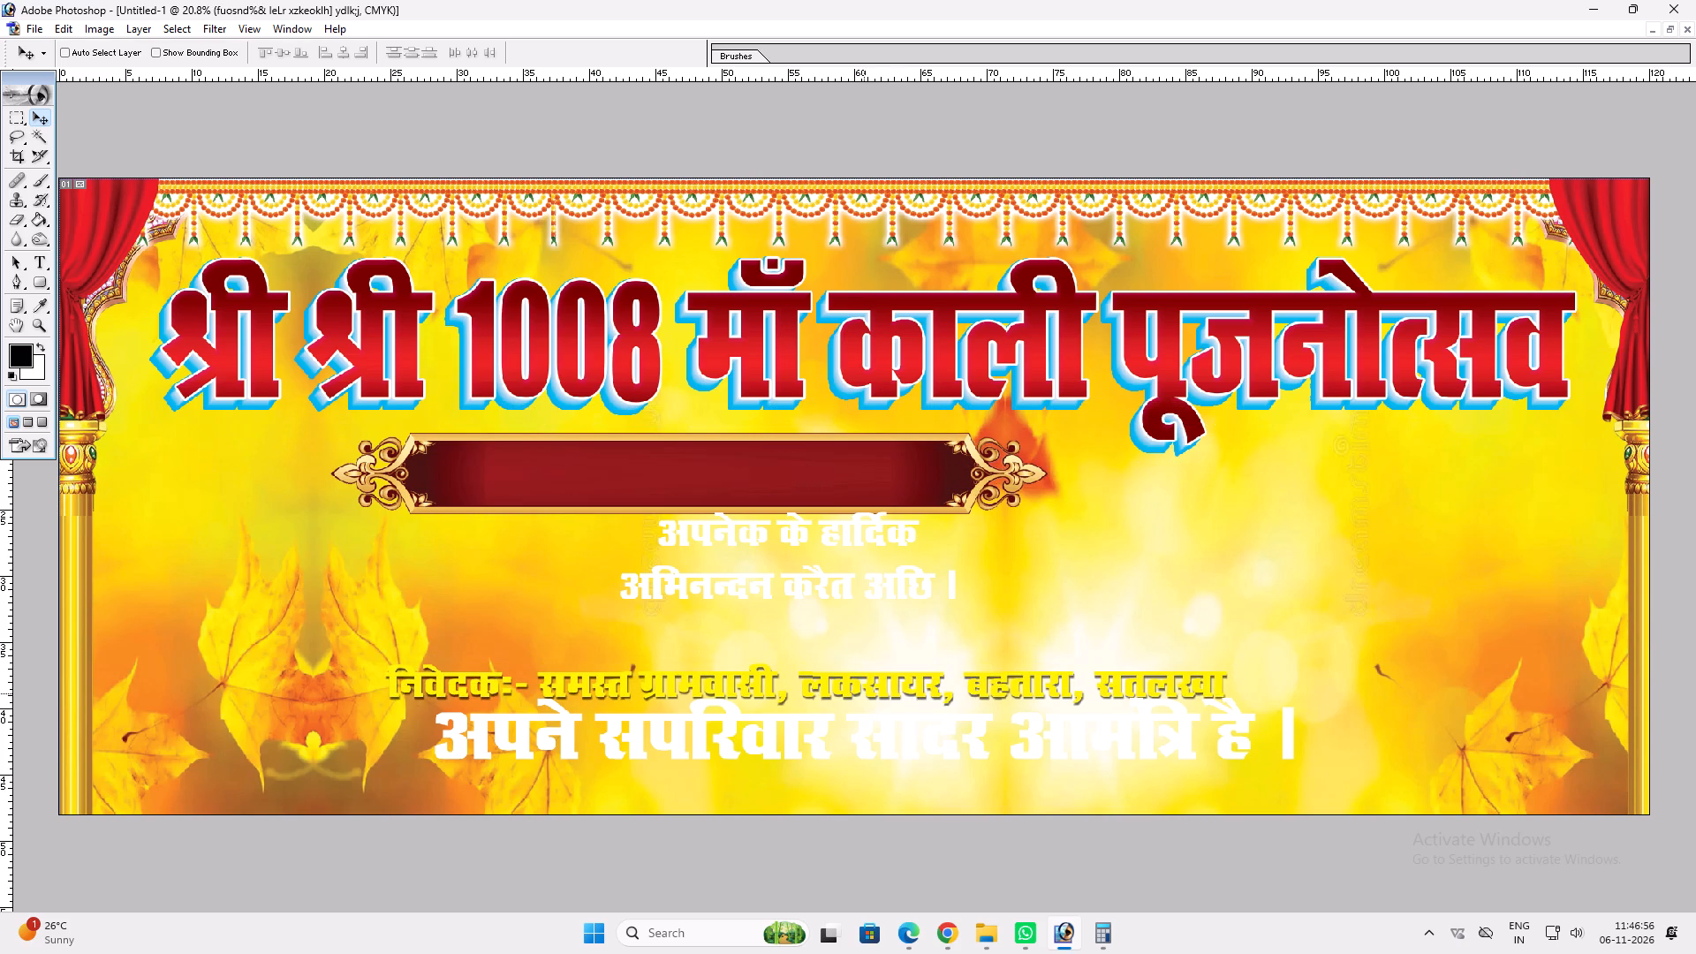
pyautogui.moveTo(864, 693); pyautogui.dragTo(859, 693)
# Move the empty maroon plate a little right and down, under the middle of the headline.
pyautogui.keyDown('ctrl'); pyautogui.click(842, 466); pyautogui.keyUp('ctrl')
pyautogui.moveTo(842, 466); pyautogui.dragTo(946, 560)
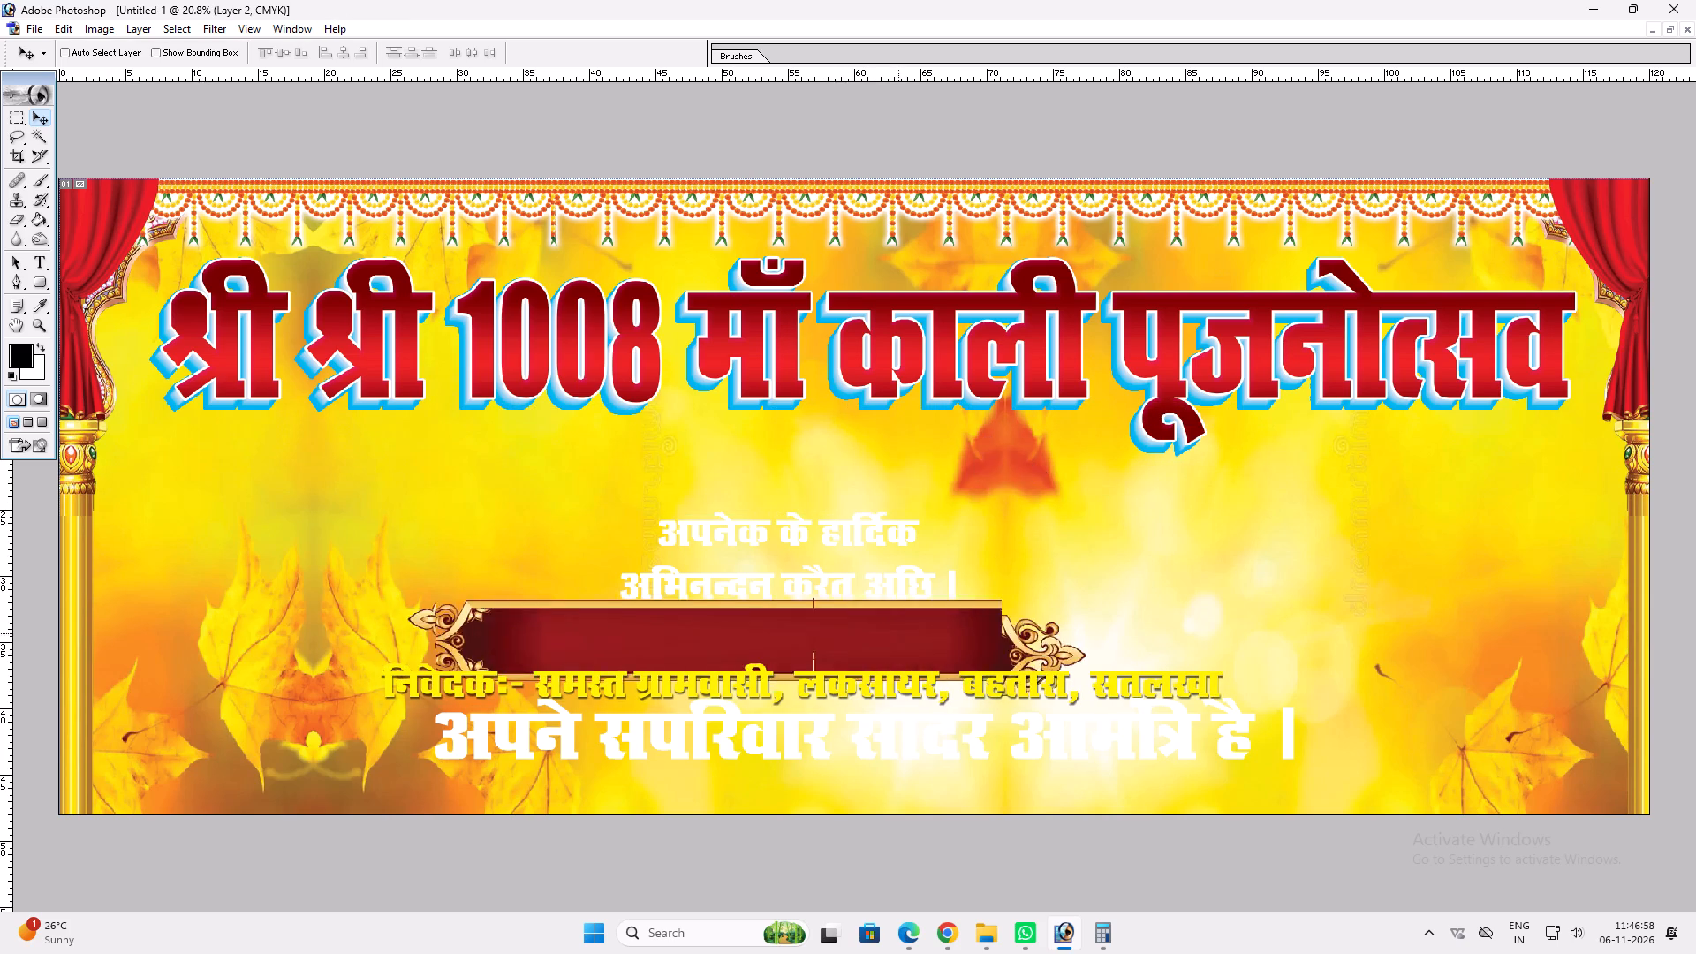
pyautogui.moveTo(946, 560); pyautogui.dragTo(940, 497)
# Duplicate the white "अपने सपरिवार" invitation line and place the copy over the upper edge of the maroon plate.
pyautogui.keyDown('ctrl'); pyautogui.click(731, 718); pyautogui.keyUp('ctrl')
pyautogui.keyDown('alt'); pyautogui.moveTo(731, 718); pyautogui.dragTo(731, 613); pyautogui.keyUp('alt')
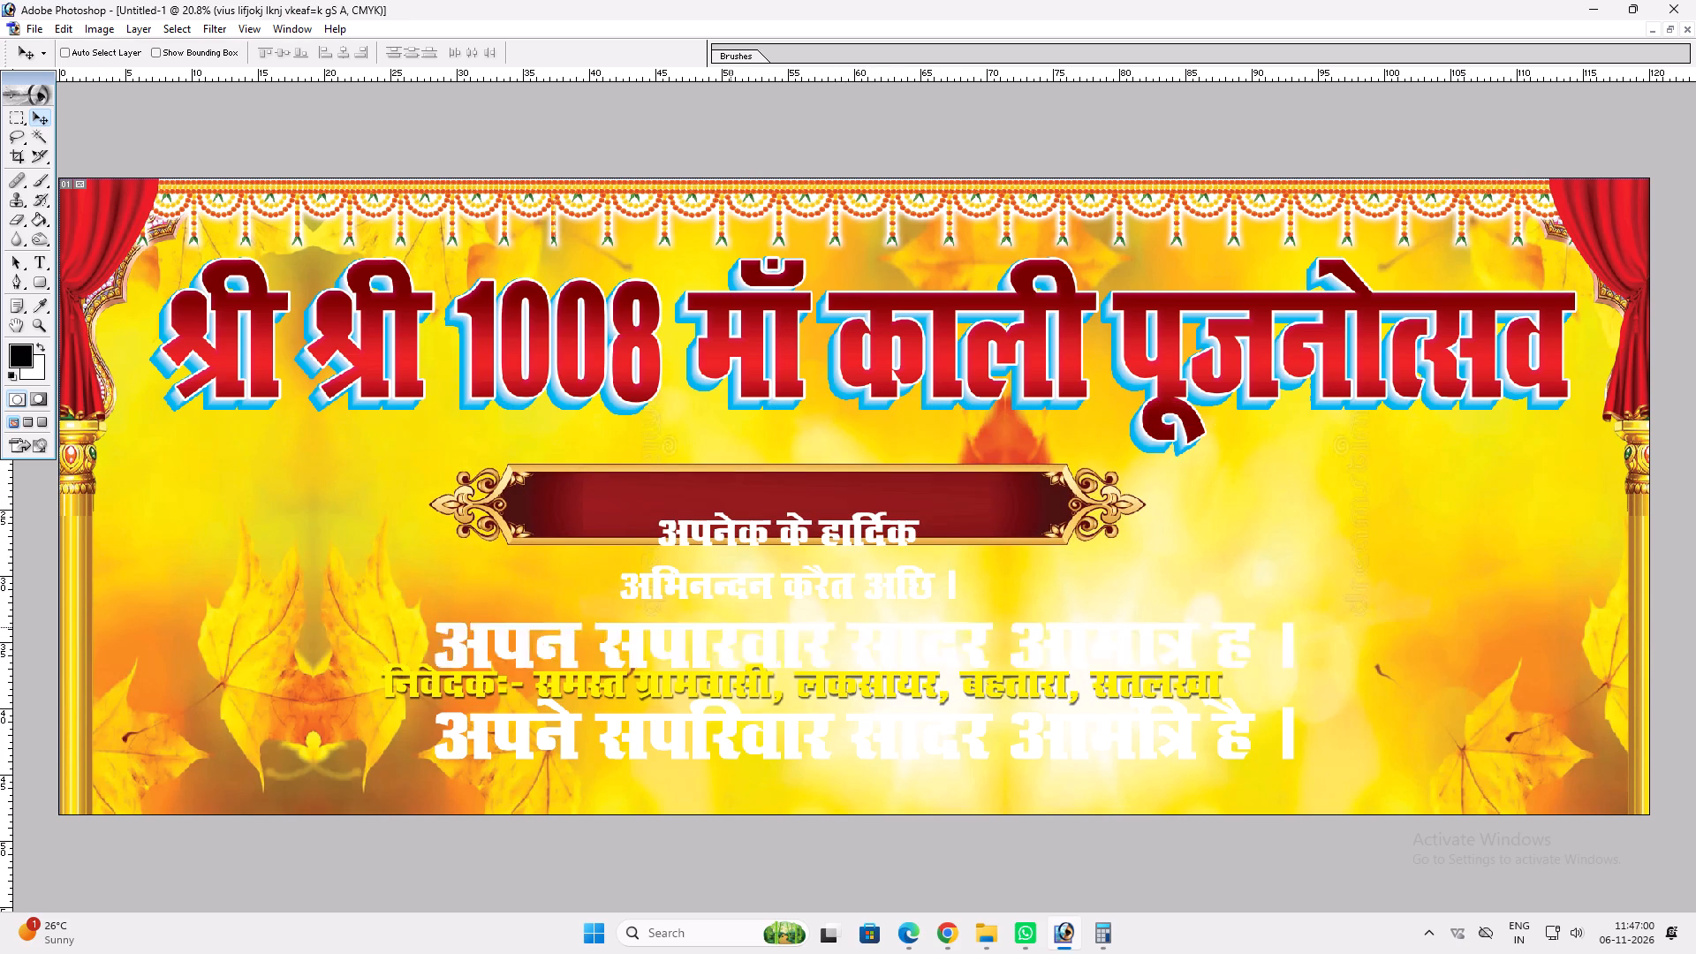
pyautogui.keyDown('alt'); pyautogui.moveTo(731, 613); pyautogui.dragTo(746, 438); pyautogui.keyUp('alt')
# Move the white two-line "अपनेक के हार्दिक अभिनन्दन" text down over the bottom lines, clear of the plate.
pyautogui.keyDown('ctrl'); pyautogui.click(844, 529); pyautogui.keyUp('ctrl')
pyautogui.moveTo(844, 529); pyautogui.dragTo(890, 669)
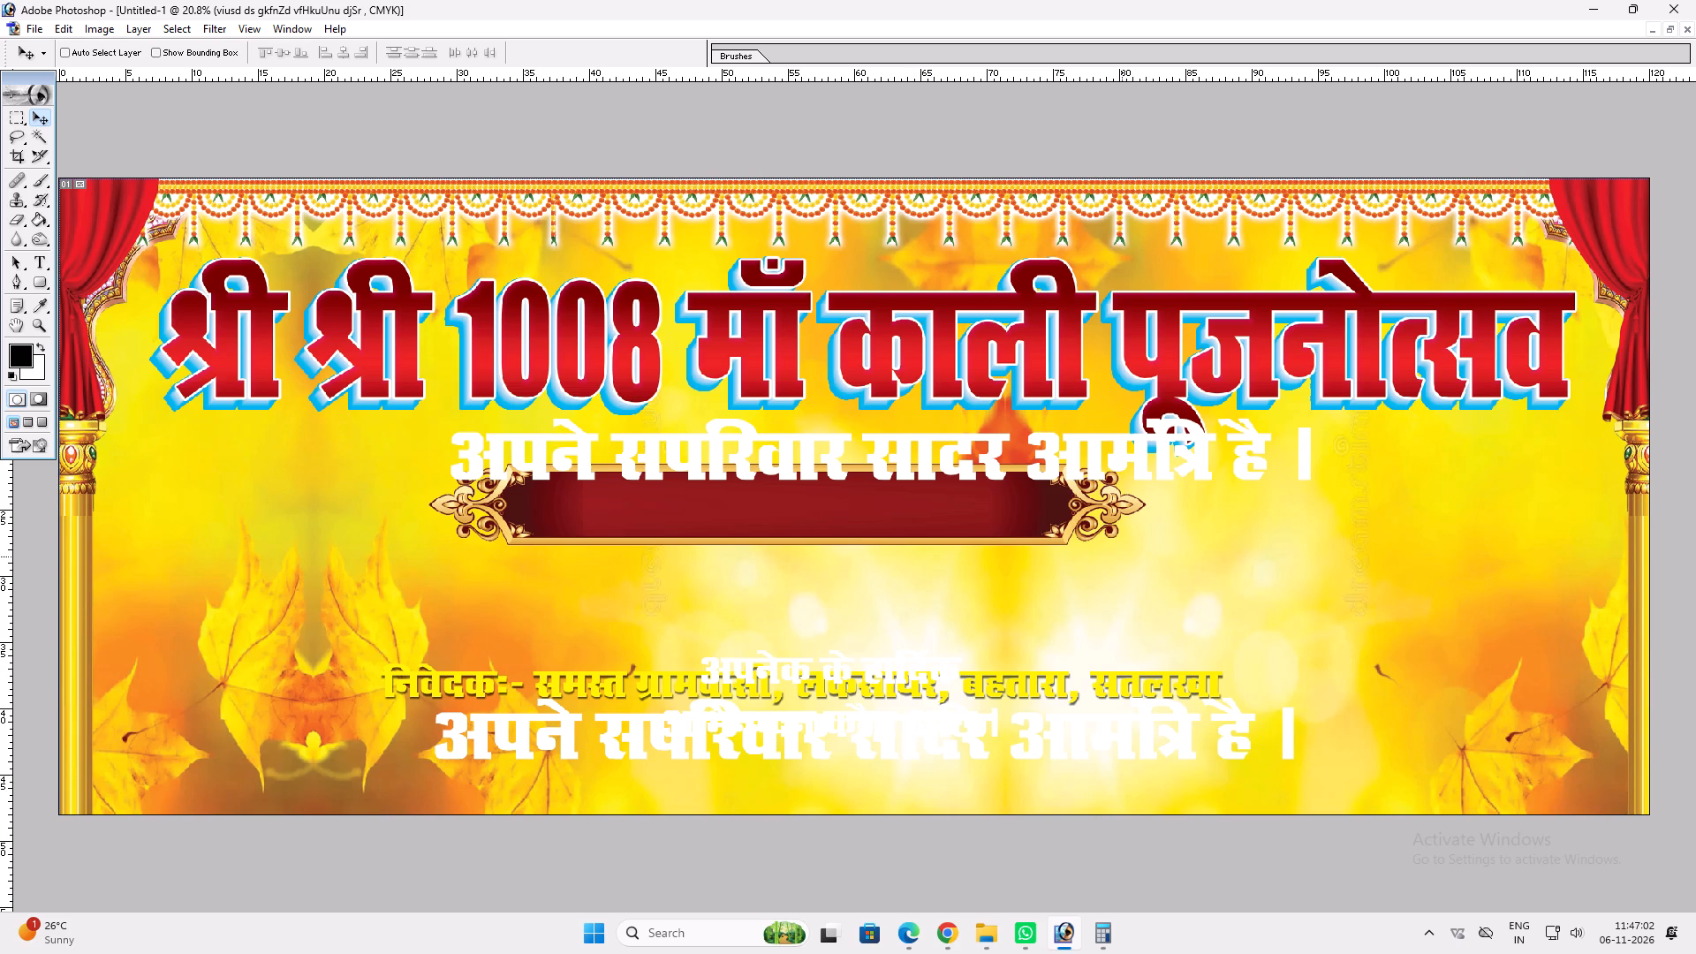
# Bring the reference design layer (Layer 1) to the front and slide it down below the headline.
pyautogui.rightClick(1120, 556)
pyautogui.click(1181, 589)
pyautogui.hotkey('ctrl', 'shift', ']')
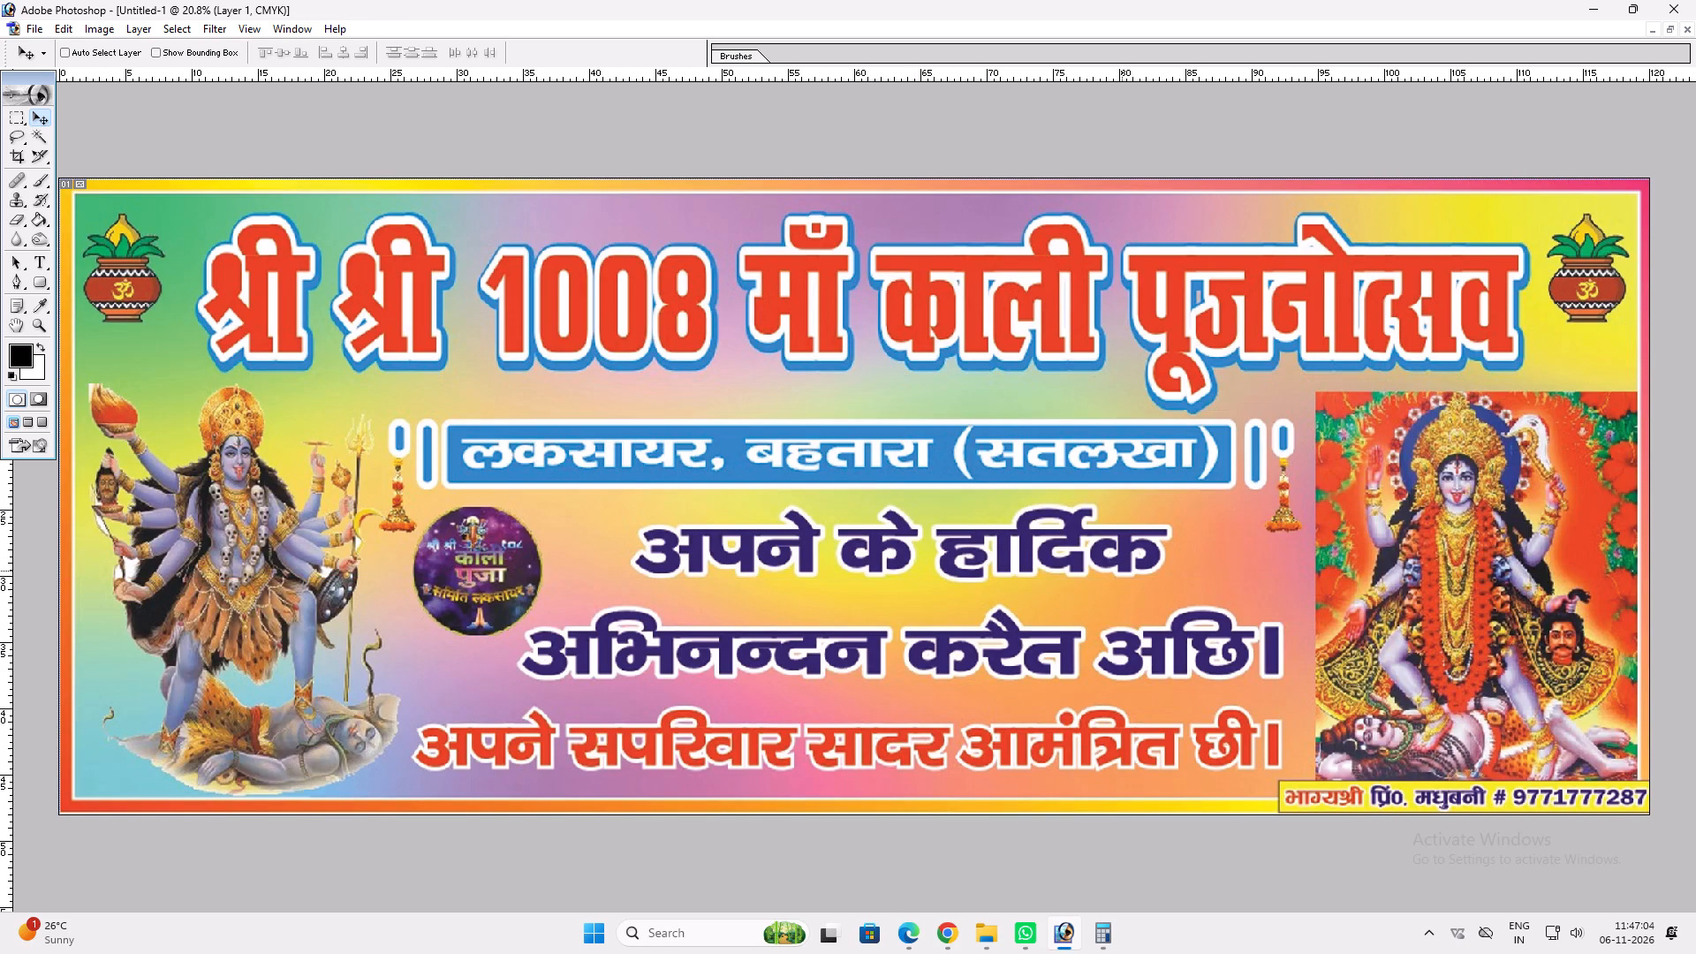
pyautogui.moveTo(1147, 406); pyautogui.dragTo(1108, 670)
pyautogui.moveTo(1086, 500); pyautogui.dragTo(1085, 674)
pyautogui.moveTo(1047, 579); pyautogui.dragTo(1083, 625)
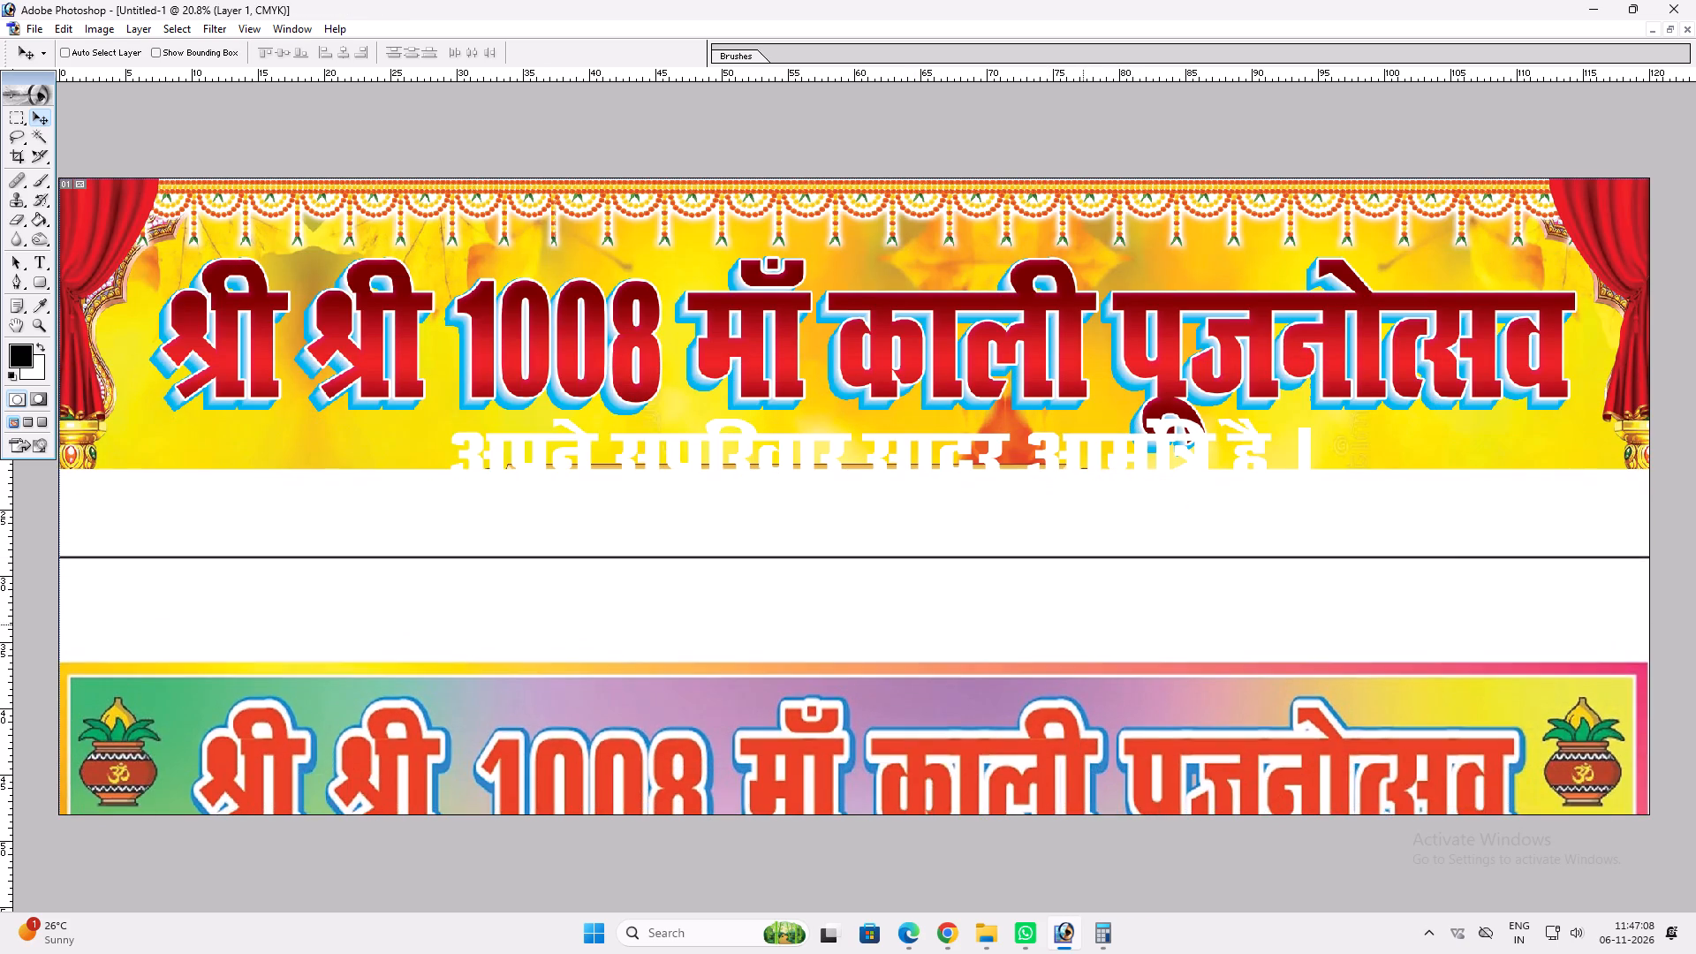
# Scale the reference layer to about half its size and place it below the headline with its sample wording in view.
pyautogui.scroll(5, 1071, 598)
pyautogui.hotkey('ctrl', 't')
pyautogui.keyDown('alt'); pyautogui.keyDown('shift'); pyautogui.moveTo(1412, 481); pyautogui.dragTo(1114, 605); pyautogui.keyUp('shift'); pyautogui.keyUp('alt')
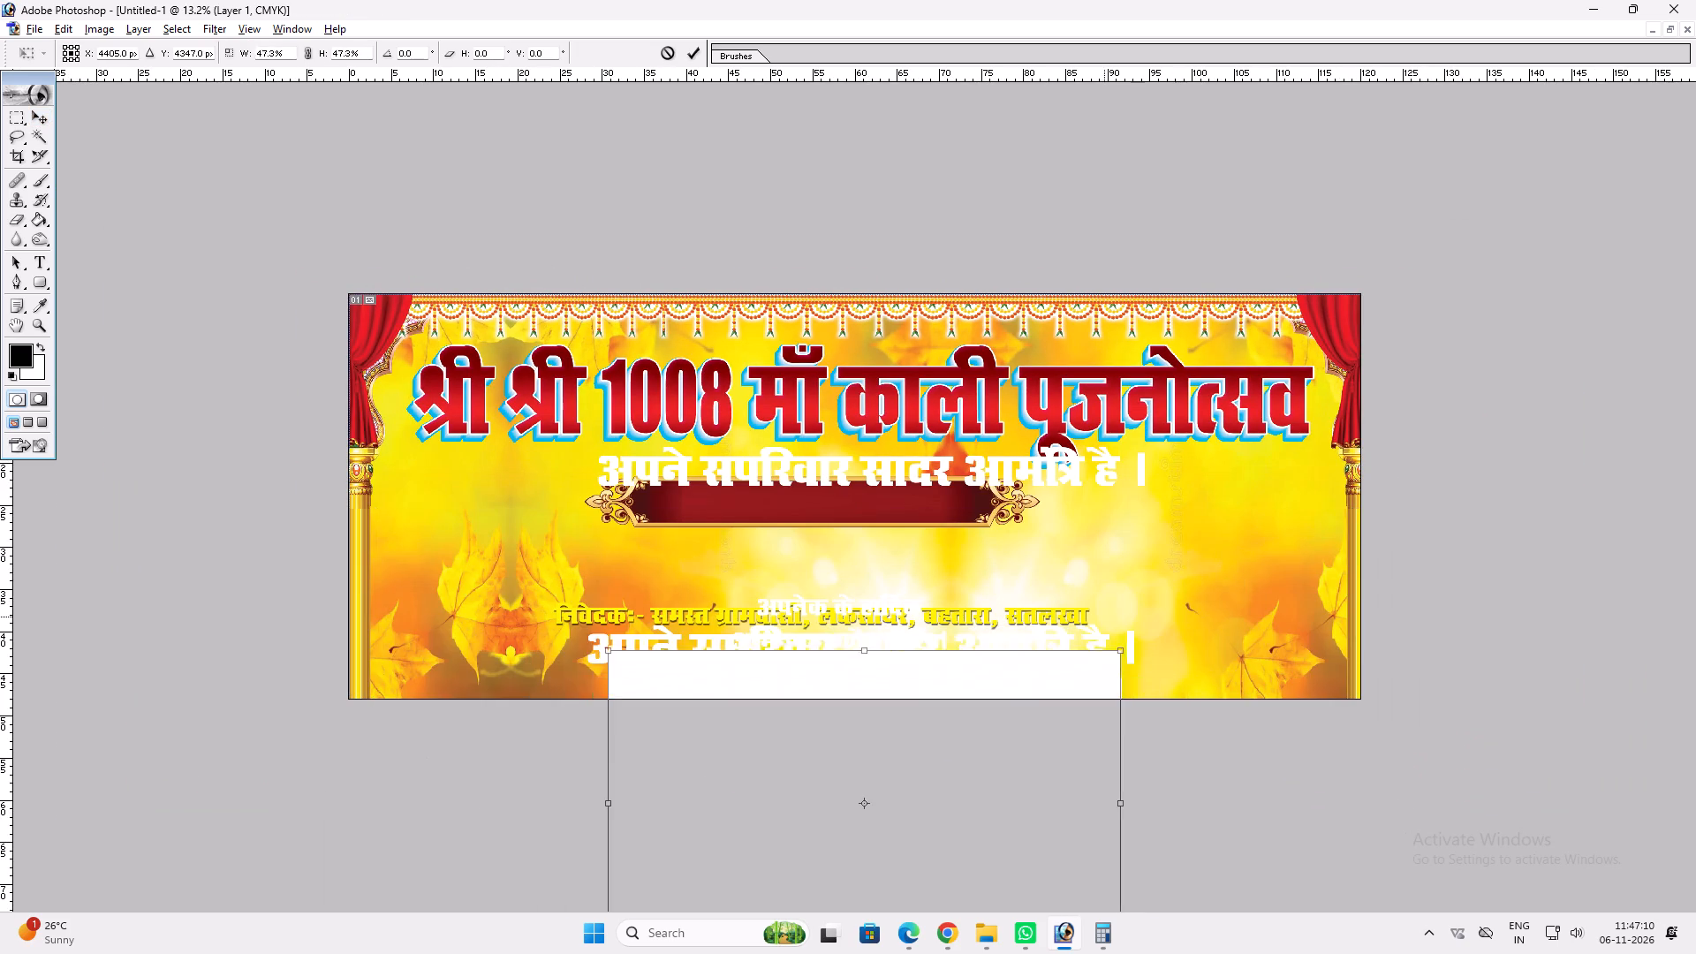
pyautogui.keyDown('alt'); pyautogui.keyDown('shift'); pyautogui.moveTo(1114, 605); pyautogui.dragTo(1117, 595); pyautogui.keyUp('shift'); pyautogui.keyUp('alt')
pyautogui.press('Return')
pyautogui.press('v')
pyautogui.moveTo(1039, 693); pyautogui.dragTo(1042, 558)
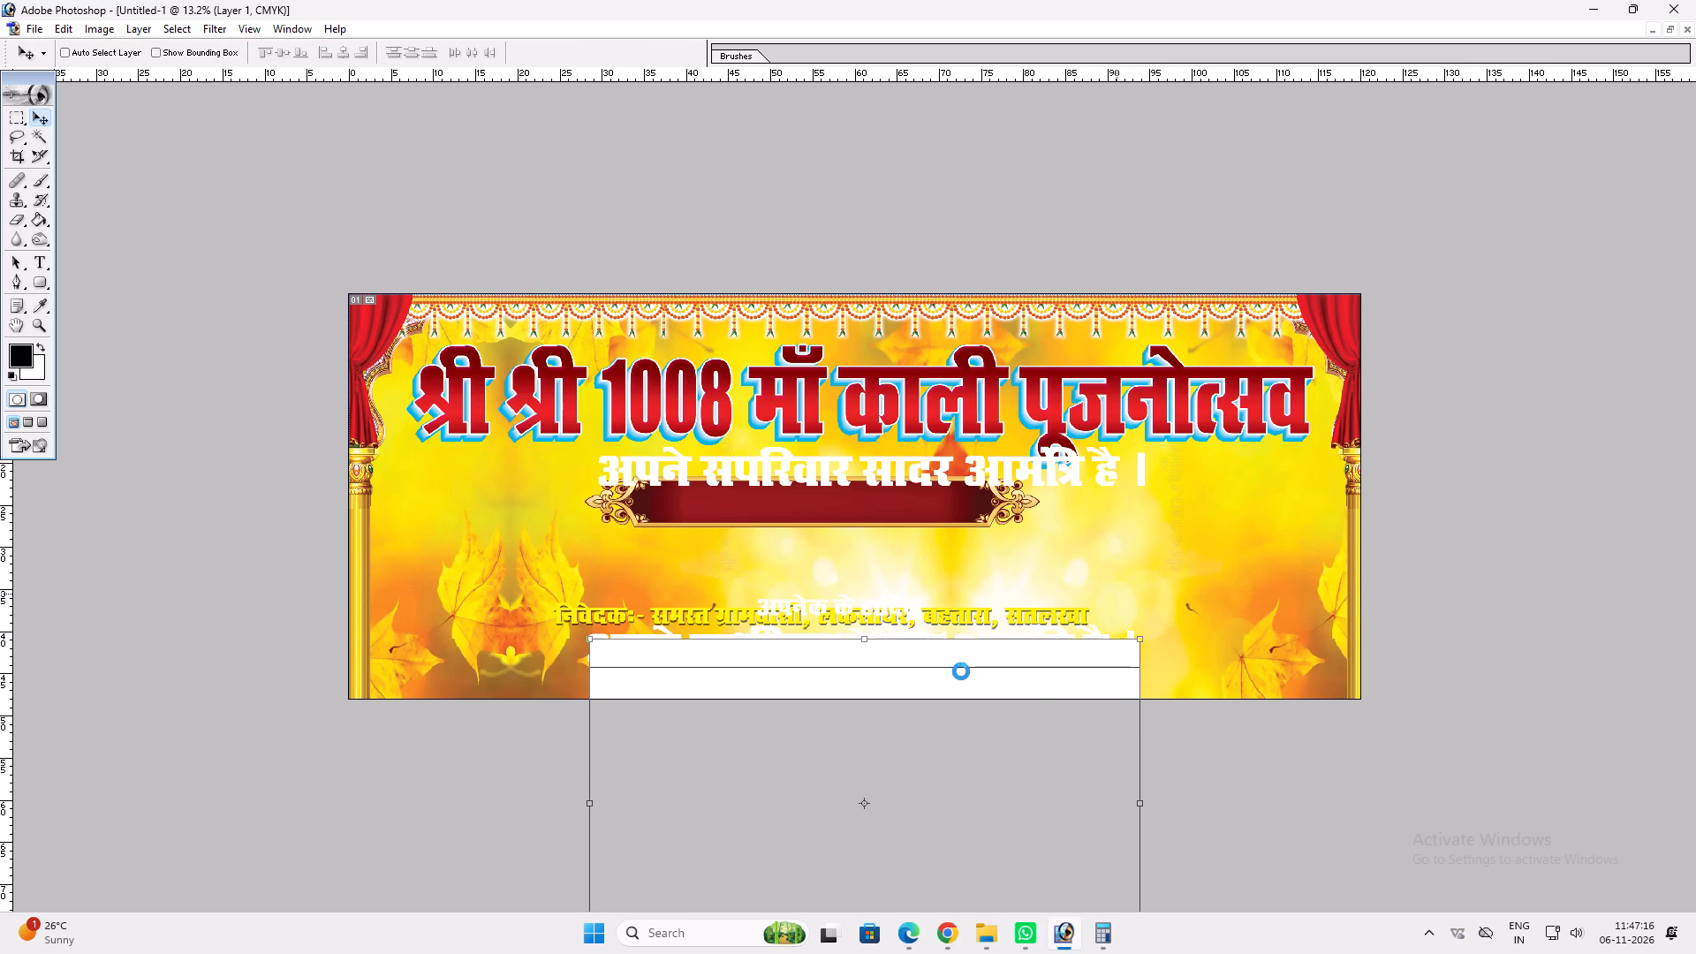
pyautogui.moveTo(961, 671); pyautogui.dragTo(963, 659)
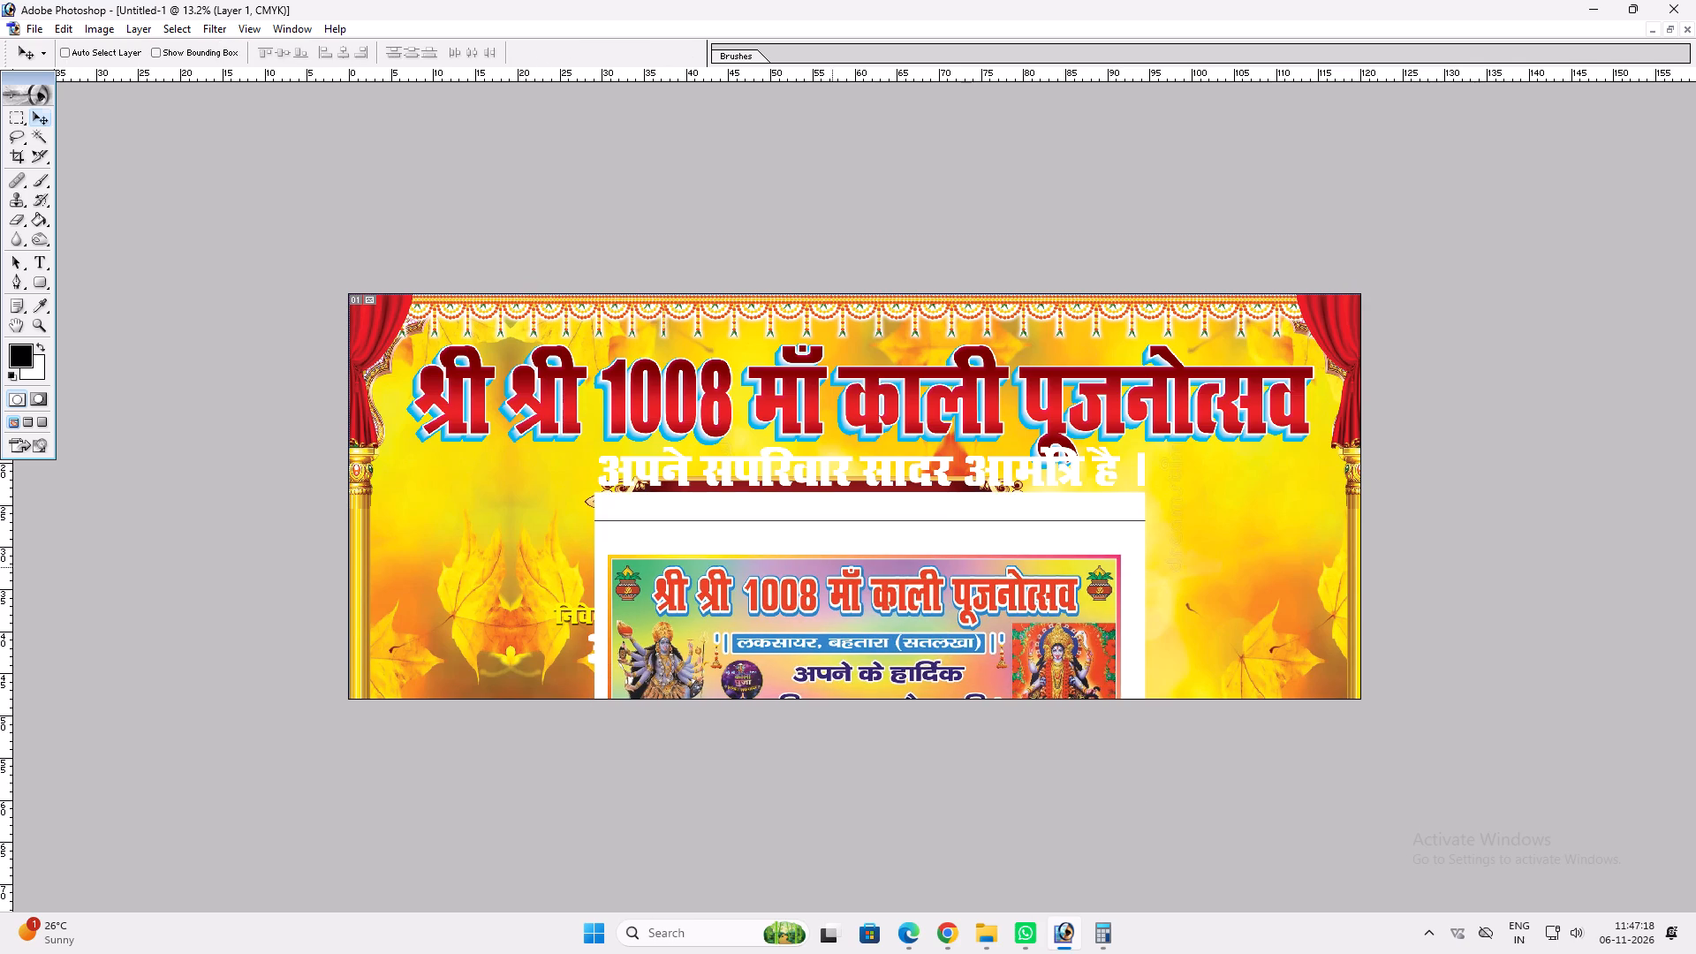
# Replace the wording of the copied white invitation line with "लकसायर, बहतारा ( सतलखा )".
pyautogui.press('t')
pyautogui.click(803, 503)
pyautogui.hotkey('ctrl', 'a')
pyautogui.write('yd')
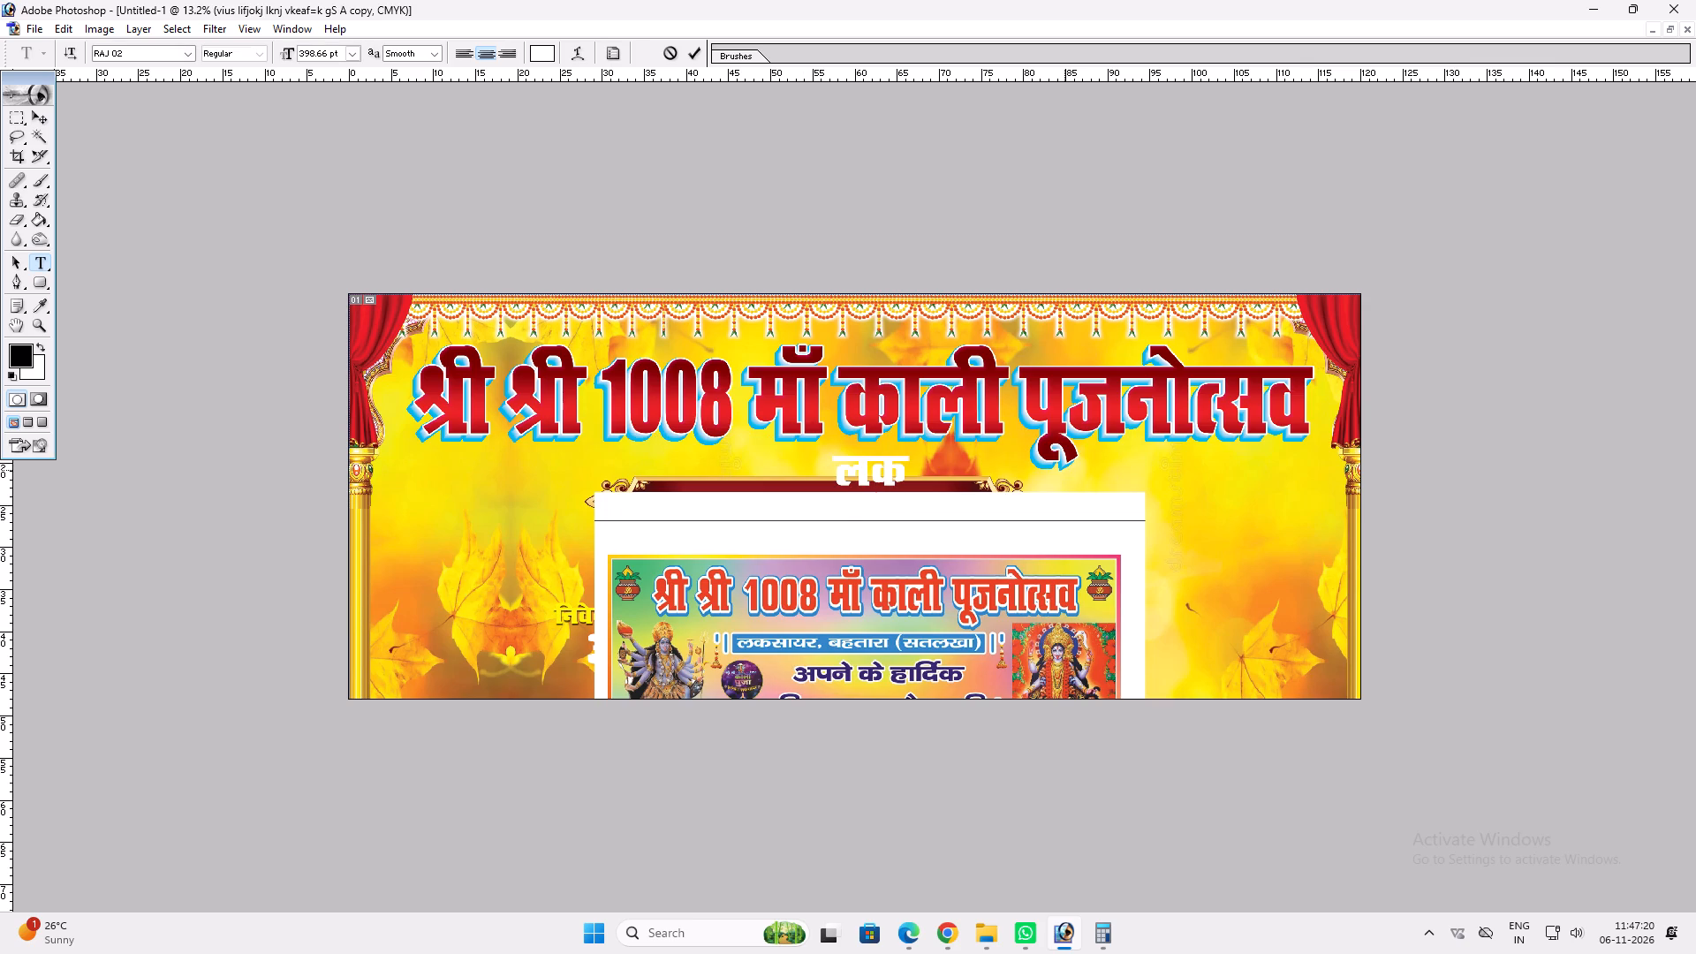
pyautogui.moveTo(1063, 470); pyautogui.dragTo(1349, 471)
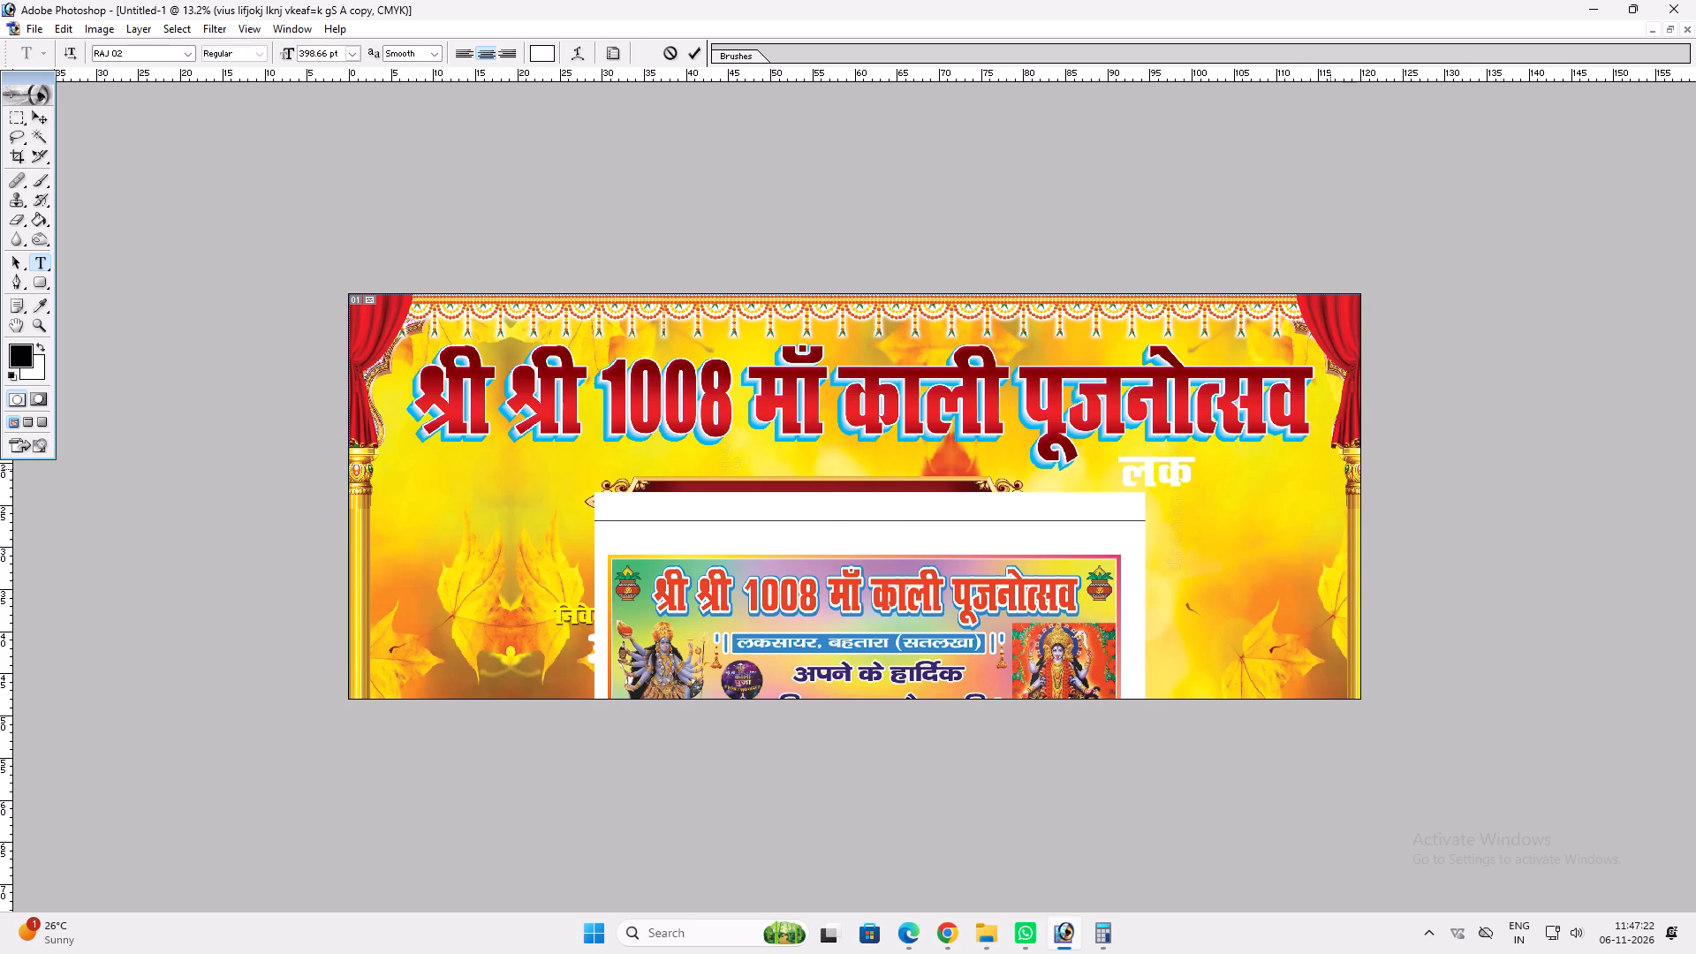
pyautogui.write('lk;')
pyautogui.press('j')
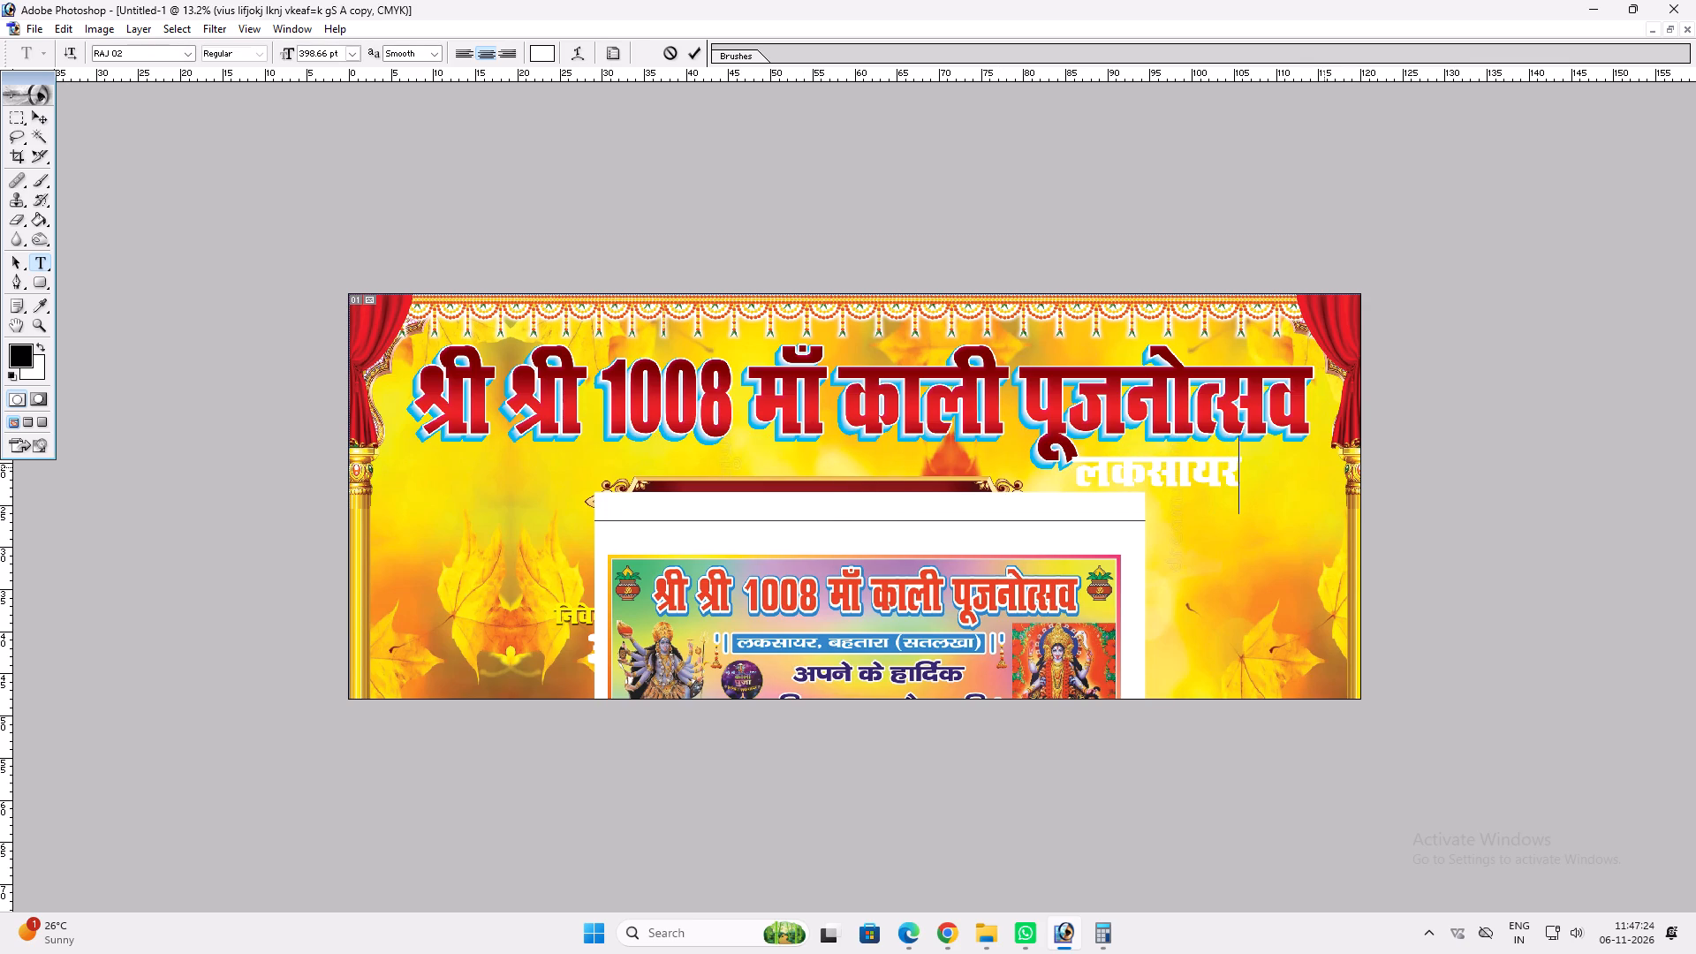
pyautogui.write('] cgrkjk')
pyautogui.press('space')
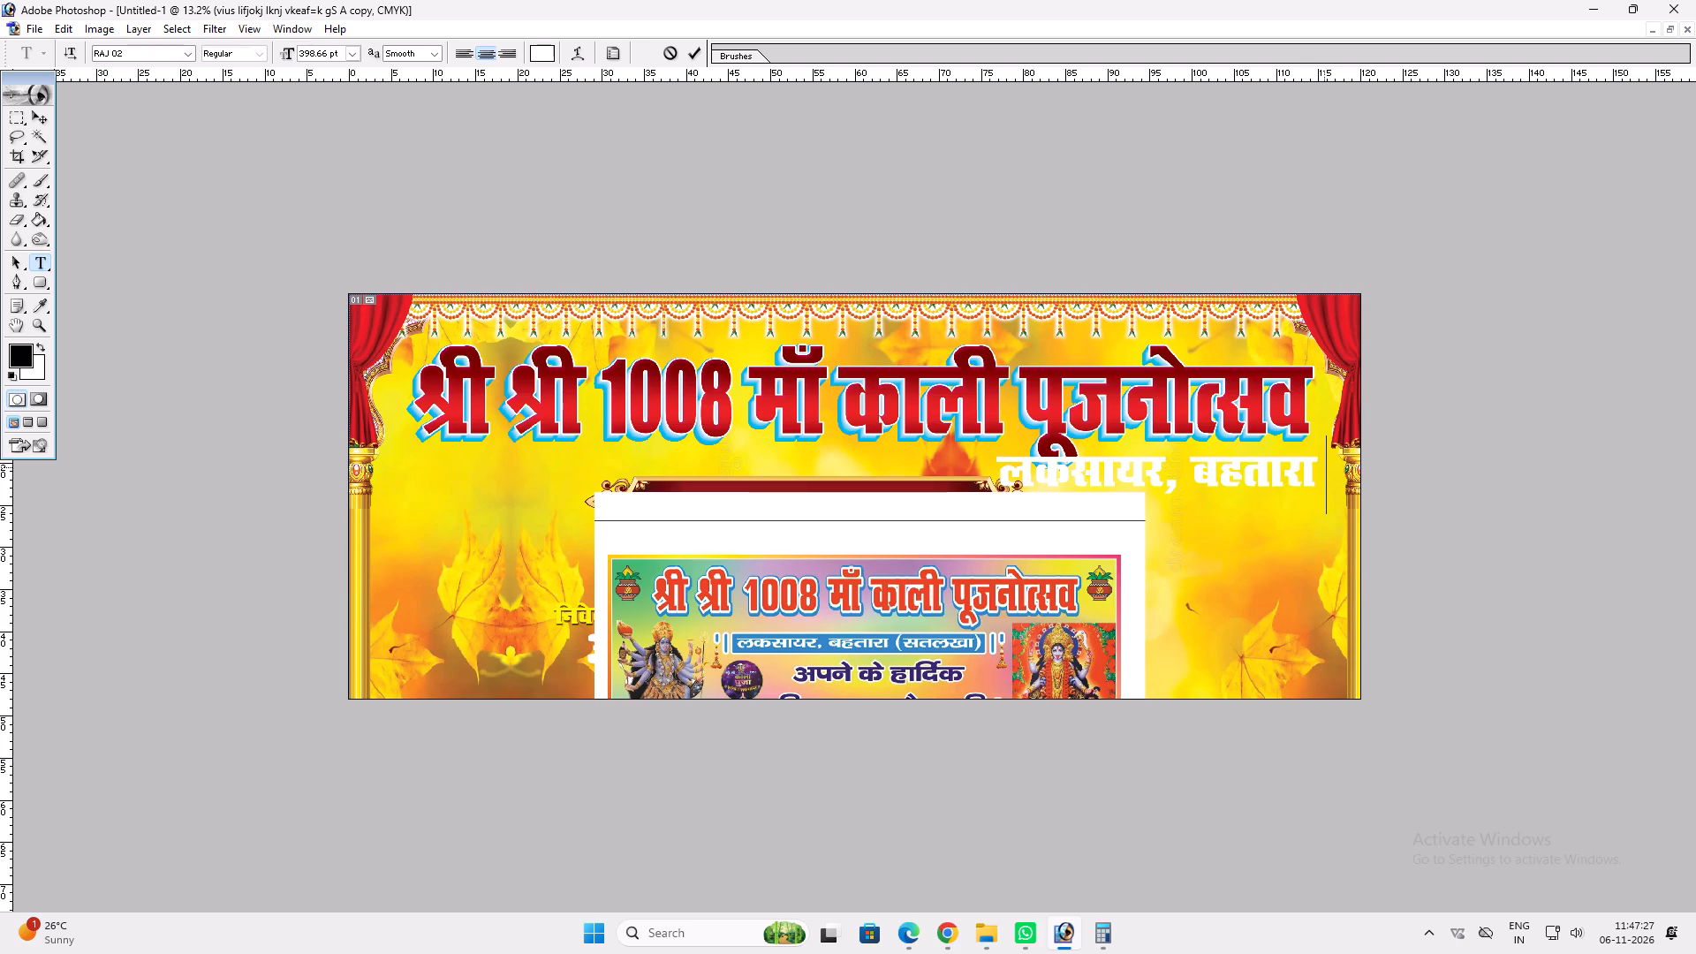
pyautogui.write('(')
pyautogui.moveTo(1351, 593); pyautogui.dragTo(1247, 606)
pyautogui.press('space')
pyautogui.write('lr')
pyautogui.press('y')
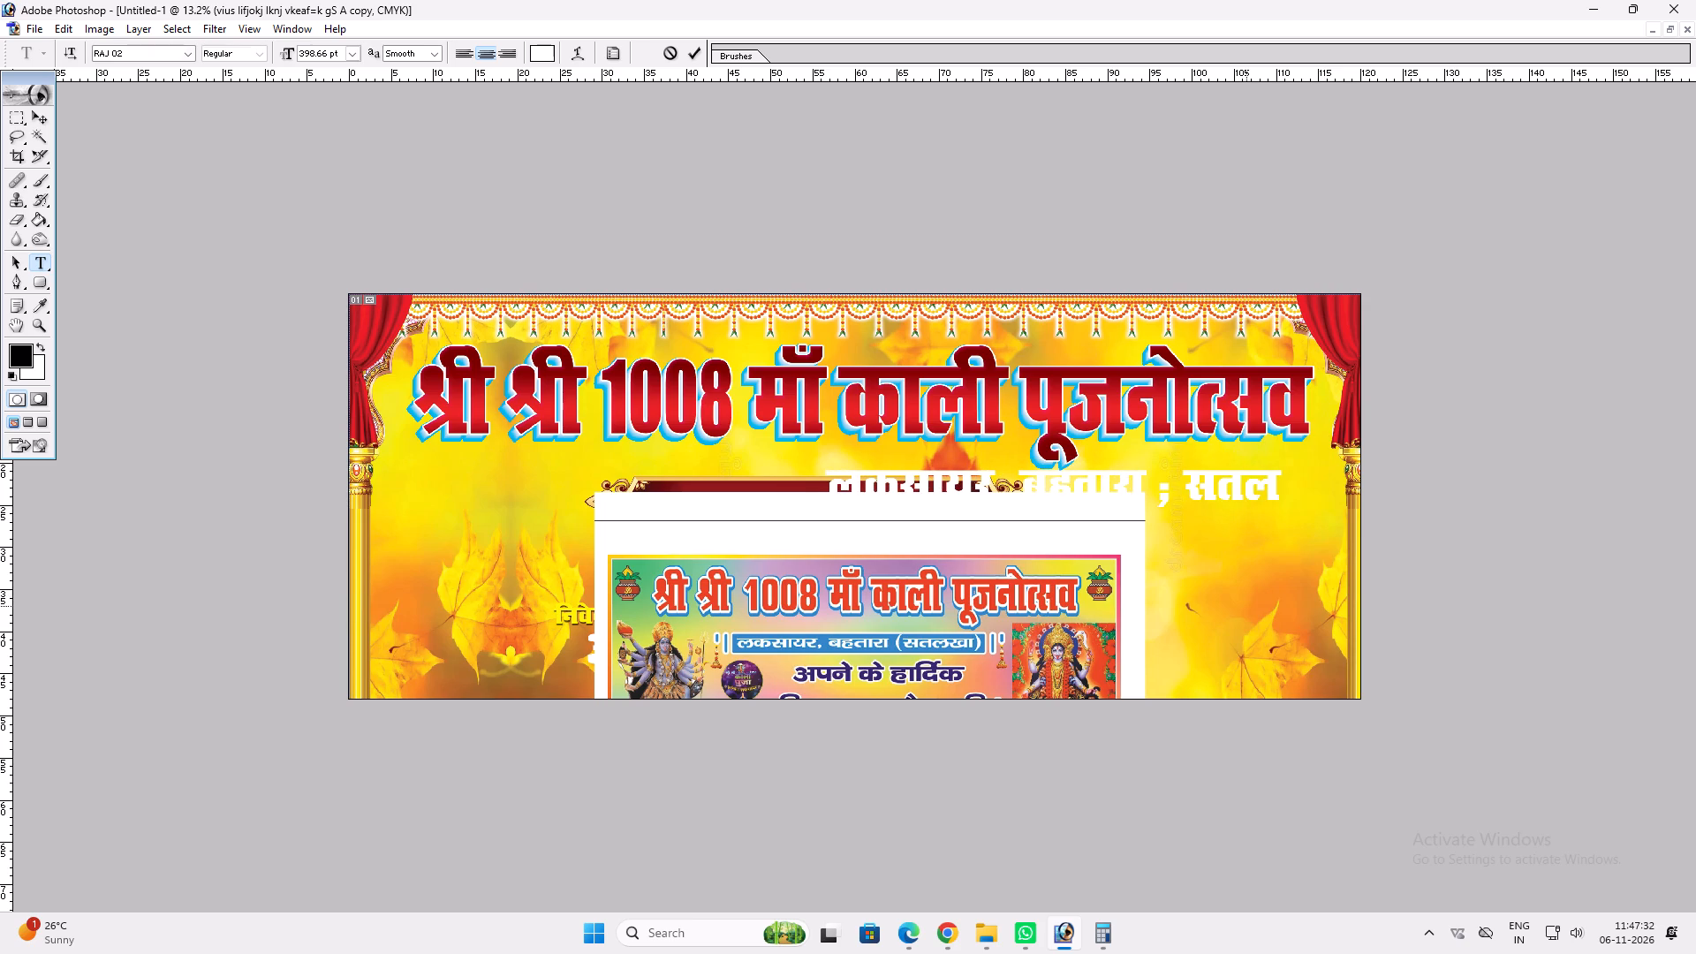
pyautogui.write('[kk')
pyautogui.press('space')
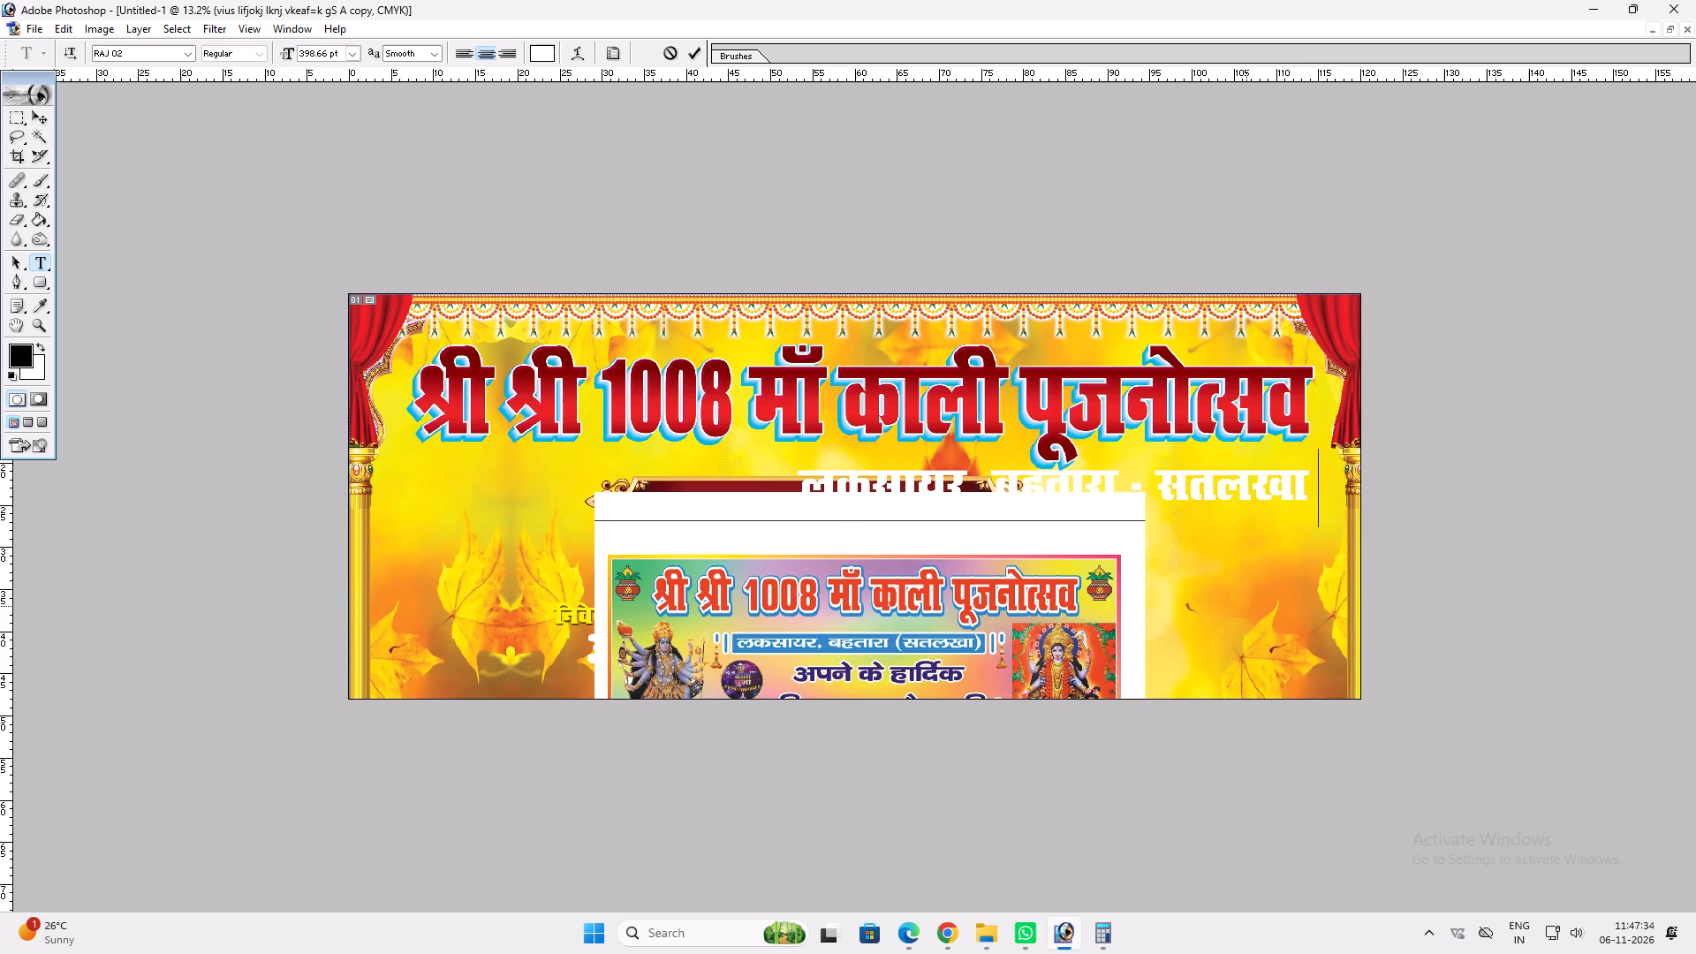
pyautogui.hotkey('shift', ')')
pyautogui.press('Return')
# Send the reference design layer (Layer 1) to the back, behind the banner artwork.
pyautogui.write('vv')
pyautogui.keyDown('ctrl'); pyautogui.click(1068, 603); pyautogui.keyUp('ctrl')
pyautogui.hotkey('ctrl', 'shift', '[')
pyautogui.press('v')
pyautogui.hotkey('ctrl', '0')
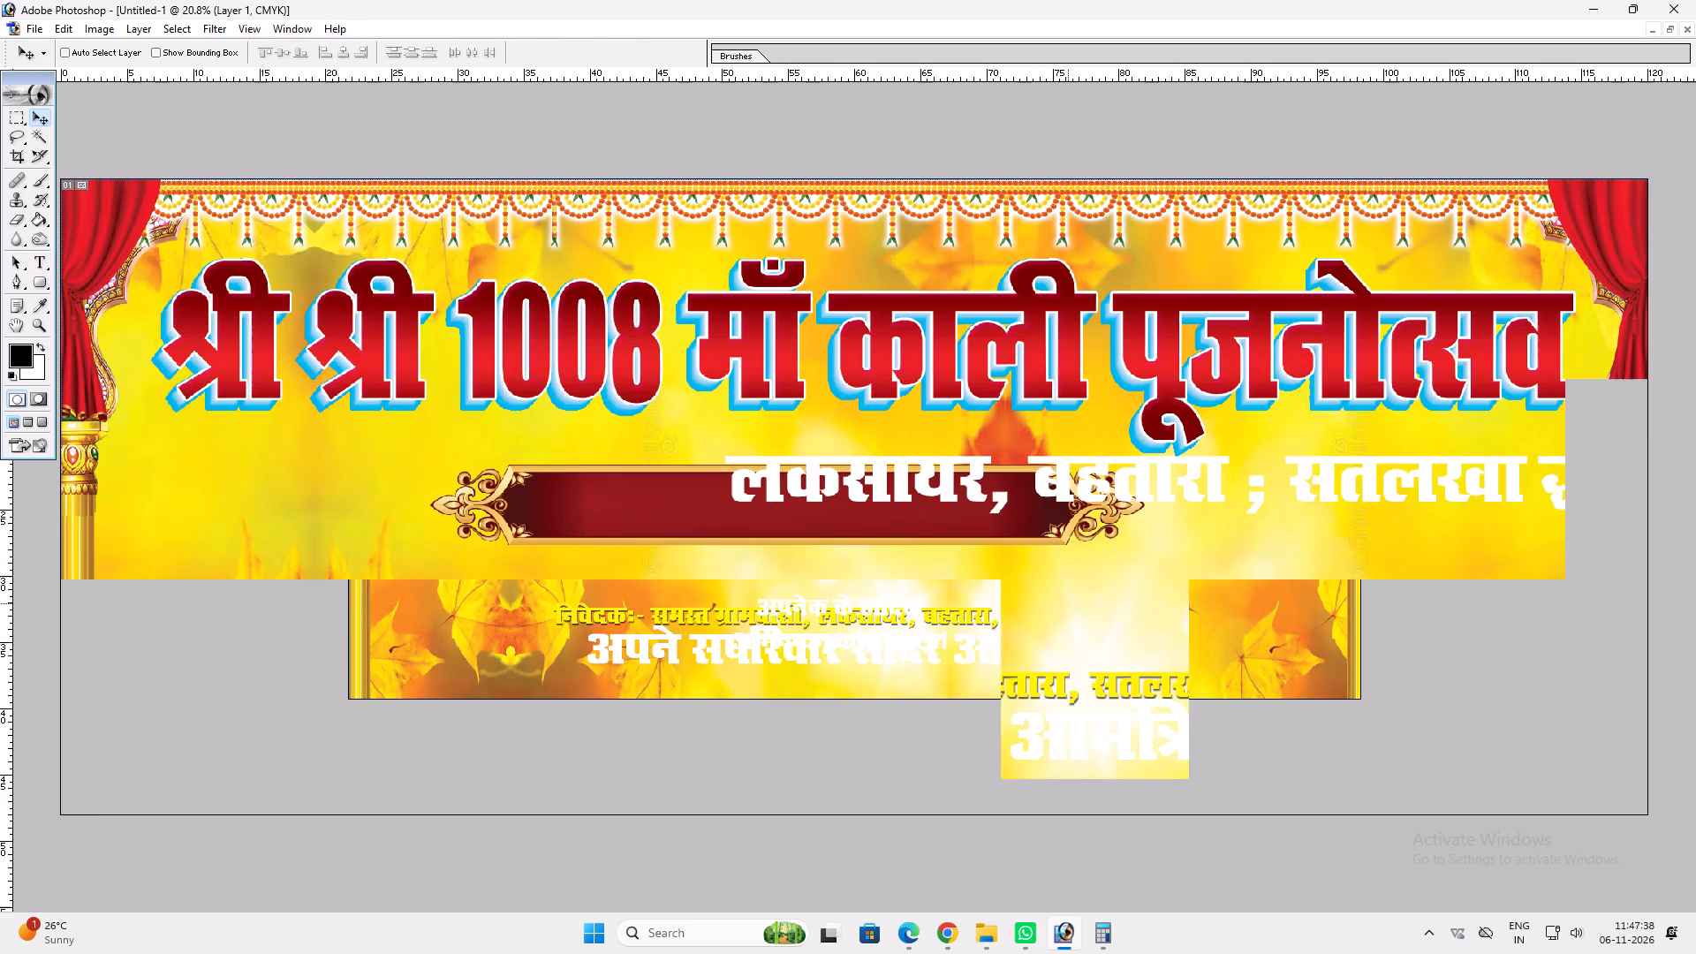
# Detach the maroon plate's left ornamental end and shift it outward, leaving a gap before the rest of the plate.
pyautogui.write('vv')
pyautogui.keyDown('ctrl'); pyautogui.click(1025, 526); pyautogui.keyUp('ctrl')
pyautogui.press('m')
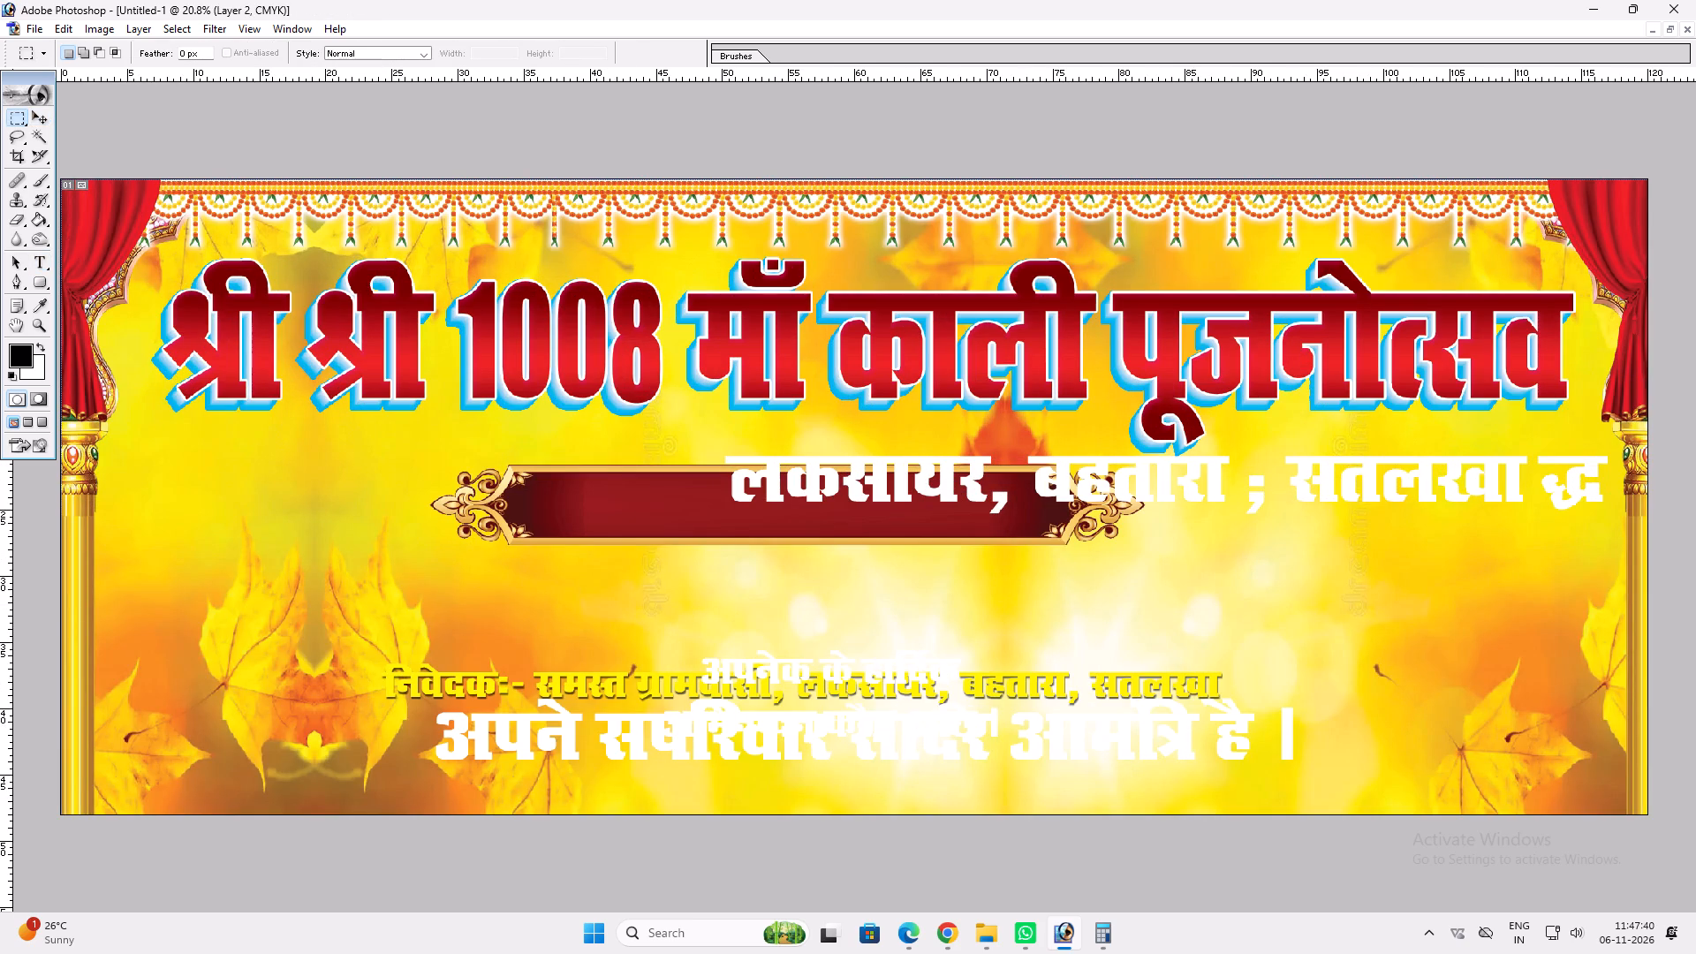
pyautogui.moveTo(429, 442); pyautogui.dragTo(583, 611)
pyautogui.press('v')
pyautogui.keyDown('ctrl'); pyautogui.click(579, 499); pyautogui.keyUp('ctrl')
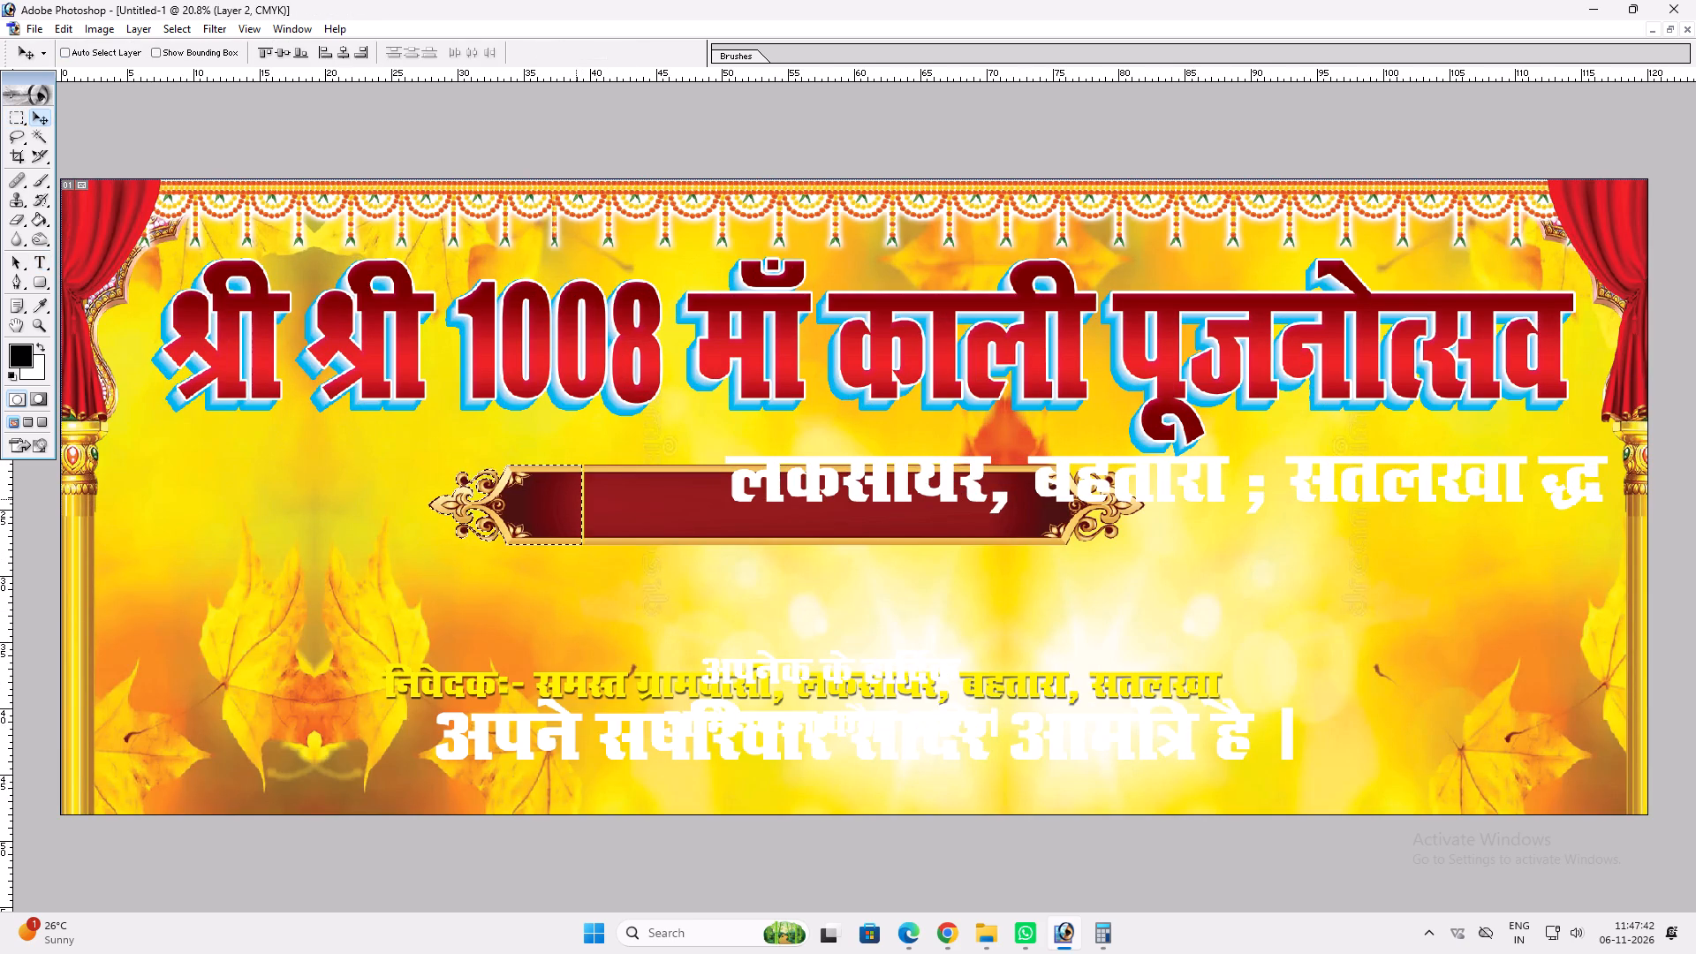
pyautogui.keyDown('shift'); pyautogui.moveTo(549, 529); pyautogui.dragTo(405, 519); pyautogui.keyUp('shift')
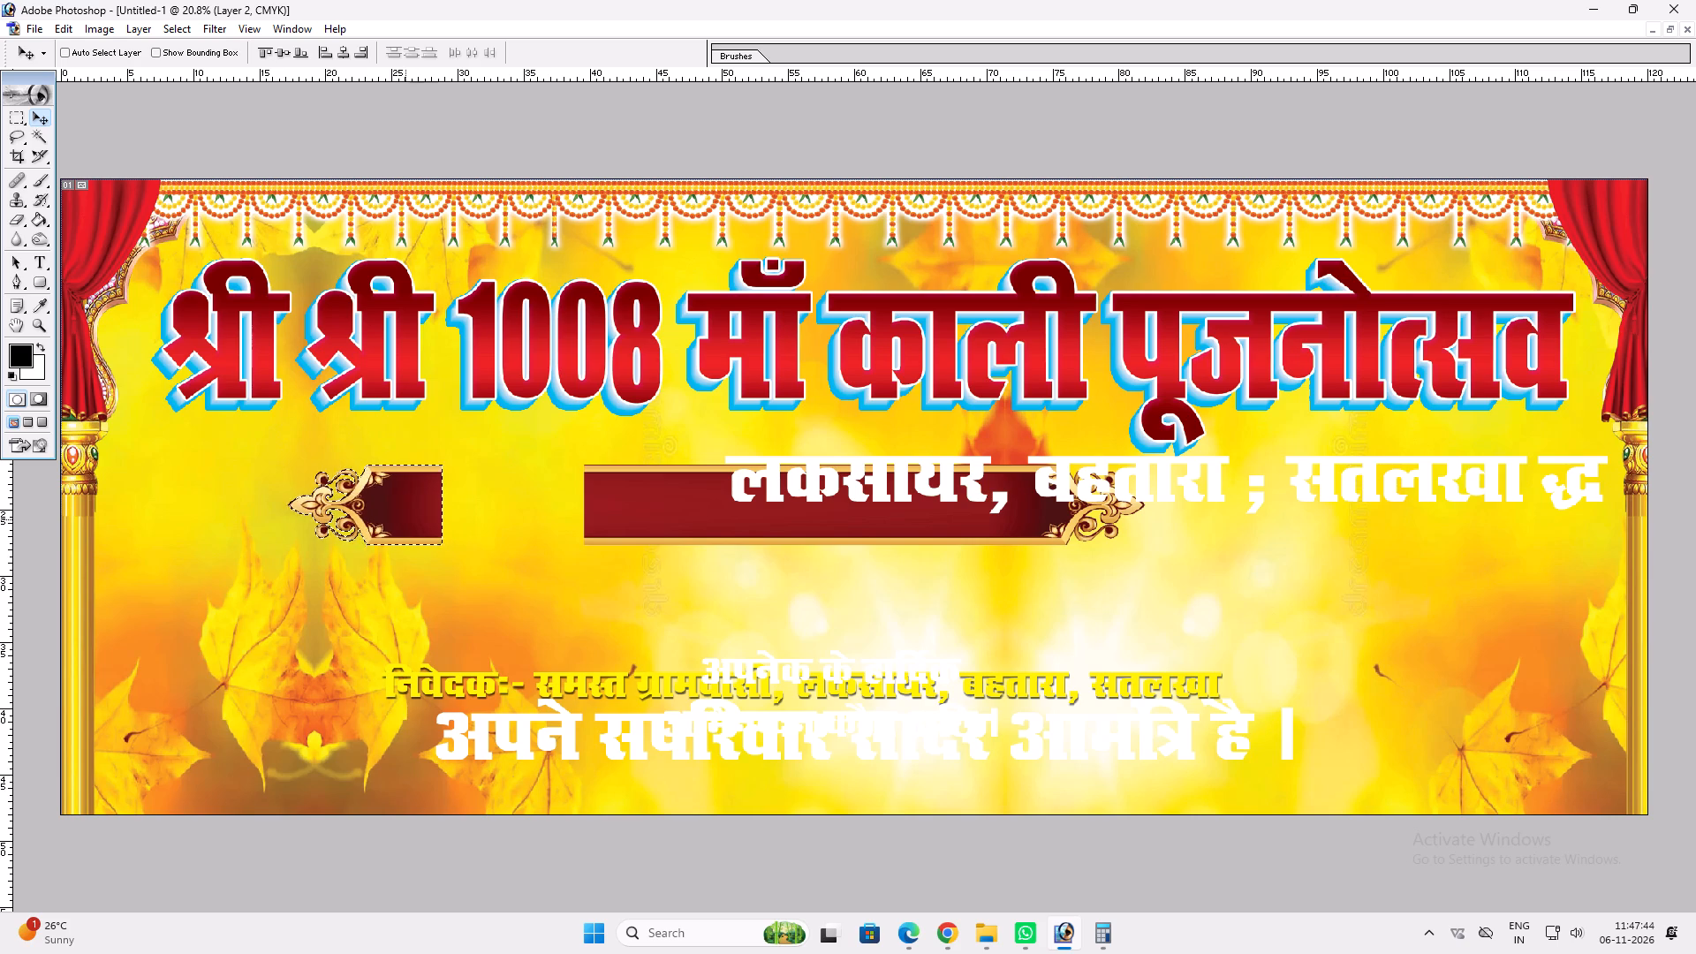
pyautogui.keyDown('shift'); pyautogui.moveTo(405, 519); pyautogui.dragTo(393, 516); pyautogui.keyUp('shift')
pyautogui.hotkey('ctrl', 'd')
# Stretch a narrow slice of the plate's body leftward to bridge the gap to its detached ornamental end.
pyautogui.keyDown('ctrl'); pyautogui.click(611, 493); pyautogui.keyUp('ctrl')
pyautogui.press('m')
pyautogui.moveTo(608, 458); pyautogui.dragTo(627, 547)
pyautogui.hotkey('ctrl', 't')
pyautogui.hotkey('ctrl', 't')
pyautogui.moveTo(606, 505); pyautogui.dragTo(429, 502)
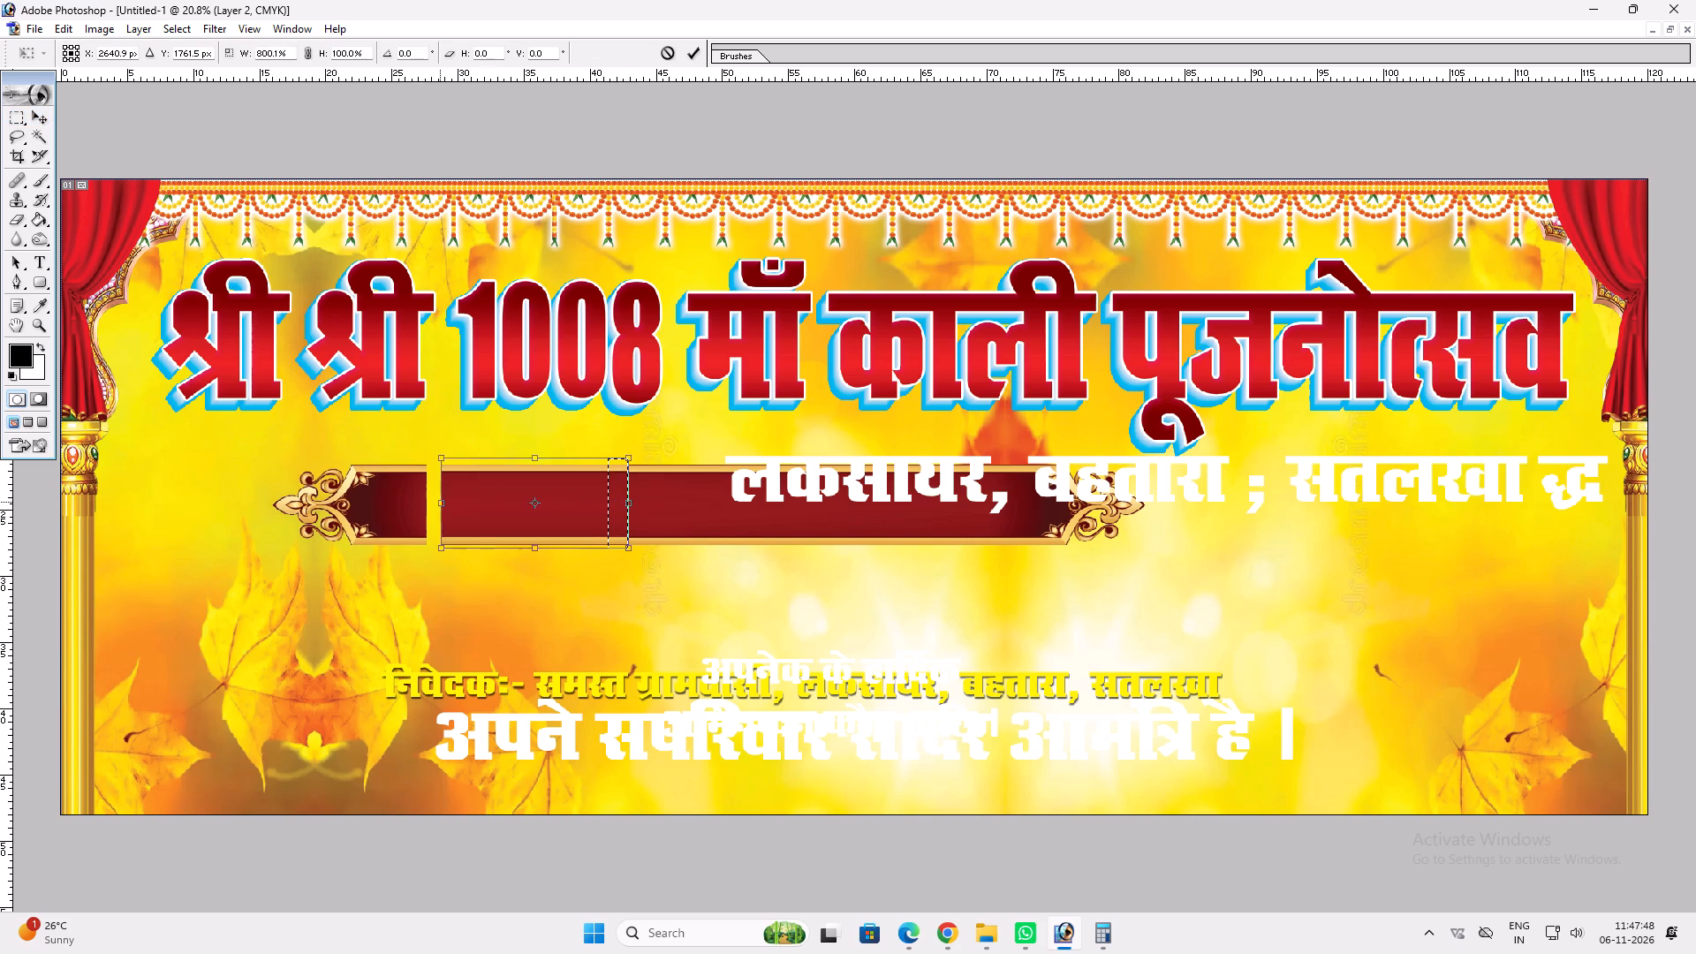
pyautogui.moveTo(429, 502); pyautogui.dragTo(423, 502)
pyautogui.press('Return')
pyautogui.hotkey('ctrl', 'd')
# Move the lengthened maroon plate up under the headline and scale it to about 91% of its size.
pyautogui.press('v')
pyautogui.moveTo(494, 520); pyautogui.dragTo(510, 517)
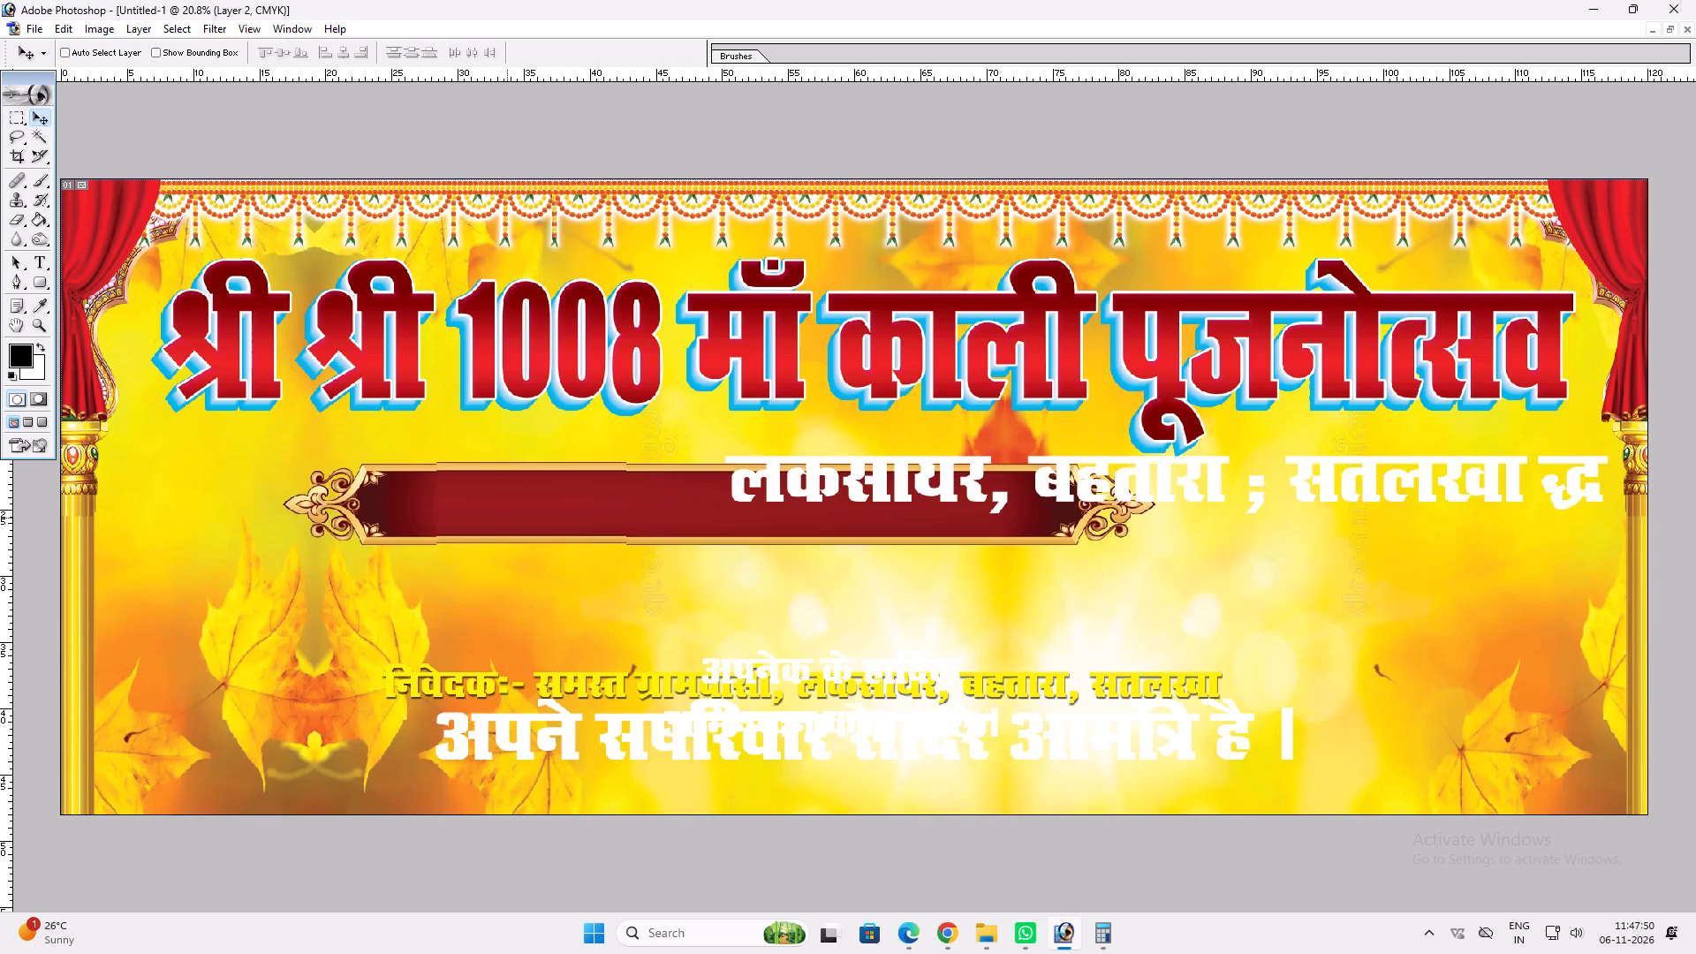
pyautogui.moveTo(510, 517); pyautogui.dragTo(495, 488)
pyautogui.hotkey('ctrl', 't')
pyautogui.keyDown('shift'); pyautogui.moveTo(1139, 512); pyautogui.dragTo(1096, 507); pyautogui.keyUp('shift')
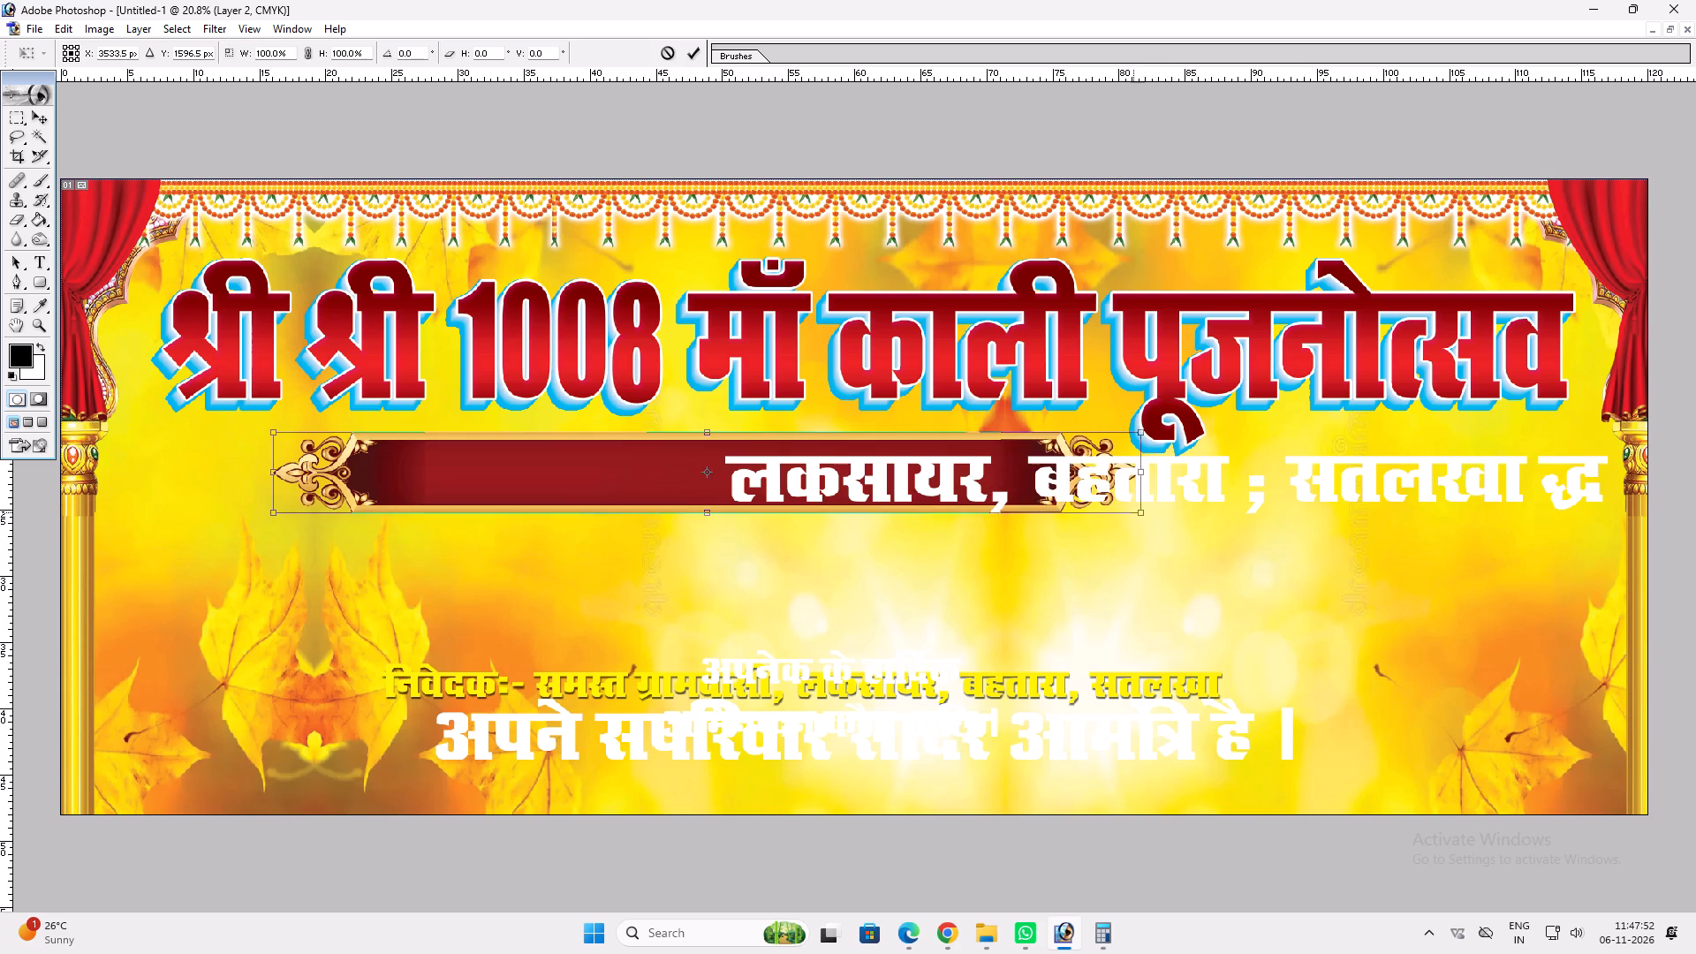
pyautogui.keyDown('shift'); pyautogui.moveTo(1096, 507); pyautogui.dragTo(1064, 497); pyautogui.keyUp('shift')
pyautogui.hotkey('shift', 'Return')
# Paste the copied yellow layer style onto the "लकसायर, बहतारा" line and shift it left over the maroon plate.
pyautogui.press('v')
pyautogui.keyDown('ctrl'); pyautogui.click(1039, 488); pyautogui.keyUp('ctrl')
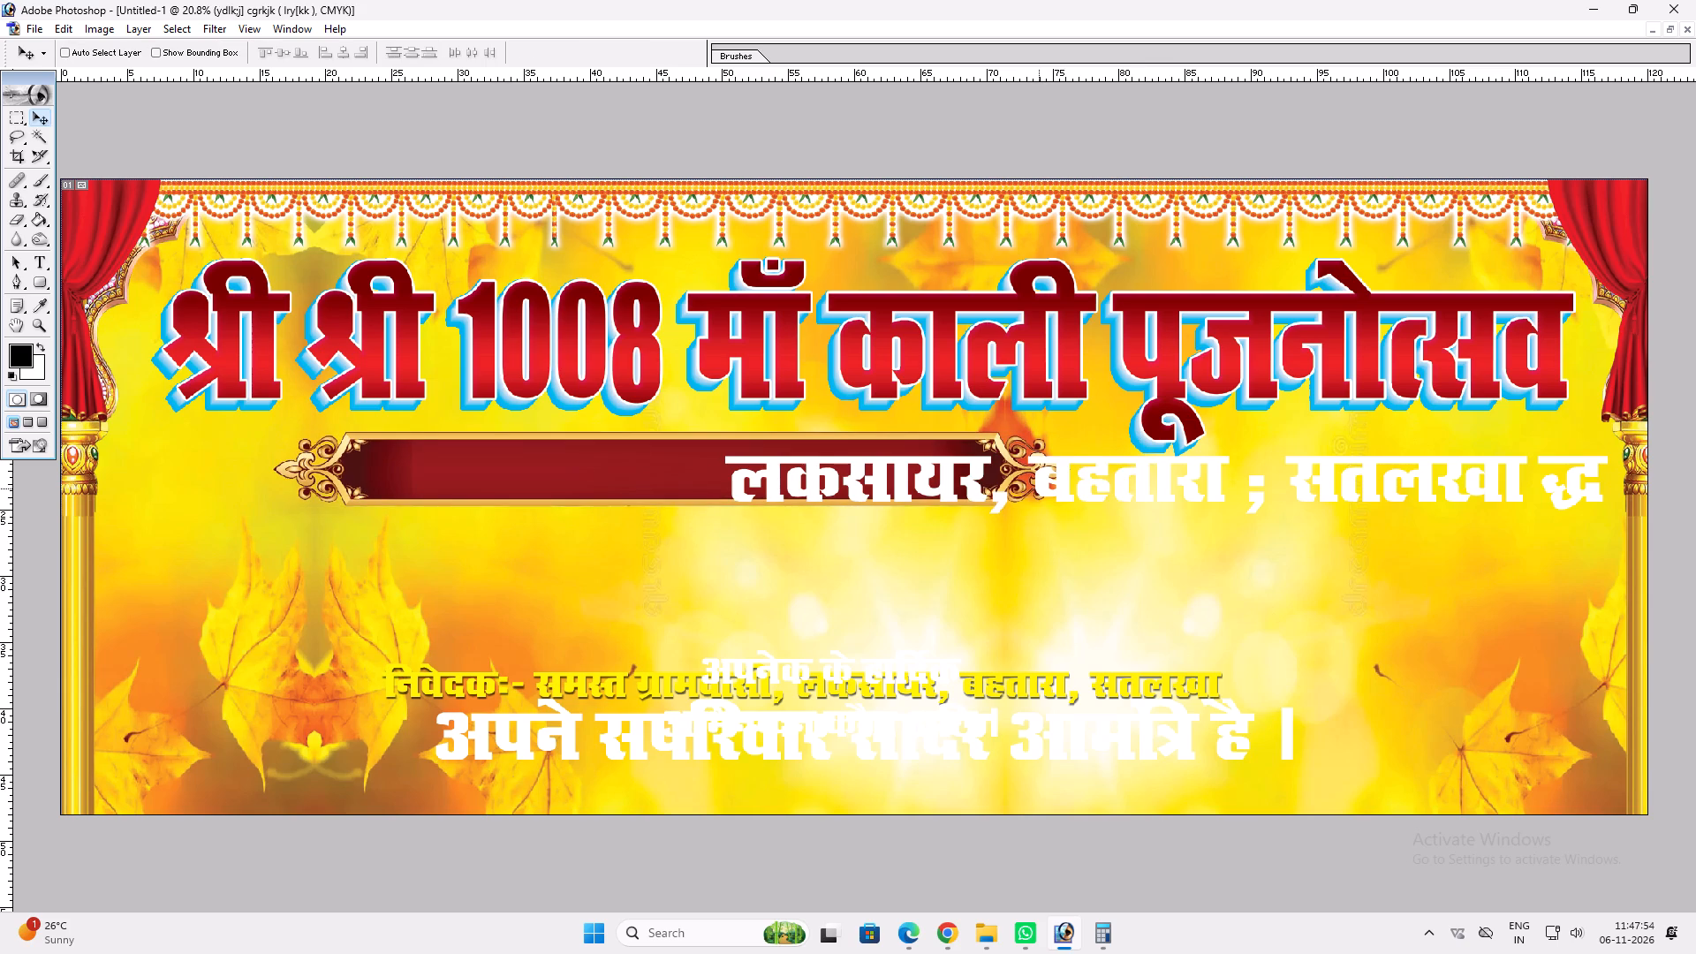
pyautogui.hotkey('alt', 'l')
pyautogui.write('ypvv')
pyautogui.moveTo(1071, 493); pyautogui.dragTo(847, 494)
# Change the font of the entire "लकसायर, बहतारा" line to a wider RAJ typeface that renders its round brackets.
pyautogui.press('t')
pyautogui.click(837, 494)
pyautogui.hotkey('ctrl', 'a')
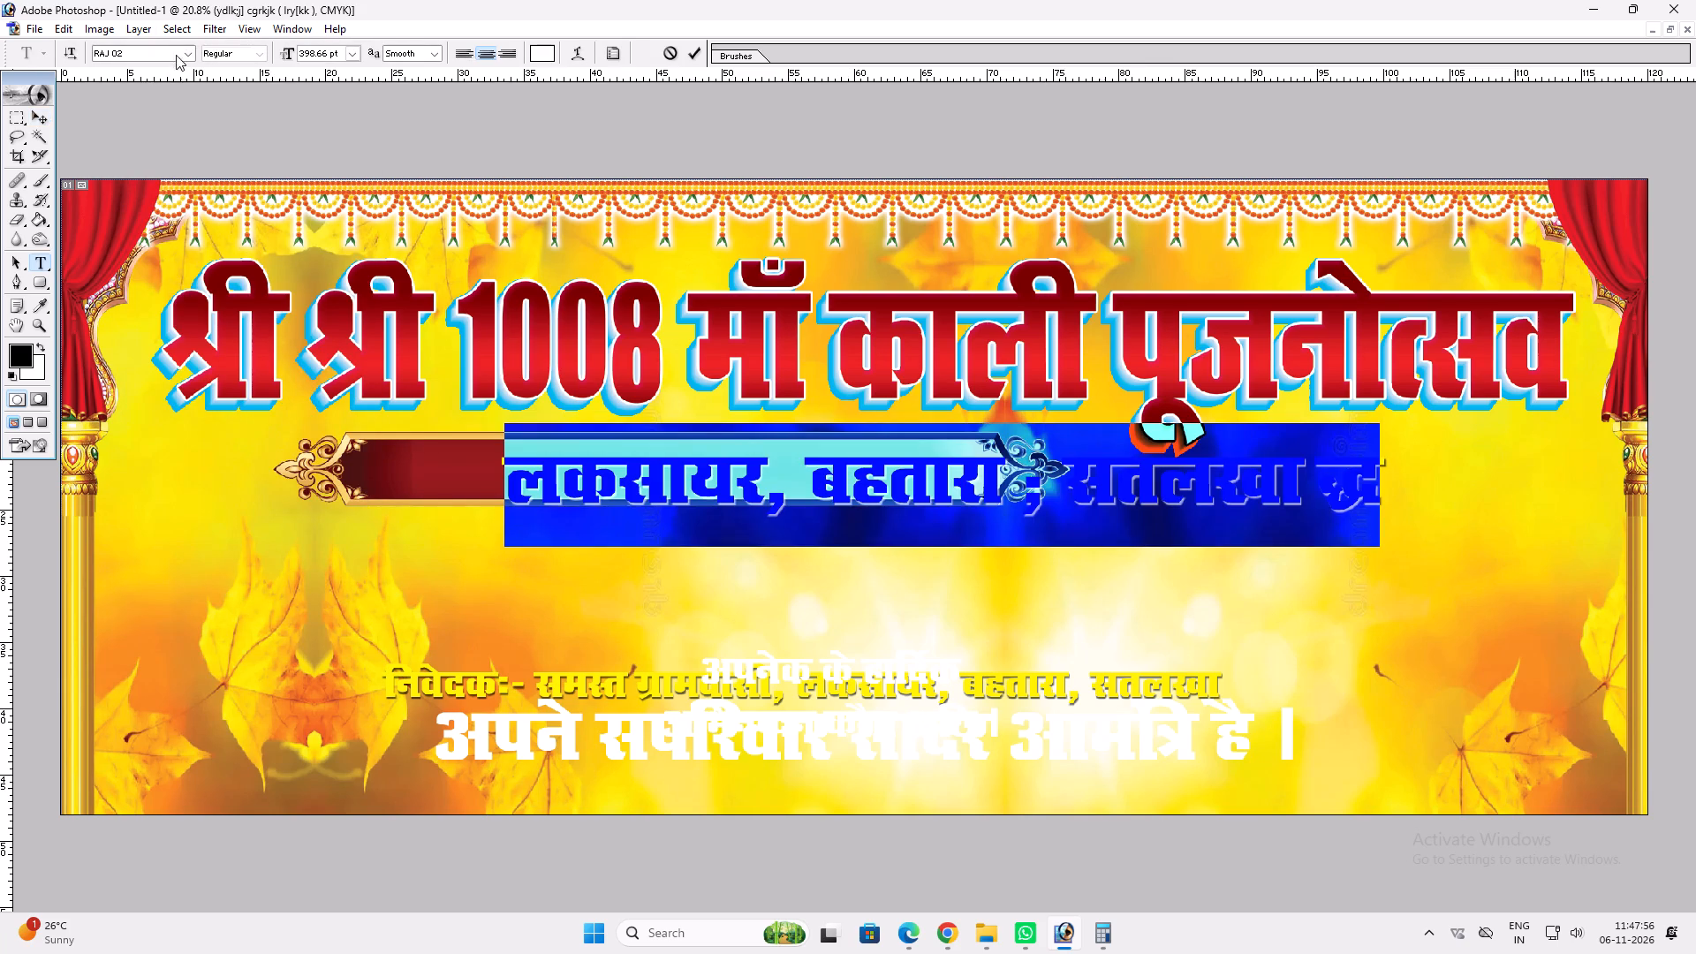
pyautogui.click(155, 64)
pyautogui.click(144, 57)
pyautogui.write('ra')
pyautogui.press('Down')
pyautogui.press('Down')
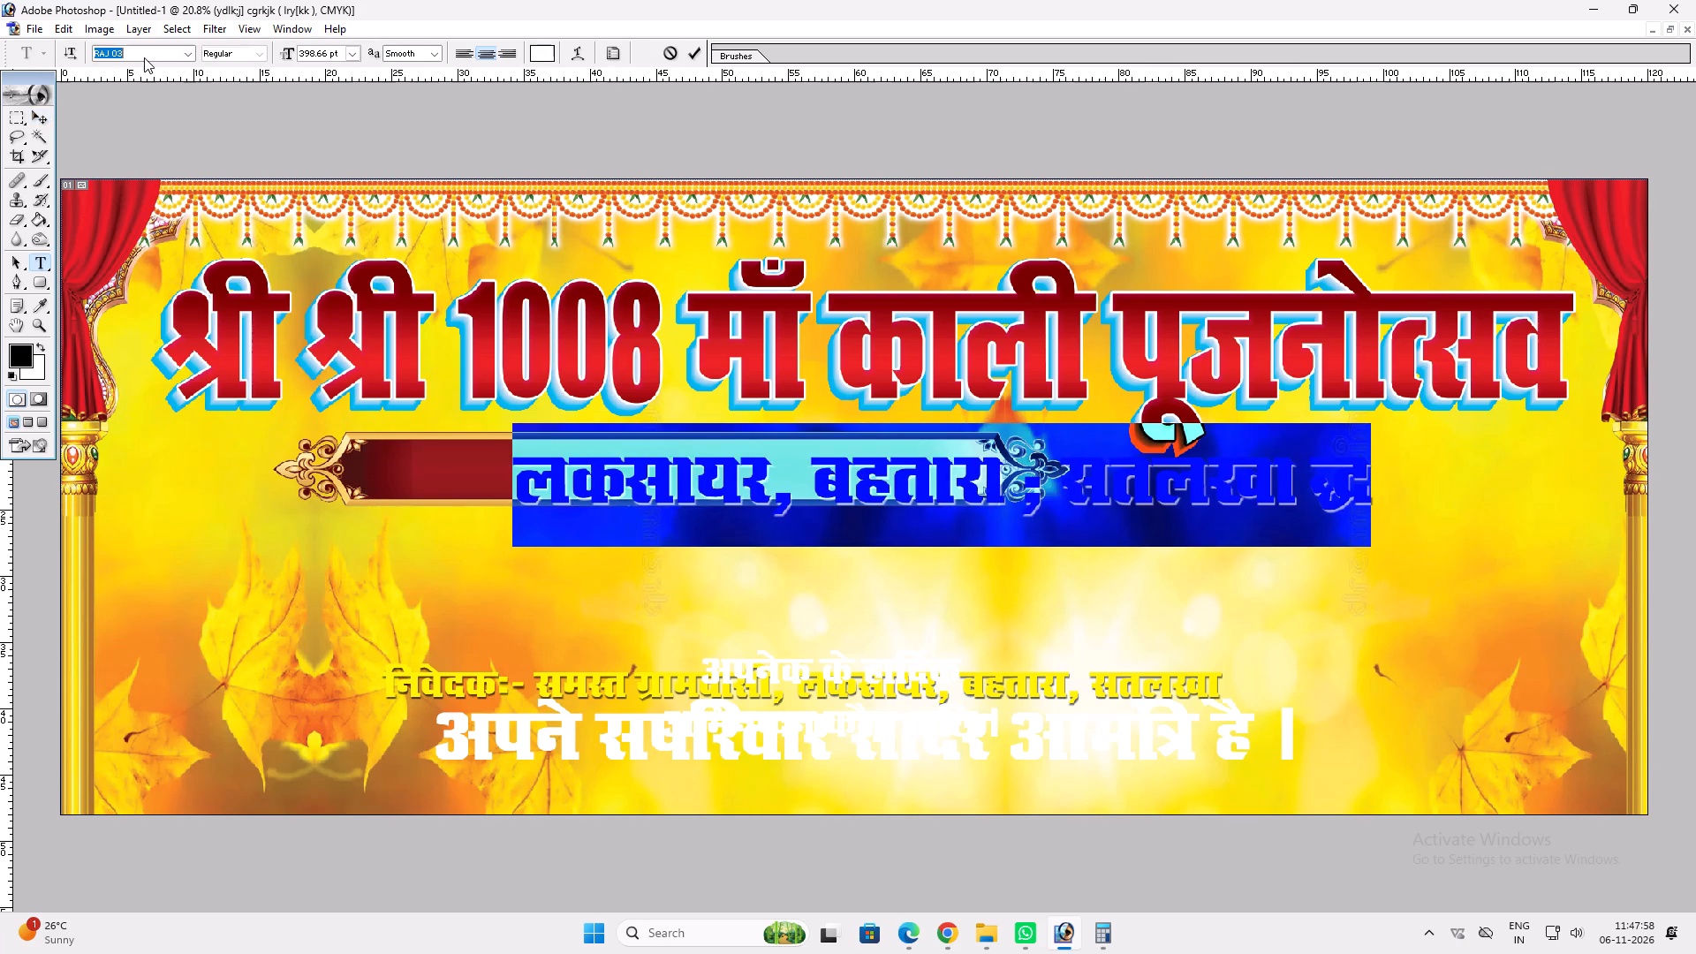
pyautogui.press('Down')
pyautogui.press('Return')
pyautogui.press('Return')
# Scale the "लकसायर, बहतारा ( सतलखा )" line down to fit inside the maroon plate, widening it to fill the plate's body.
pyautogui.press('v')
pyautogui.hotkey('ctrl', 't')
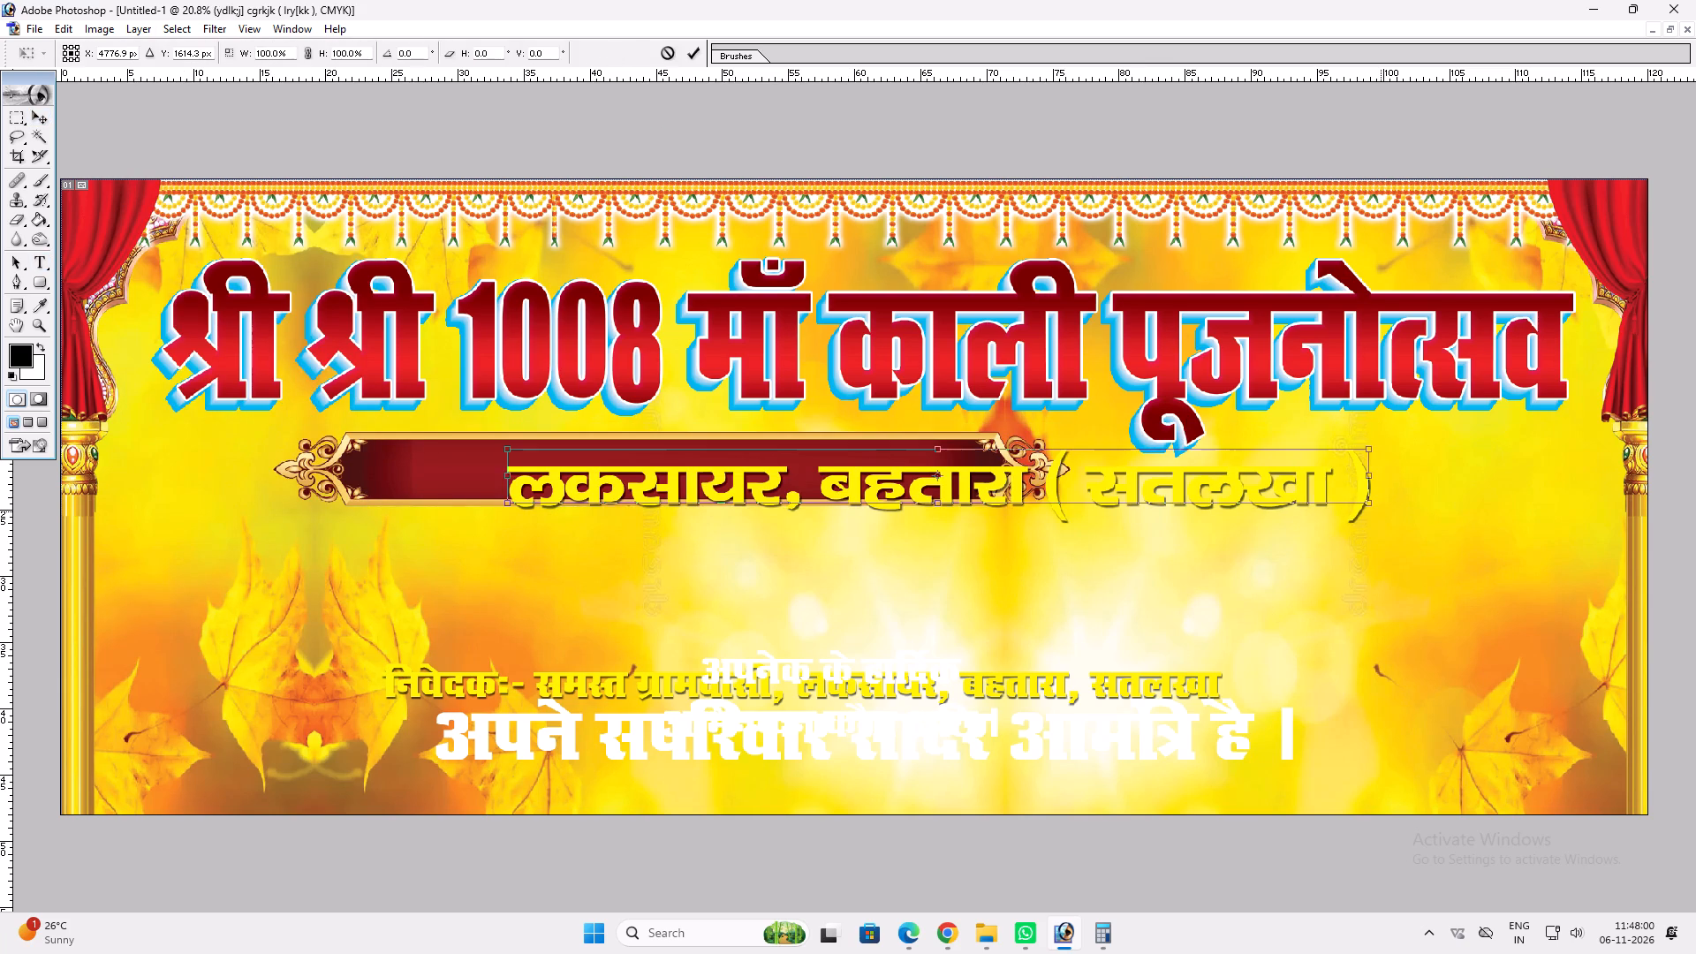
pyautogui.keyDown('shift'); pyautogui.moveTo(1370, 500); pyautogui.dragTo(1027, 465); pyautogui.keyUp('shift')
pyautogui.hotkey('shift', 'Return')
pyautogui.press('v')
pyautogui.moveTo(973, 461); pyautogui.dragTo(820, 459)
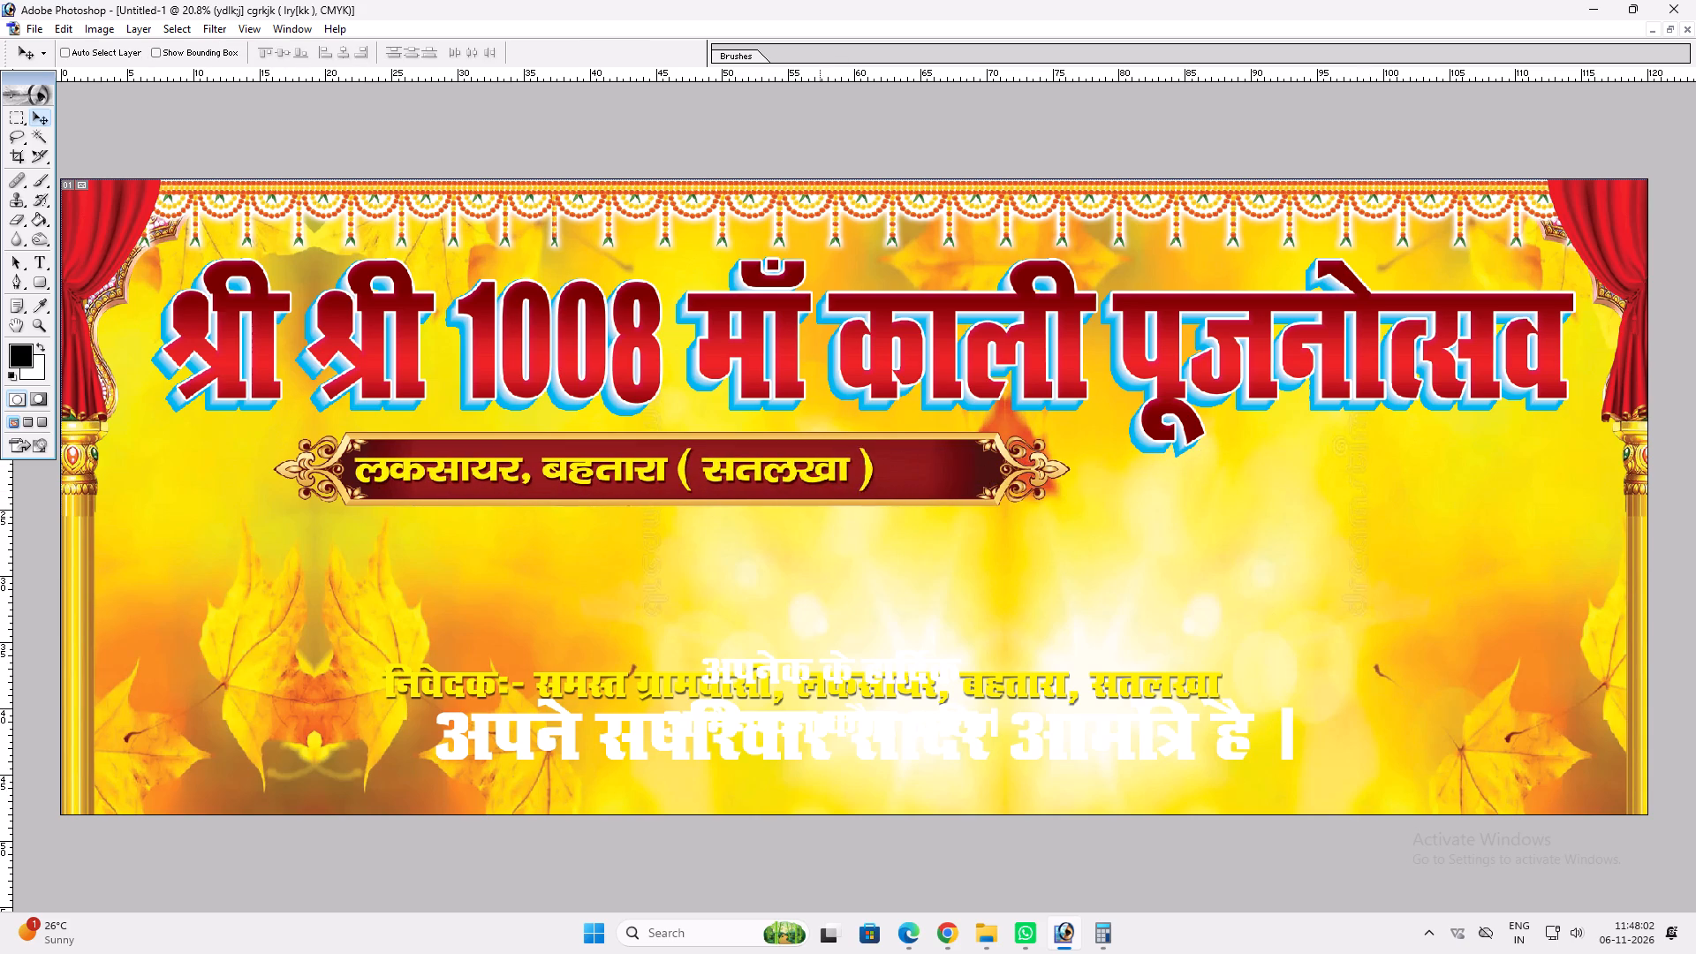
pyautogui.moveTo(820, 459); pyautogui.dragTo(845, 459)
pyautogui.hotkey('ctrl', 't')
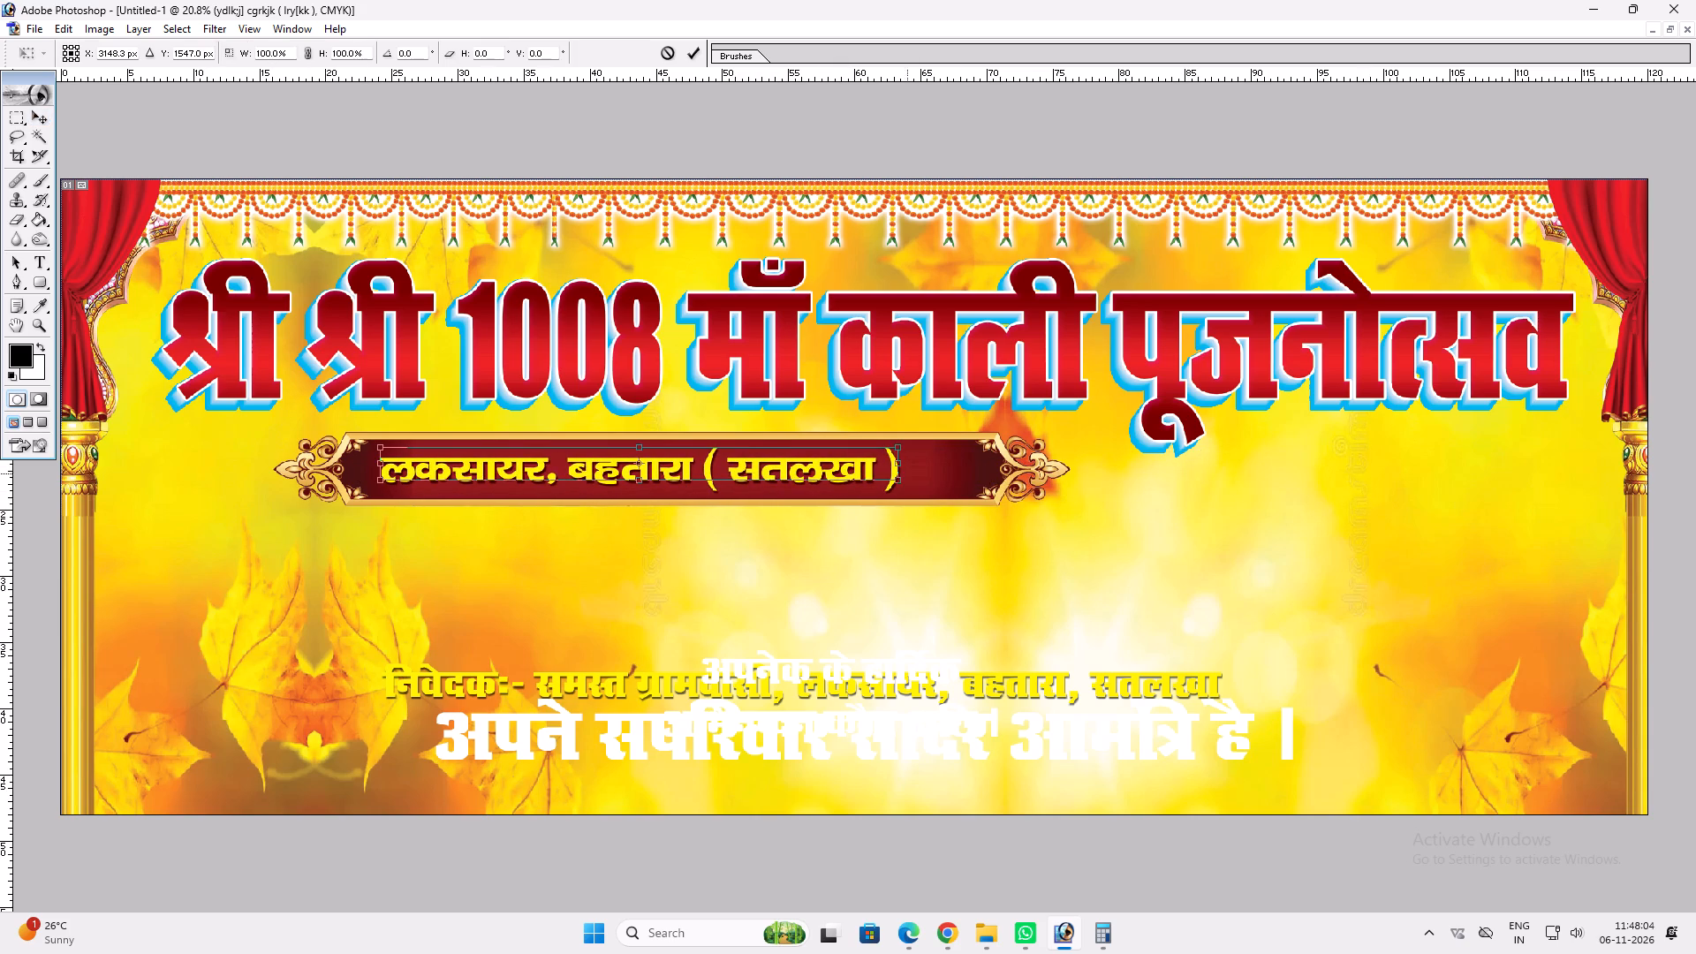
pyautogui.keyDown('shift'); pyautogui.moveTo(900, 472); pyautogui.dragTo(977, 452); pyautogui.keyUp('shift')
pyautogui.keyDown('shift'); pyautogui.moveTo(974, 484); pyautogui.dragTo(958, 483); pyautogui.keyUp('shift')
pyautogui.hotkey('shift', 'Return')
pyautogui.press('v')
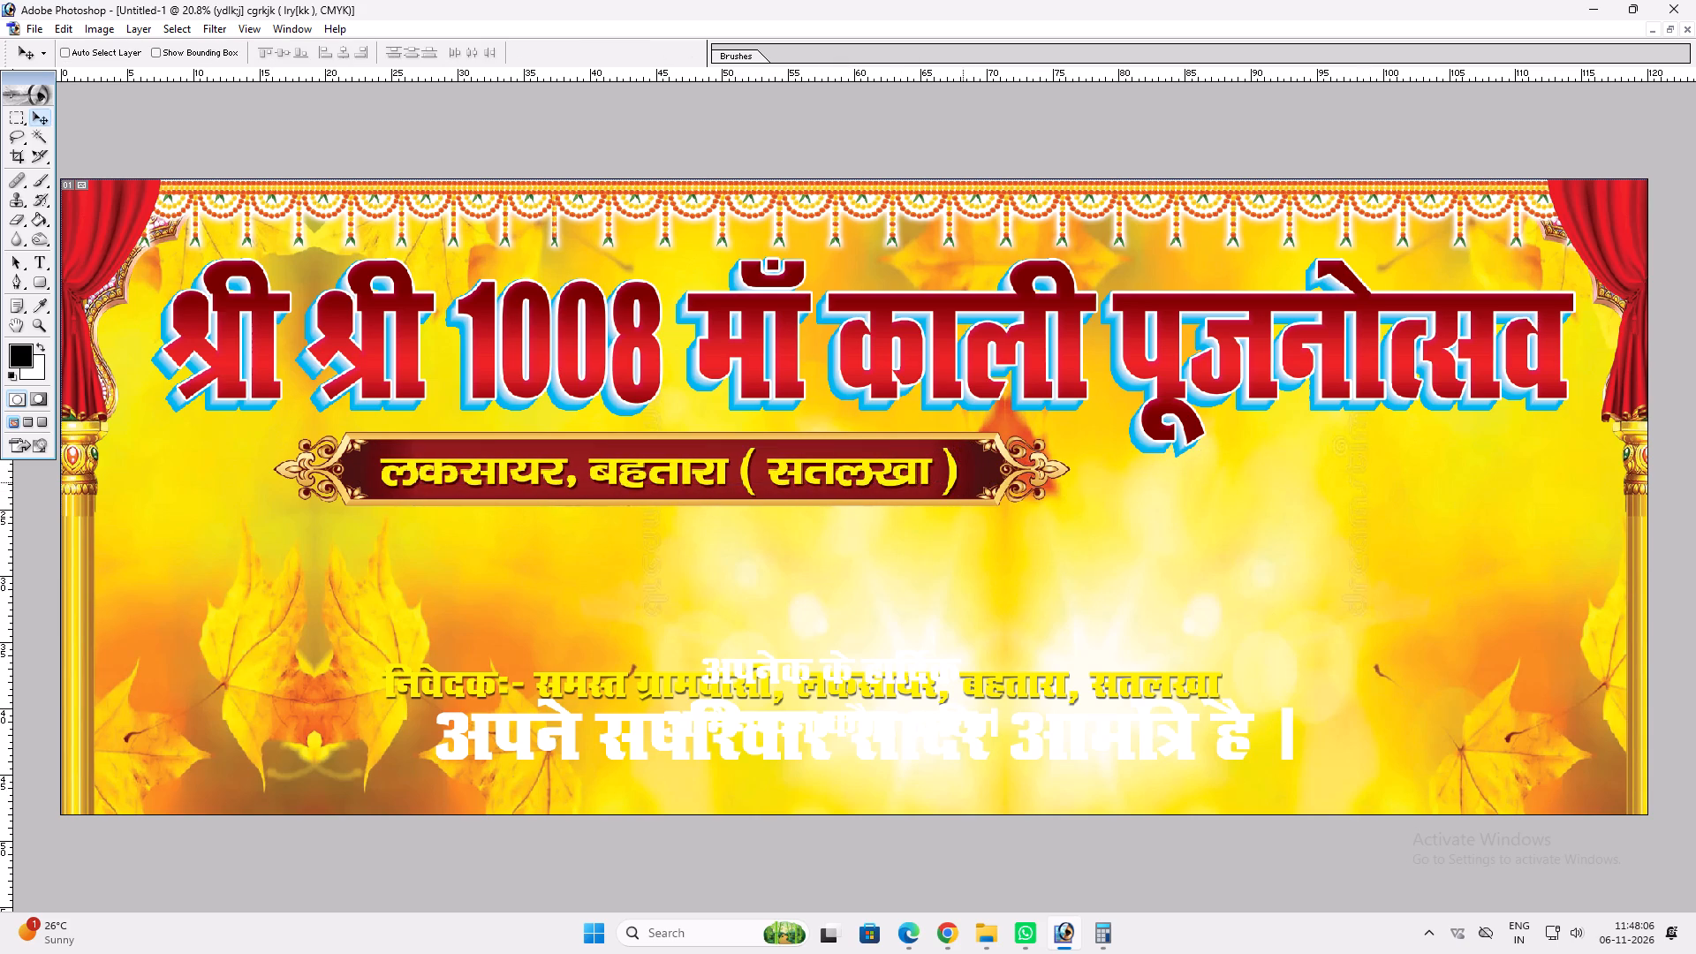
# Shift the maroon plate and its text together to the right, align their horizontal centres and nudge both slightly up toward the headline.
pyautogui.keyDown('ctrl'); pyautogui.keyDown('shift'); pyautogui.click(975, 473); pyautogui.keyUp('shift'); pyautogui.keyUp('ctrl')
pyautogui.moveTo(976, 471); pyautogui.dragTo(1025, 468)
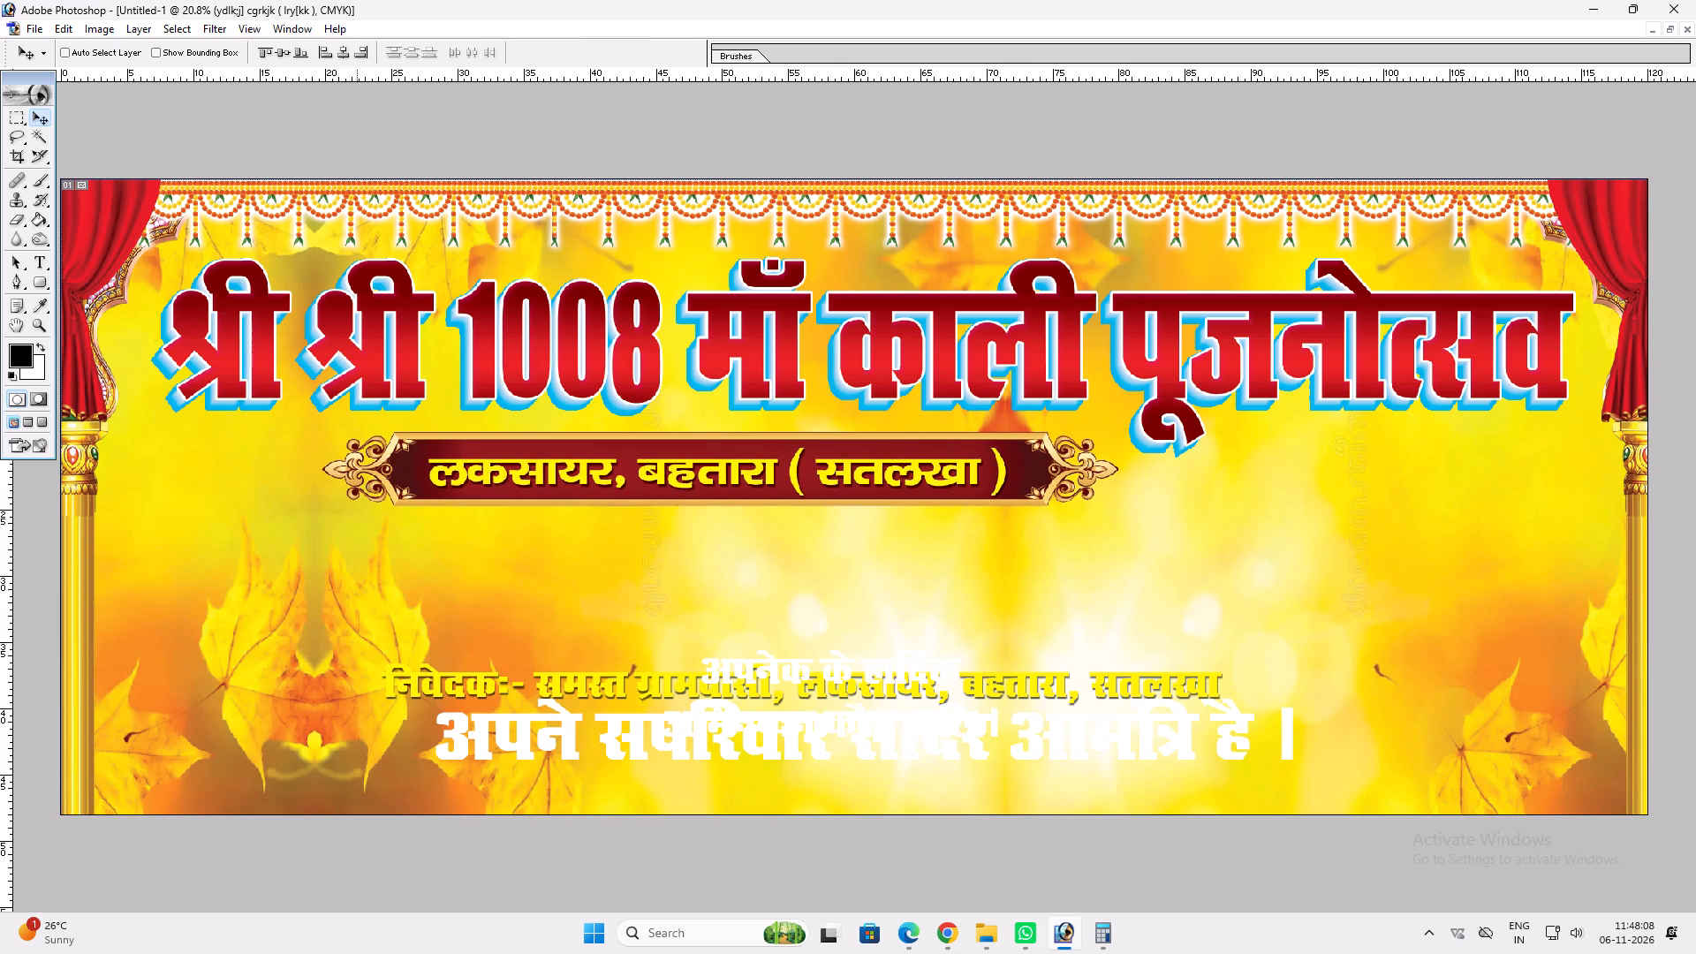
pyautogui.doubleClick(344, 51)
pyautogui.hotkey('ctrl', 't')
pyautogui.keyDown('shift'); pyautogui.moveTo(937, 506); pyautogui.dragTo(946, 502); pyautogui.keyUp('shift')
pyautogui.press('Return')
pyautogui.press('v')
pyautogui.click(927, 497)
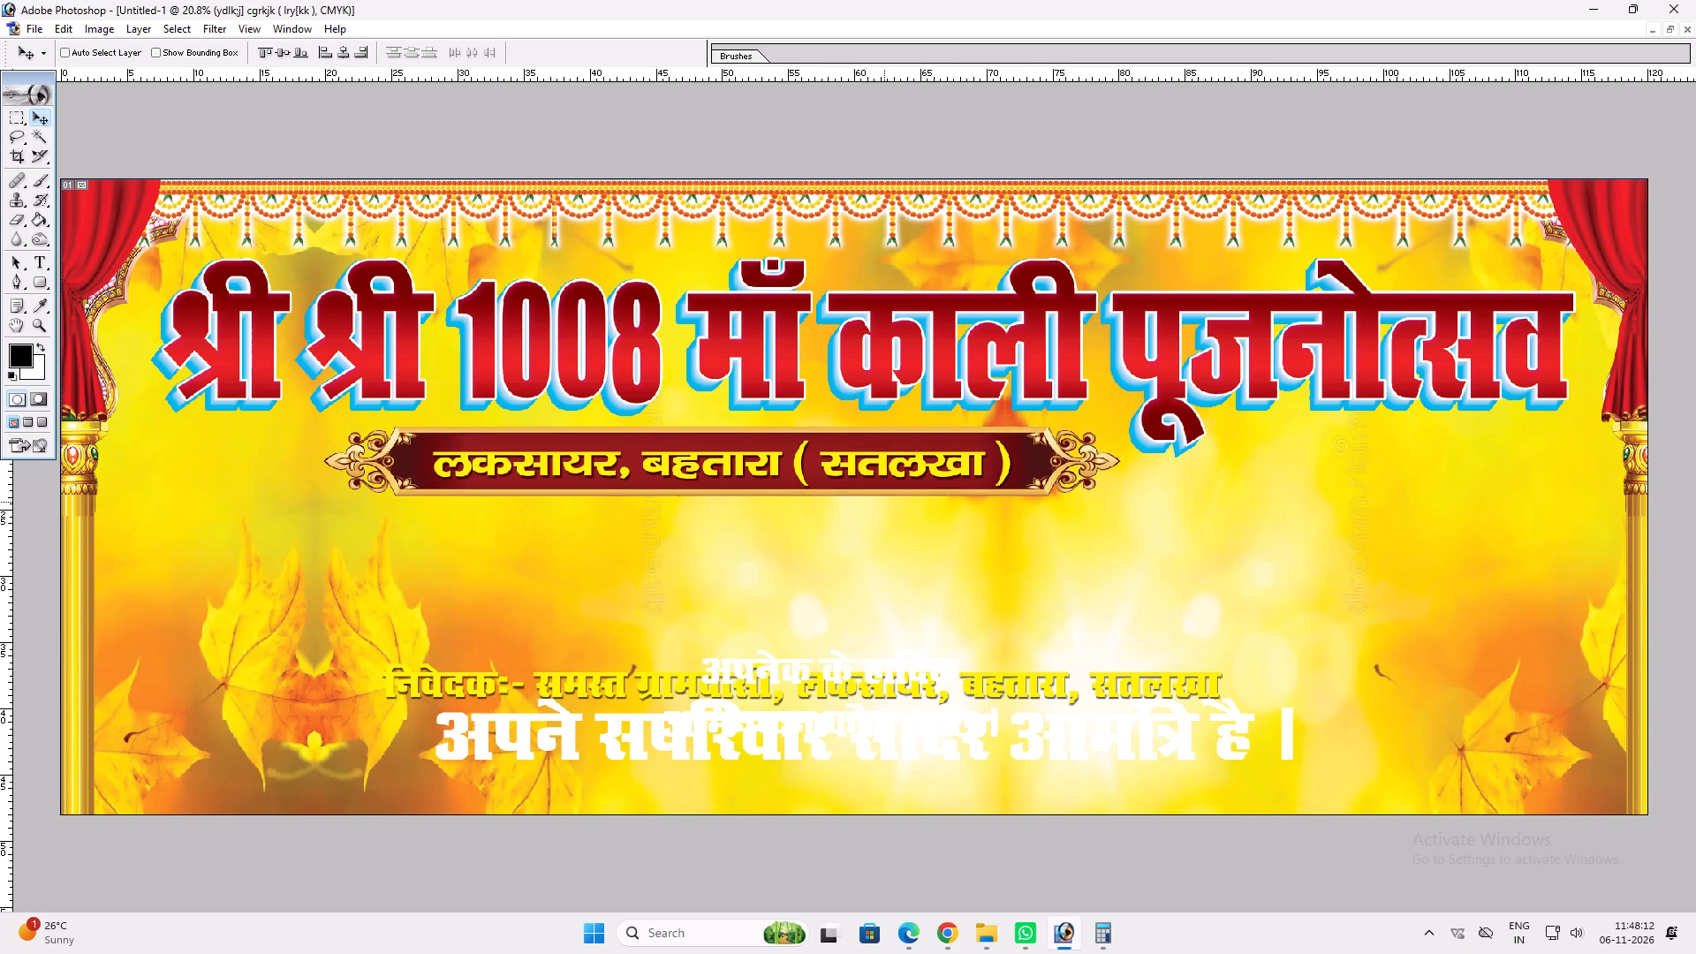
# Move the yellow "निवेदकः- समस्त ग्रामवासी" line up, away from the overlapping white text lines.
pyautogui.scroll(1, 884, 502)
pyautogui.keyDown('ctrl'); pyautogui.click(876, 662); pyautogui.keyUp('ctrl')
pyautogui.moveTo(875, 658); pyautogui.dragTo(840, 584)
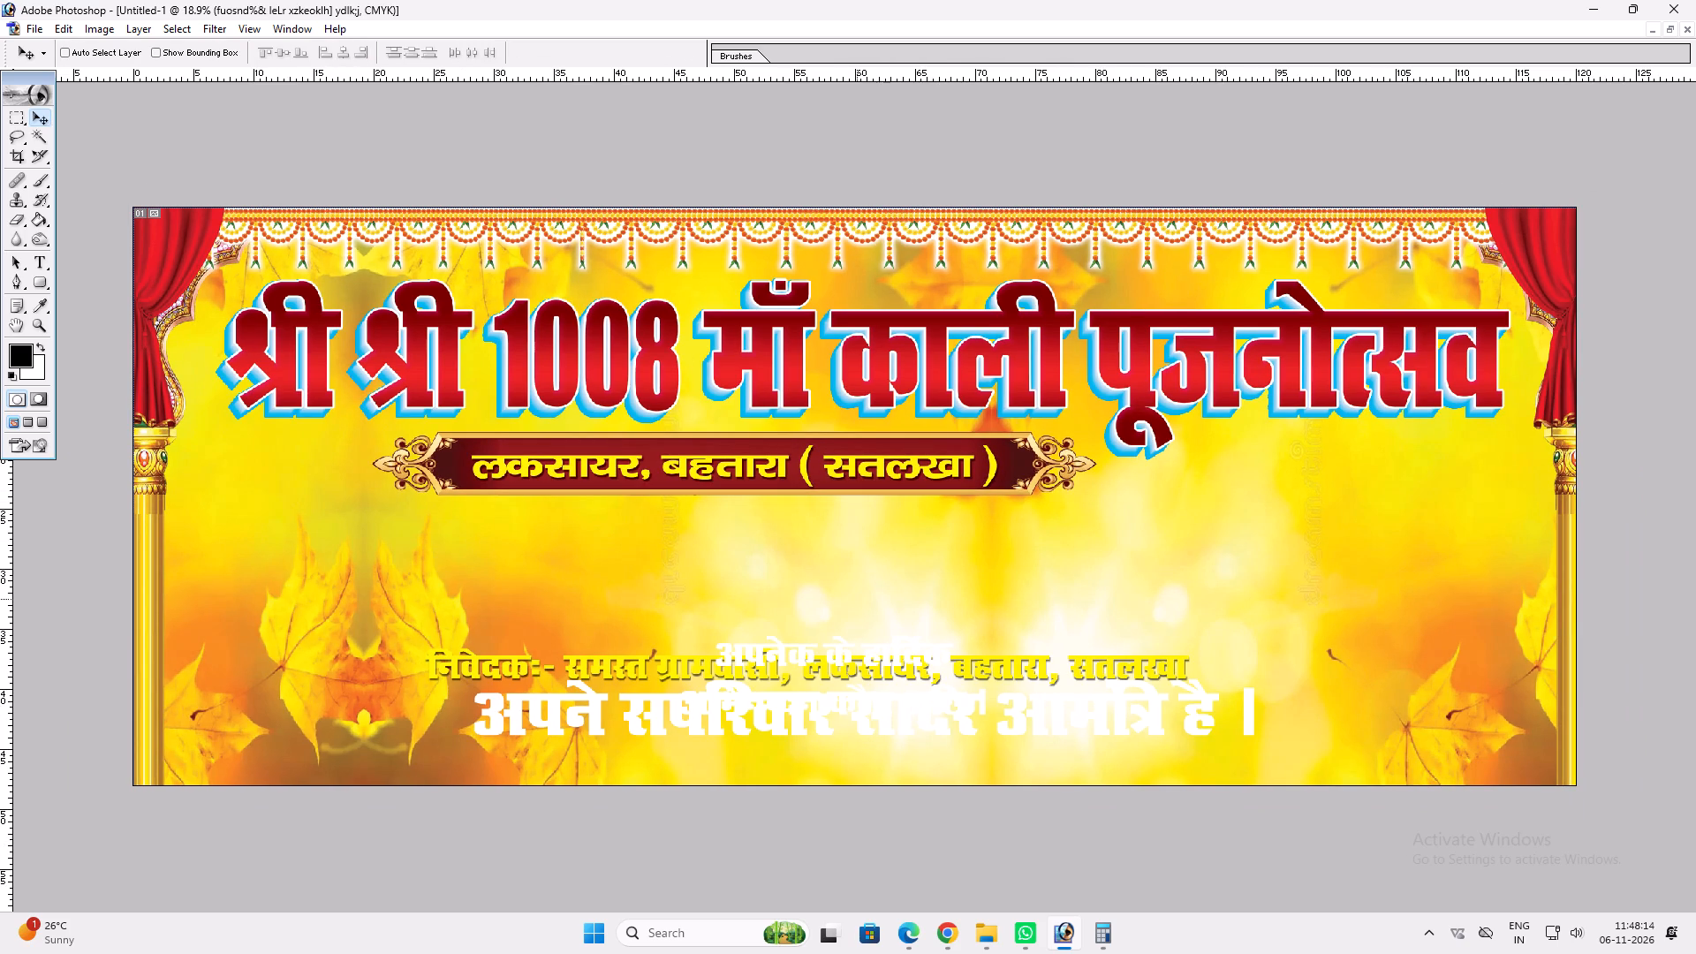
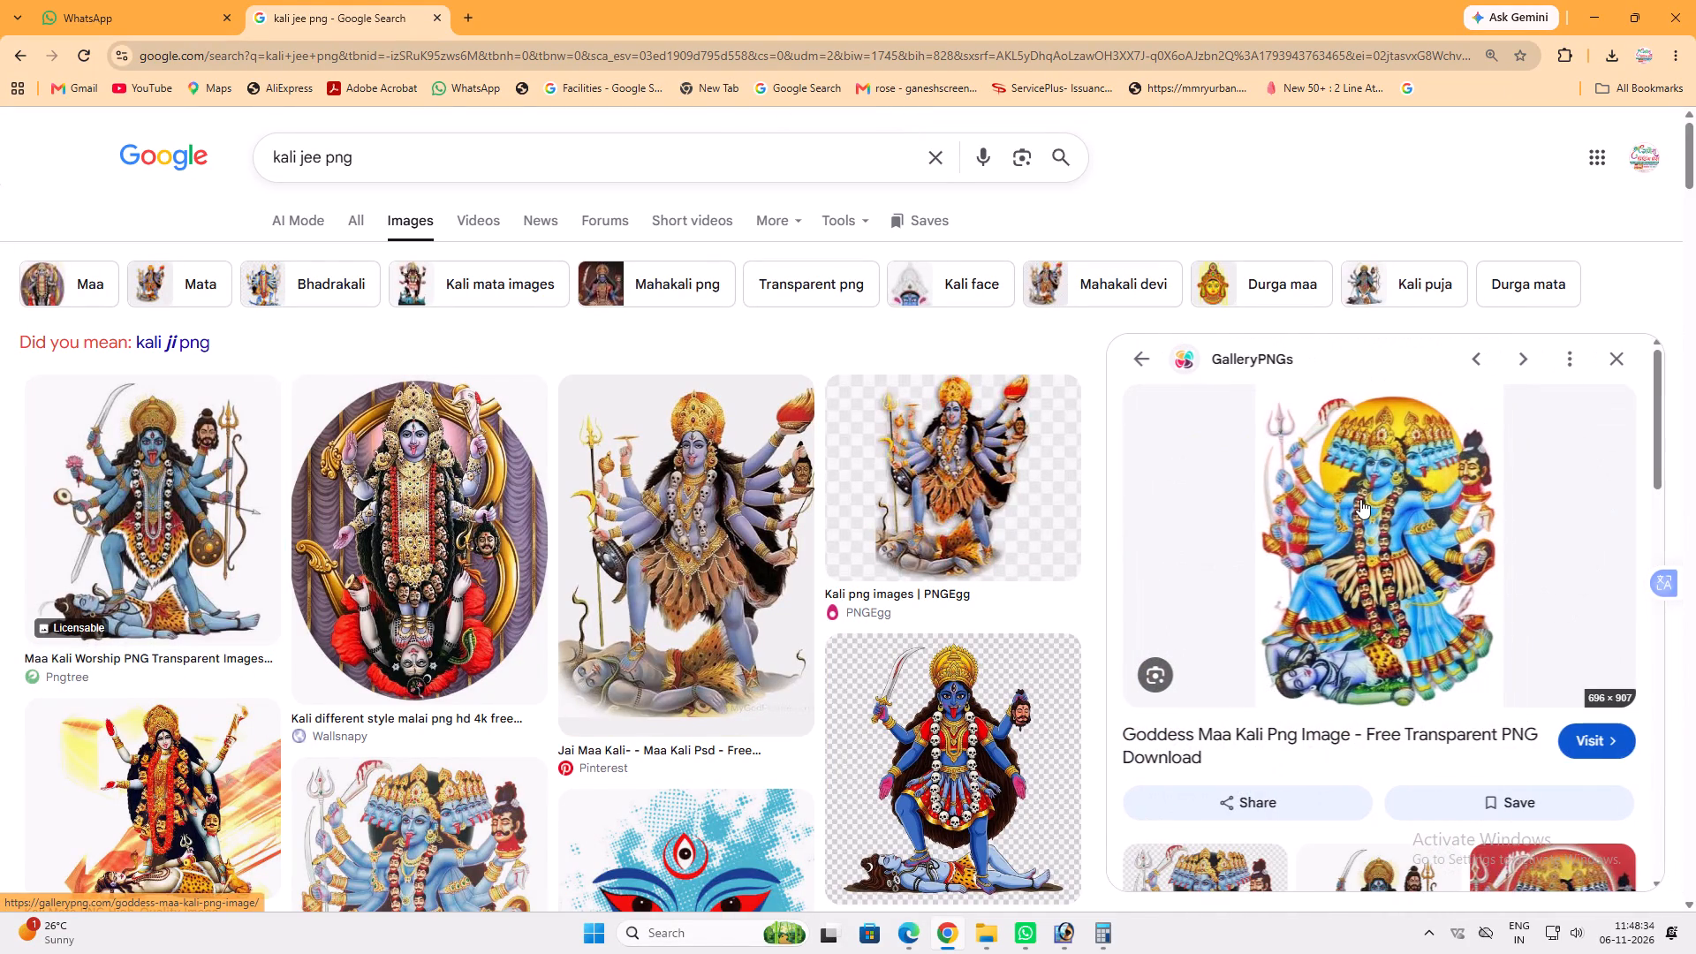
# Save the multi-headed Goddess Maa Kali image from the GalleryPNGs preview to the computer.
pyautogui.rightClick(1375, 478)
pyautogui.click(1471, 729)
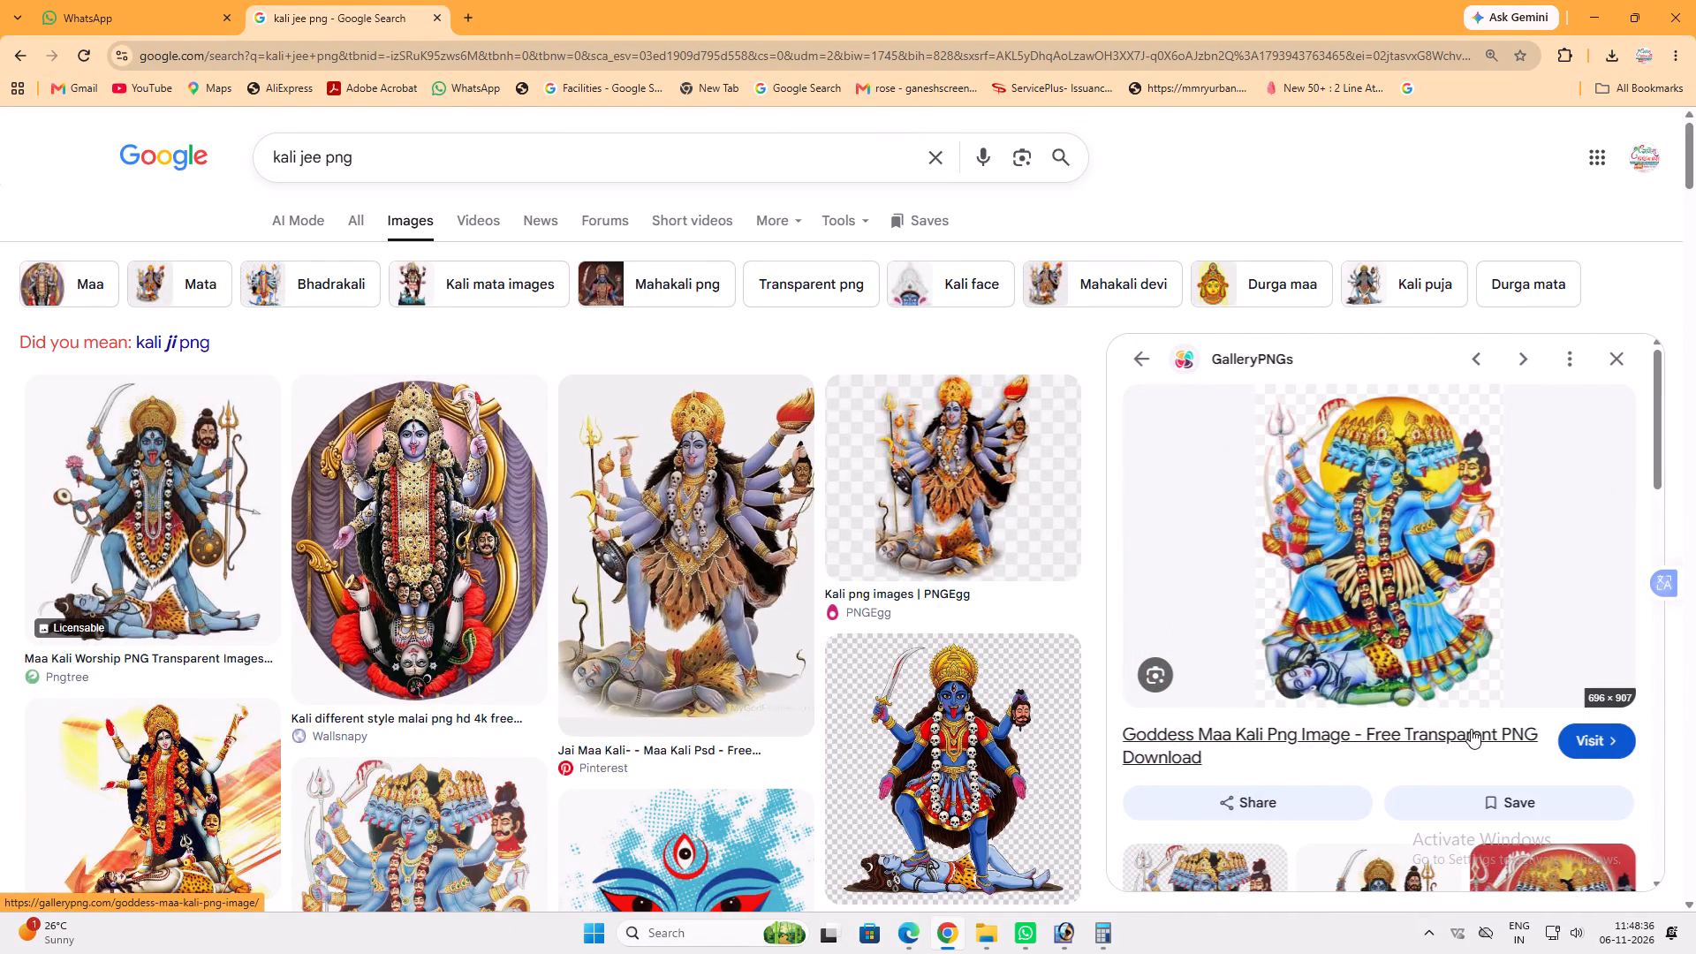
pyautogui.press('Return')
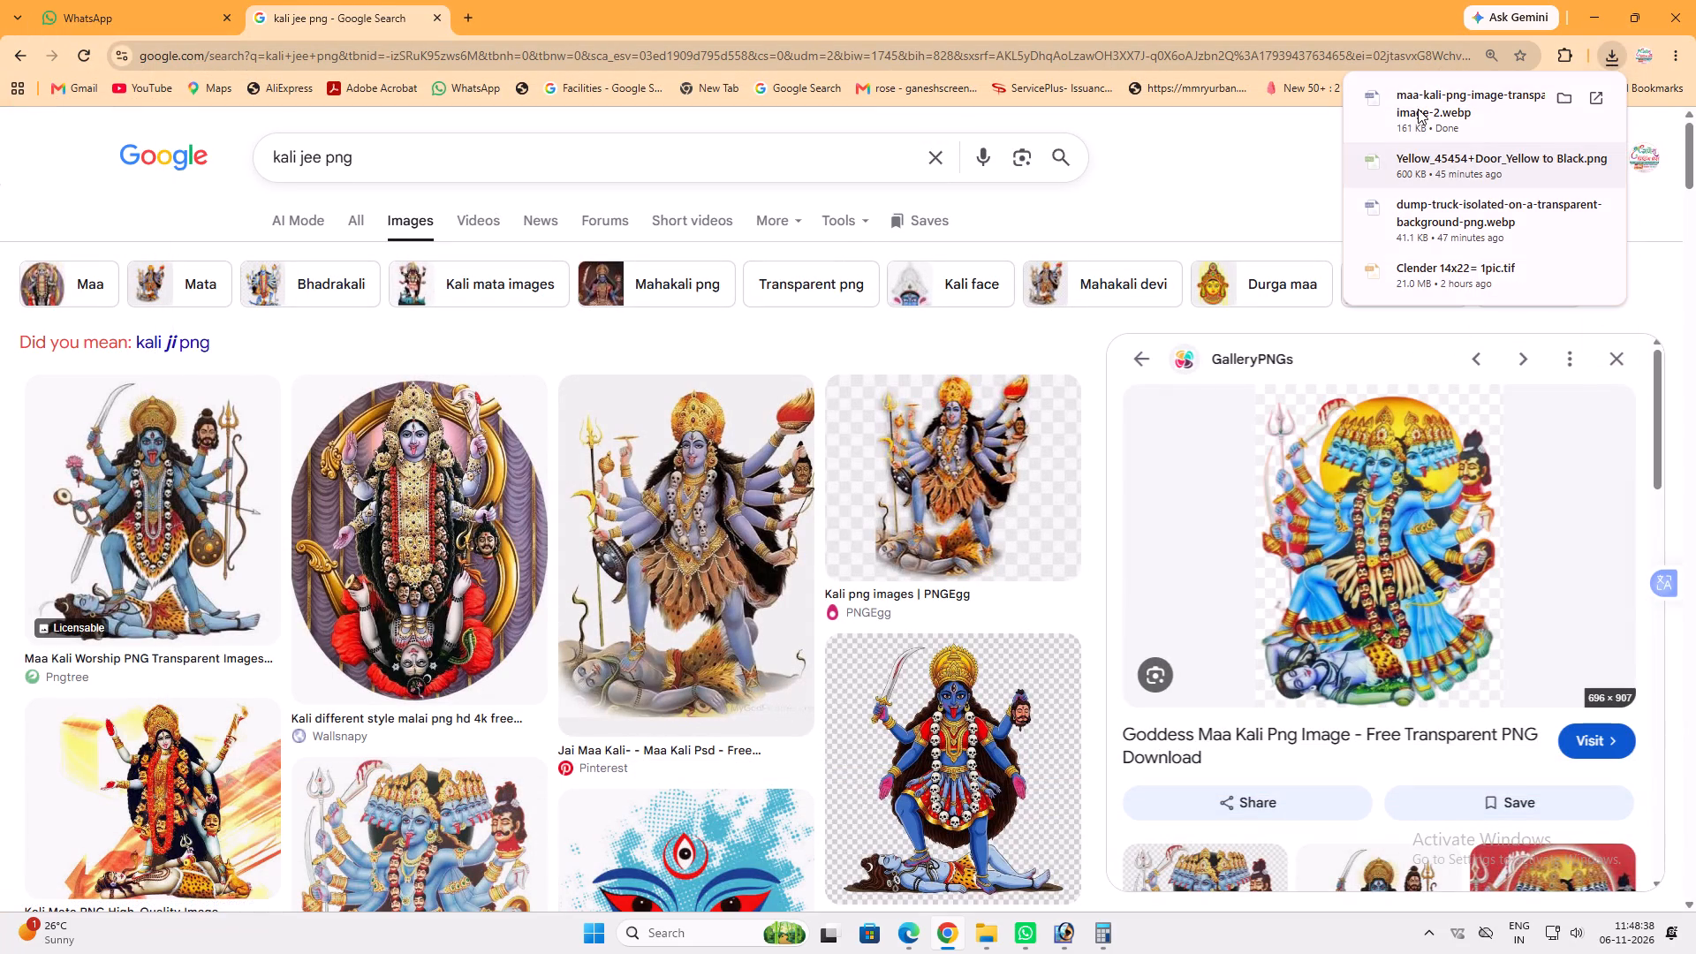
# Copy the multi-headed Maa Kali preview image and paste it into the banner in Photoshop.
pyautogui.rightClick(1300, 428)
pyautogui.click(1387, 697)
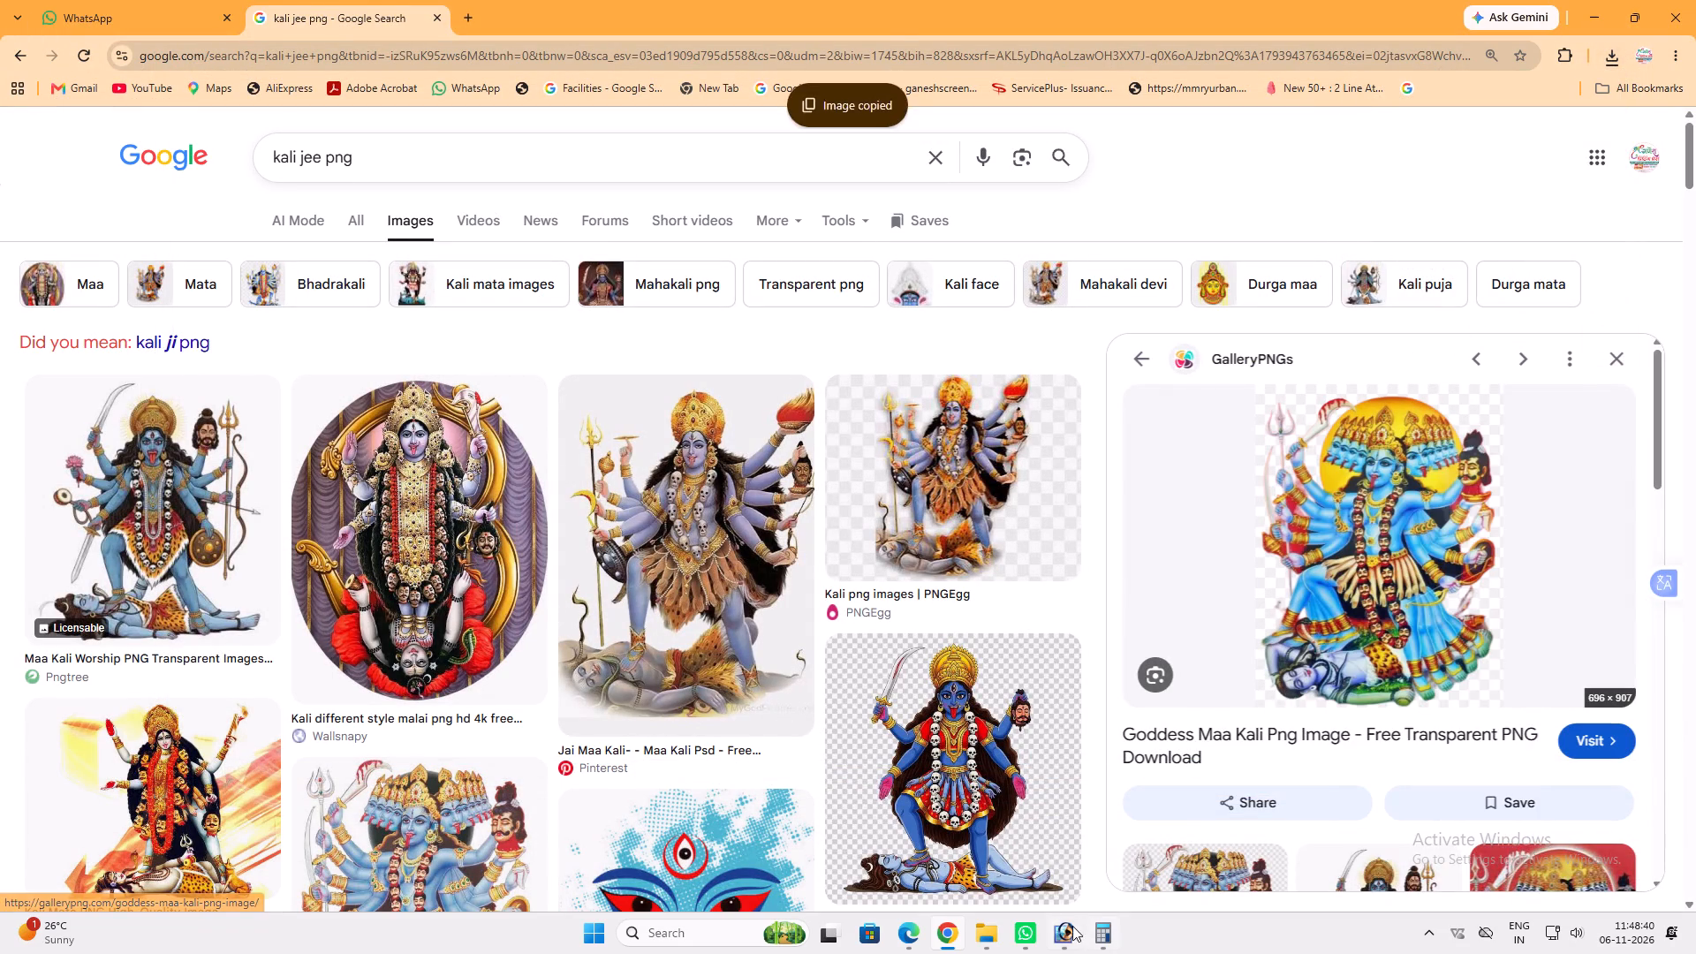
pyautogui.click(1070, 926)
pyautogui.hotkey('ctrl', 'v')
# Delete the black background around the pasted Kali figure and move the figure to the banner's left side, below the headline.
pyautogui.press('w')
pyautogui.click(909, 524)
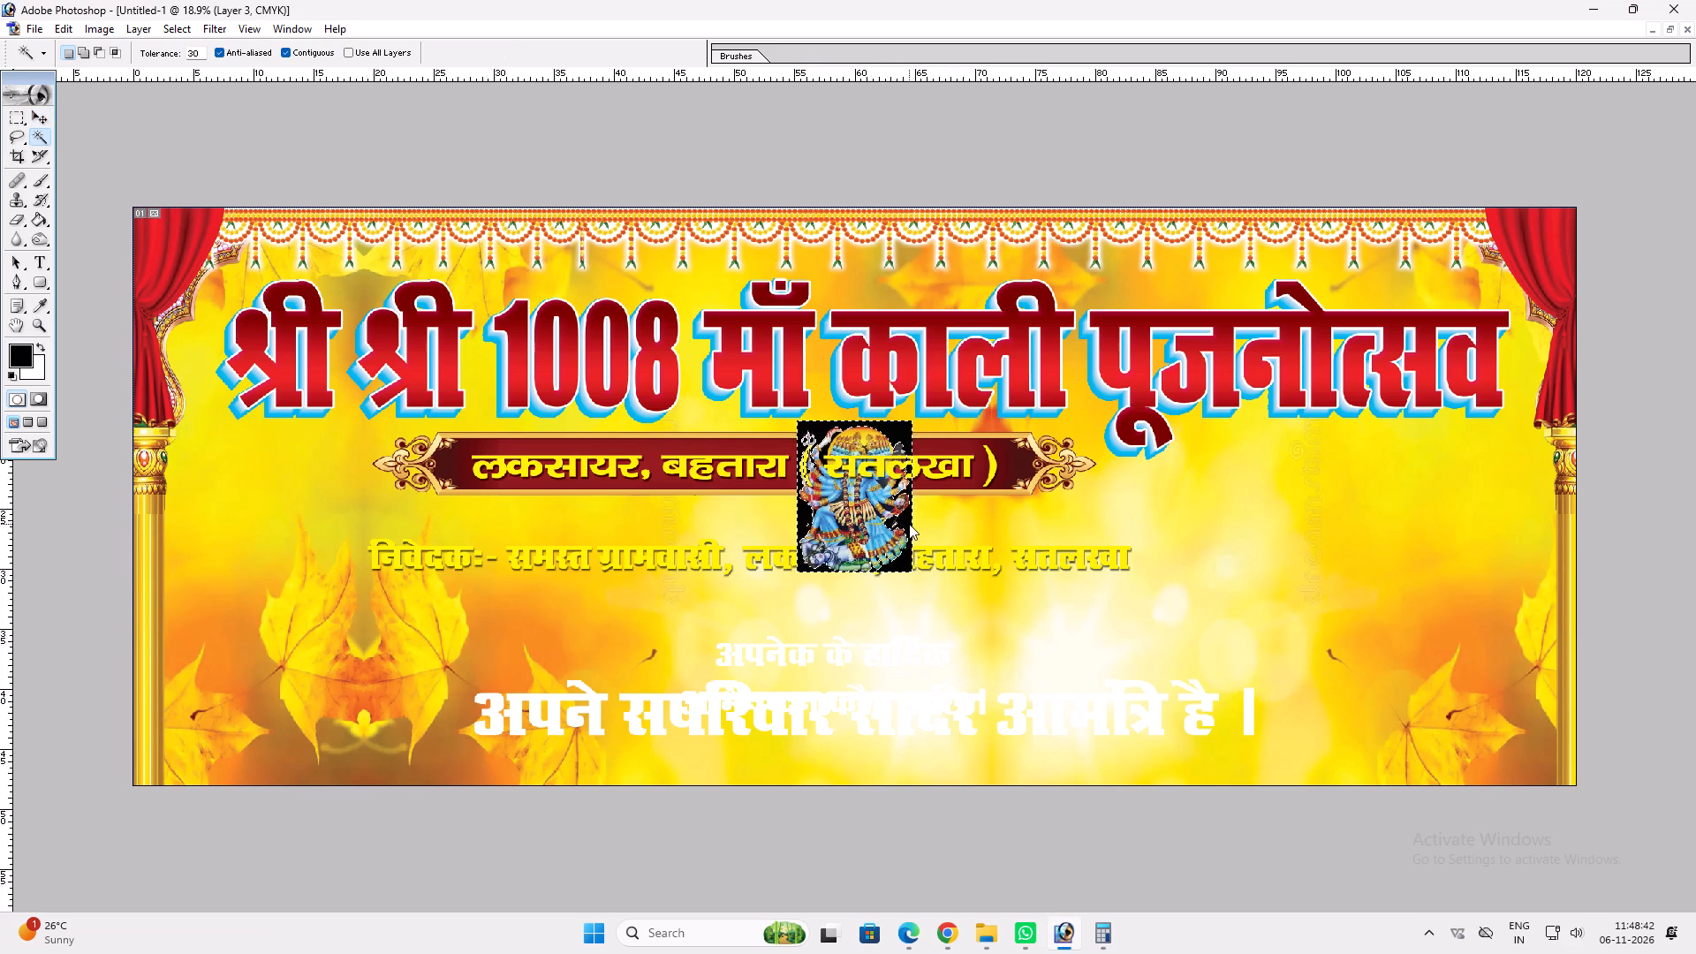
pyautogui.press('Delete')
pyautogui.hotkey('ctrl', 'd')
pyautogui.press('v')
pyautogui.moveTo(877, 526); pyautogui.dragTo(277, 544)
# Remove the leftover black patch between the Kali figure's raised sword arm and the golden halo.
pyautogui.press('z')
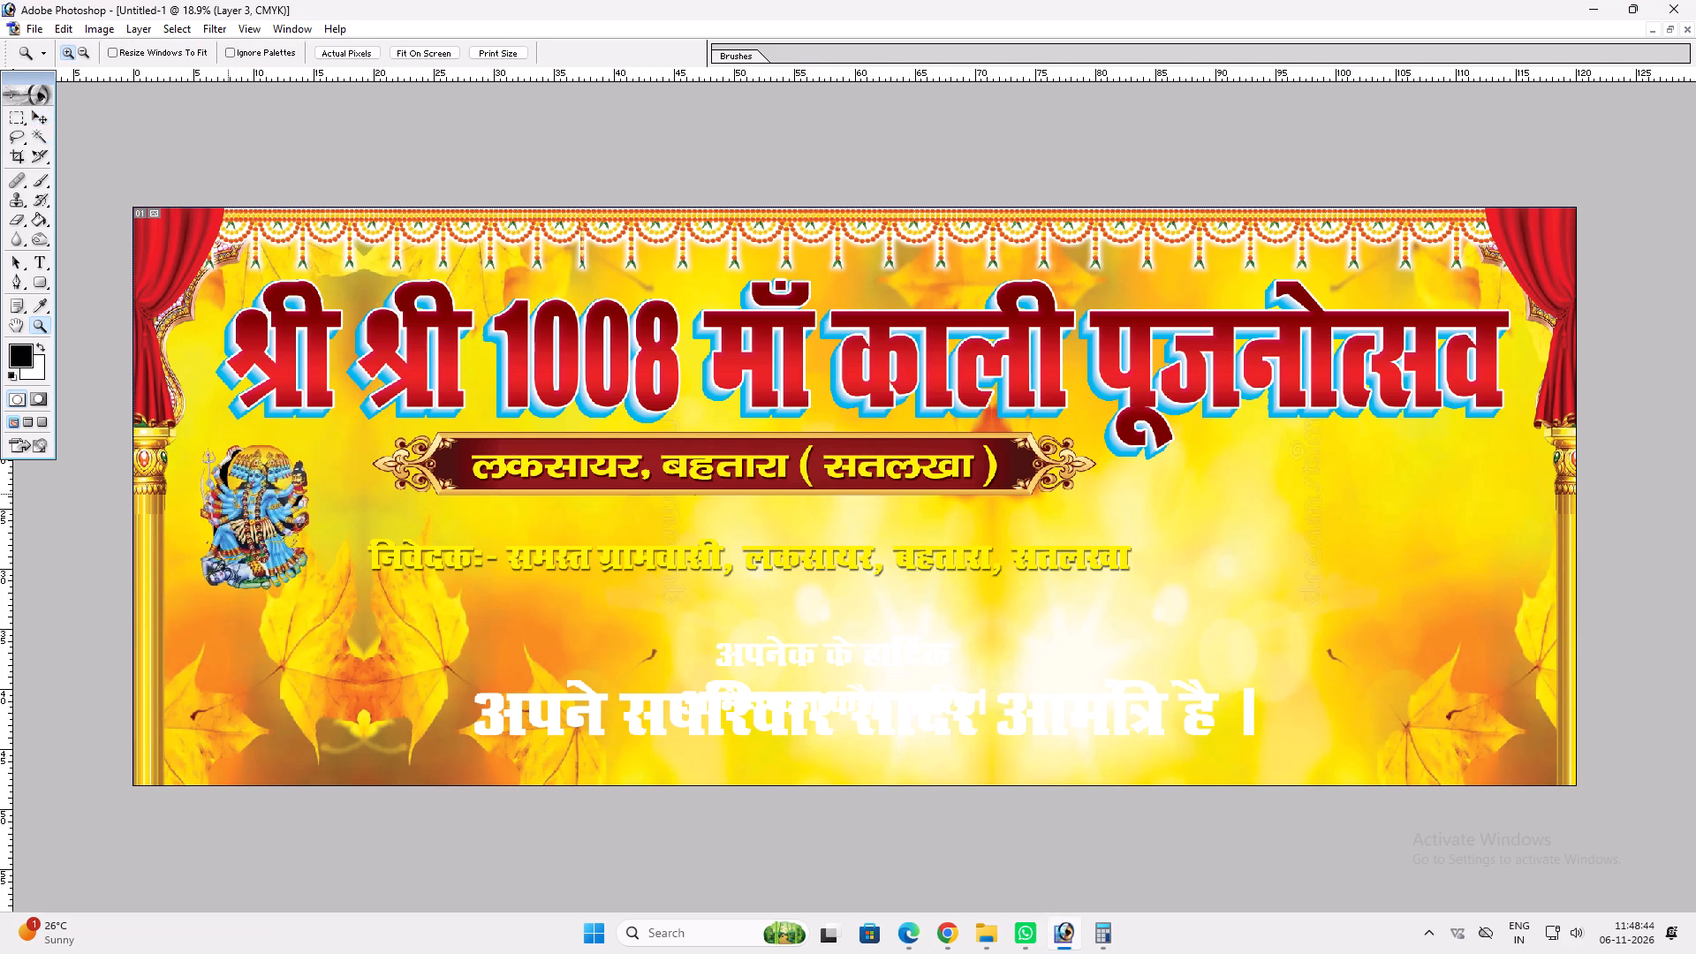
pyautogui.moveTo(170, 393); pyautogui.dragTo(471, 718)
pyautogui.press('v')
pyautogui.press('w')
pyautogui.click(409, 412)
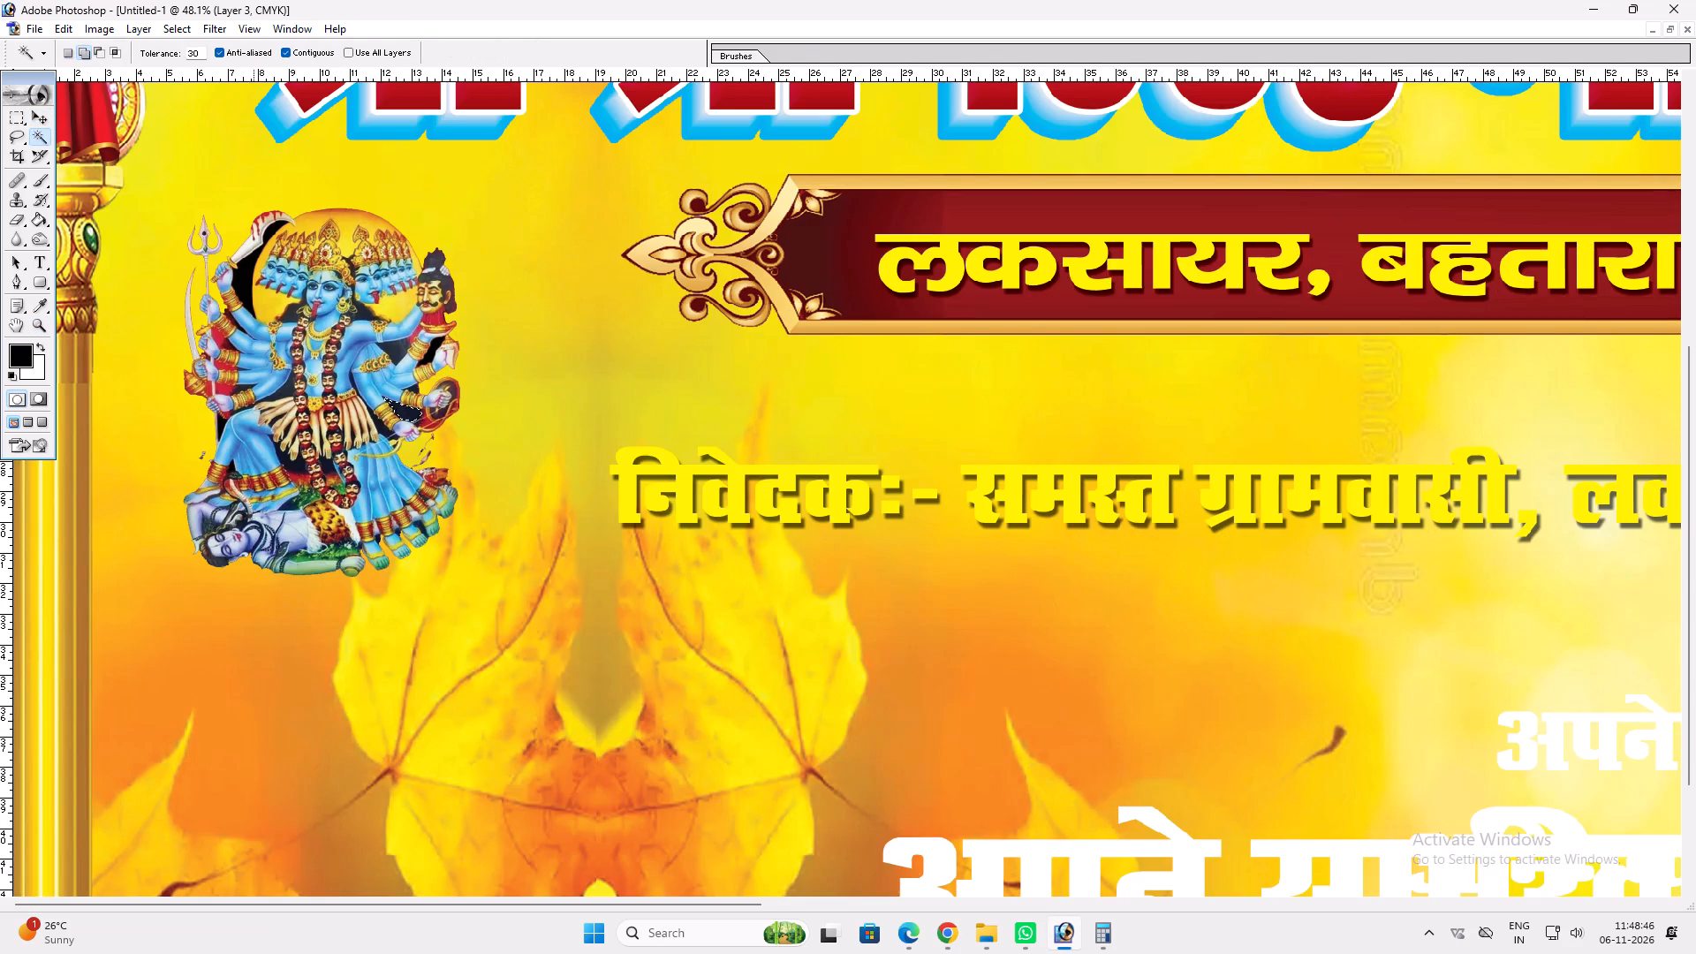
pyautogui.keyDown('shift'); pyautogui.click(253, 268); pyautogui.keyUp('shift')
pyautogui.press('Delete')
pyautogui.hotkey('ctrl', 'd')
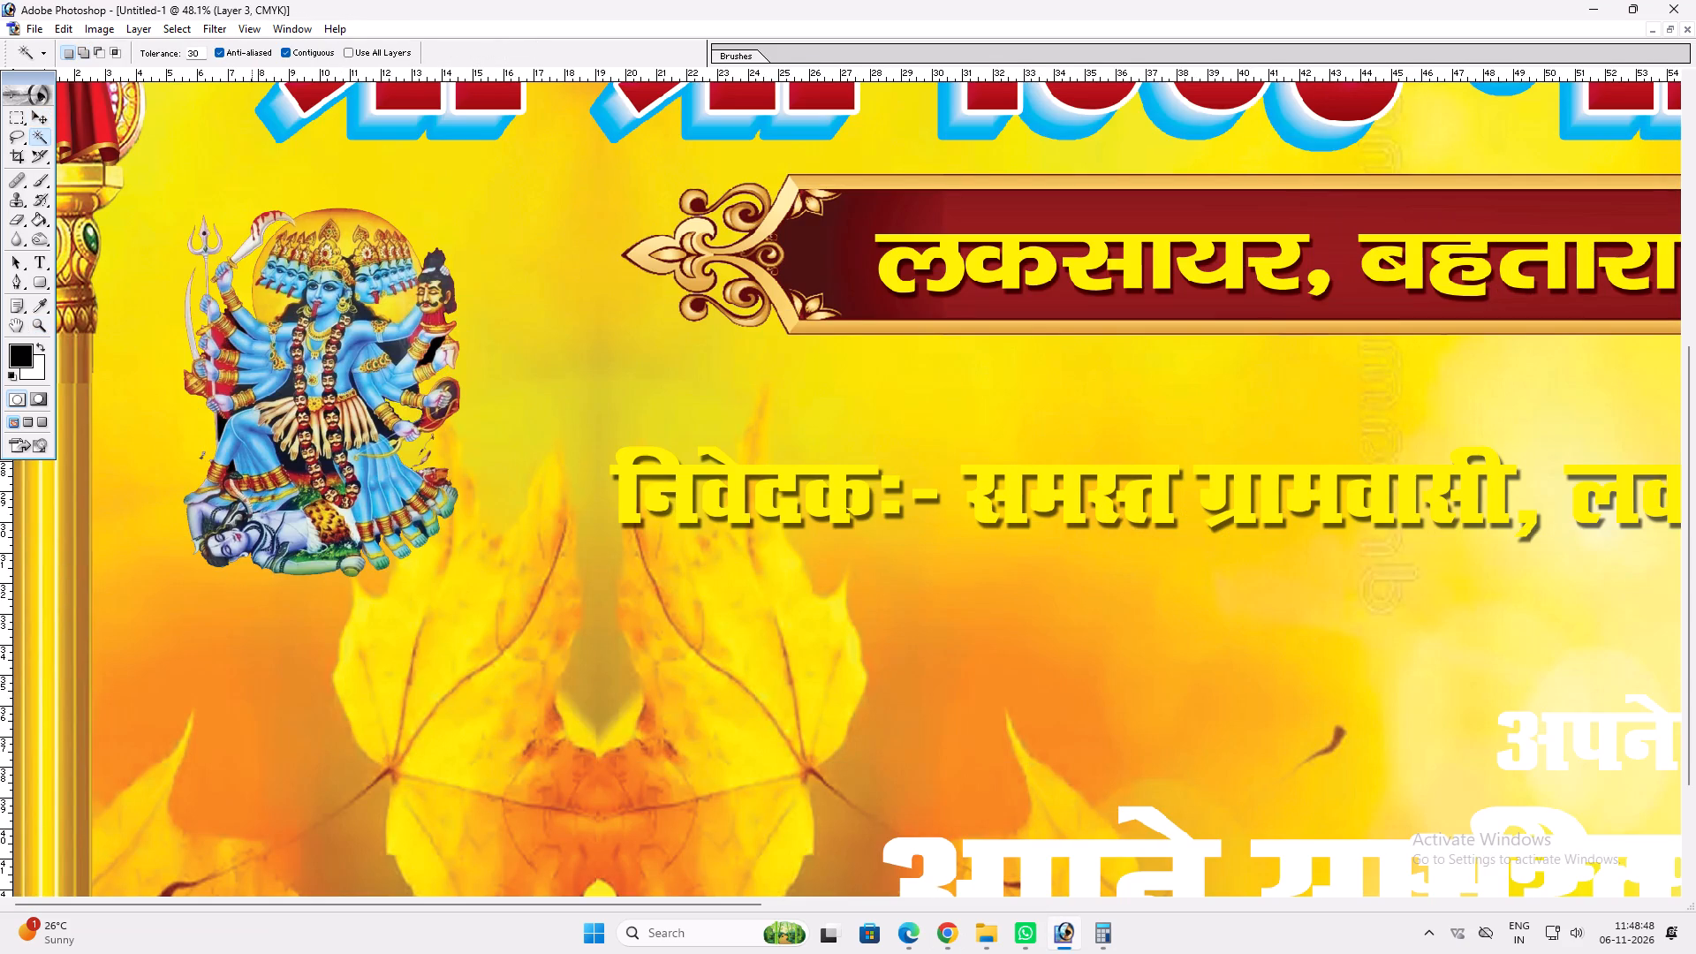
# Enlarge the Kali figure proportionally to fill the banner's left side from below the headline down to the bottom edge.
pyautogui.press('space')
pyautogui.press('space')
pyautogui.moveTo(318, 367); pyautogui.dragTo(337, 372, button='right')
pyautogui.moveTo(340, 375); pyautogui.dragTo(361, 379)
pyautogui.press('v')
pyautogui.hotkey('ctrl', 't')
pyautogui.keyDown('shift'); pyautogui.moveTo(246, 601); pyautogui.dragTo(491, 753); pyautogui.keyUp('shift')
pyautogui.hotkey('shift', 'Return')
# Flip the Kali figure horizontally.
pyautogui.press('v')
pyautogui.hotkey('ctrl', 't')
pyautogui.keyDown('ctrl'); pyautogui.rightClick(337, 667); pyautogui.keyUp('ctrl')
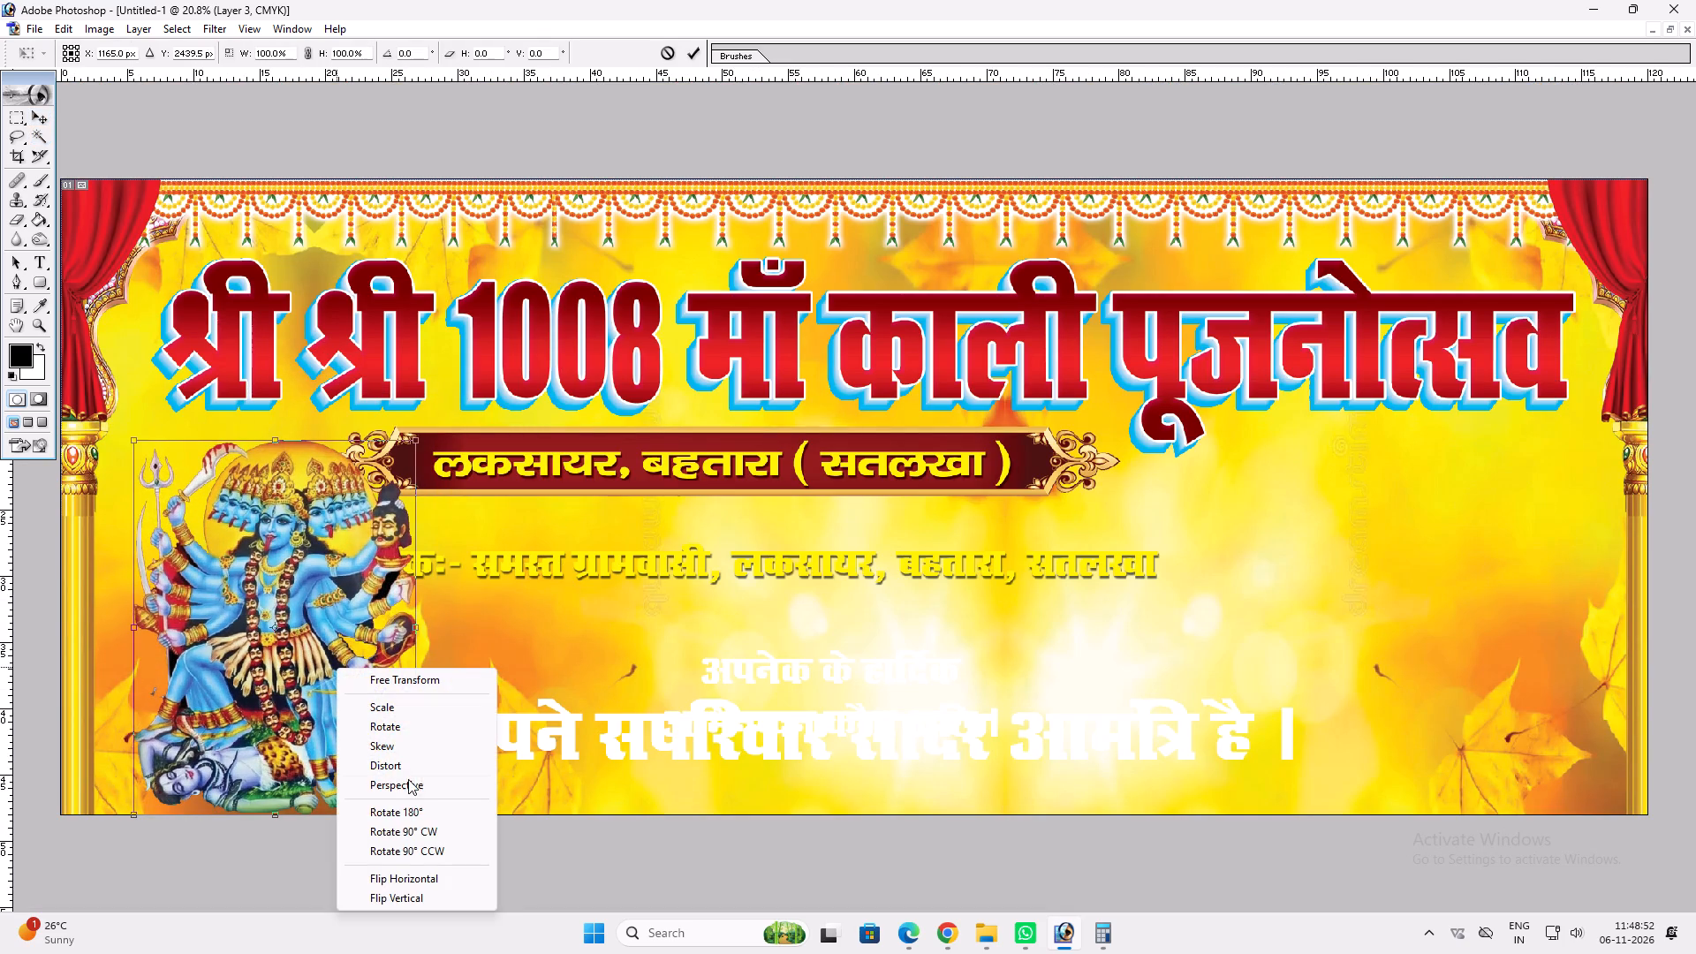
pyautogui.click(446, 880)
pyautogui.press('Return')
# Scale the Kali figure to about 93%, shift it slightly left toward the pillar and stretch its top slightly upward.
pyautogui.press('v')
pyautogui.moveTo(408, 781); pyautogui.dragTo(402, 771)
pyautogui.hotkey('ctrl', 't')
pyautogui.keyDown('shift'); pyautogui.moveTo(413, 428); pyautogui.dragTo(390, 452); pyautogui.keyUp('shift')
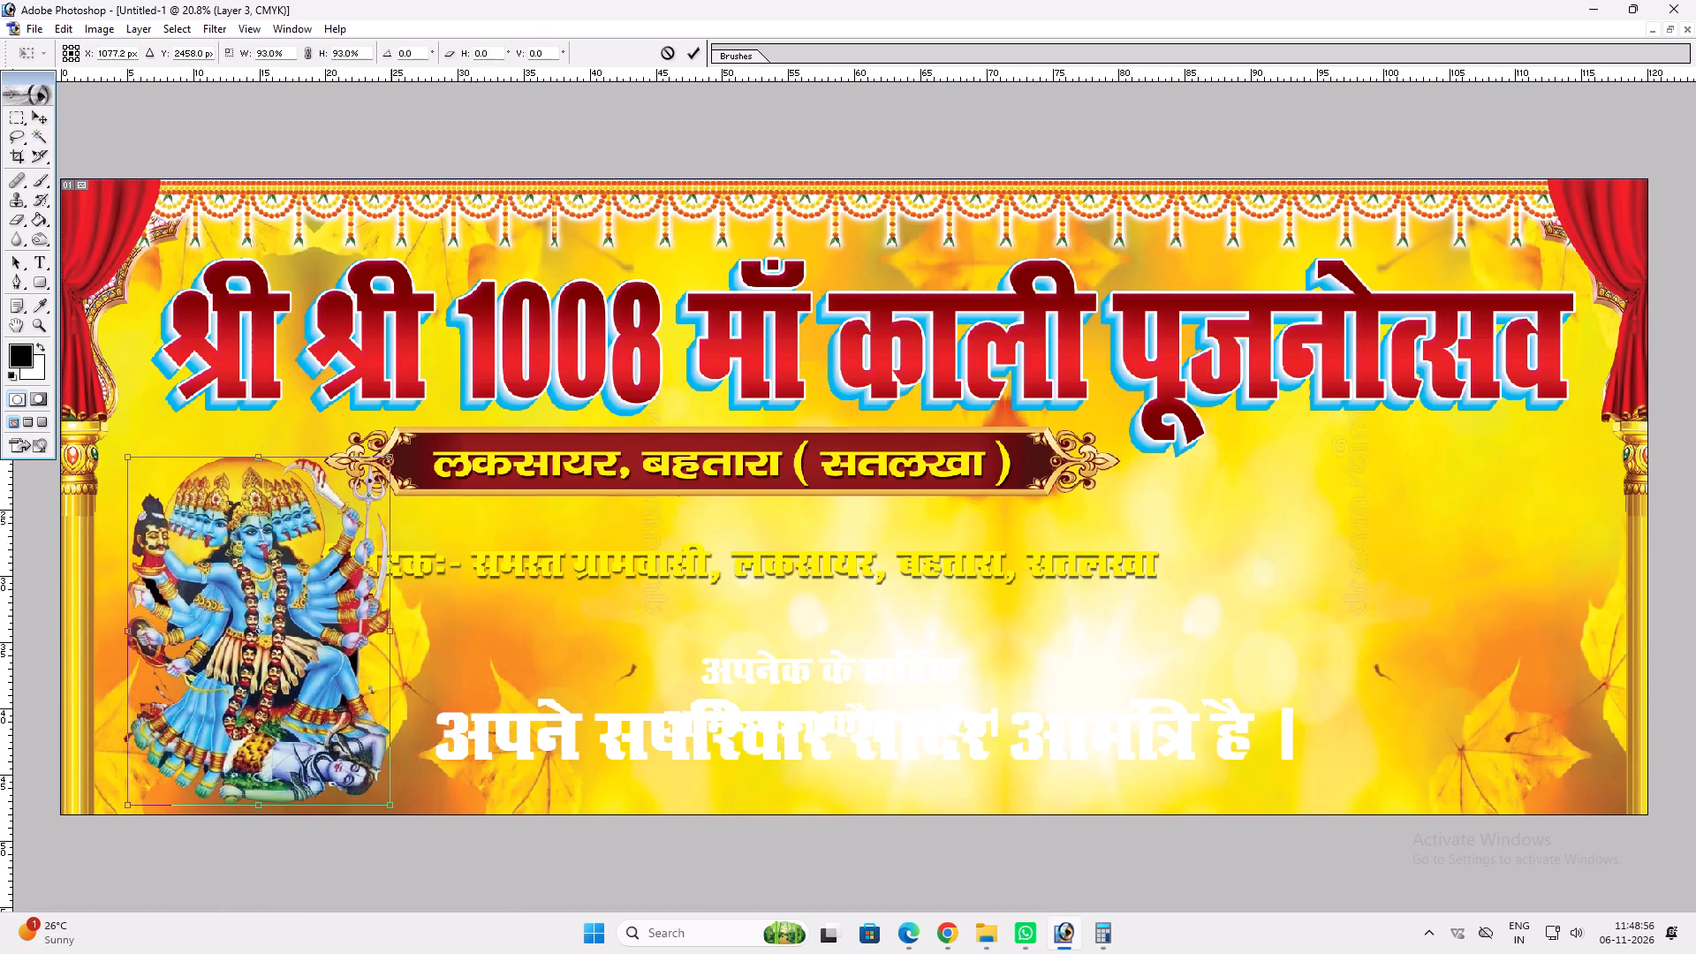
pyautogui.hotkey('shift', 'Return')
pyautogui.press('v')
pyautogui.moveTo(344, 513); pyautogui.dragTo(334, 514)
pyautogui.hotkey('ctrl', 't')
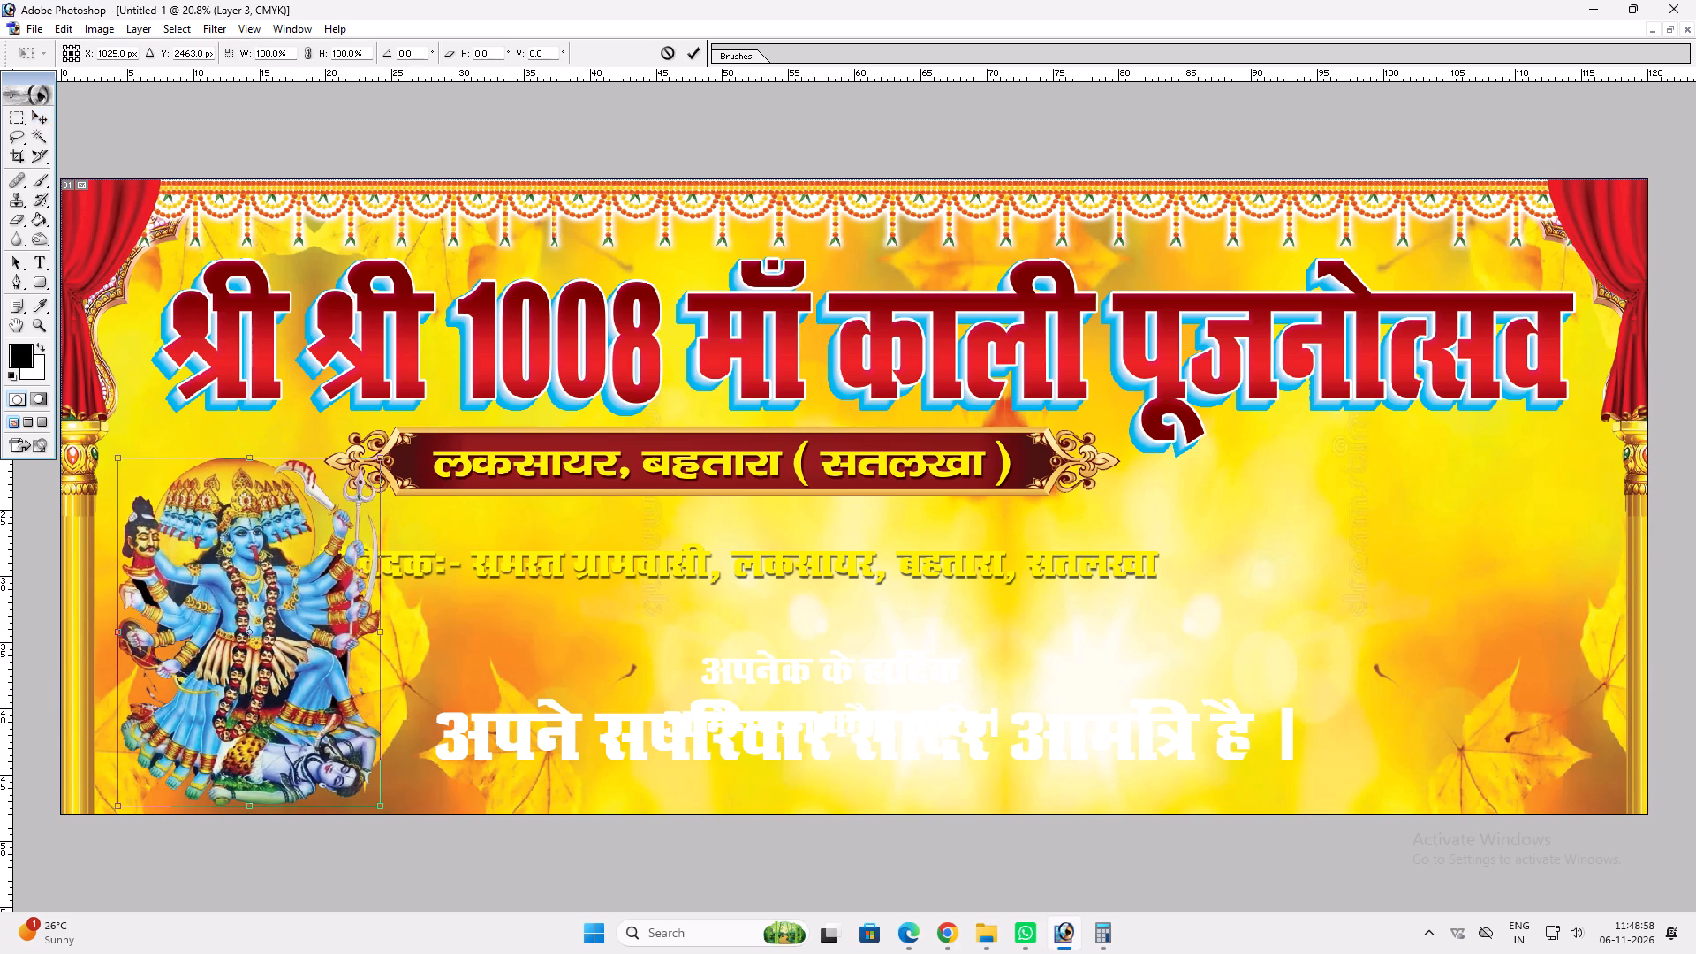
pyautogui.keyDown('shift'); pyautogui.moveTo(314, 455); pyautogui.dragTo(318, 443); pyautogui.keyUp('shift')
pyautogui.hotkey('shift', 'Return')
# Shift the maroon plate and its text right, clear of the Kali figure, and scale both to about 89%.
pyautogui.press('v')
pyautogui.keyDown('ctrl'); pyautogui.click(417, 471); pyautogui.keyUp('ctrl')
pyautogui.keyDown('shift'); pyautogui.moveTo(419, 470); pyautogui.dragTo(451, 469); pyautogui.keyUp('shift')
pyautogui.hotkey('ctrl', 't')
pyautogui.keyDown('shift'); pyautogui.click(1141, 459); pyautogui.keyUp('shift')
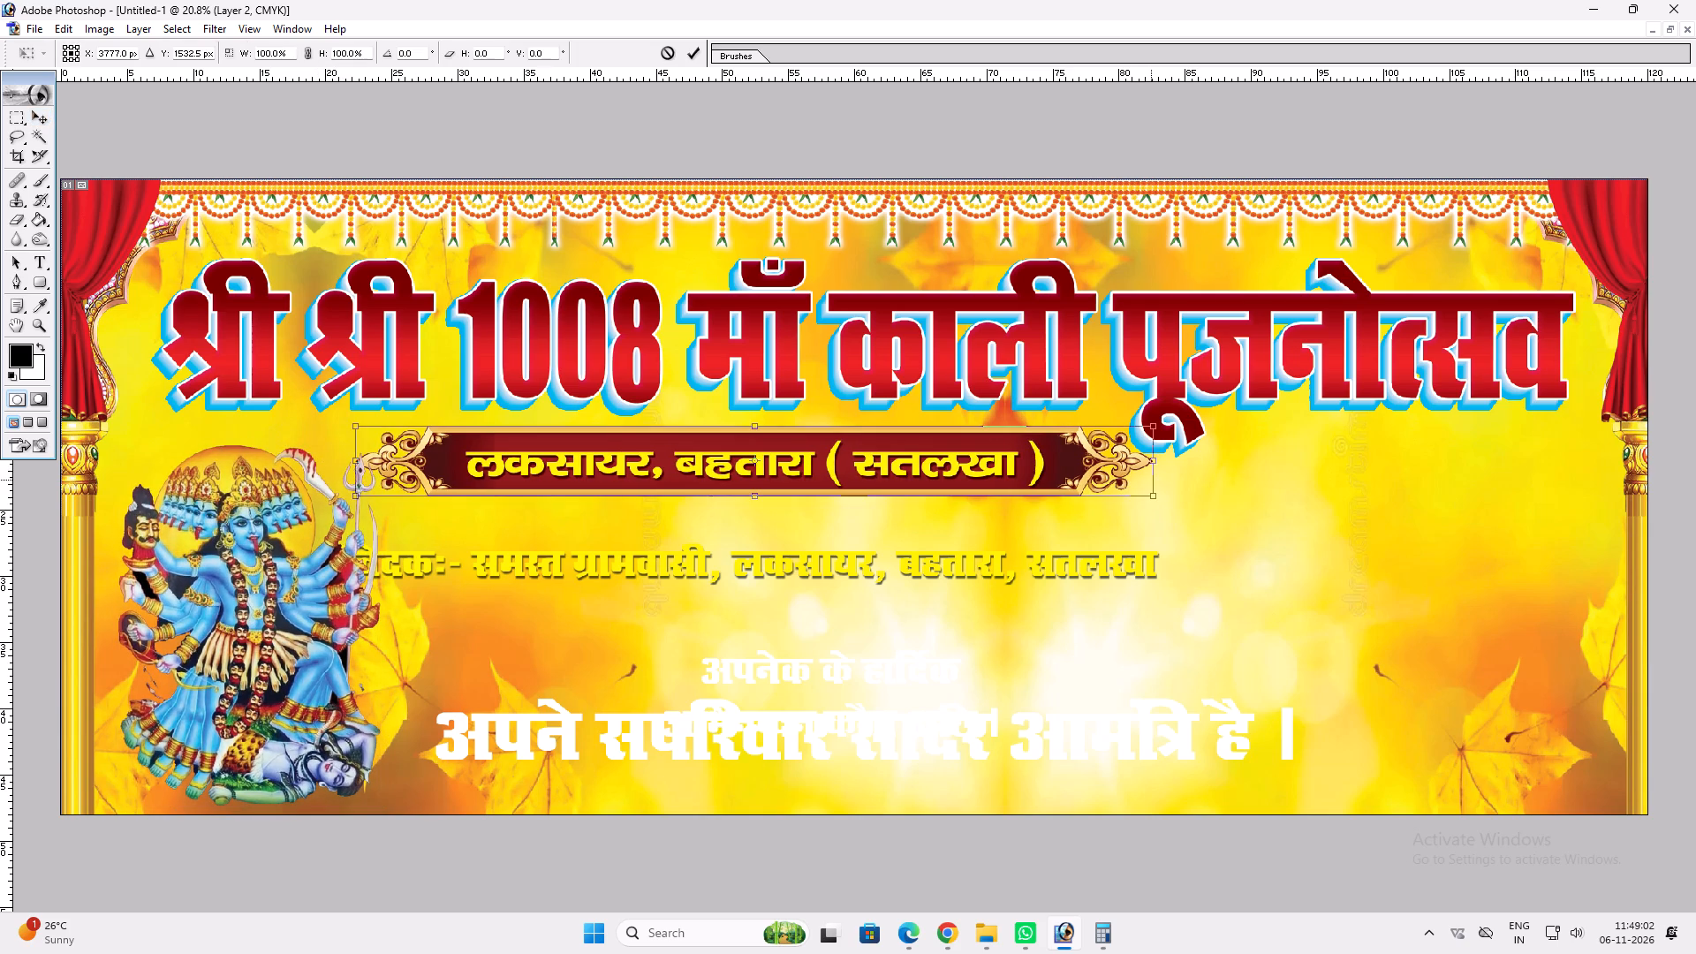
pyautogui.keyDown('alt'); pyautogui.keyDown('shift'); pyautogui.moveTo(1157, 496); pyautogui.dragTo(1115, 489); pyautogui.keyUp('shift'); pyautogui.keyUp('alt')
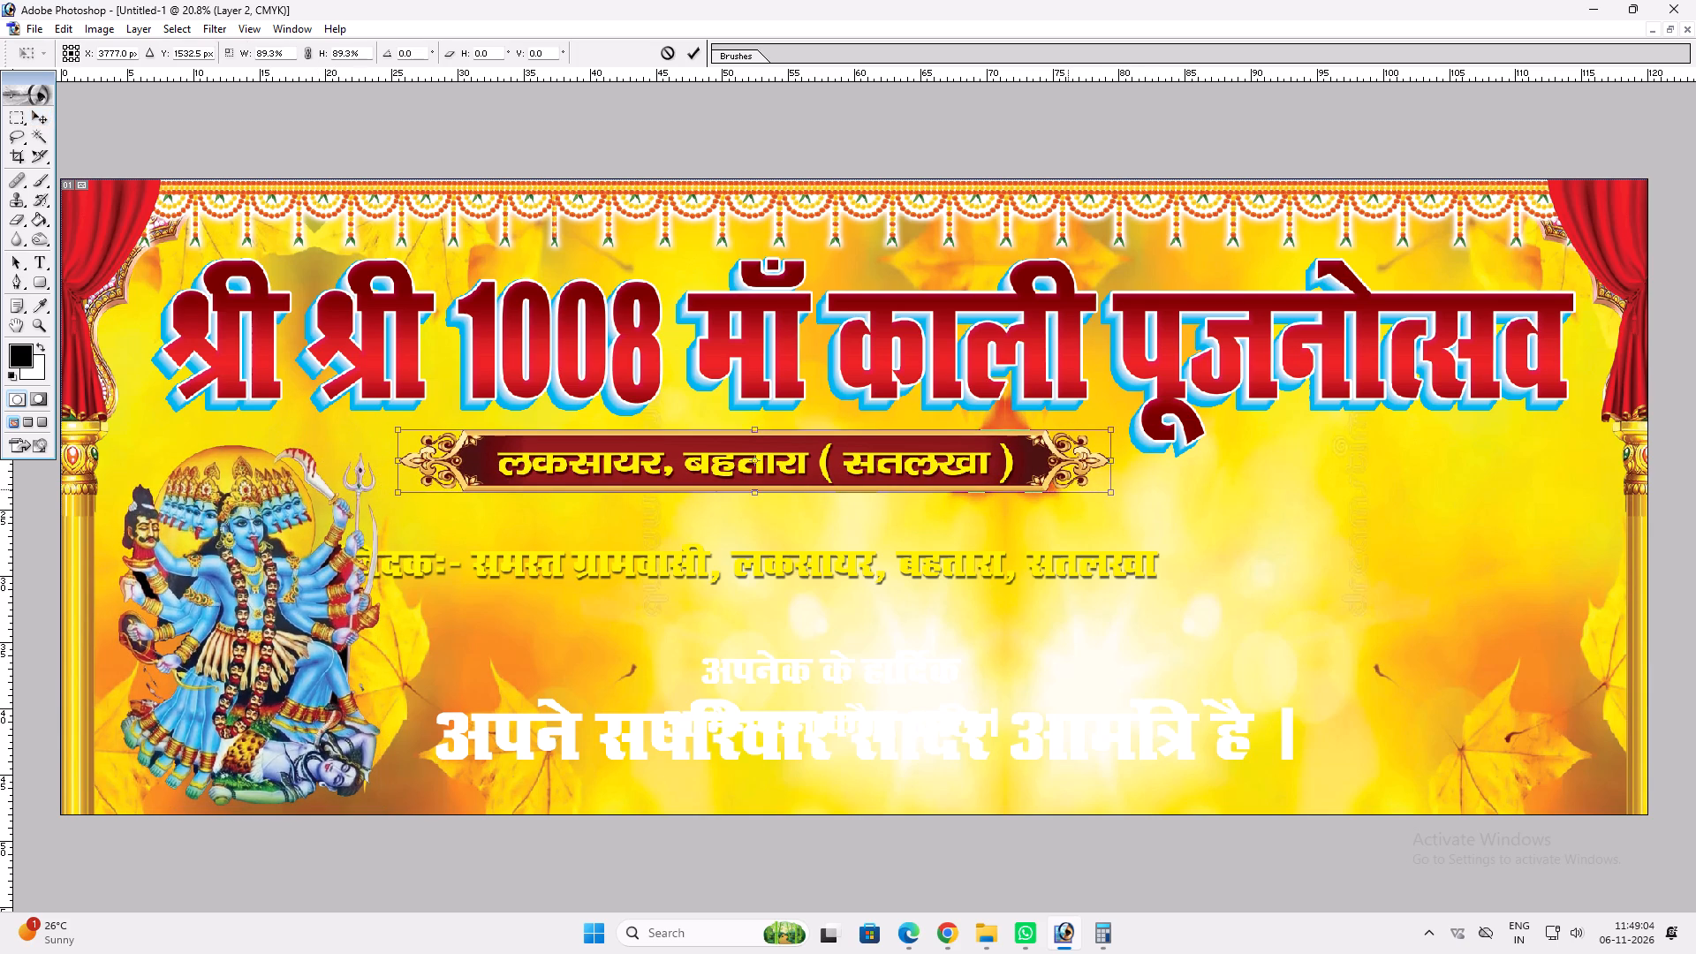
pyautogui.press('Return')
pyautogui.press('v')
pyautogui.scroll(1, 1001, 806)
pyautogui.press('v')
# Switch to Chrome, search images for "kali jee" and examine previews of the framed Kali pictures.
pyautogui.click(942, 935)
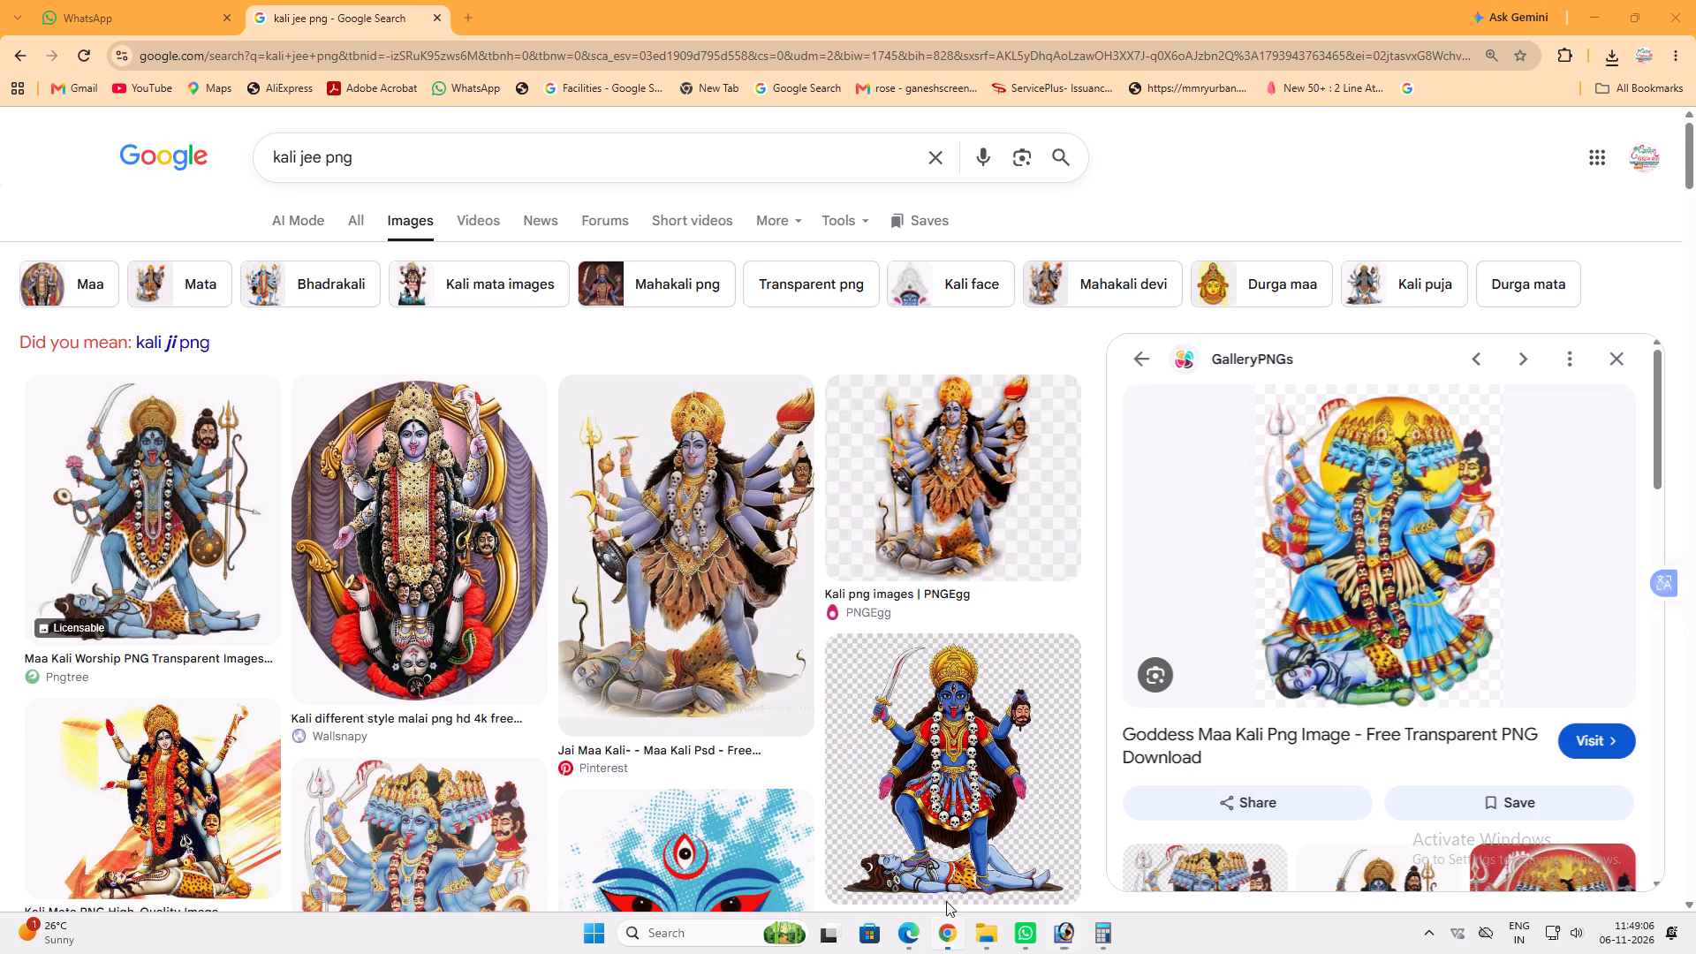
pyautogui.scroll(-5, 605, 413)
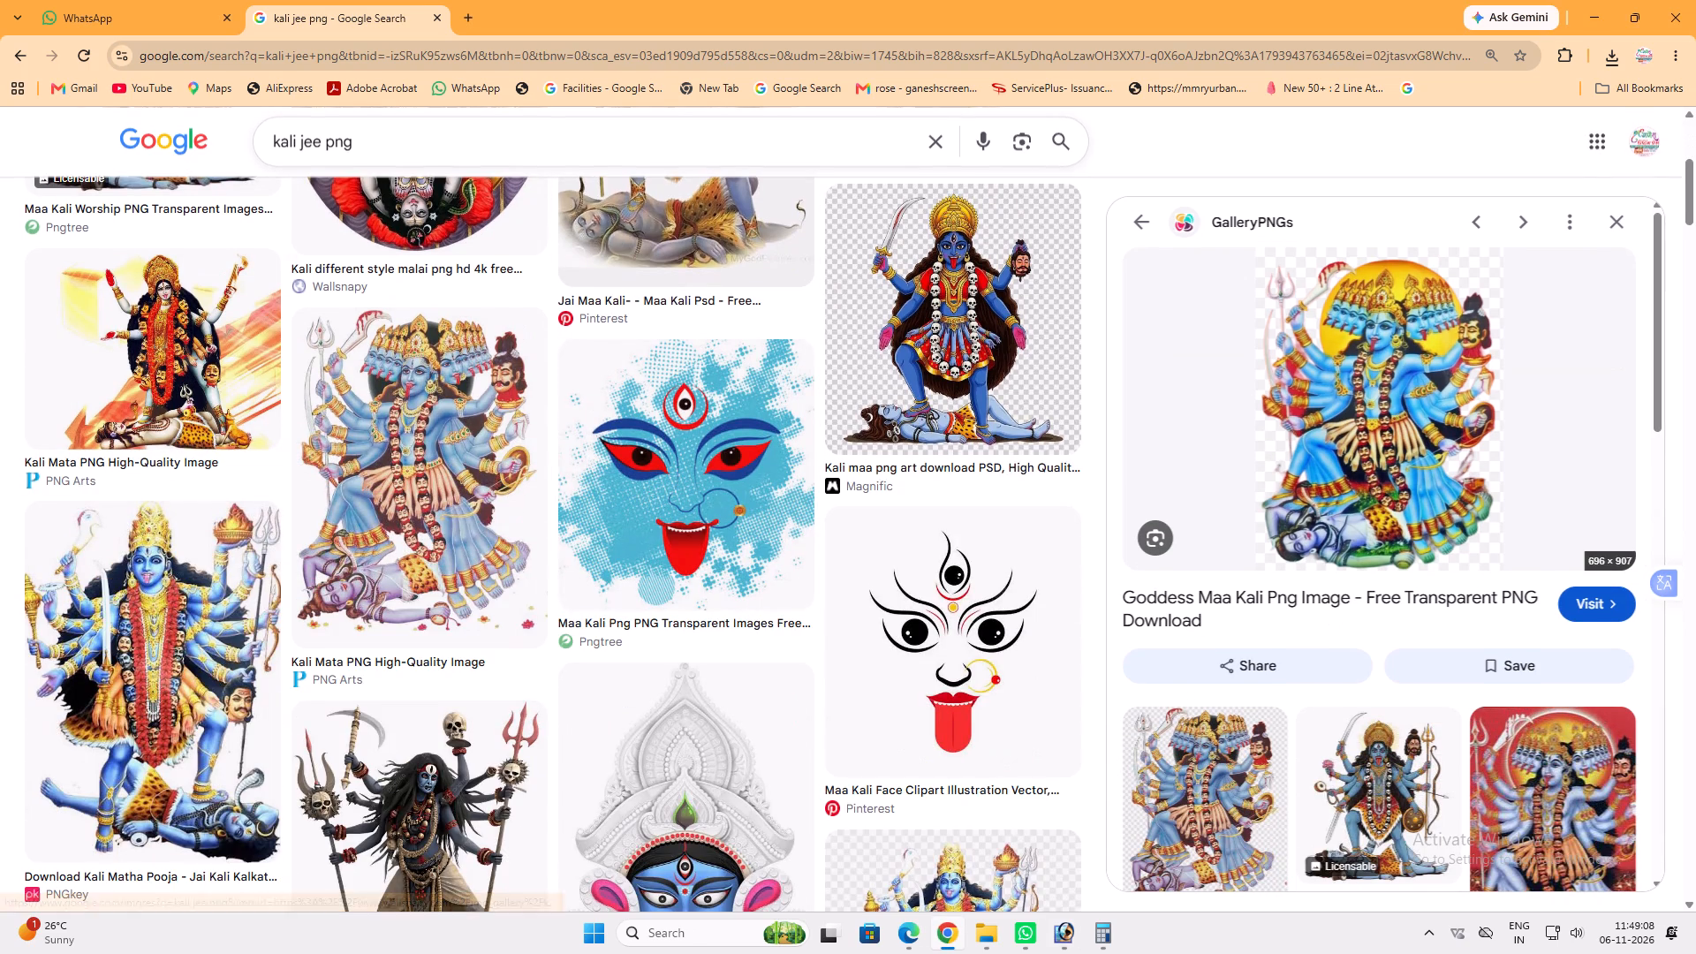
pyautogui.moveTo(398, 138); pyautogui.dragTo(324, 155)
pyautogui.press('space')
pyautogui.press('Return')
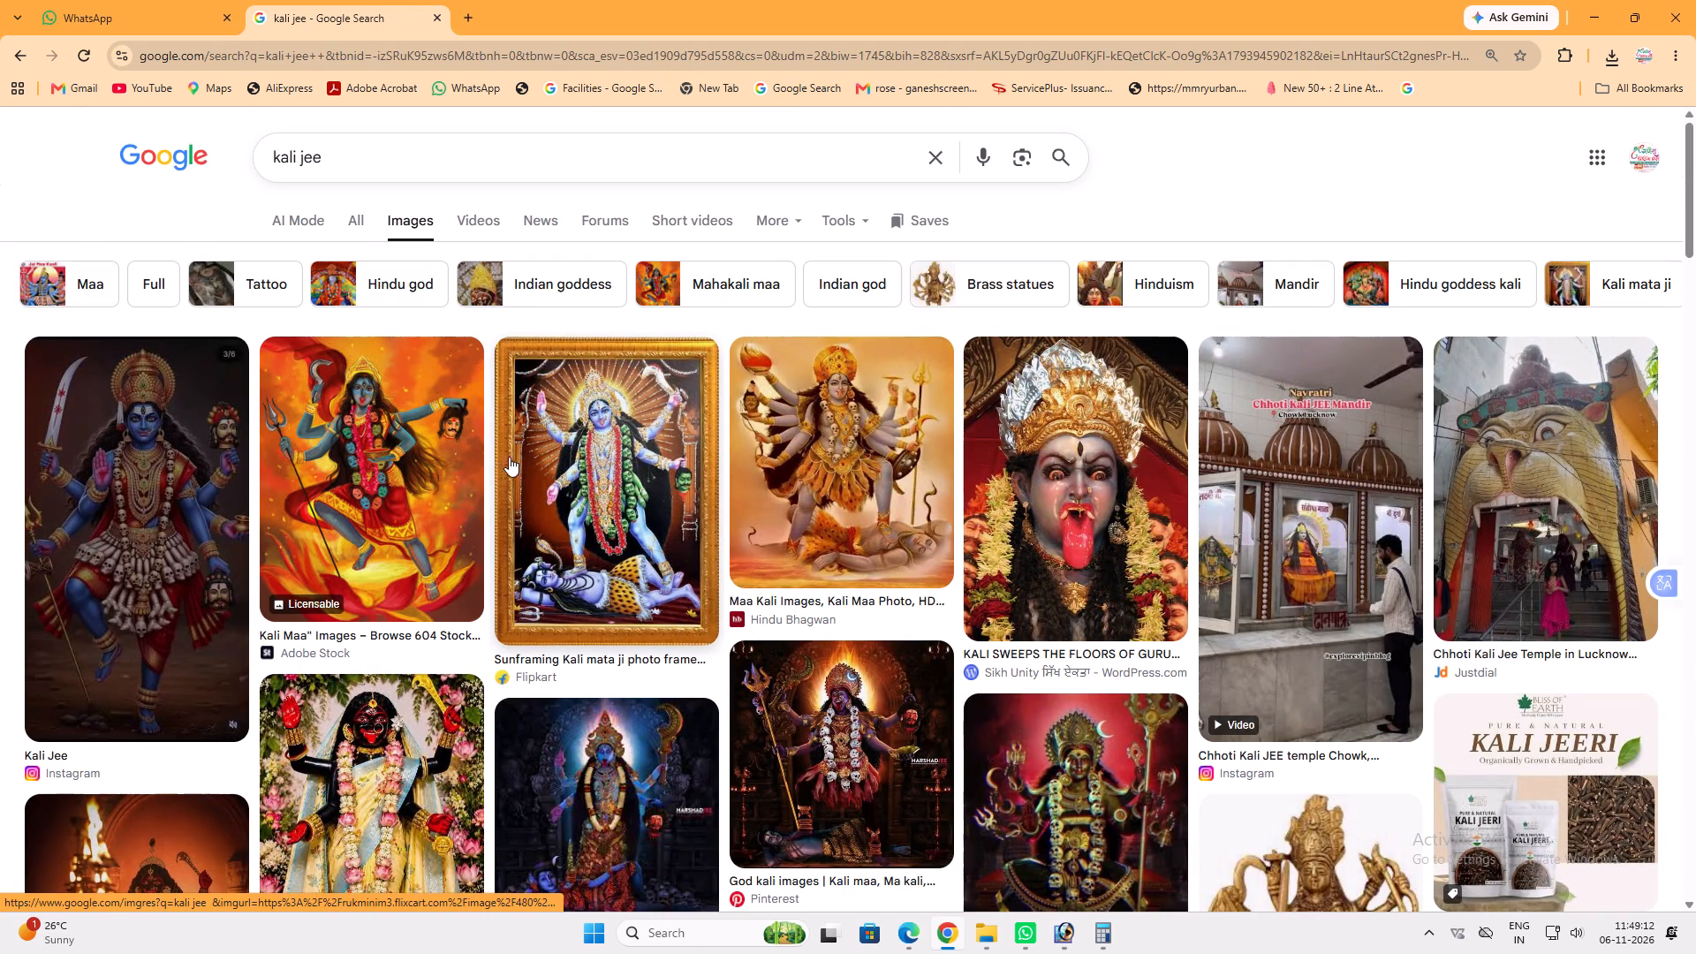
pyautogui.click(566, 449)
pyautogui.scroll(-5, 1455, 461)
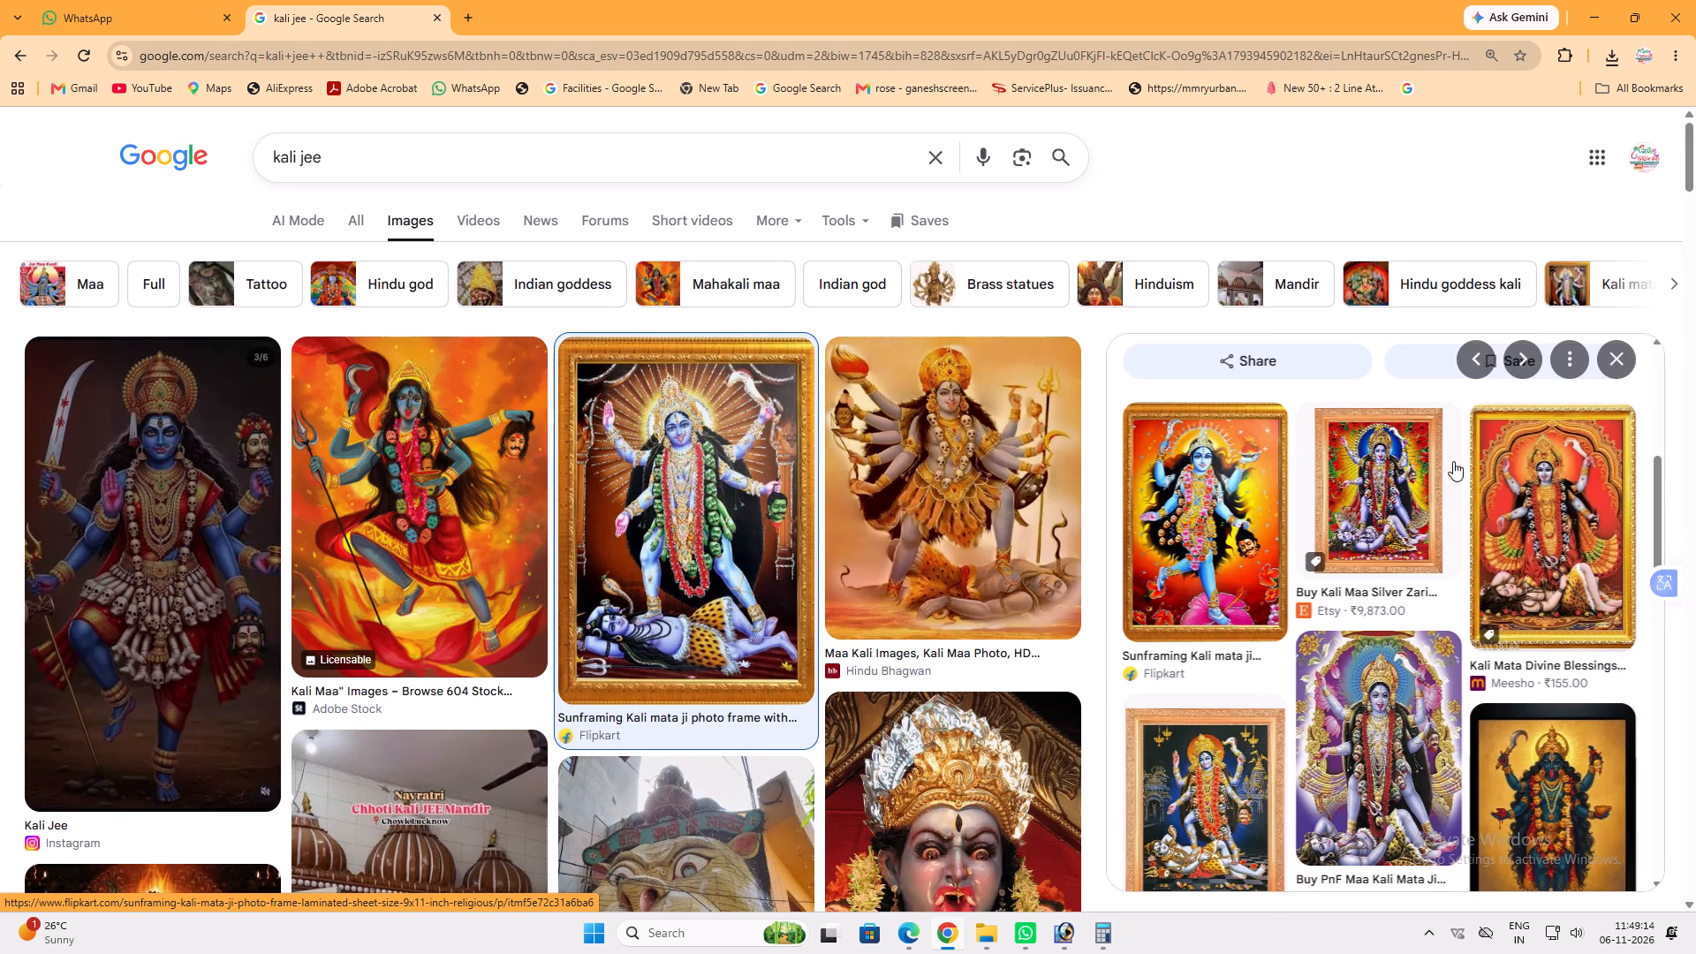
pyautogui.click(1237, 475)
pyautogui.scroll(-6, 1374, 475)
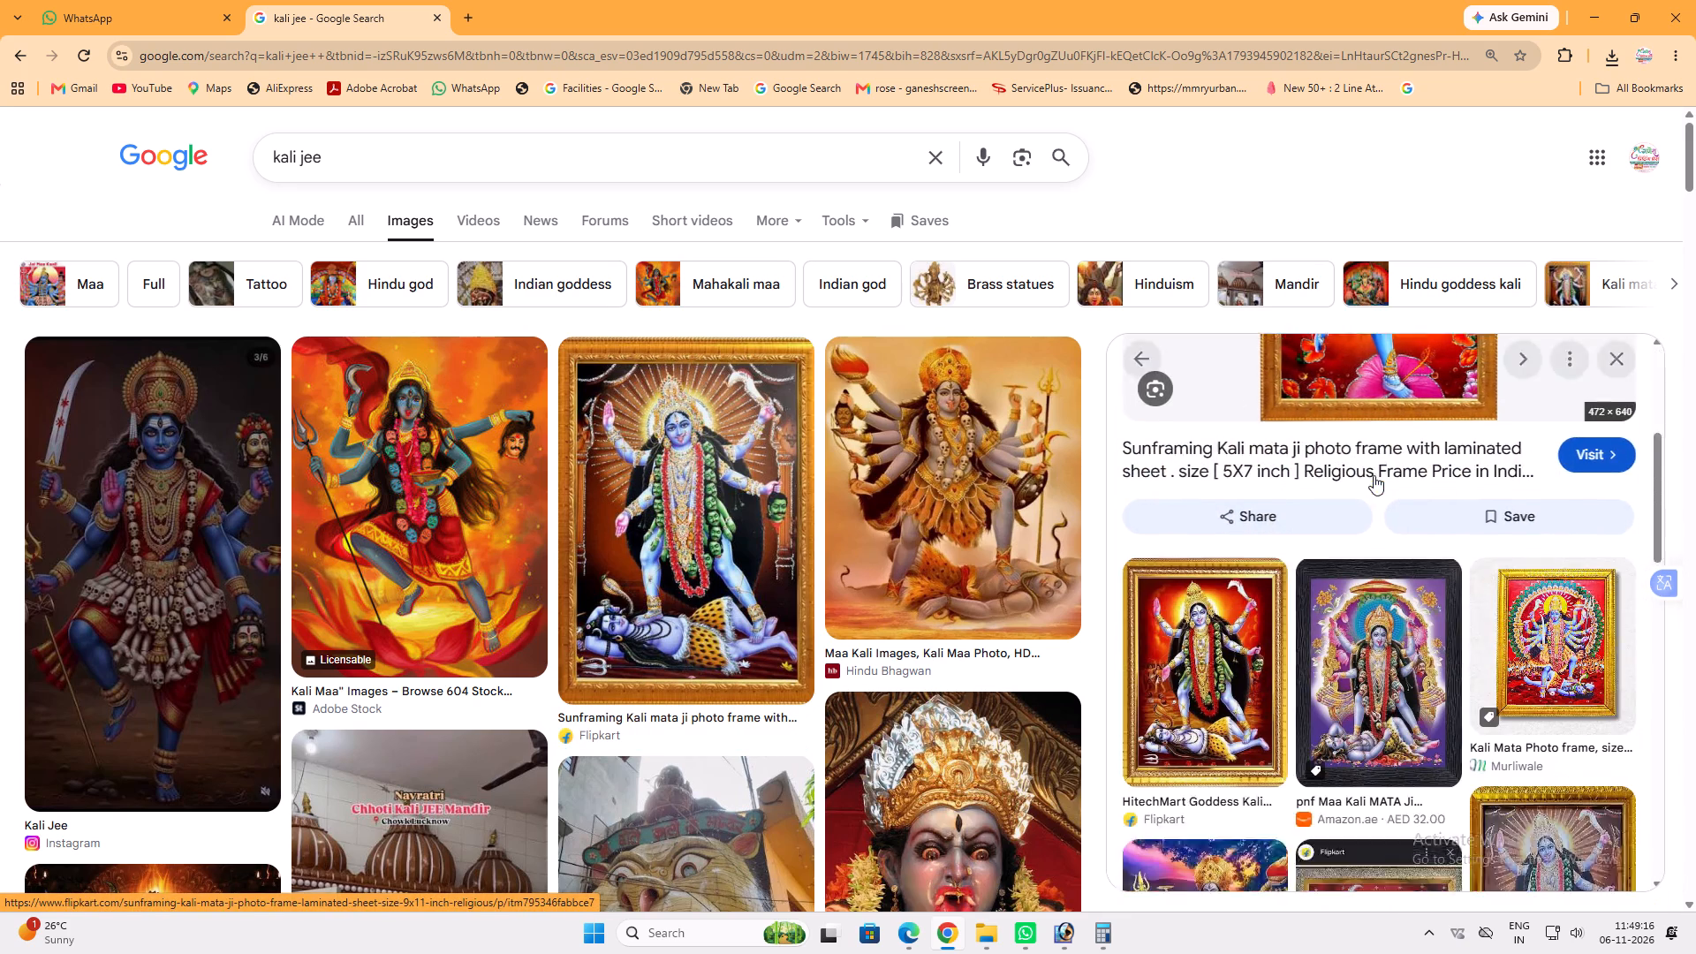
pyautogui.click(1347, 467)
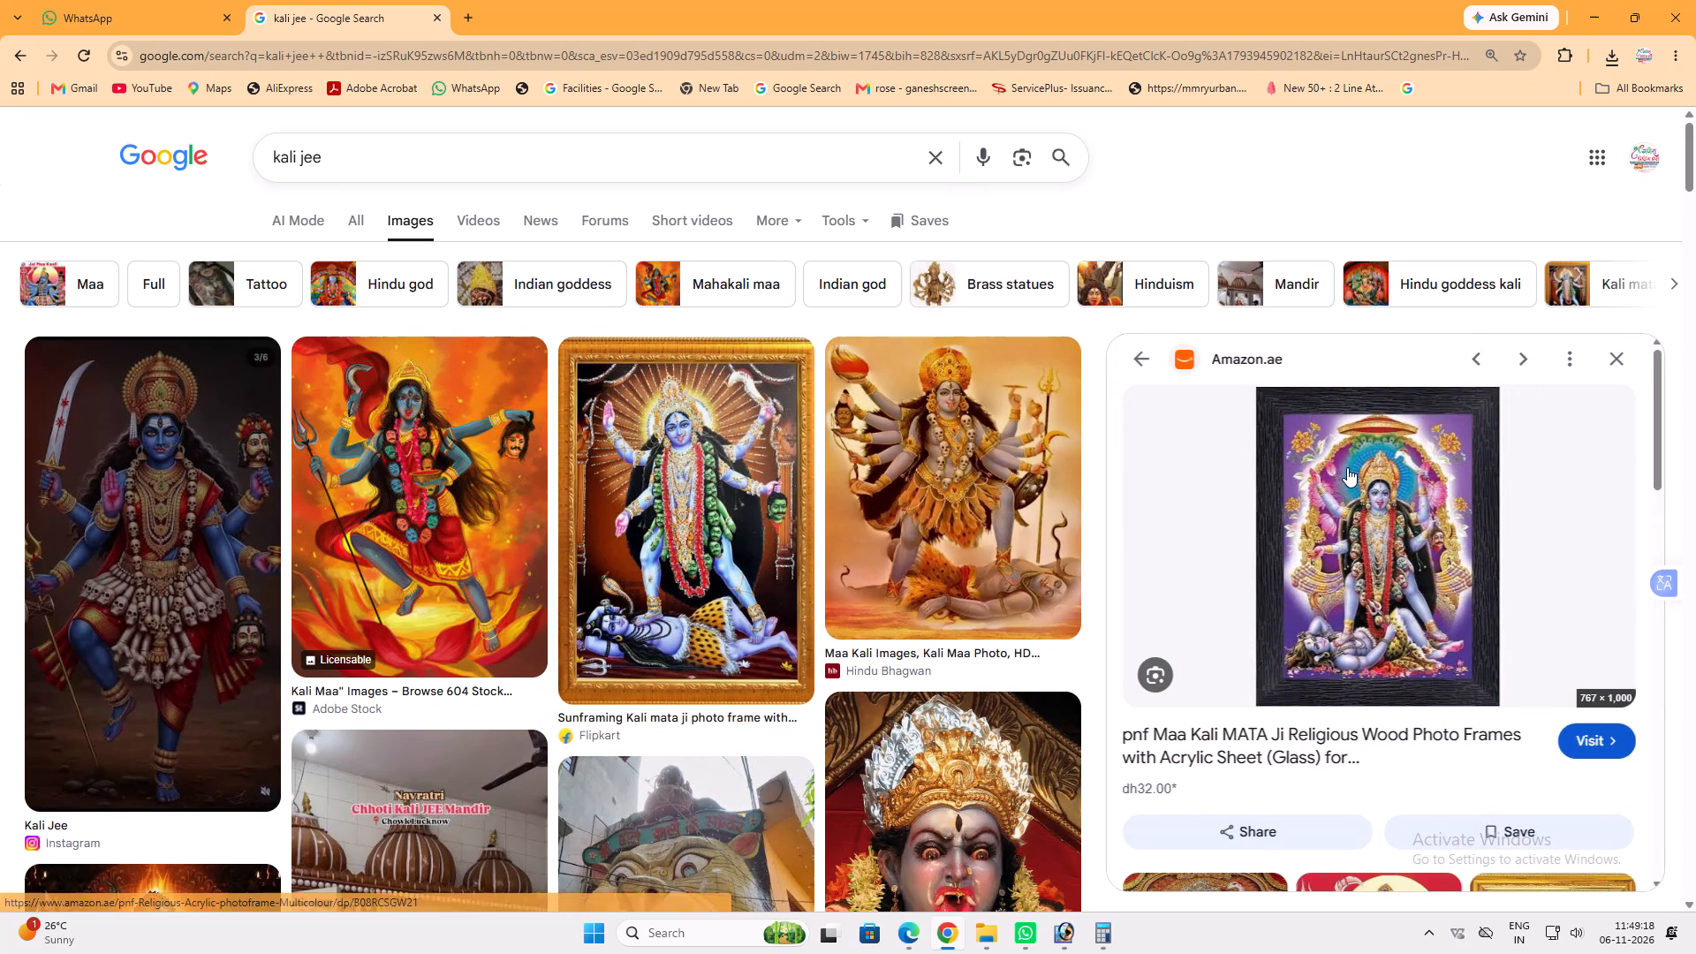
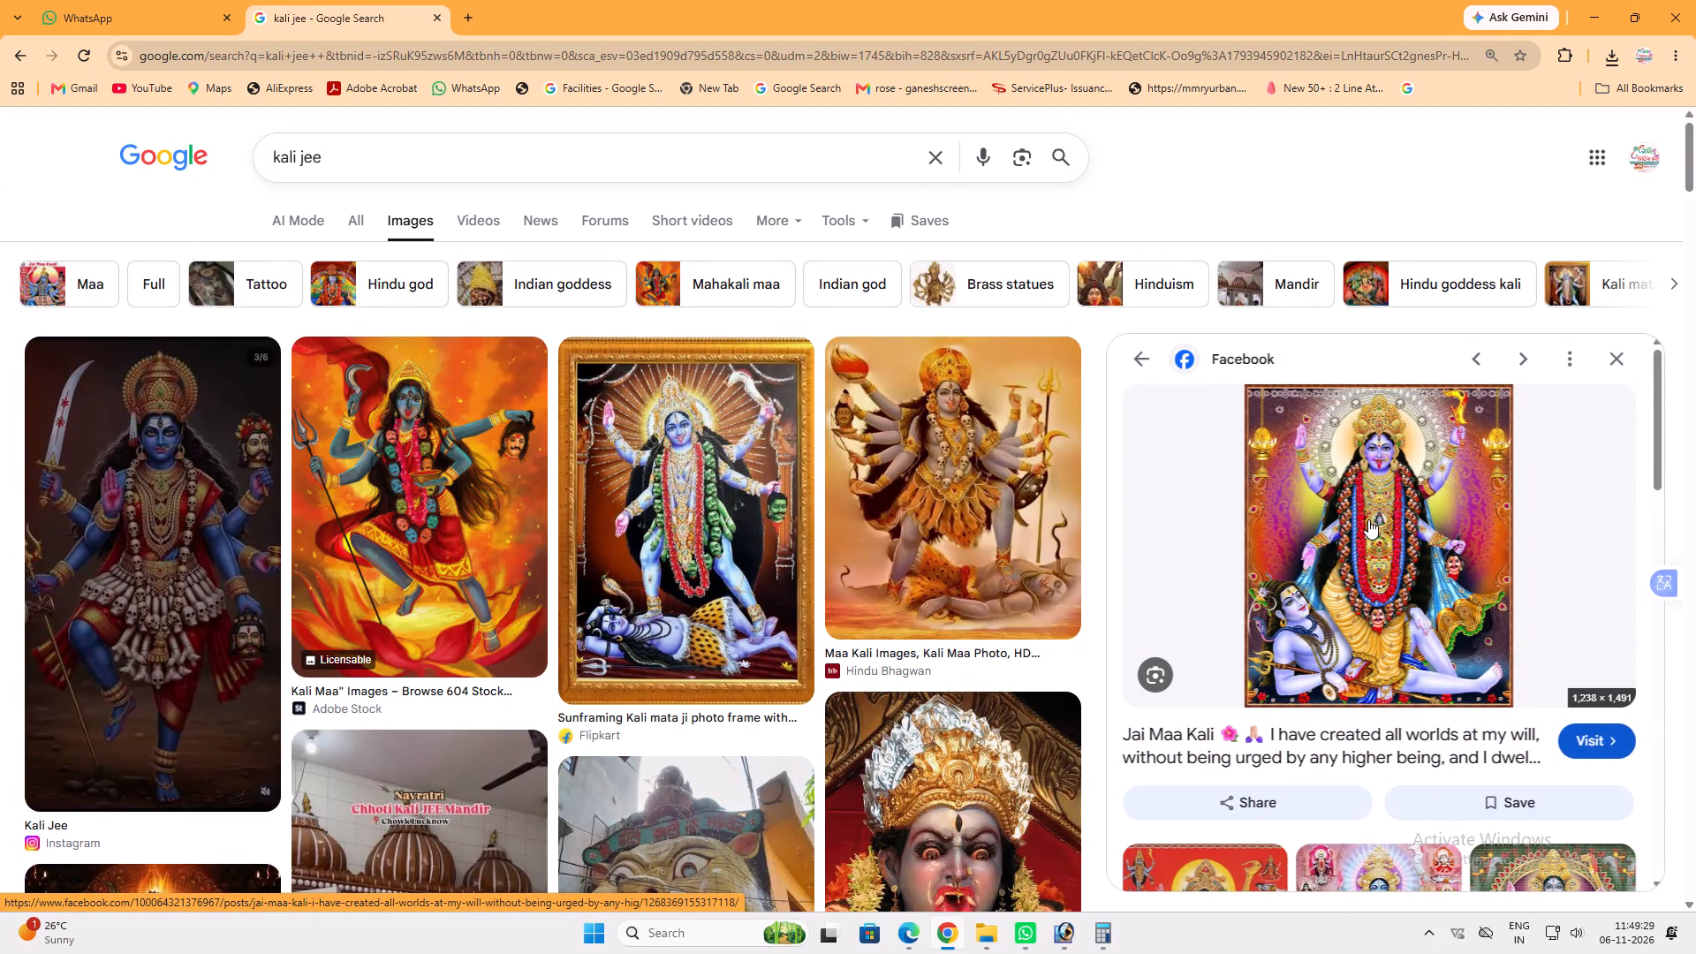
pyautogui.scroll(-5, 1390, 548)
pyautogui.scroll(6, 1415, 580)
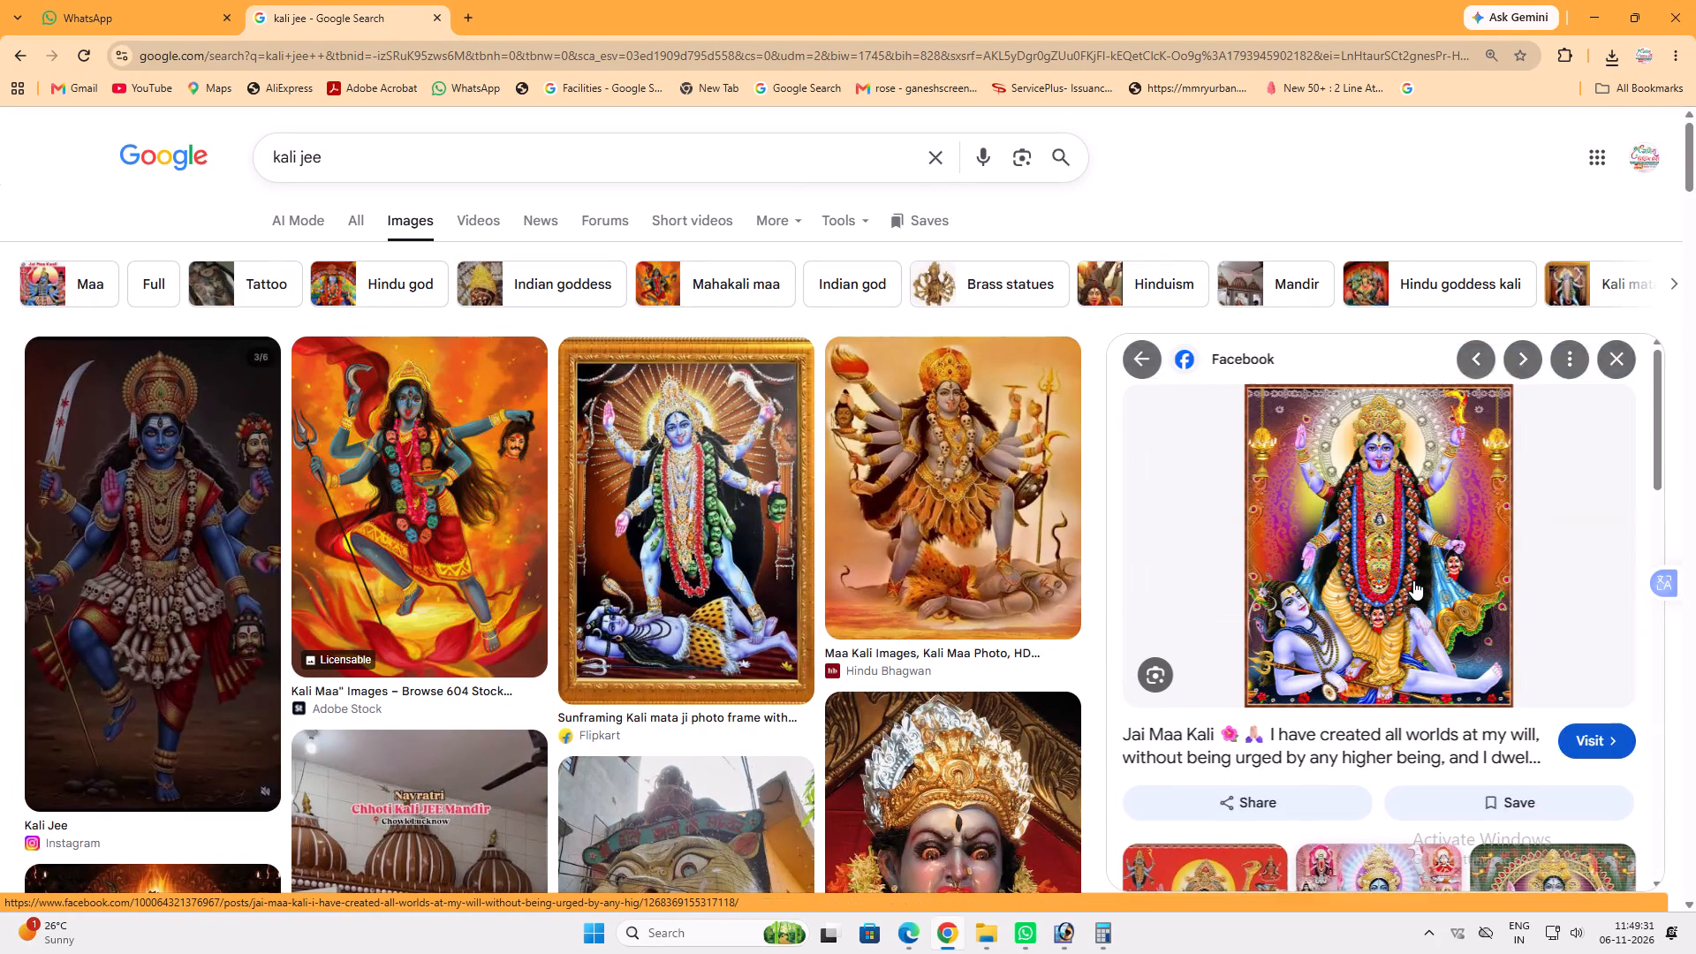
pyautogui.scroll(-9, 1413, 580)
pyautogui.click(1196, 496)
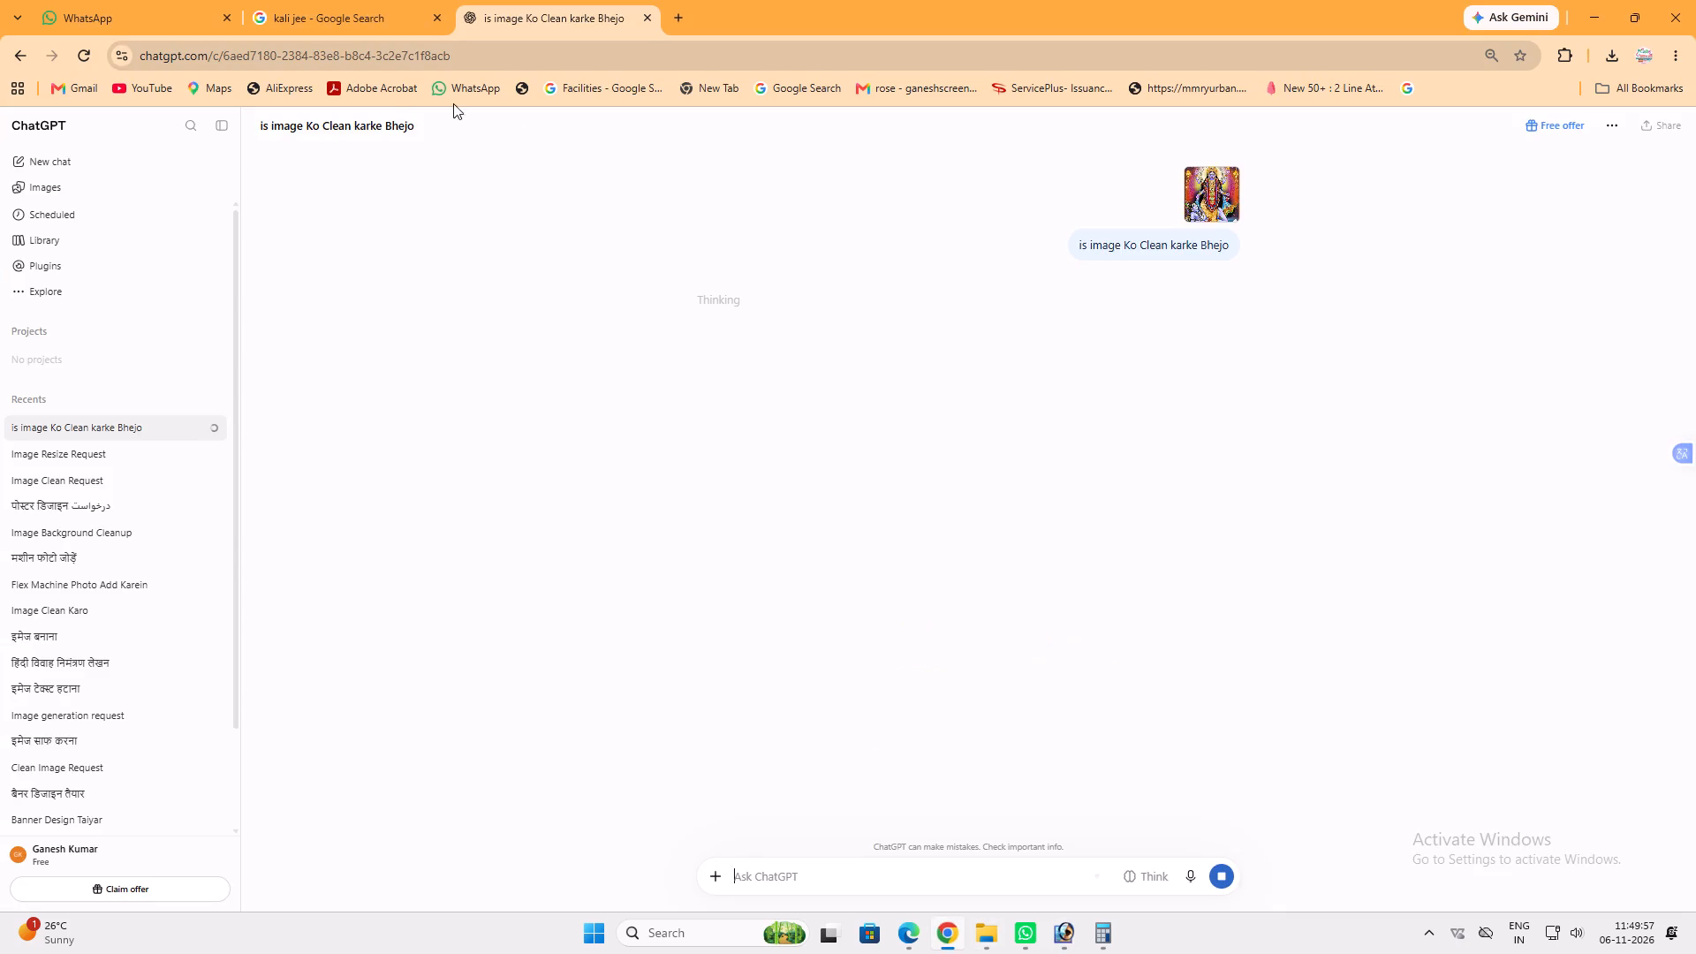
# Return to the Google image search and search for "kalsh Png".
pyautogui.click(291, 2)
pyautogui.click(367, 138)
pyautogui.hotkey('ctrl', 'a')
pyautogui.write('kalsh')
pyautogui.press('space')
pyautogui.write('Png')
pyautogui.press('space')
pyautogui.press('Return')
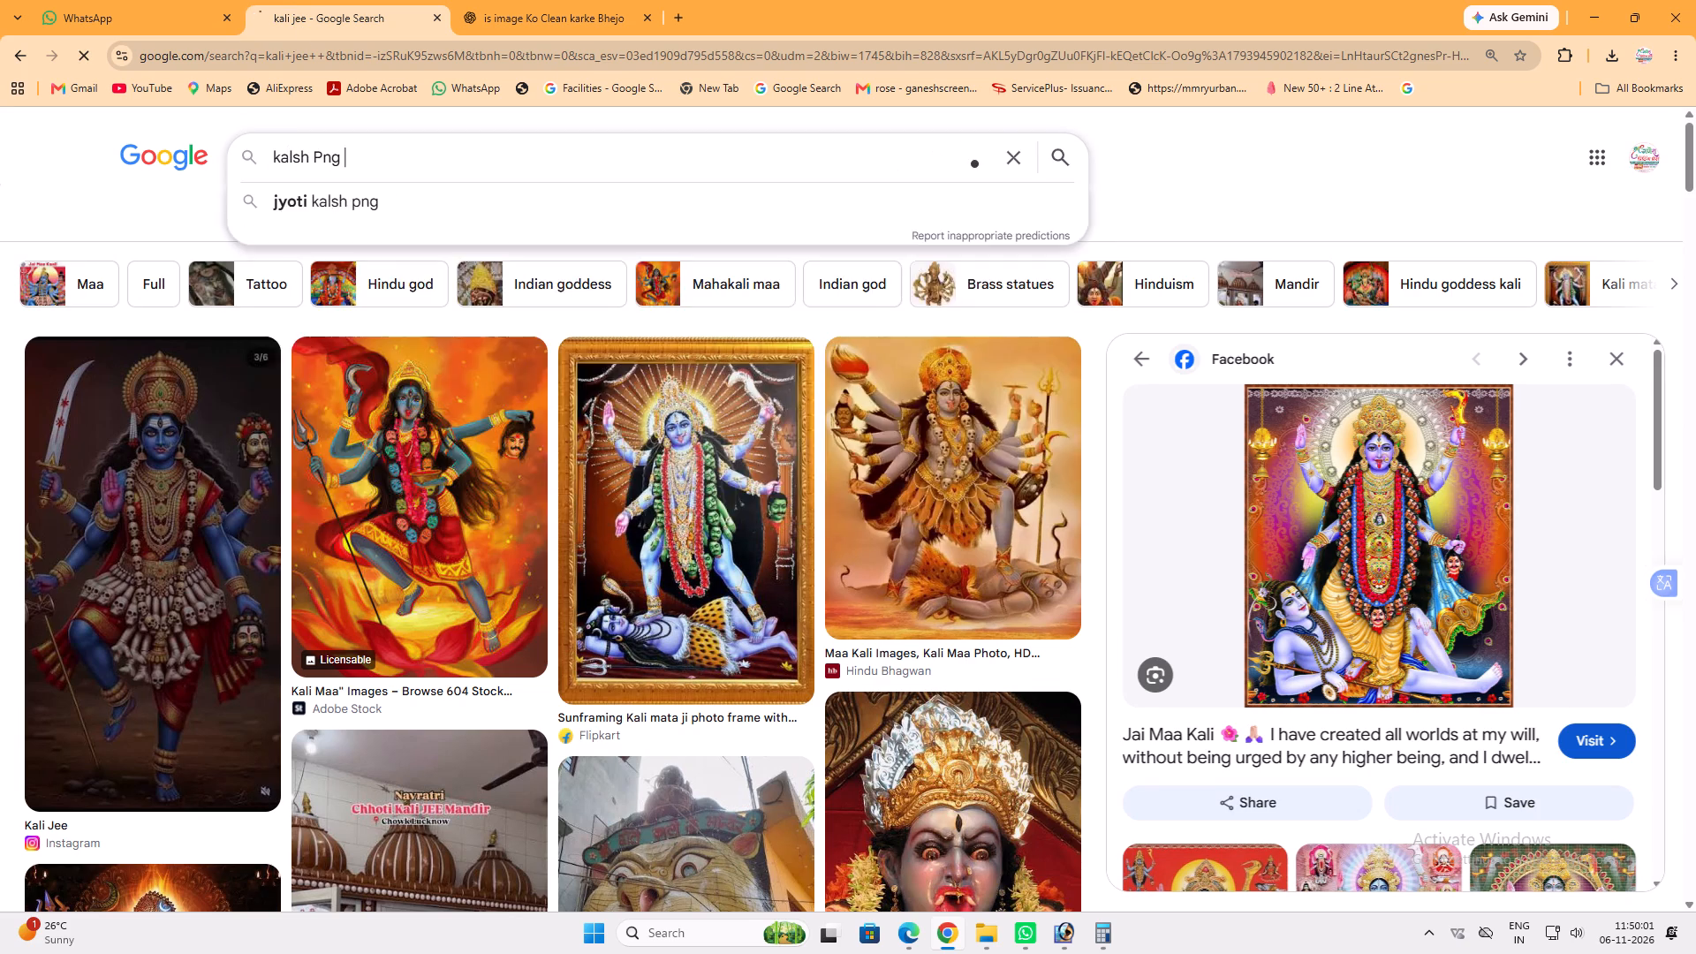
pyautogui.press('Return')
# Copy the orange kalash with the pink lotus base from the results and paste it into the Photoshop banner.
pyautogui.click(240, 354)
pyautogui.click(238, 343)
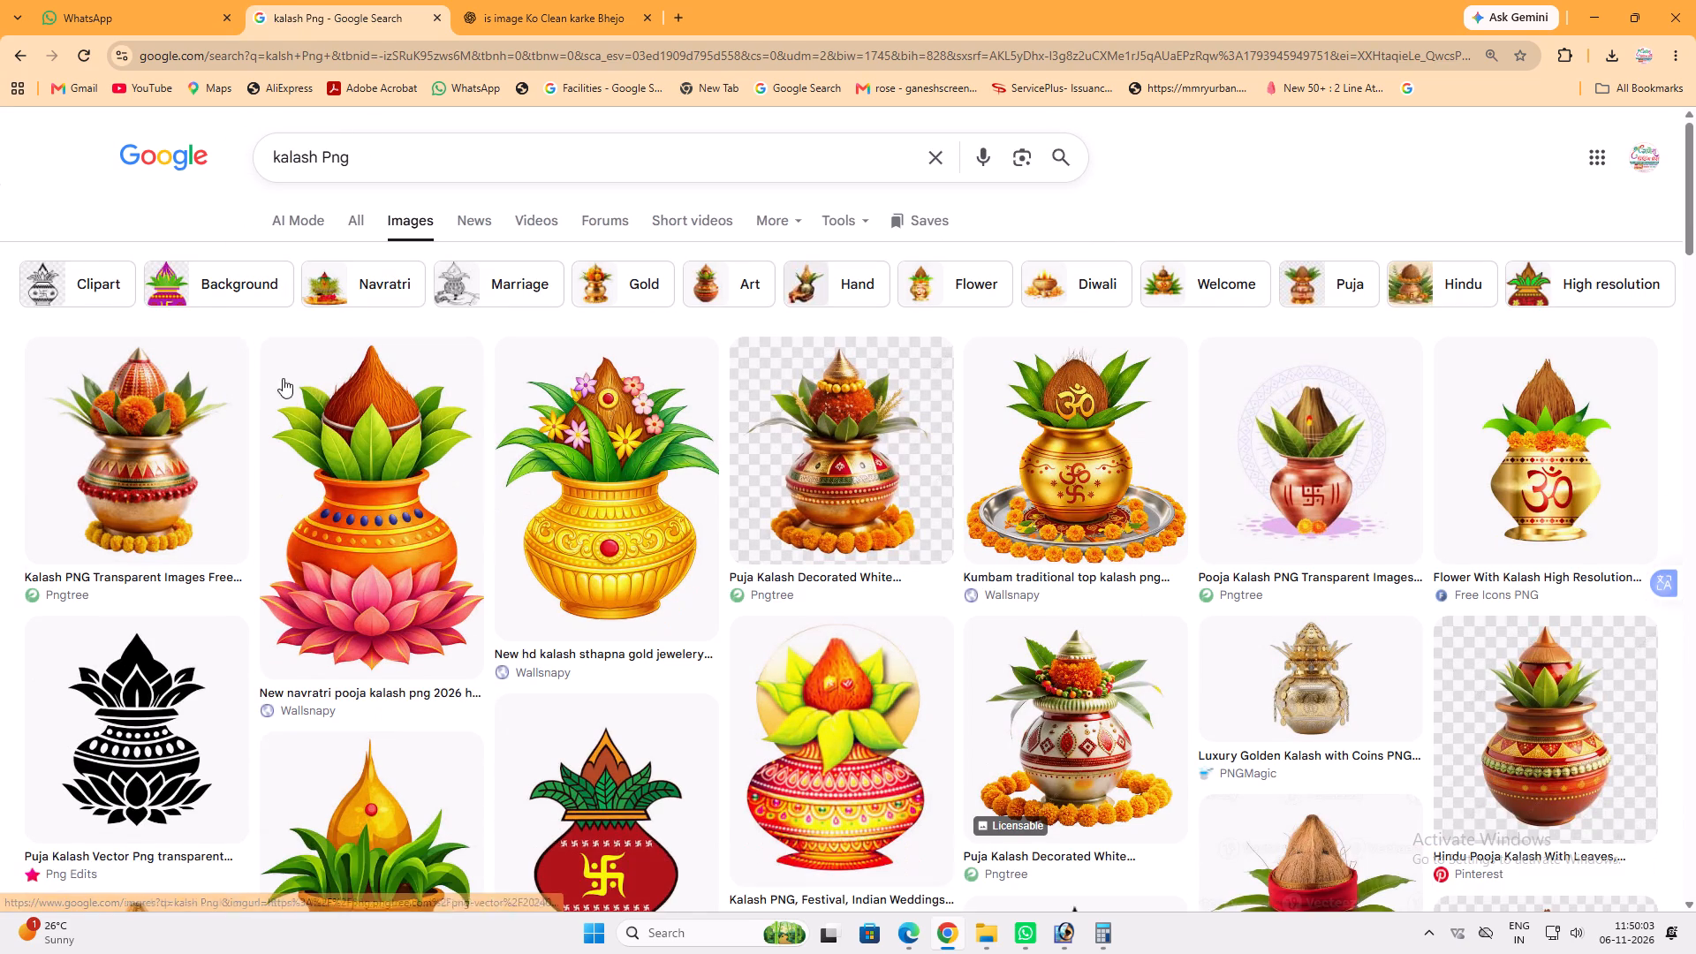
pyautogui.click(385, 444)
pyautogui.rightClick(1343, 443)
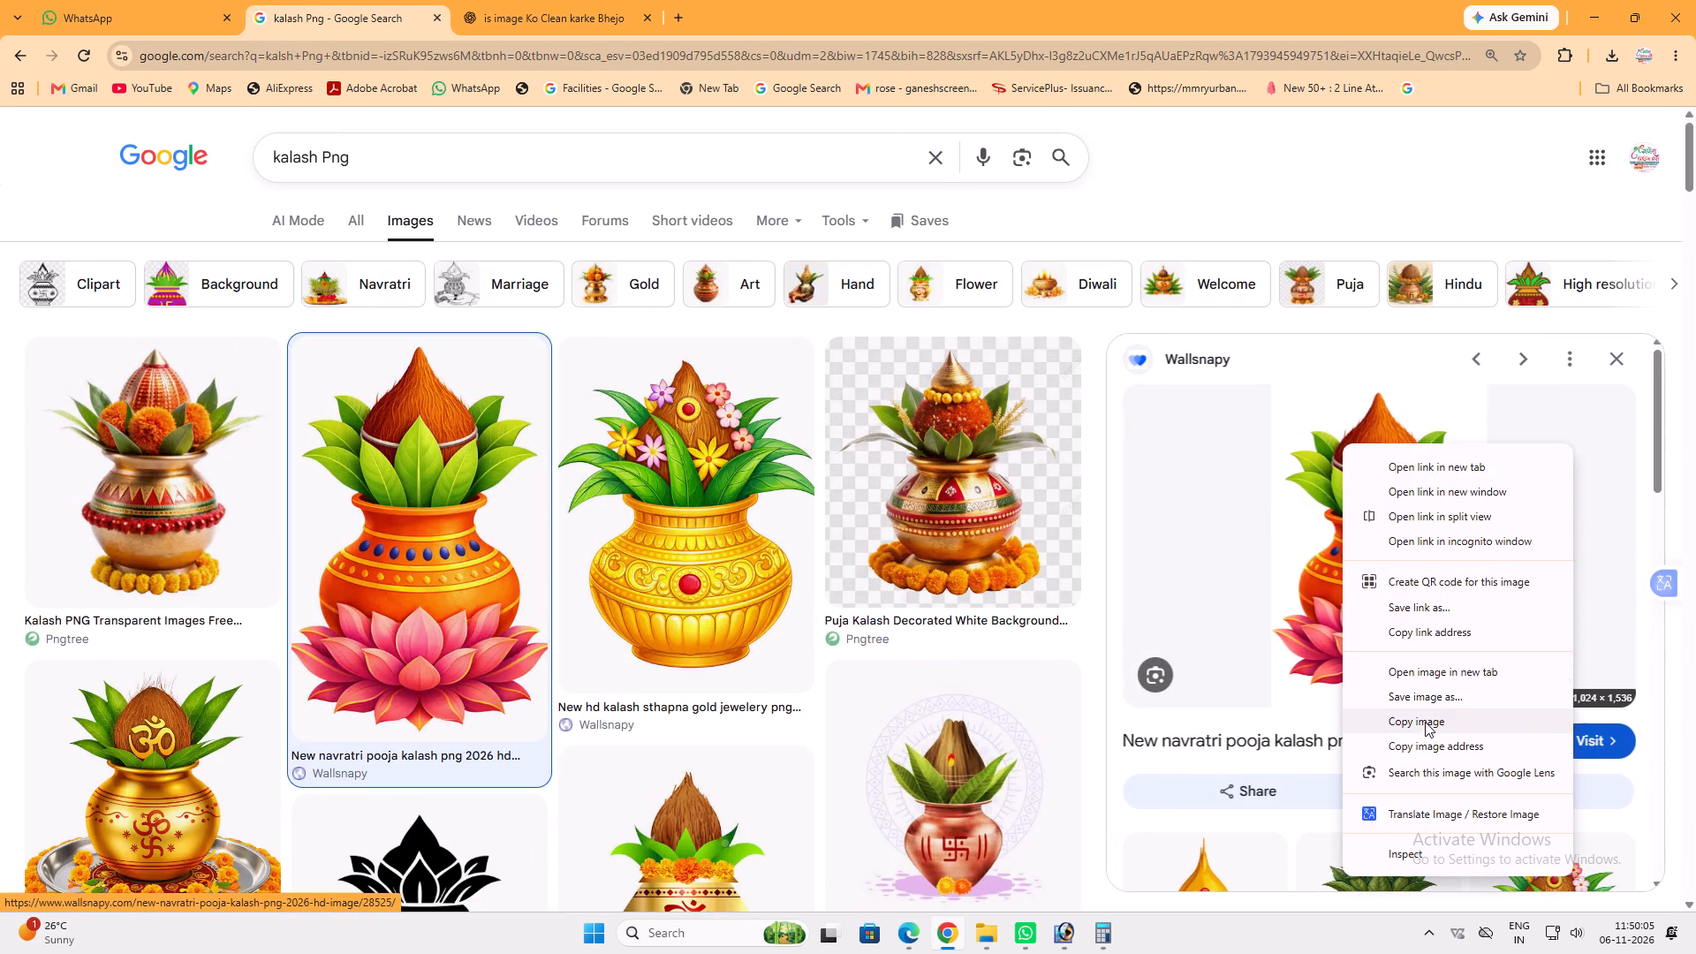
pyautogui.click(1424, 723)
pyautogui.click(1074, 920)
pyautogui.hotkey('ctrl', 'v')
# Remove the white background around the pasted kalash using the Magic Wand at tolerance 30.
pyautogui.press('w')
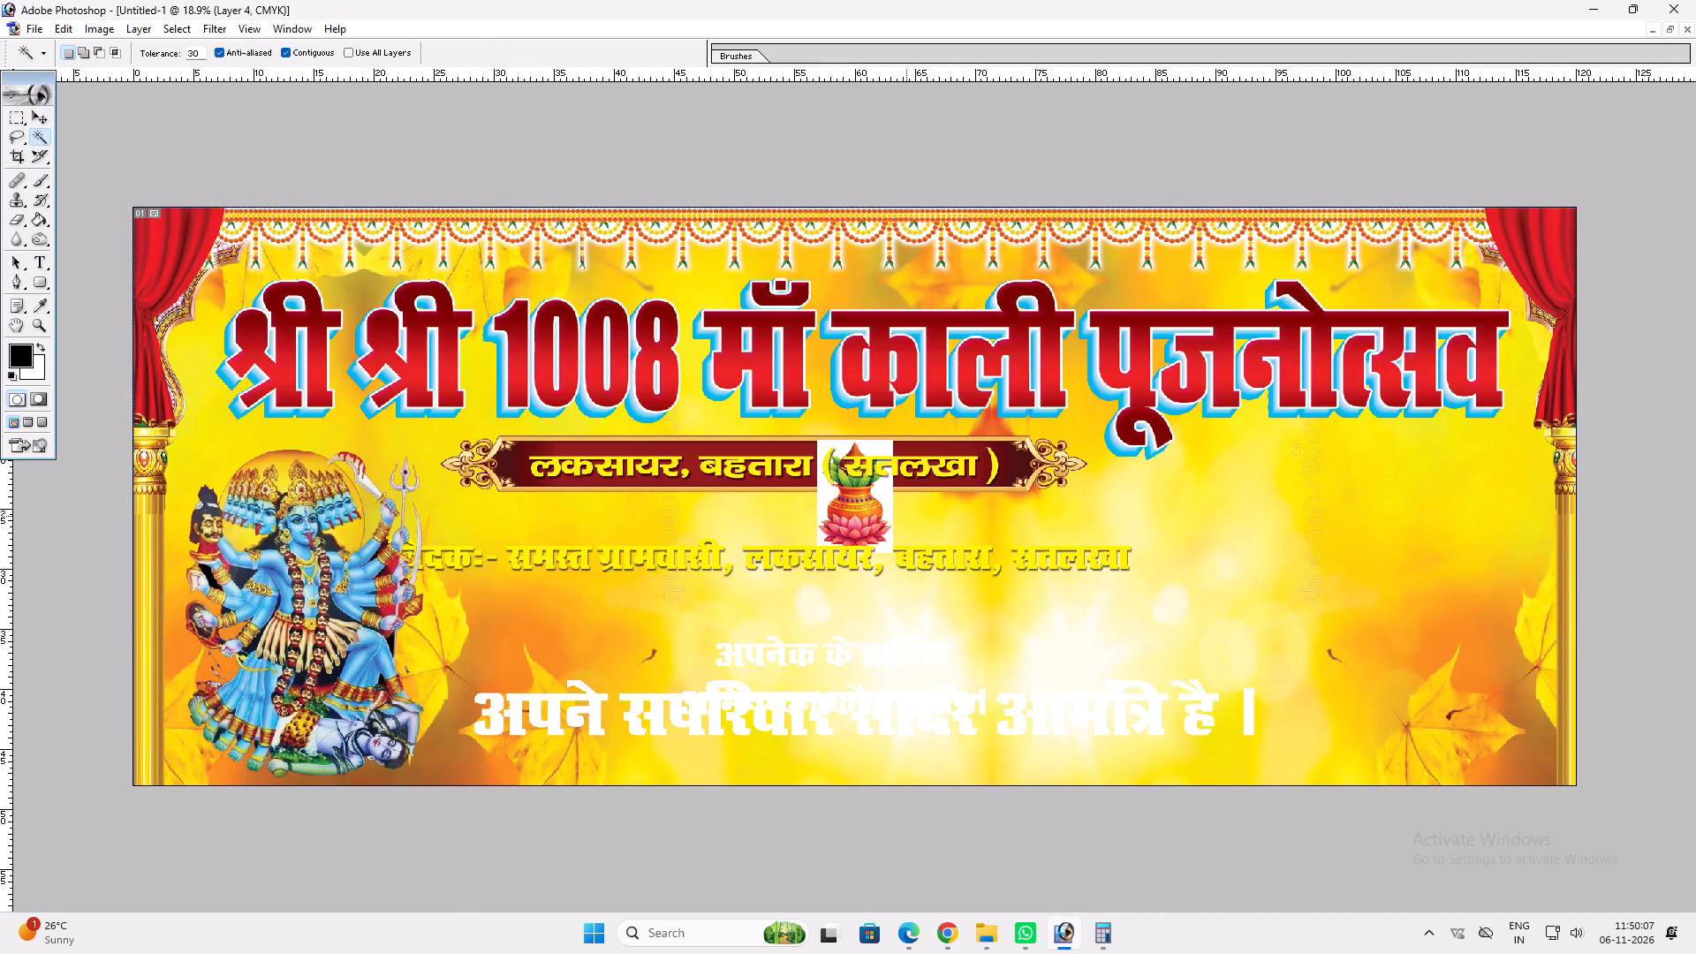
pyautogui.click(888, 505)
pyautogui.press('Delete')
pyautogui.click(884, 542)
pyautogui.press('Delete')
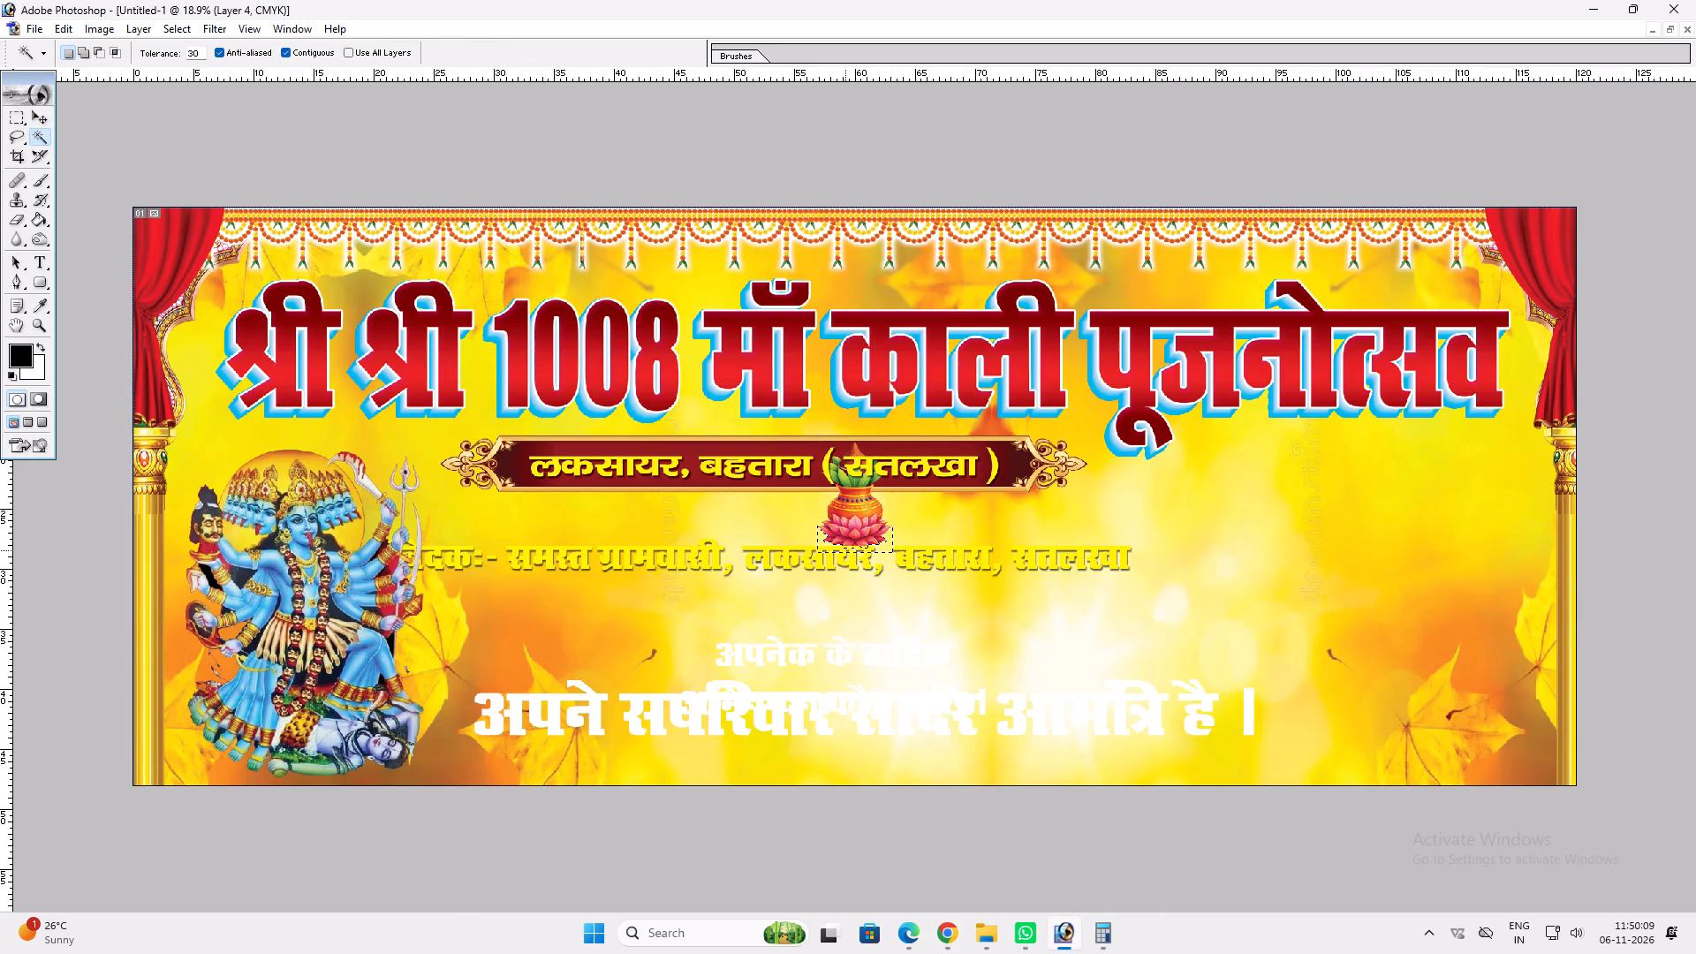
pyautogui.hotkey('ctrl', 'd')
# Move the kalash above the title's right end, over "पूजनोत्सव", and shrink it to fit between the garland and the title.
pyautogui.press('v')
pyautogui.moveTo(854, 540); pyautogui.dragTo(1412, 318)
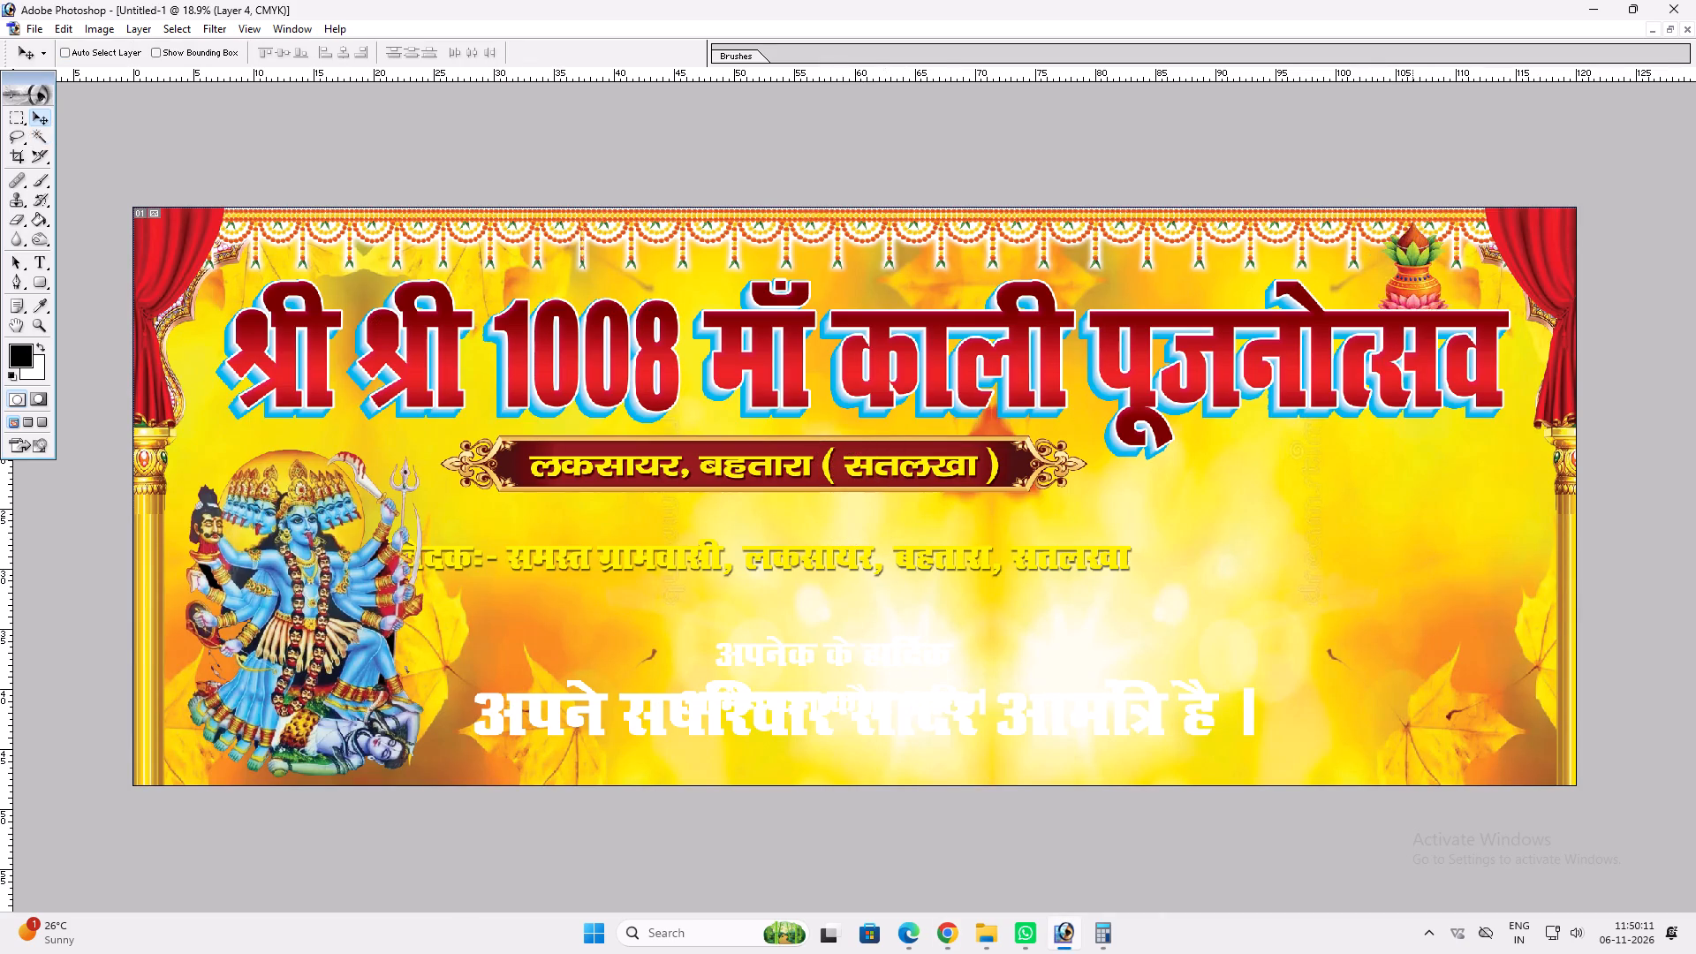
pyautogui.moveTo(1412, 318); pyautogui.dragTo(1426, 295)
pyautogui.hotkey('ctrl', 't')
pyautogui.keyDown('shift'); pyautogui.moveTo(1467, 204); pyautogui.dragTo(1433, 259); pyautogui.keyUp('shift')
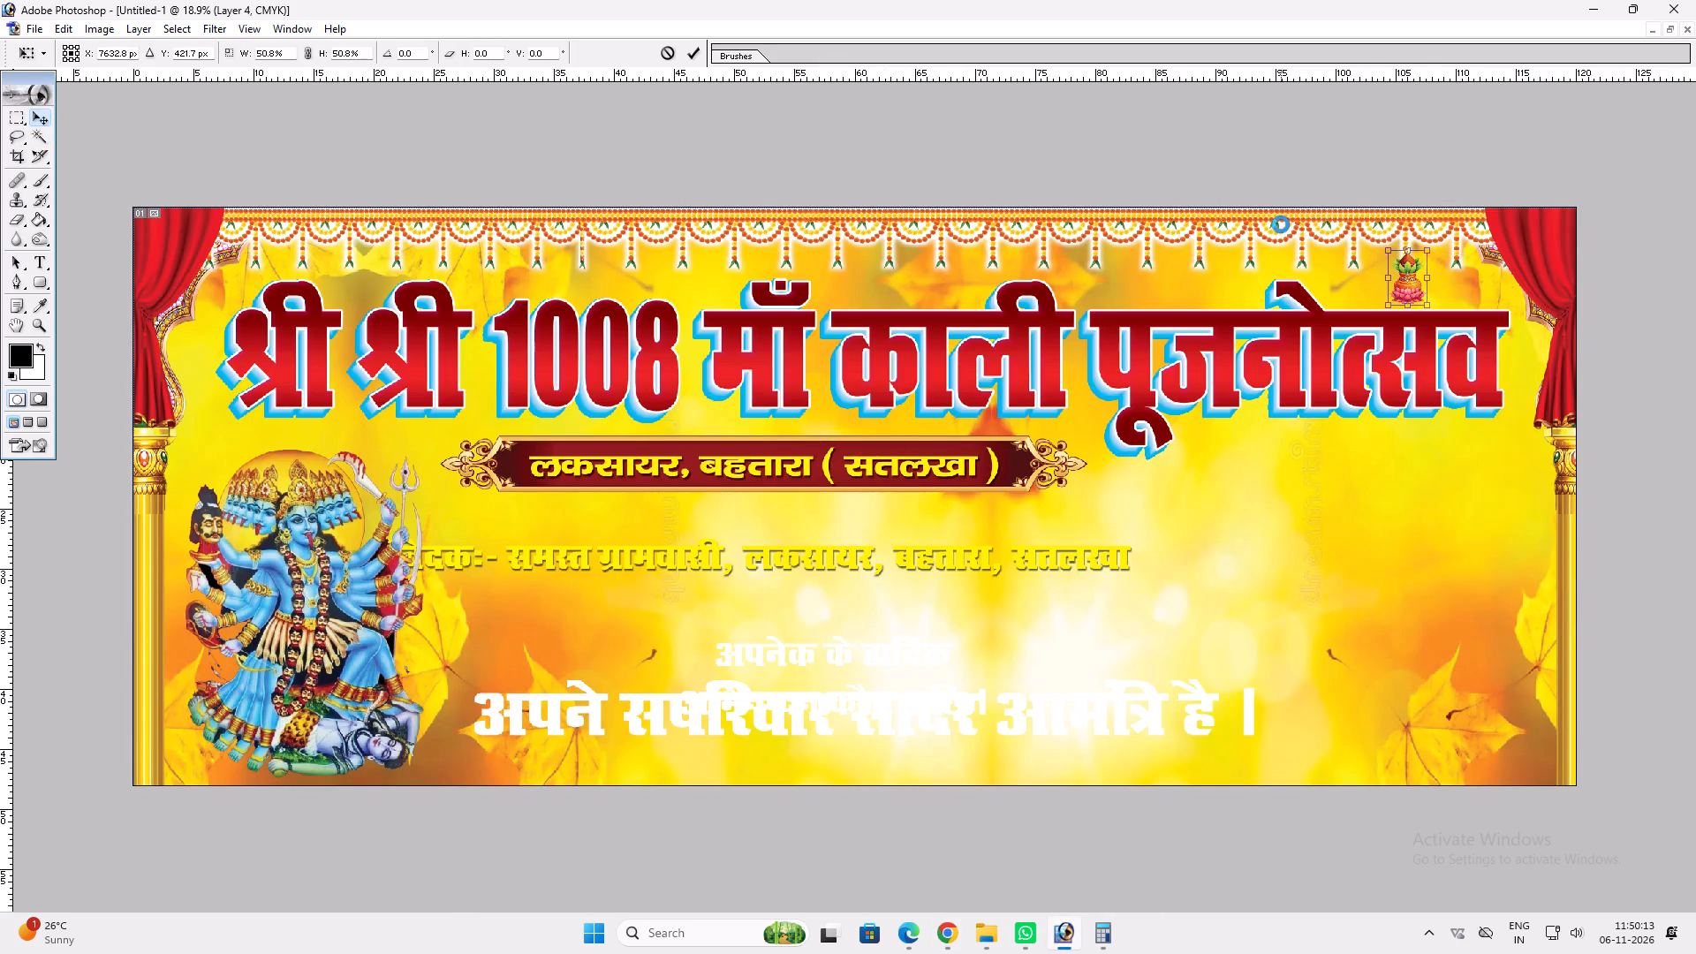
pyautogui.press('Return')
pyautogui.press('v')
pyautogui.hotkey('ctrl', 't')
pyautogui.keyDown('shift'); pyautogui.moveTo(1422, 243); pyautogui.dragTo(1459, 227); pyautogui.keyUp('shift')
pyautogui.hotkey('shift', 'Return')
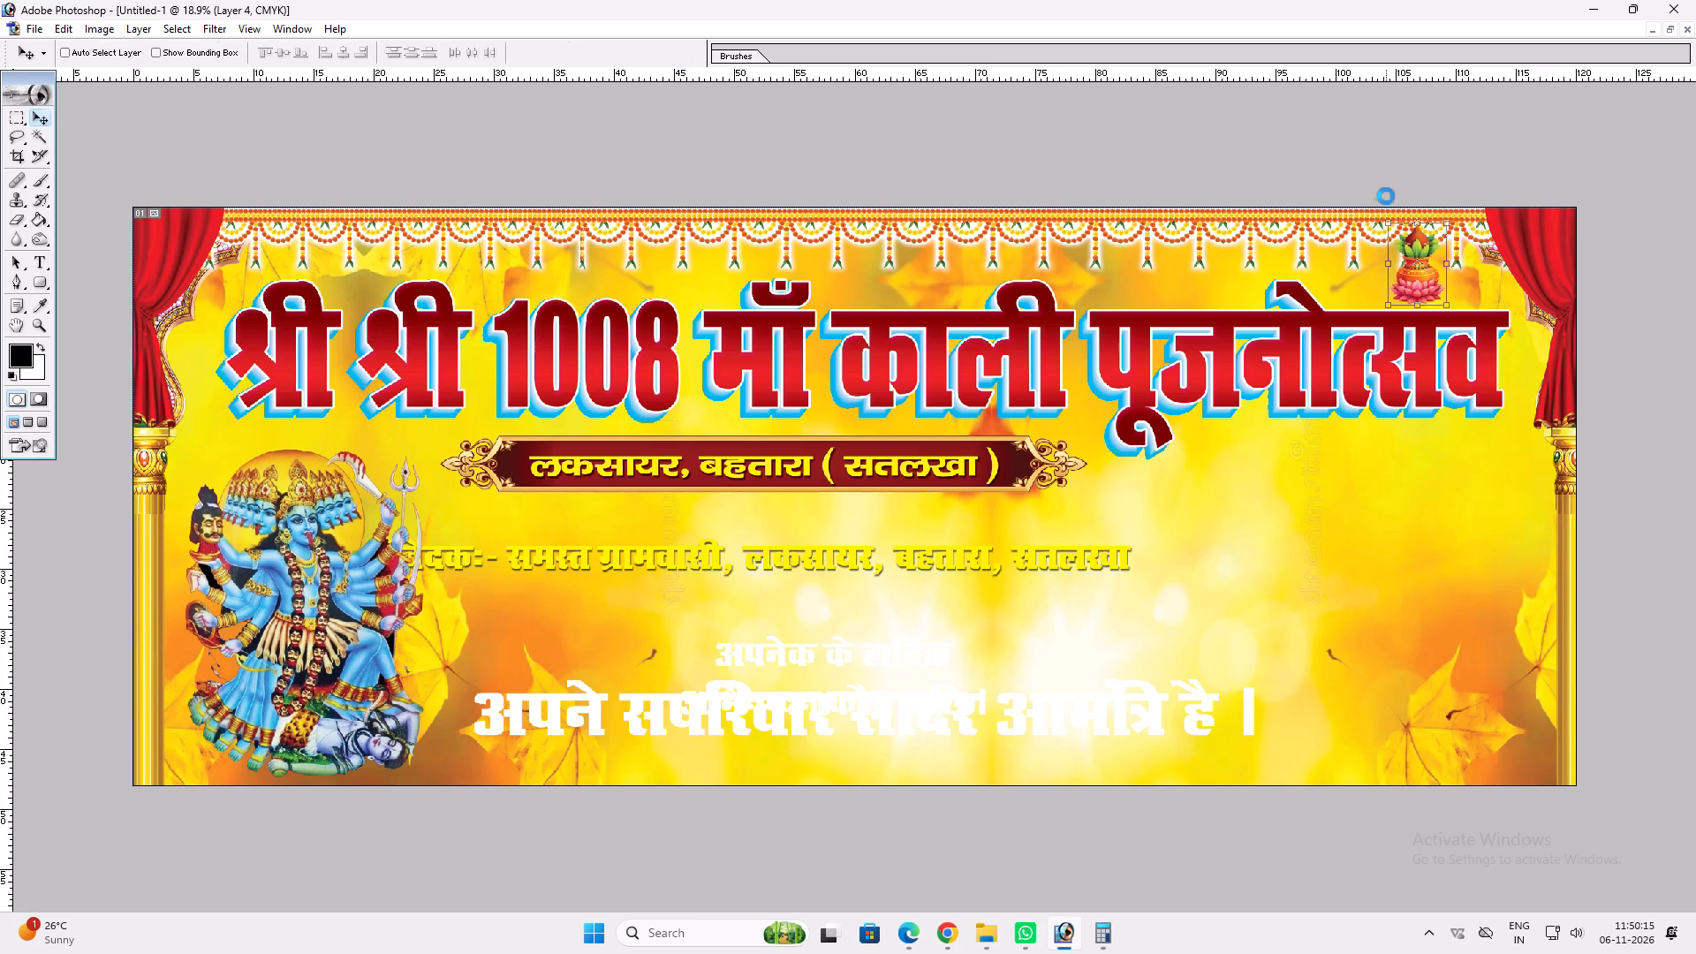
pyautogui.press('v')
pyautogui.moveTo(1408, 250); pyautogui.dragTo(1424, 252)
# Duplicate the kalash and place the copy at matching height above the title's left end, over "श्री श्री".
pyautogui.keyDown('alt'); pyautogui.moveTo(1447, 265); pyautogui.dragTo(411, 270); pyautogui.keyUp('alt')
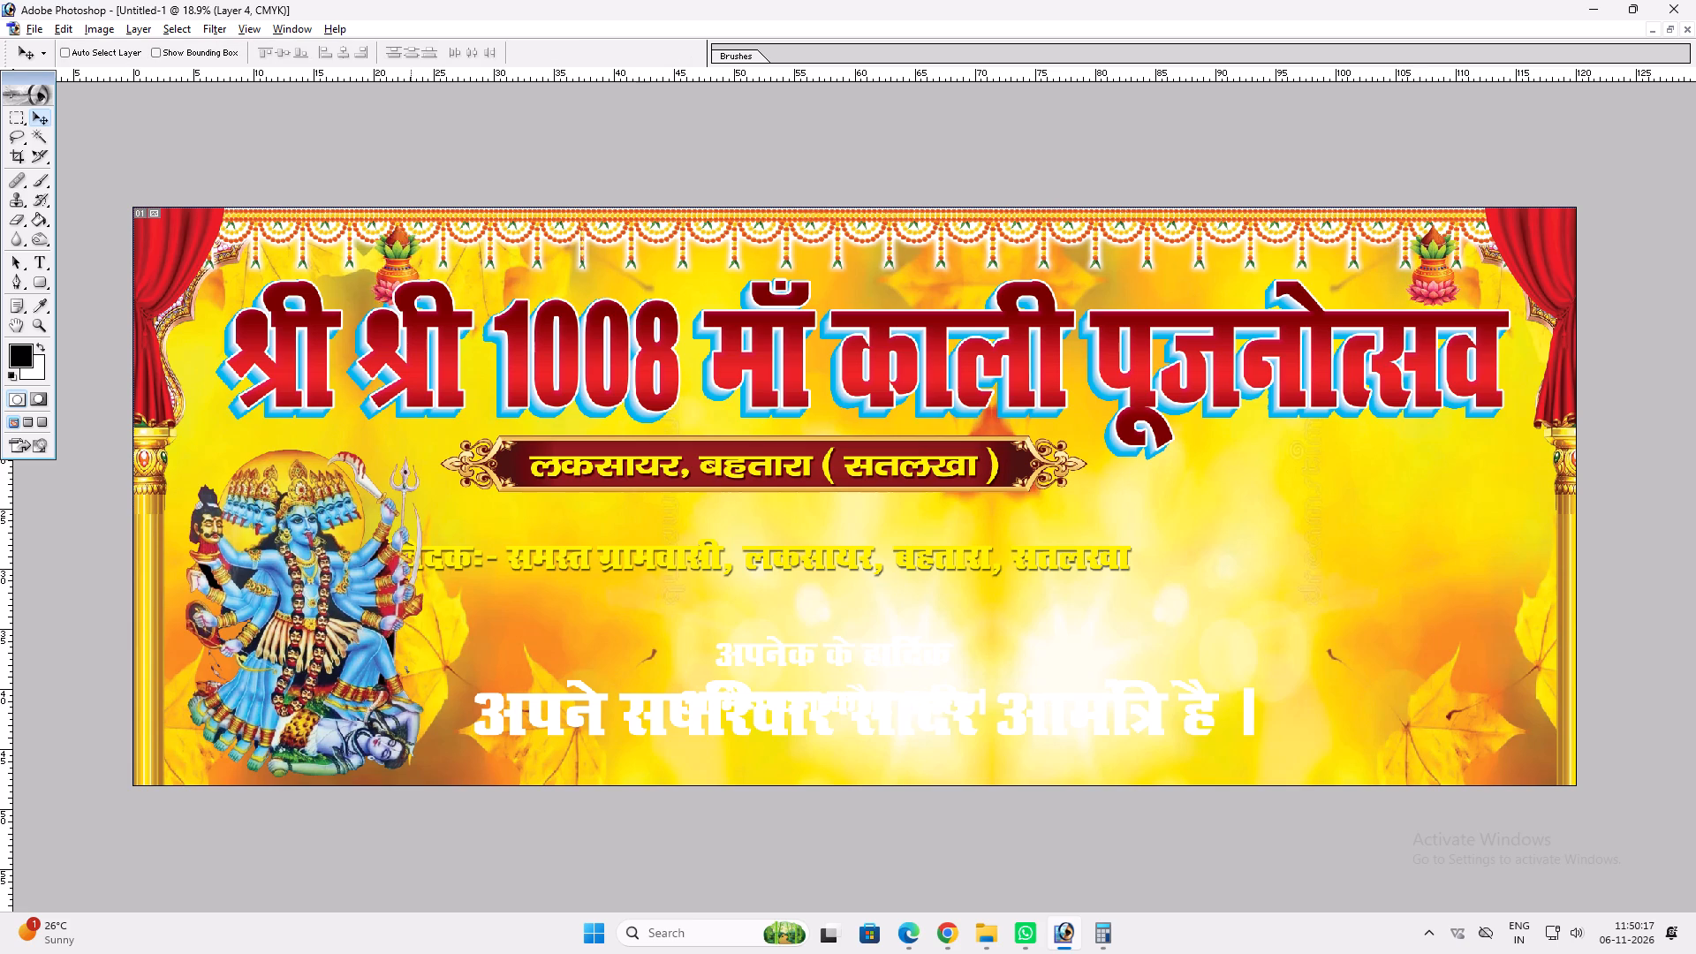
pyautogui.keyDown('alt'); pyautogui.moveTo(411, 270); pyautogui.dragTo(368, 266); pyautogui.keyUp('alt')
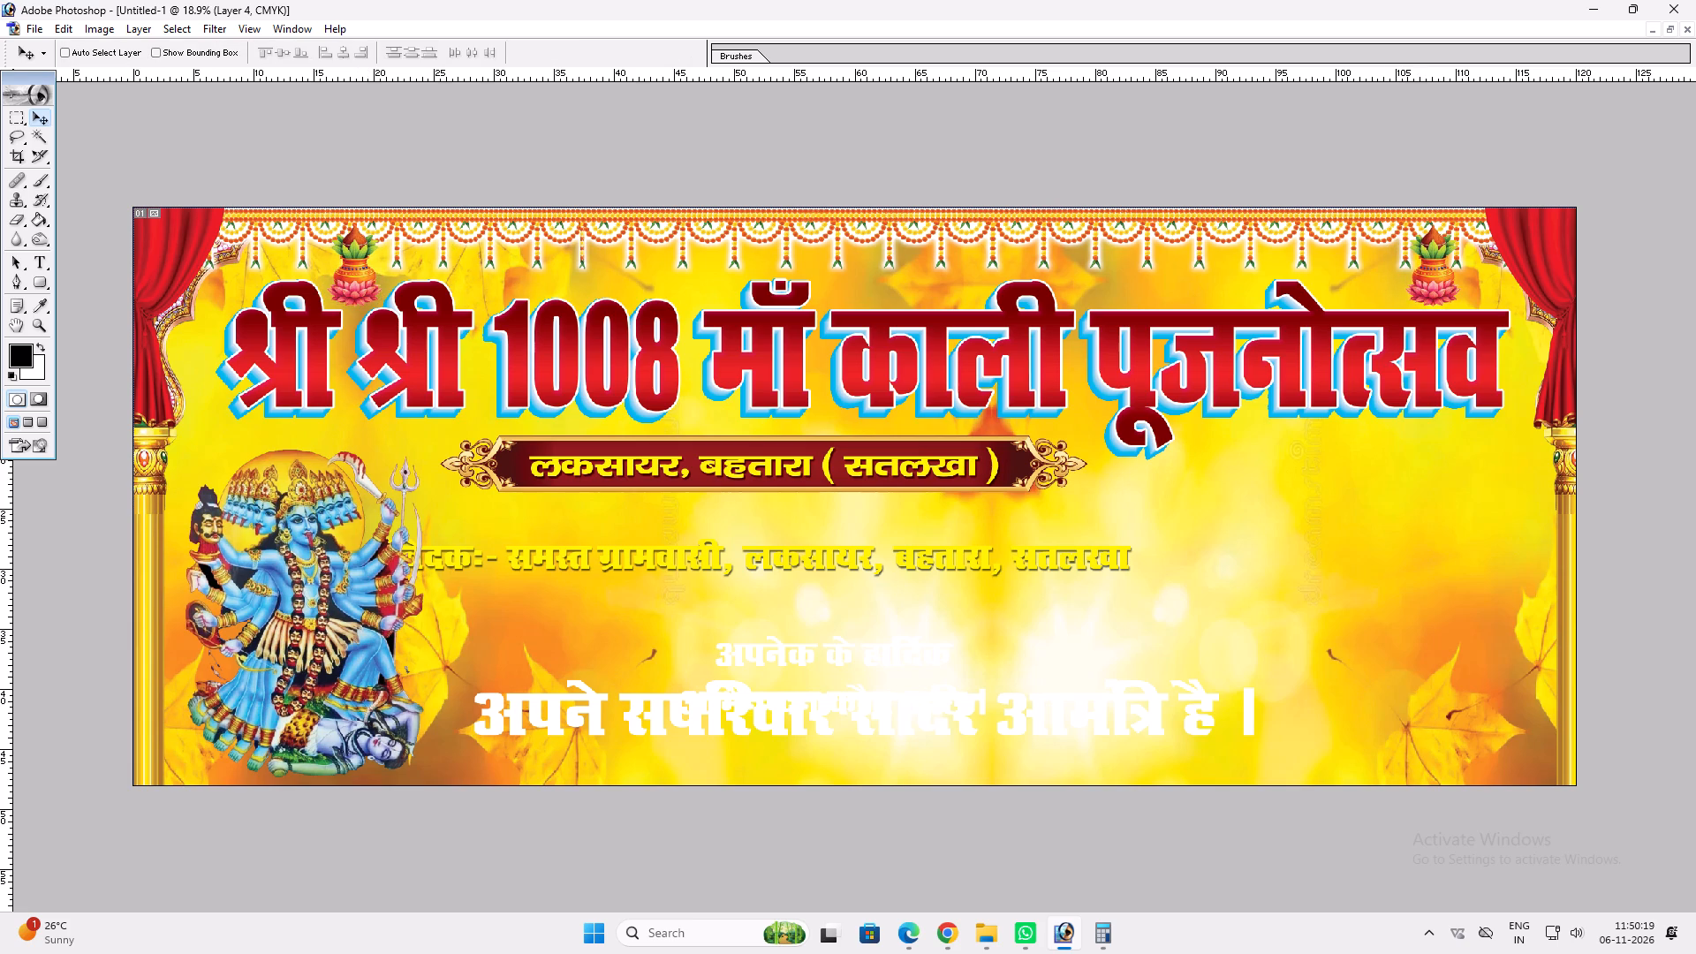
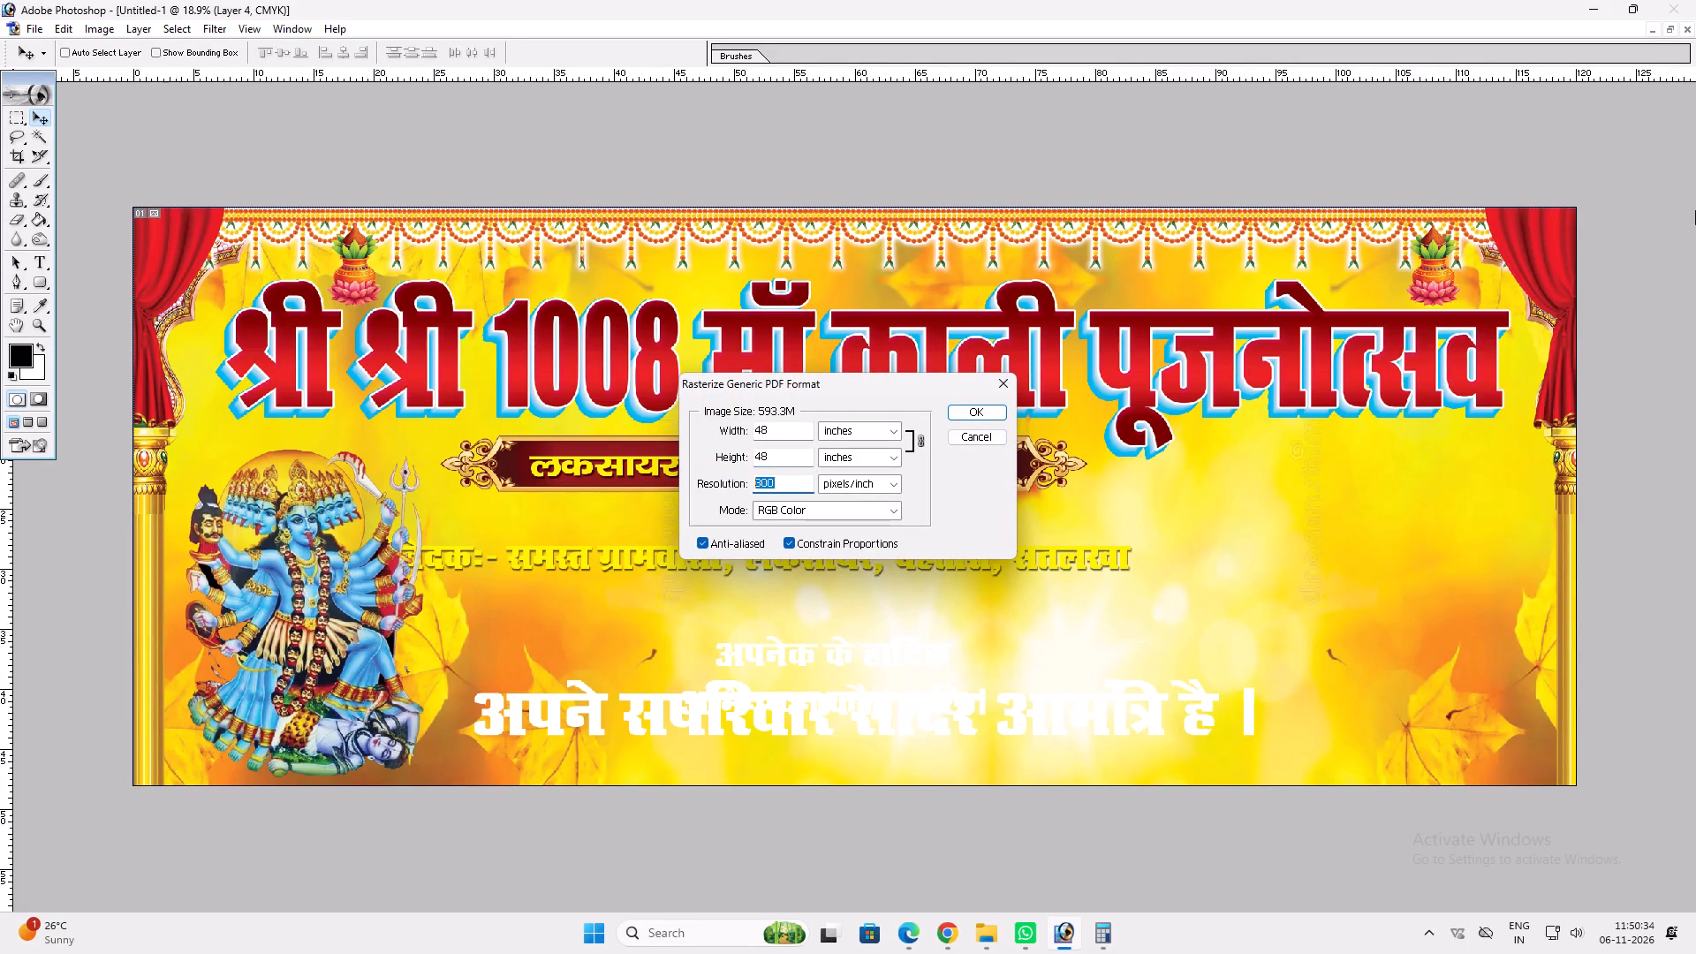
# Rasterize the 48 × 48 inch Mahakali puja PDF at 72 pixels/inch and convert it to CMYK.
pyautogui.write('72')
pyautogui.press('Return')
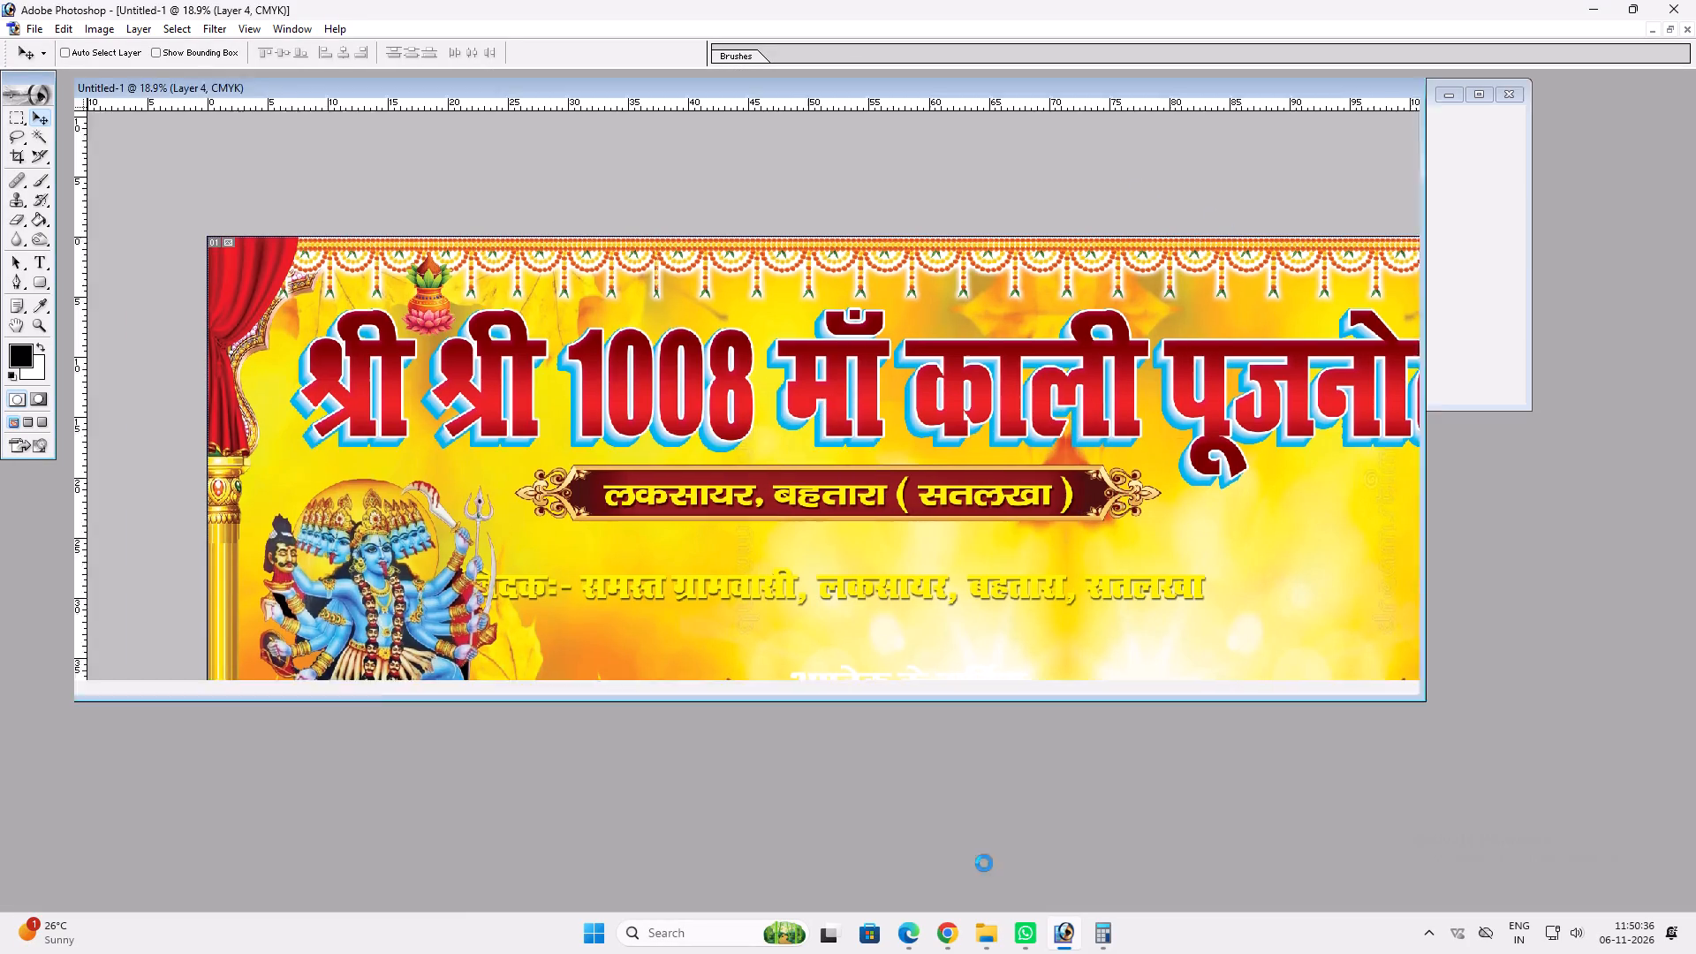
pyautogui.click(814, 108)
pyautogui.hotkey('ctrl', '0')
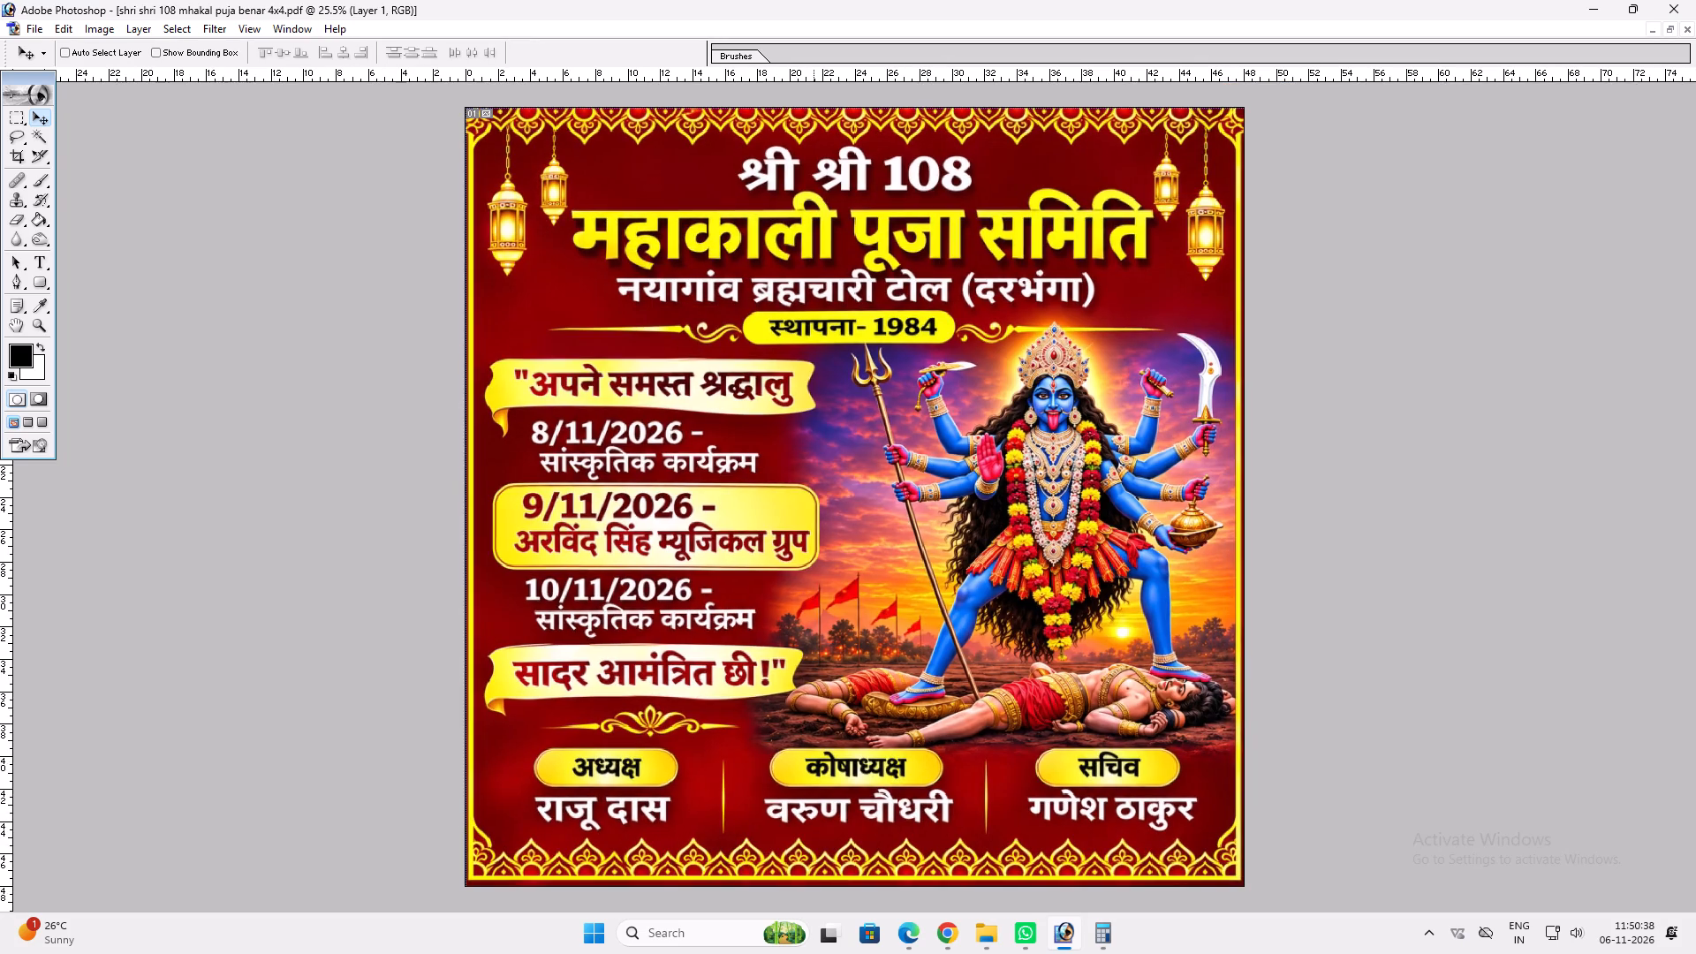
pyautogui.hotkey('alt', 'i')
pyautogui.hotkey('alt', 'm')
pyautogui.hotkey('alt', 'c')
# Adjust the Mahakali poster's CMYK Levels to deepen the shadows and brighten the highlights.
pyautogui.hotkey('ctrl', 'l')
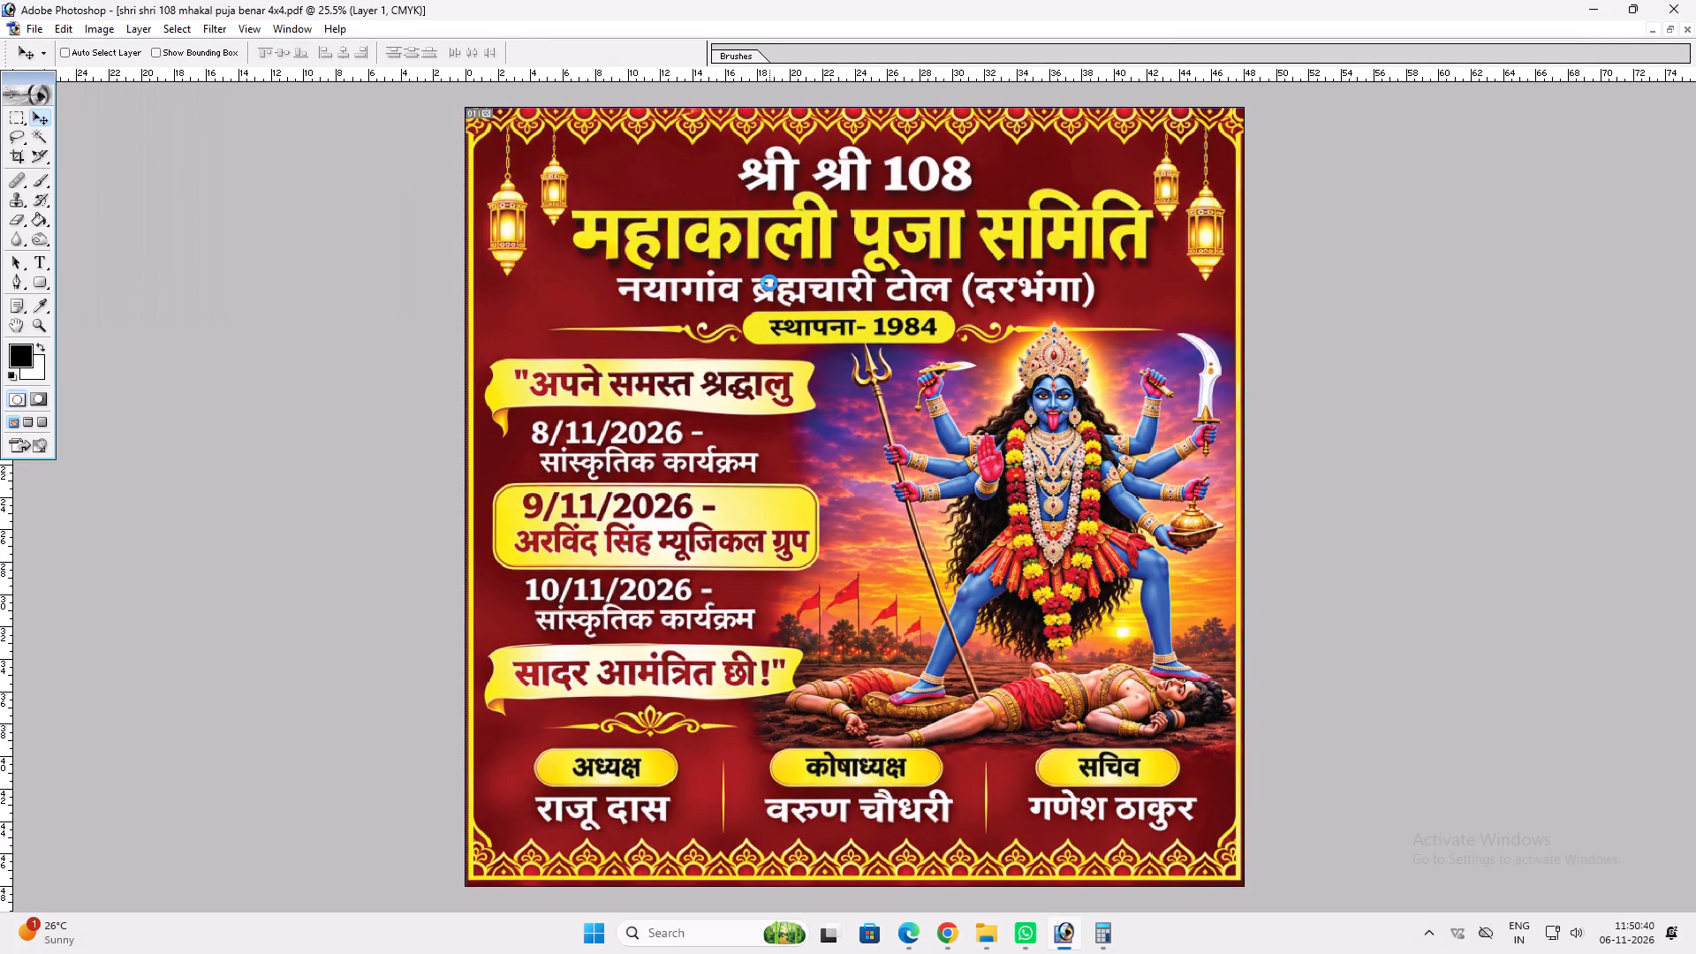
pyautogui.moveTo(1014, 555); pyautogui.dragTo(1030, 555)
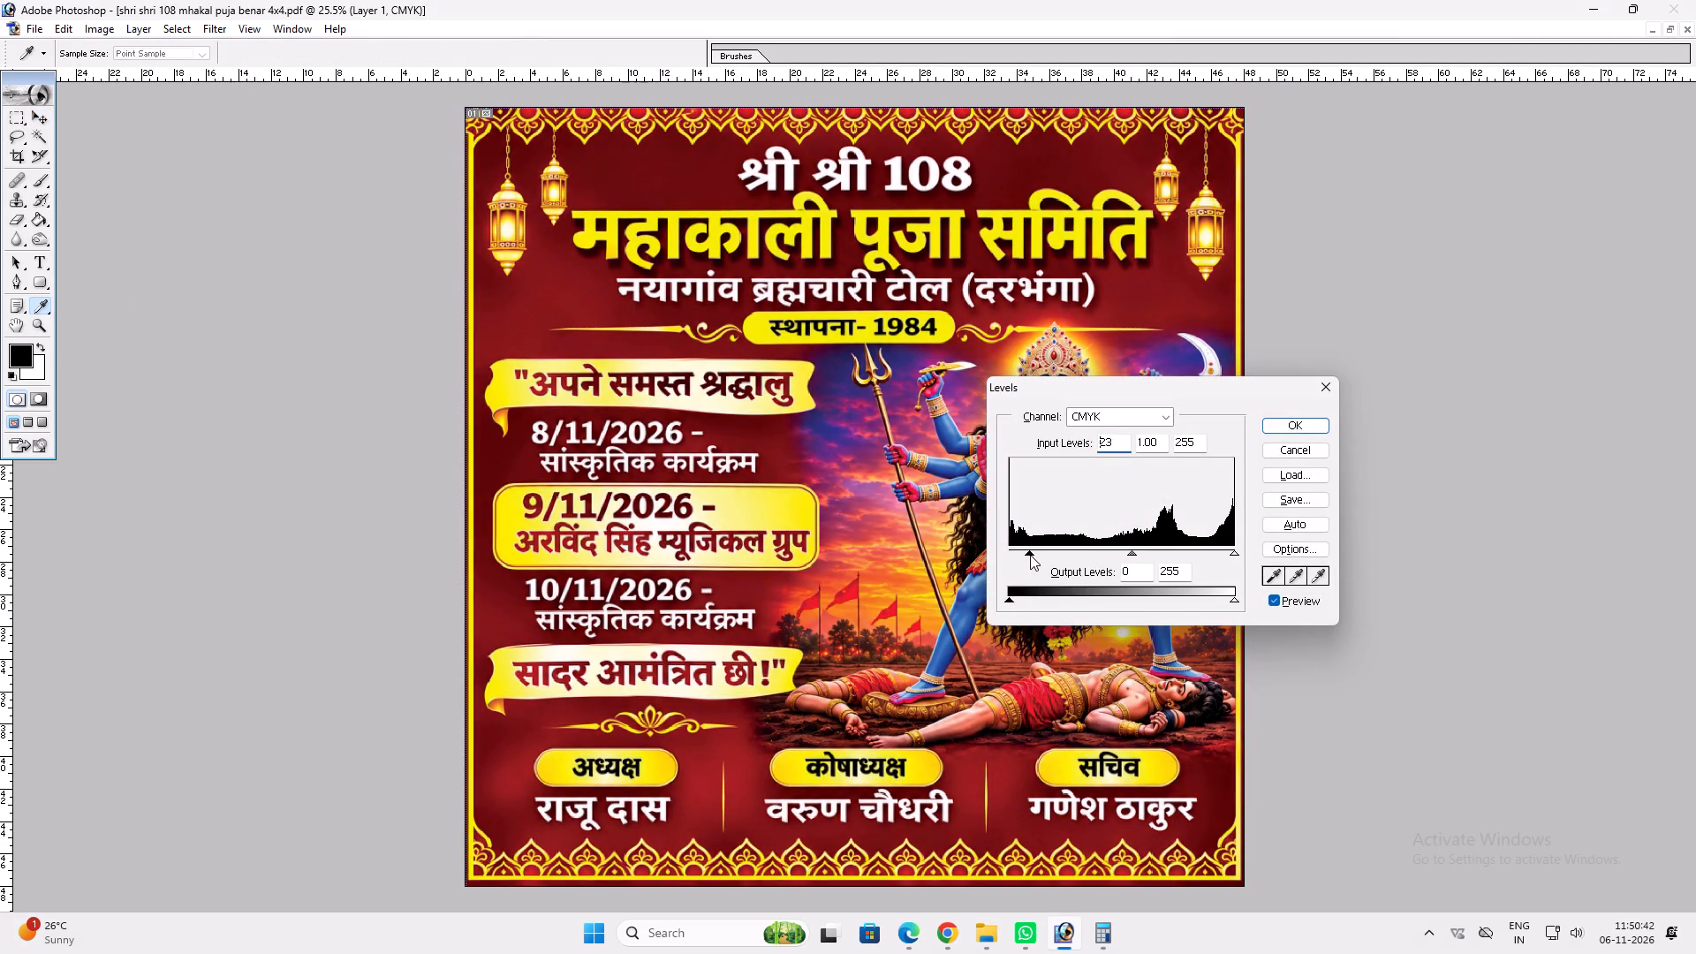
pyautogui.moveTo(1030, 555); pyautogui.dragTo(1046, 555)
pyautogui.click(1221, 555)
pyautogui.press('Return')
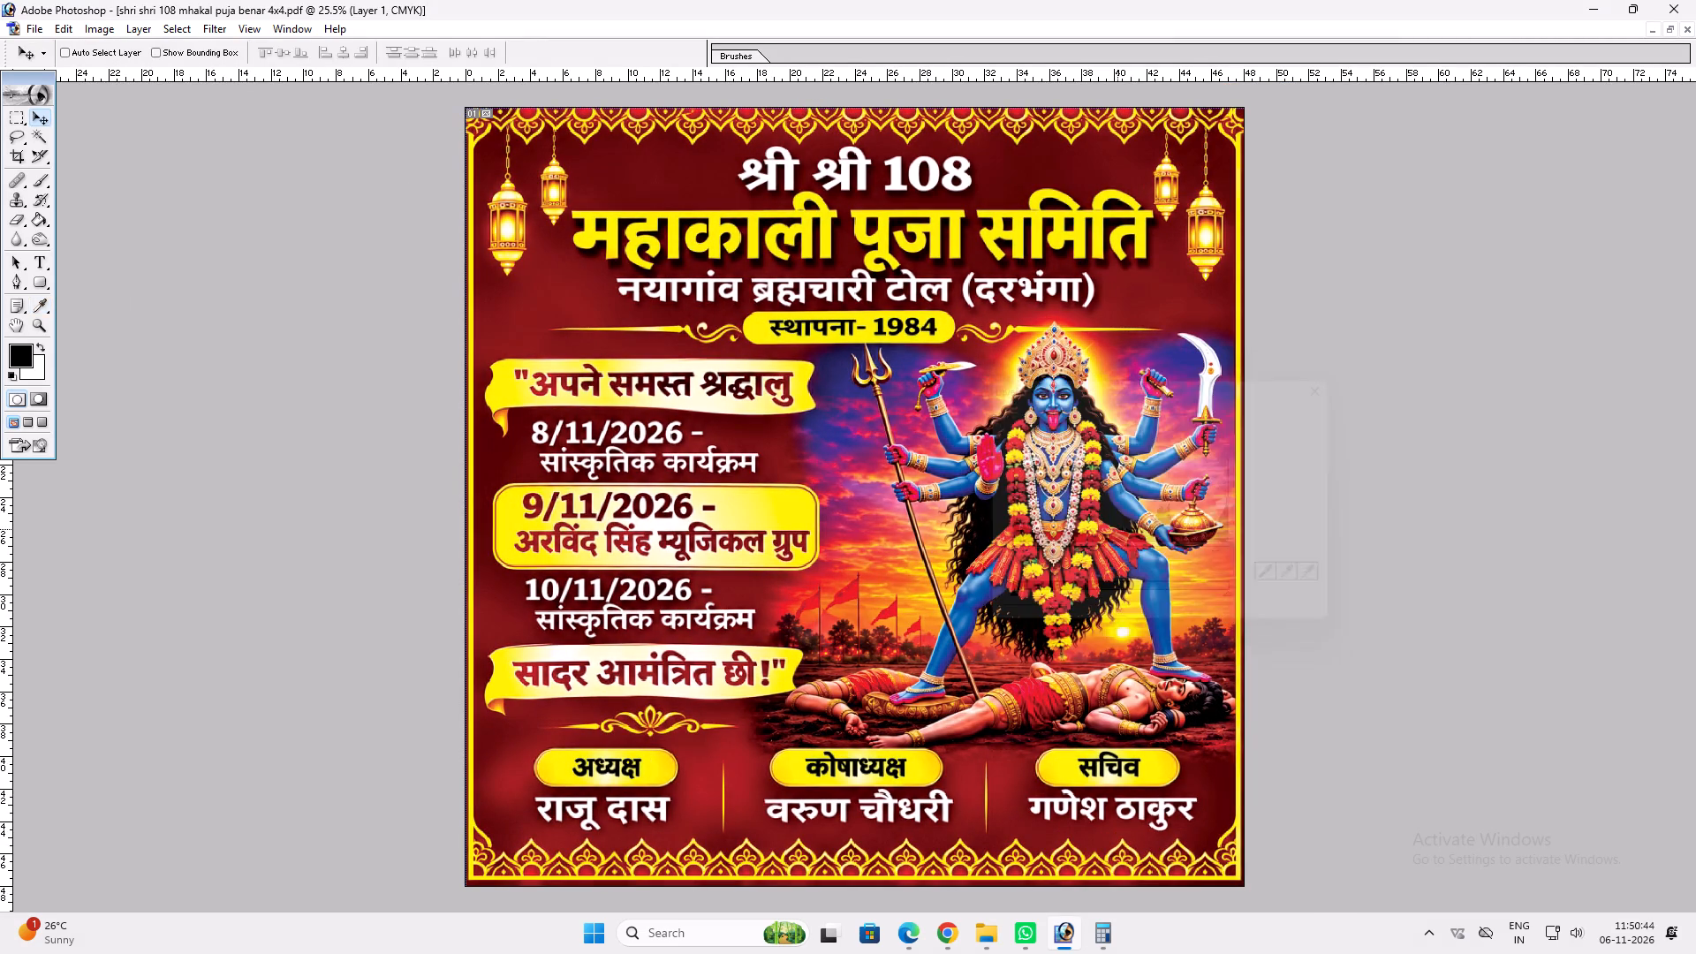
# Save the poster as TIFF "shri shri 108 mhakal puja benar 4x4= 1 pc DStr f" in the Gopal customer folder within November's 06.11.2026\ok print on H:.
pyautogui.hotkey('ctrl', 'shift', 's')
pyautogui.click(67, 246)
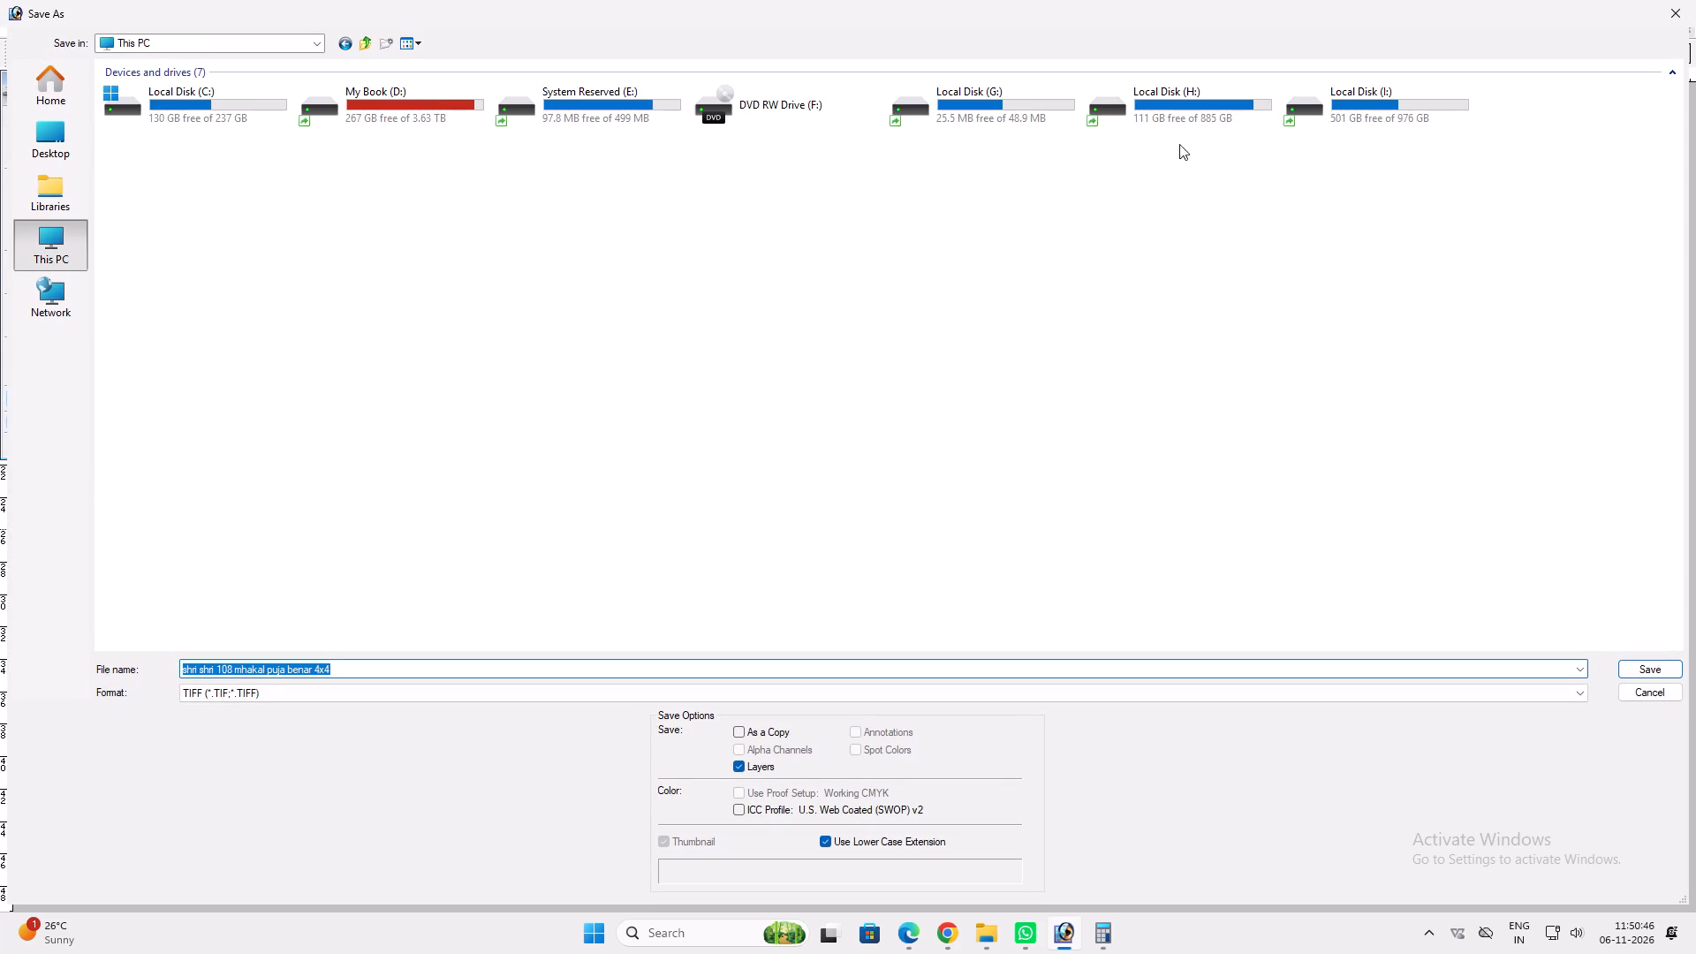
pyautogui.doubleClick(1189, 117)
pyautogui.doubleClick(265, 103)
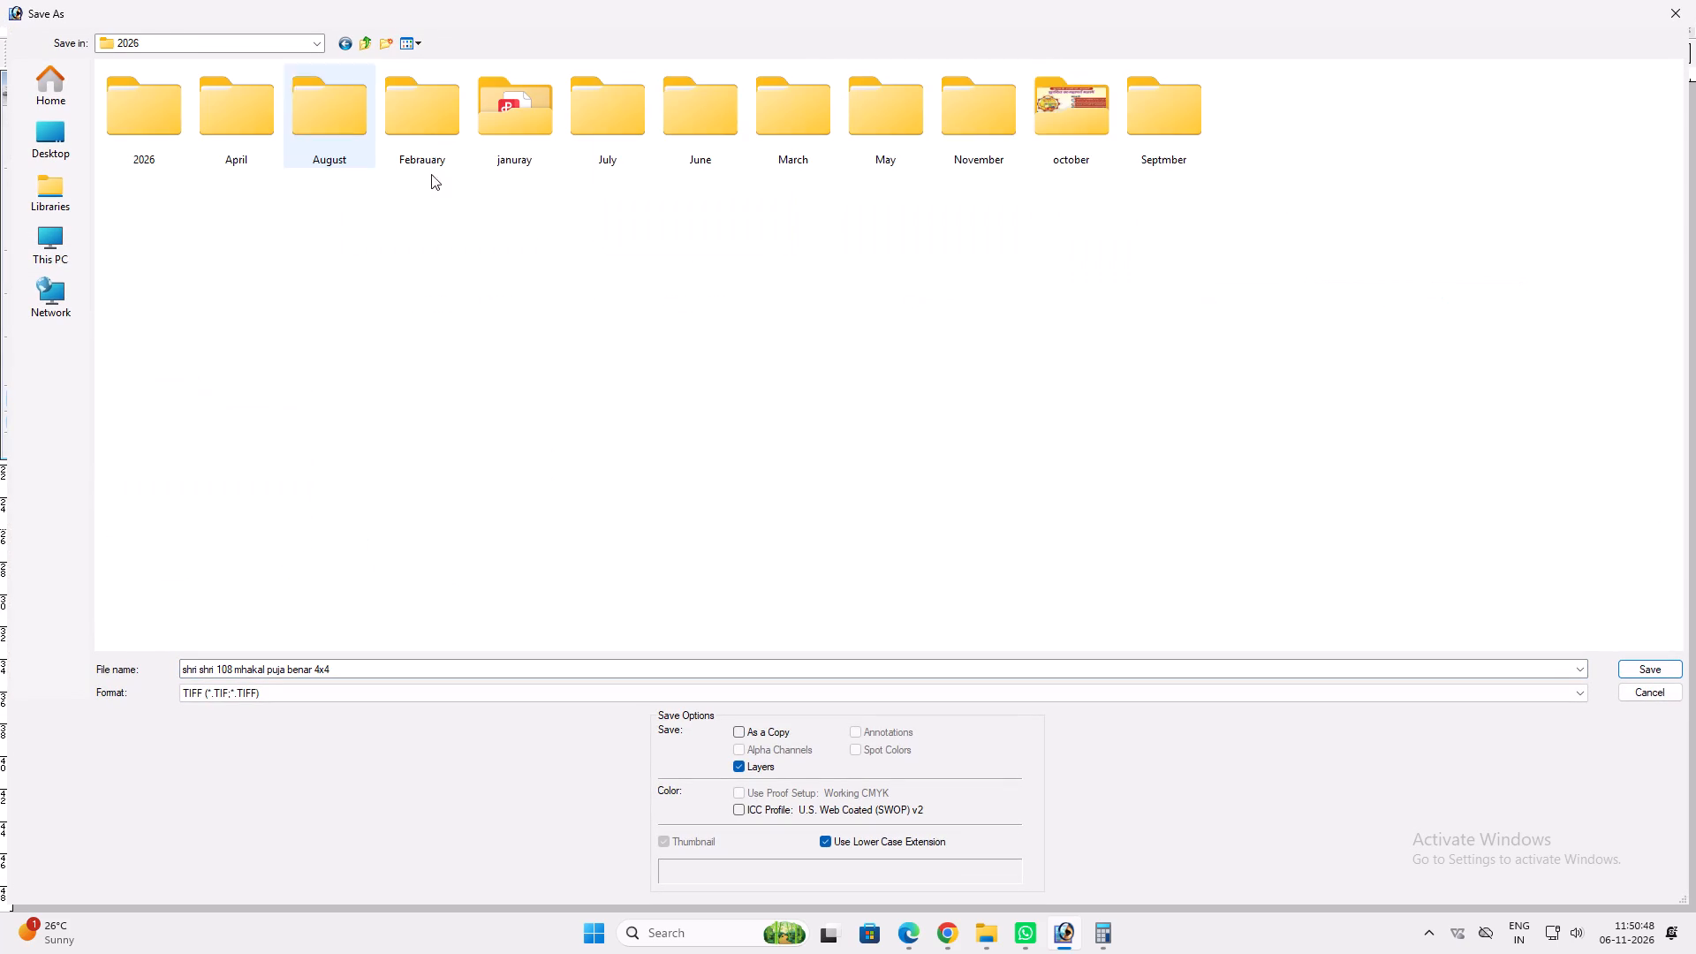
pyautogui.doubleClick(1001, 106)
pyautogui.click(677, 111)
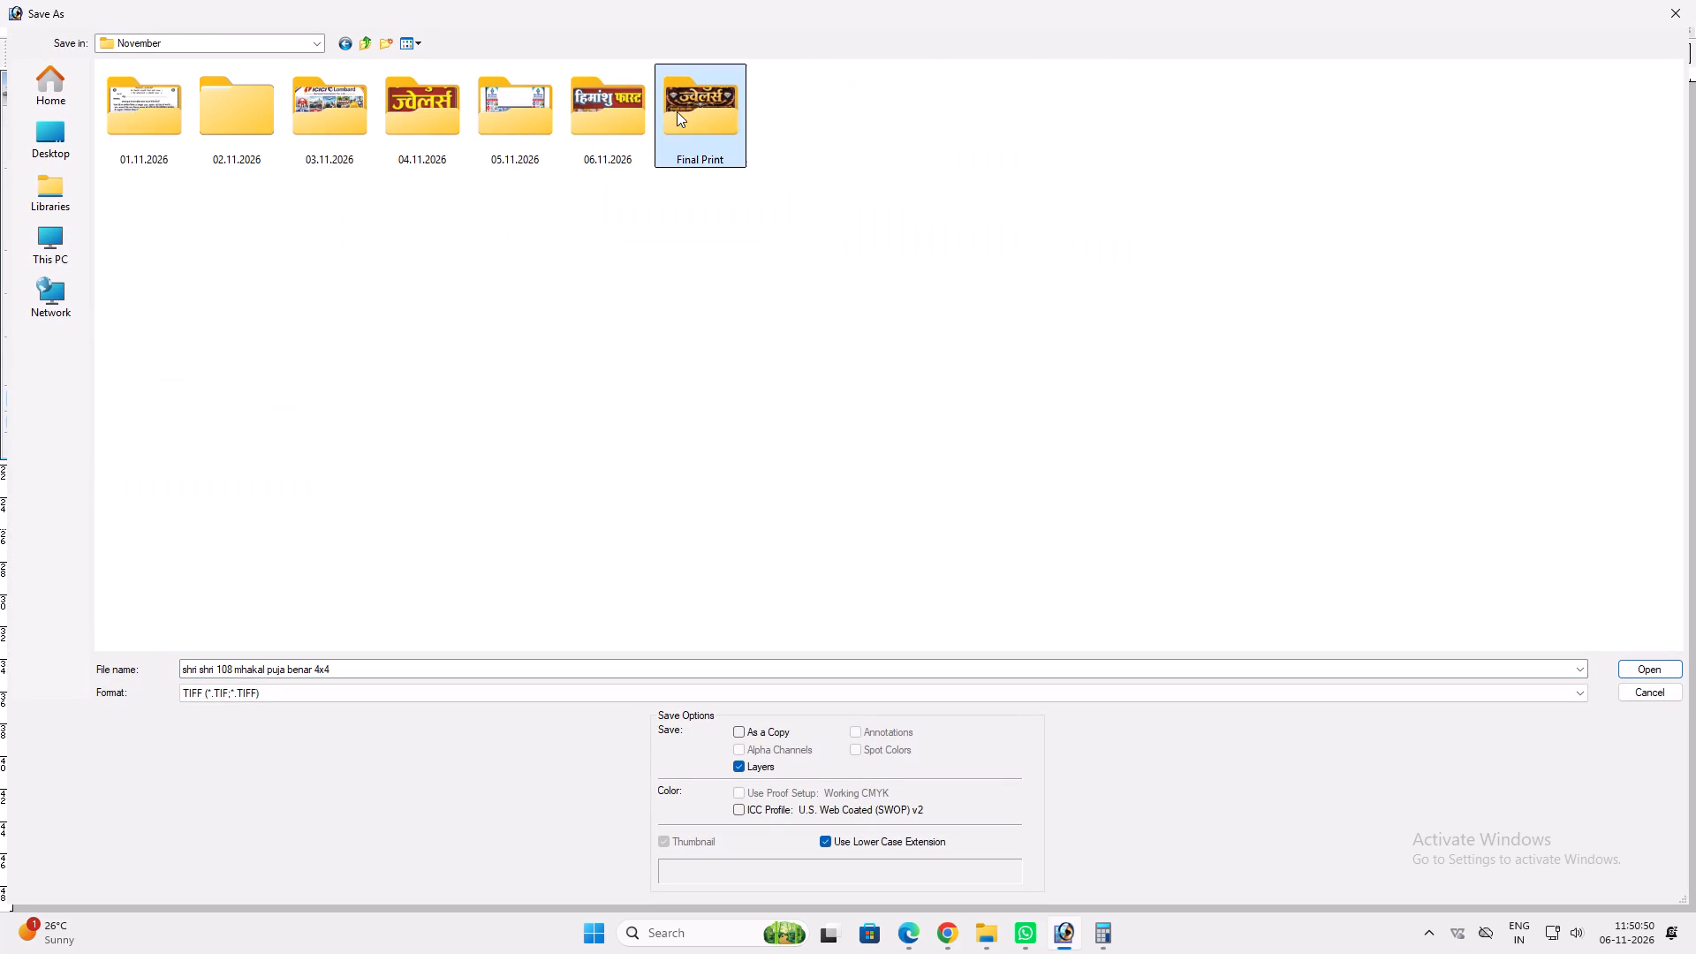
pyautogui.doubleClick(632, 99)
pyautogui.doubleClick(166, 140)
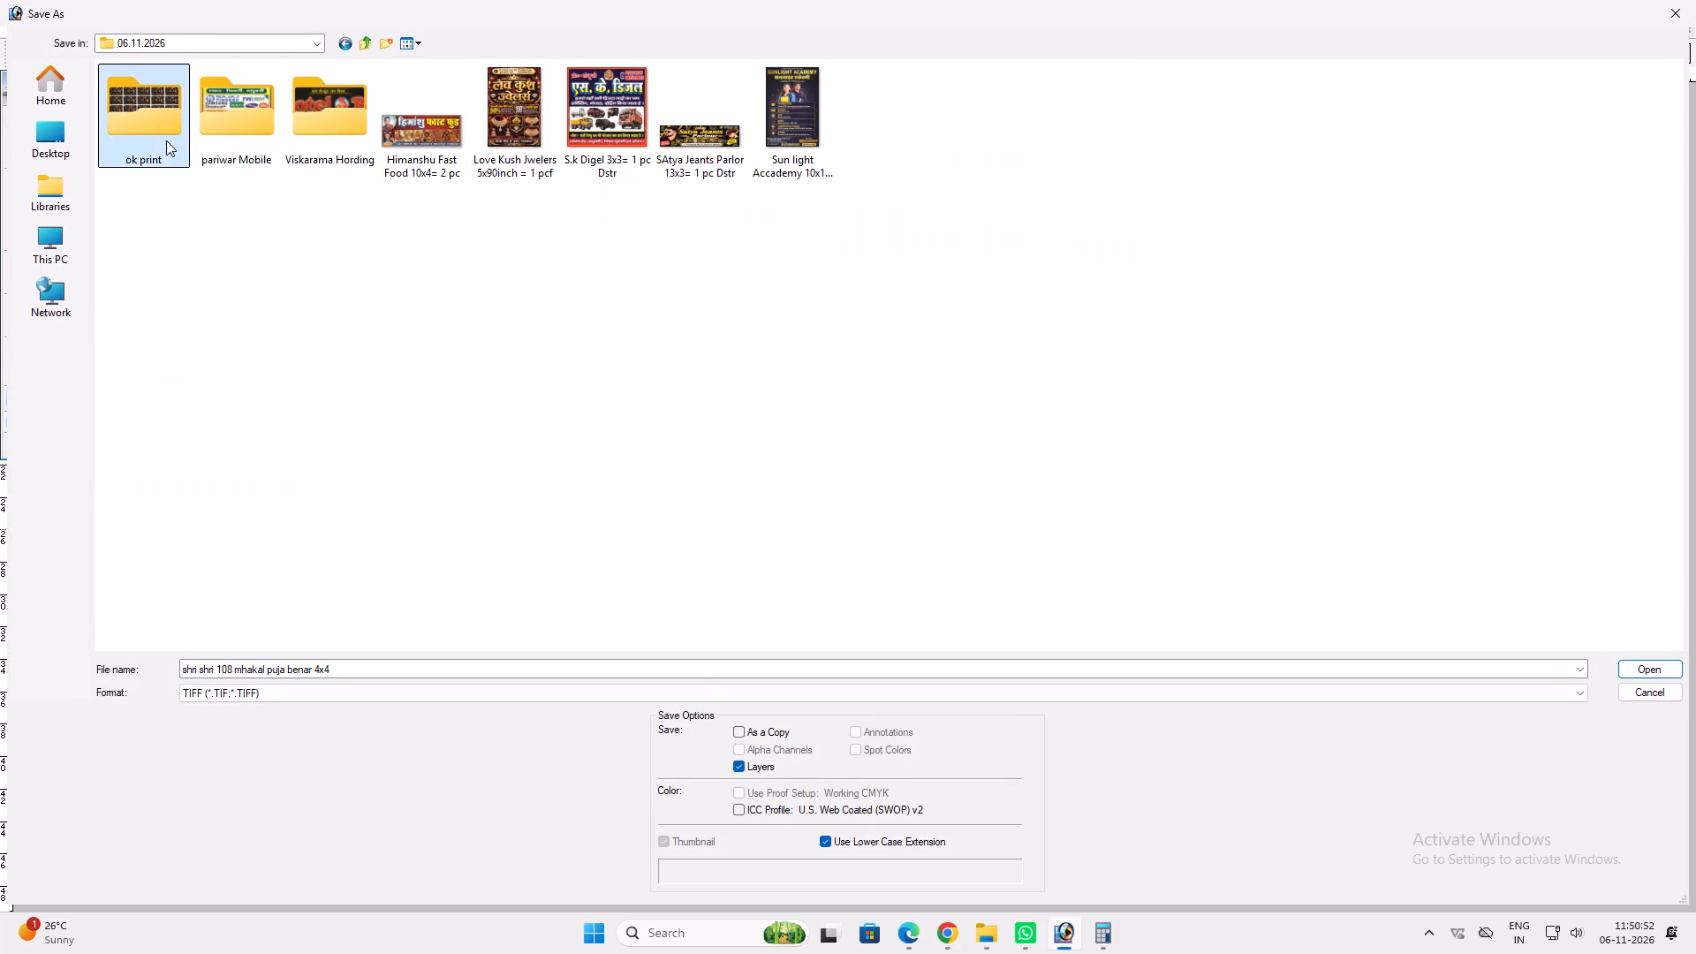
pyautogui.click(166, 140)
pyautogui.doubleClick(335, 133)
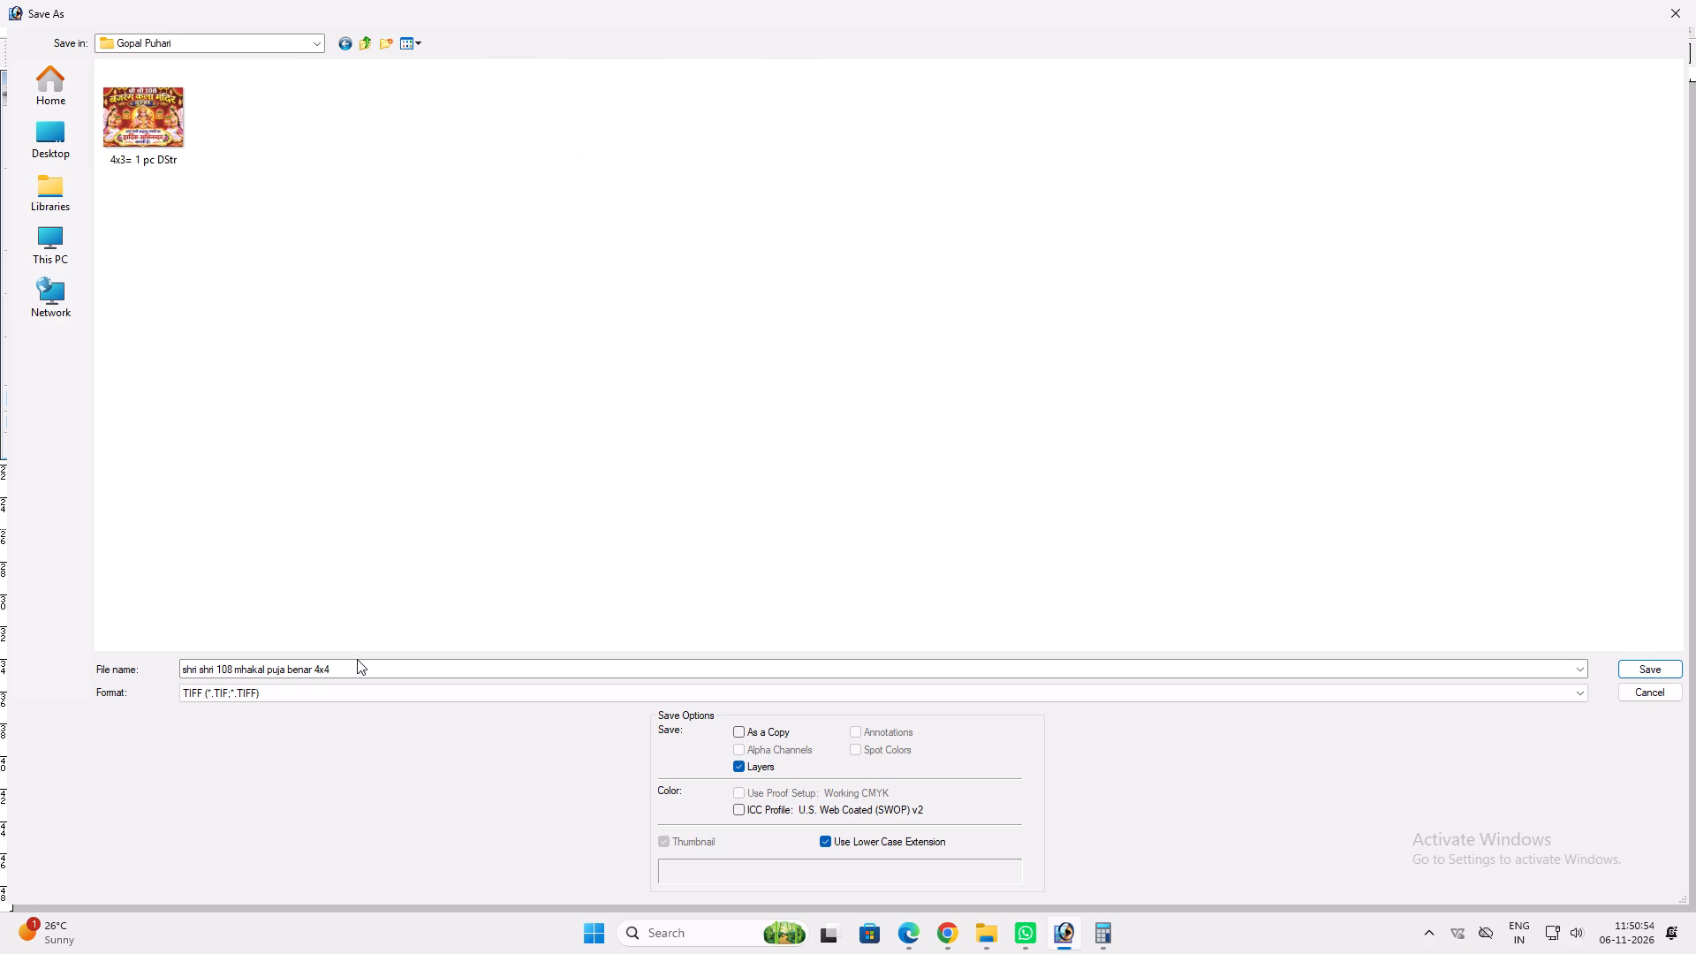
pyautogui.click(354, 662)
pyautogui.click(350, 665)
pyautogui.write('= 1 pc DStr f')
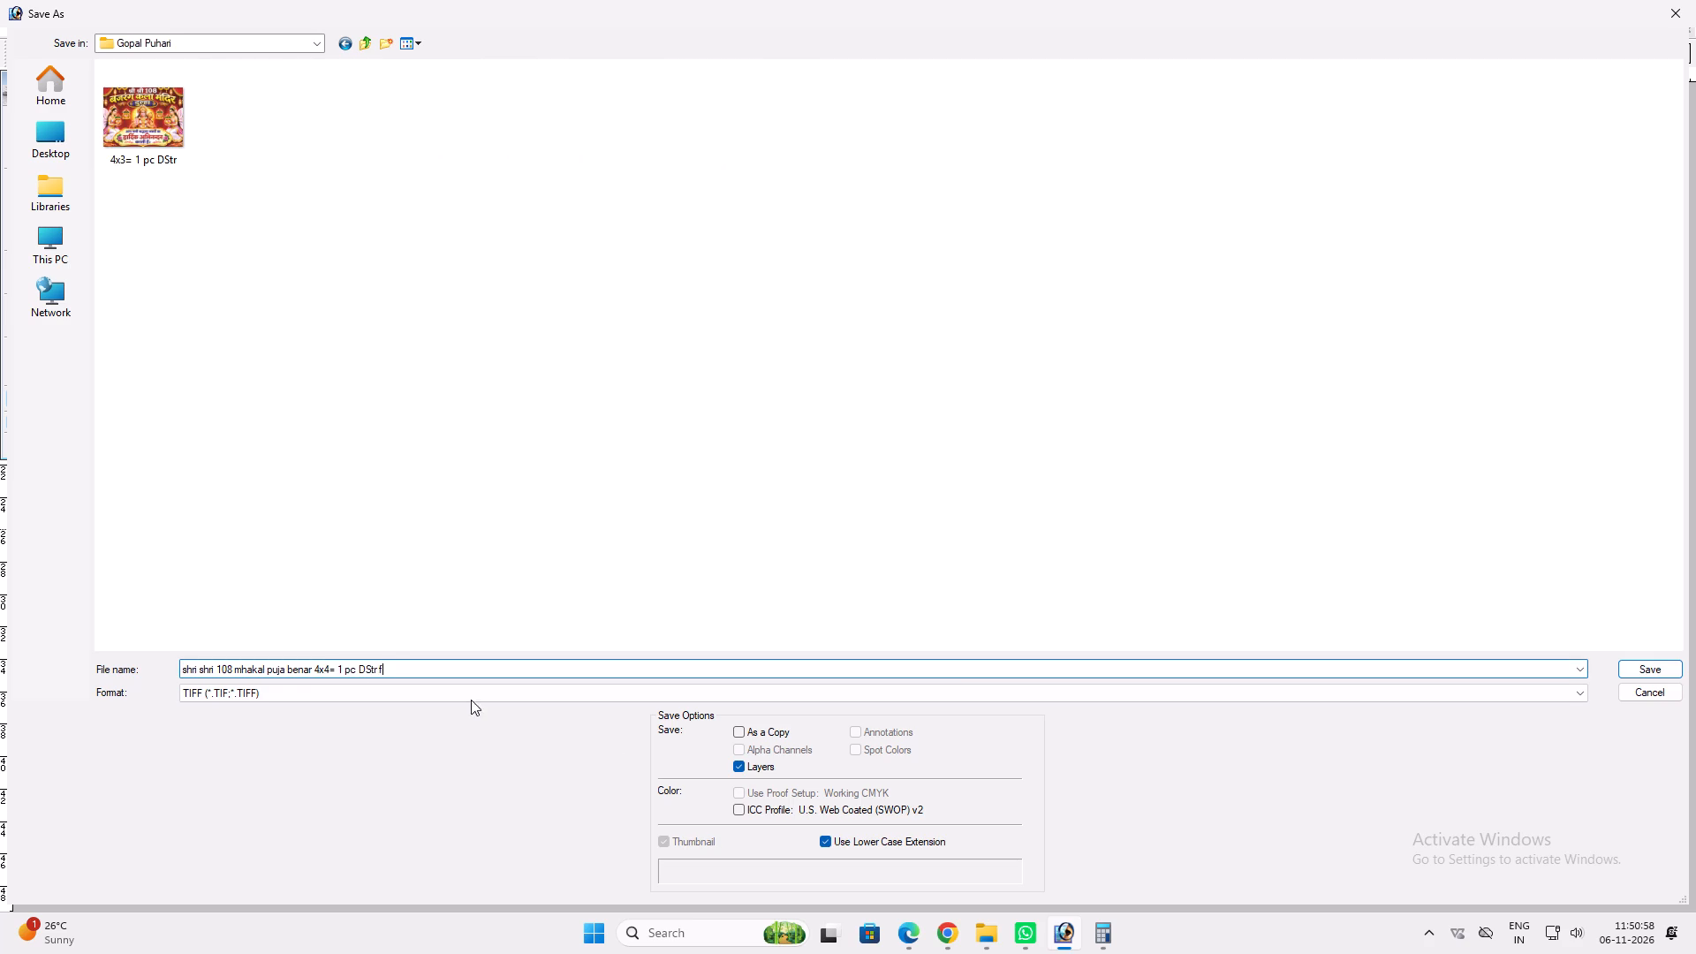
pyautogui.press('Return')
pyautogui.press('Return')
pyautogui.press('Return')
pyautogui.press('Return')
pyautogui.press('Return')
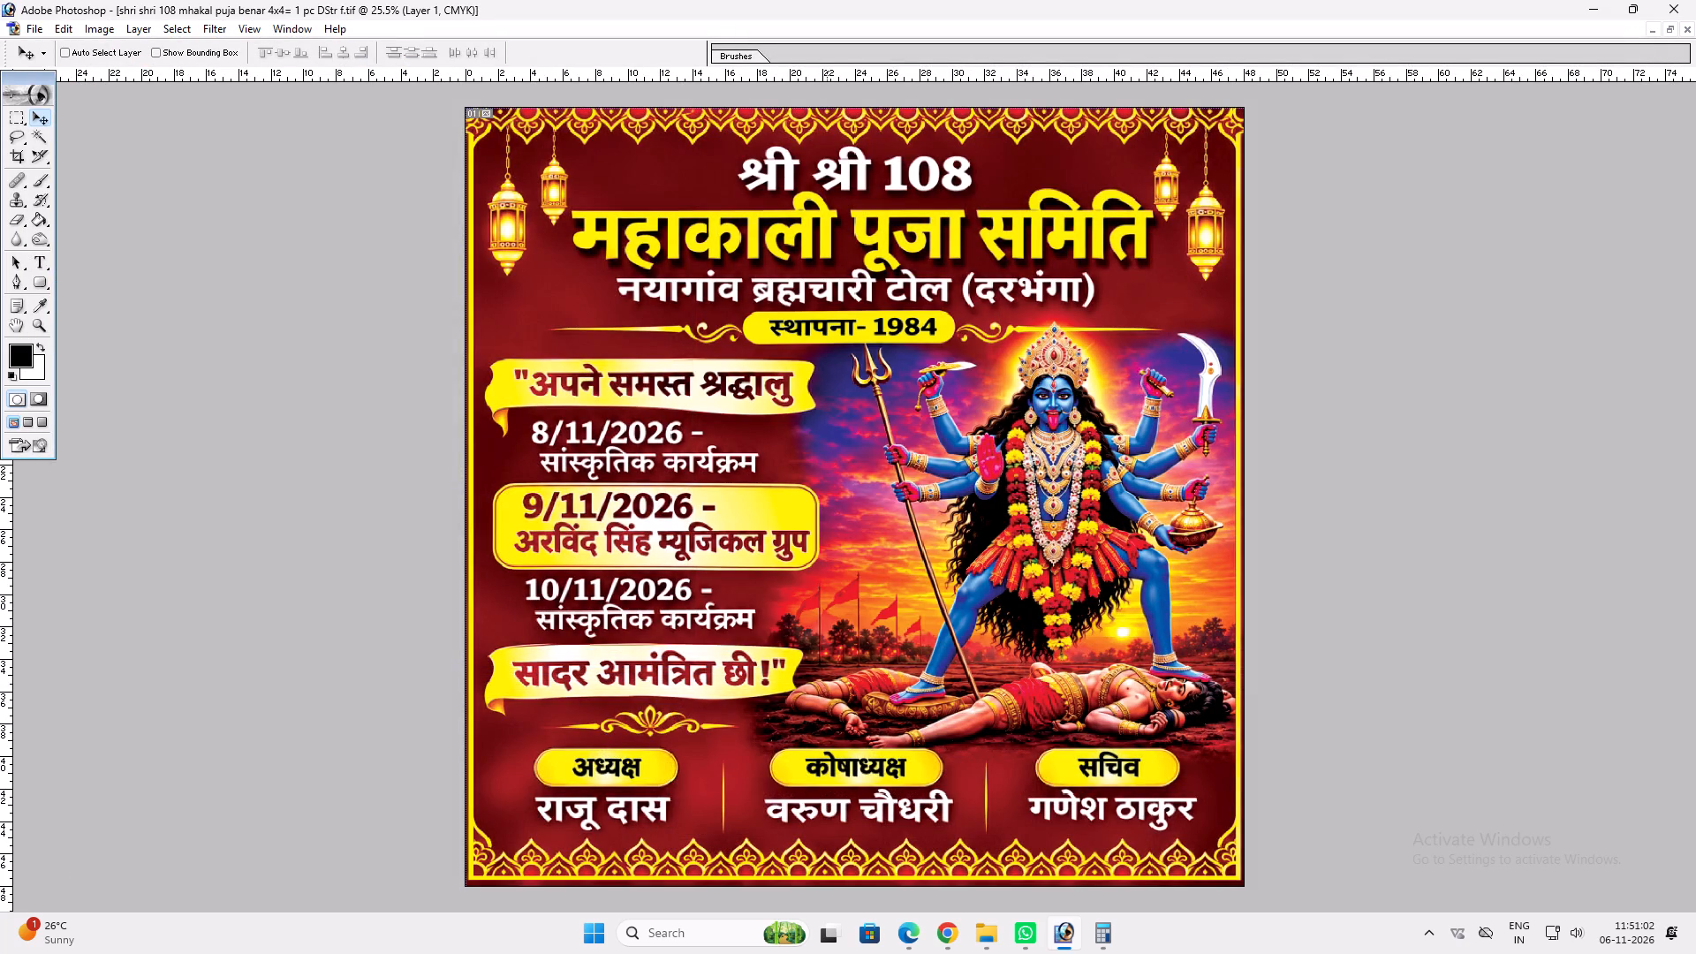
# Copy the saved 4x4 poster TIFF from the customer folder into November's Final Print folder.
pyautogui.hotkey('ctrl', 'o')
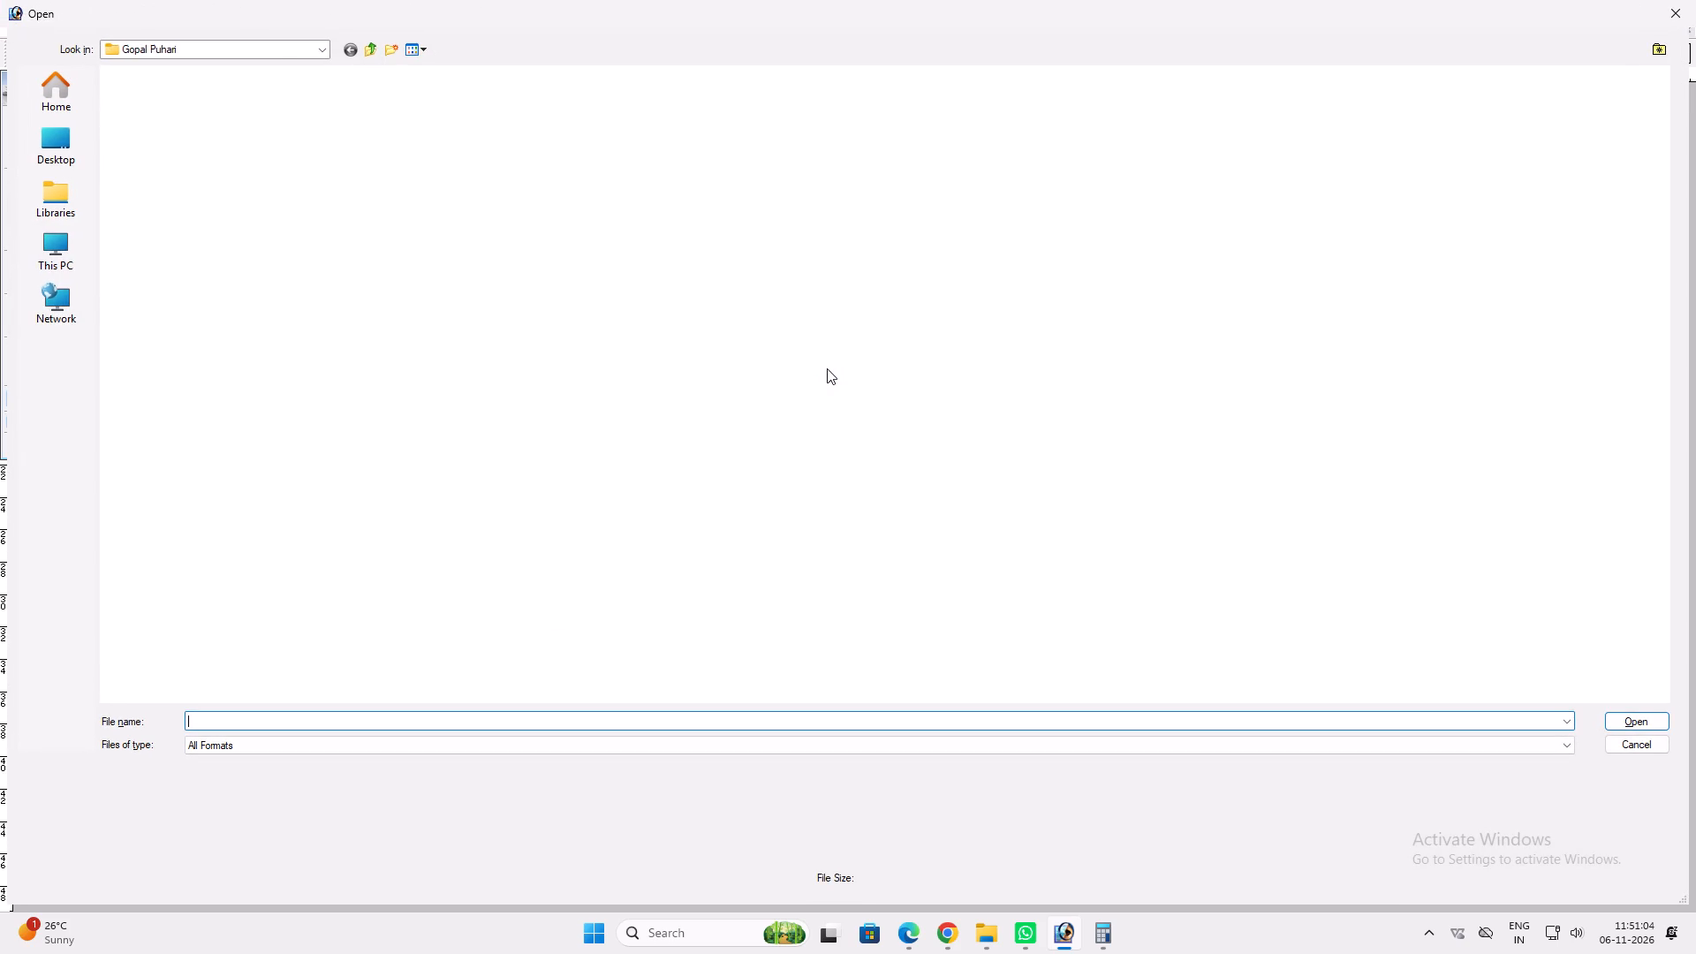
pyautogui.click(260, 130)
pyautogui.hotkey('ctrl', 'c')
pyautogui.hotkey('ctrl', 'c')
pyautogui.hotkey('ctrl', 'c')
pyautogui.hotkey('ctrl', 'c')
pyautogui.keyDown('ctrl'); pyautogui.click(373, 48); pyautogui.keyUp('ctrl')
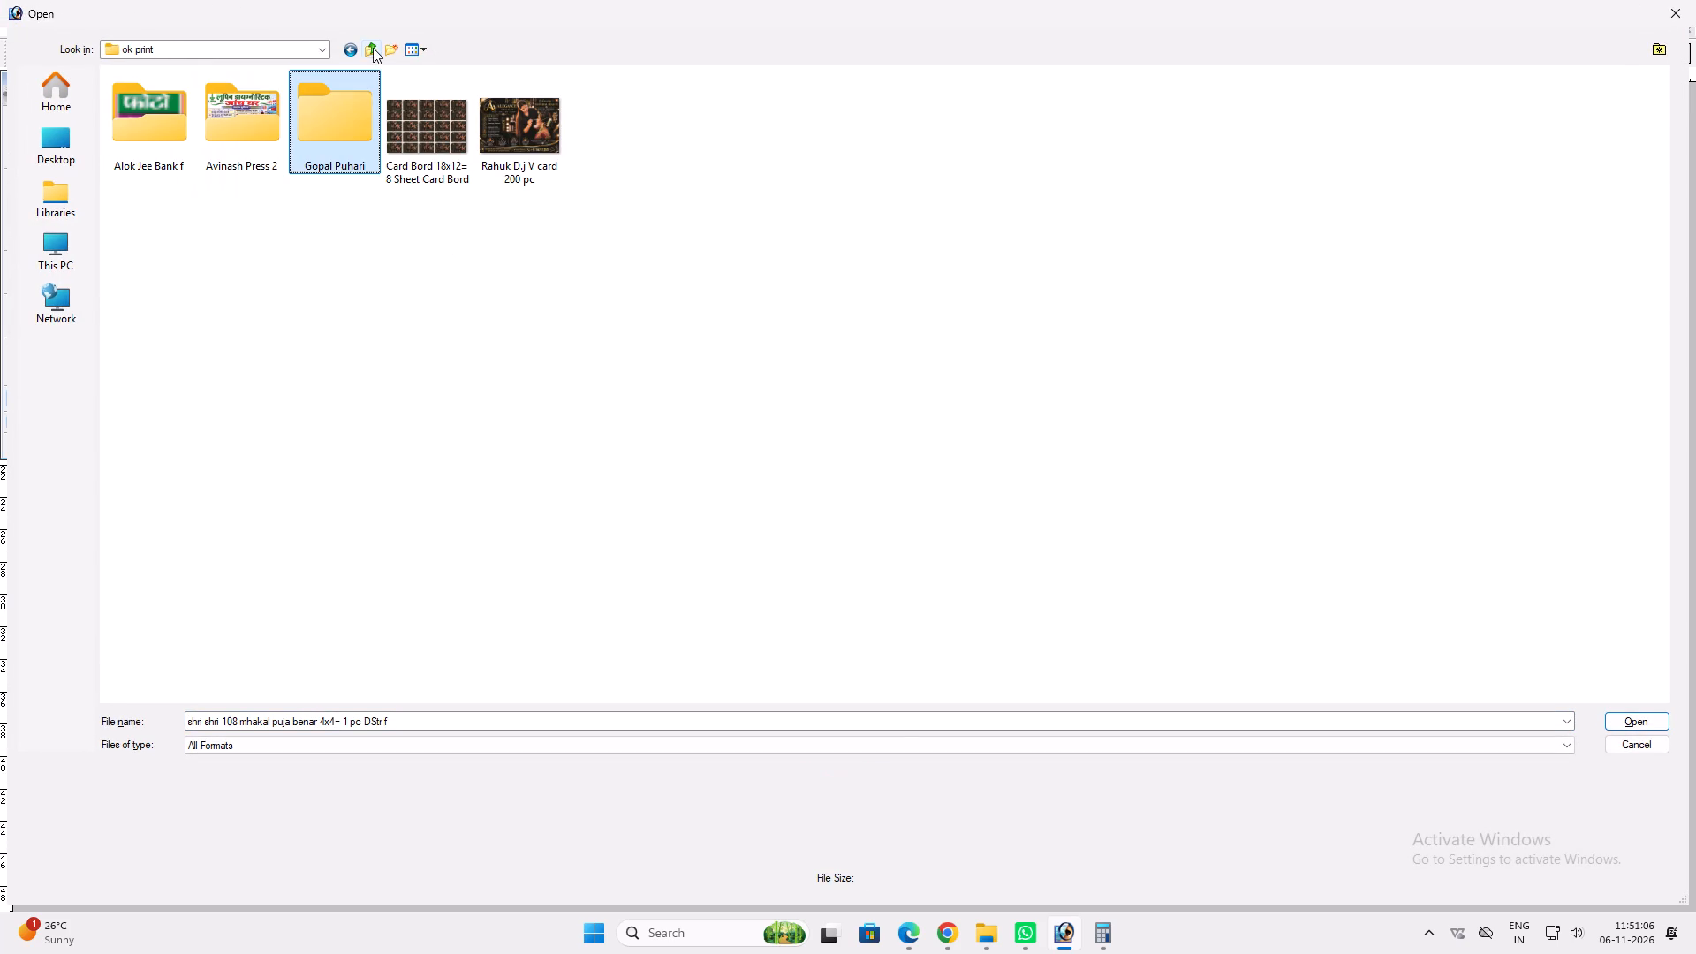
pyautogui.click(374, 43)
pyautogui.click(578, 447)
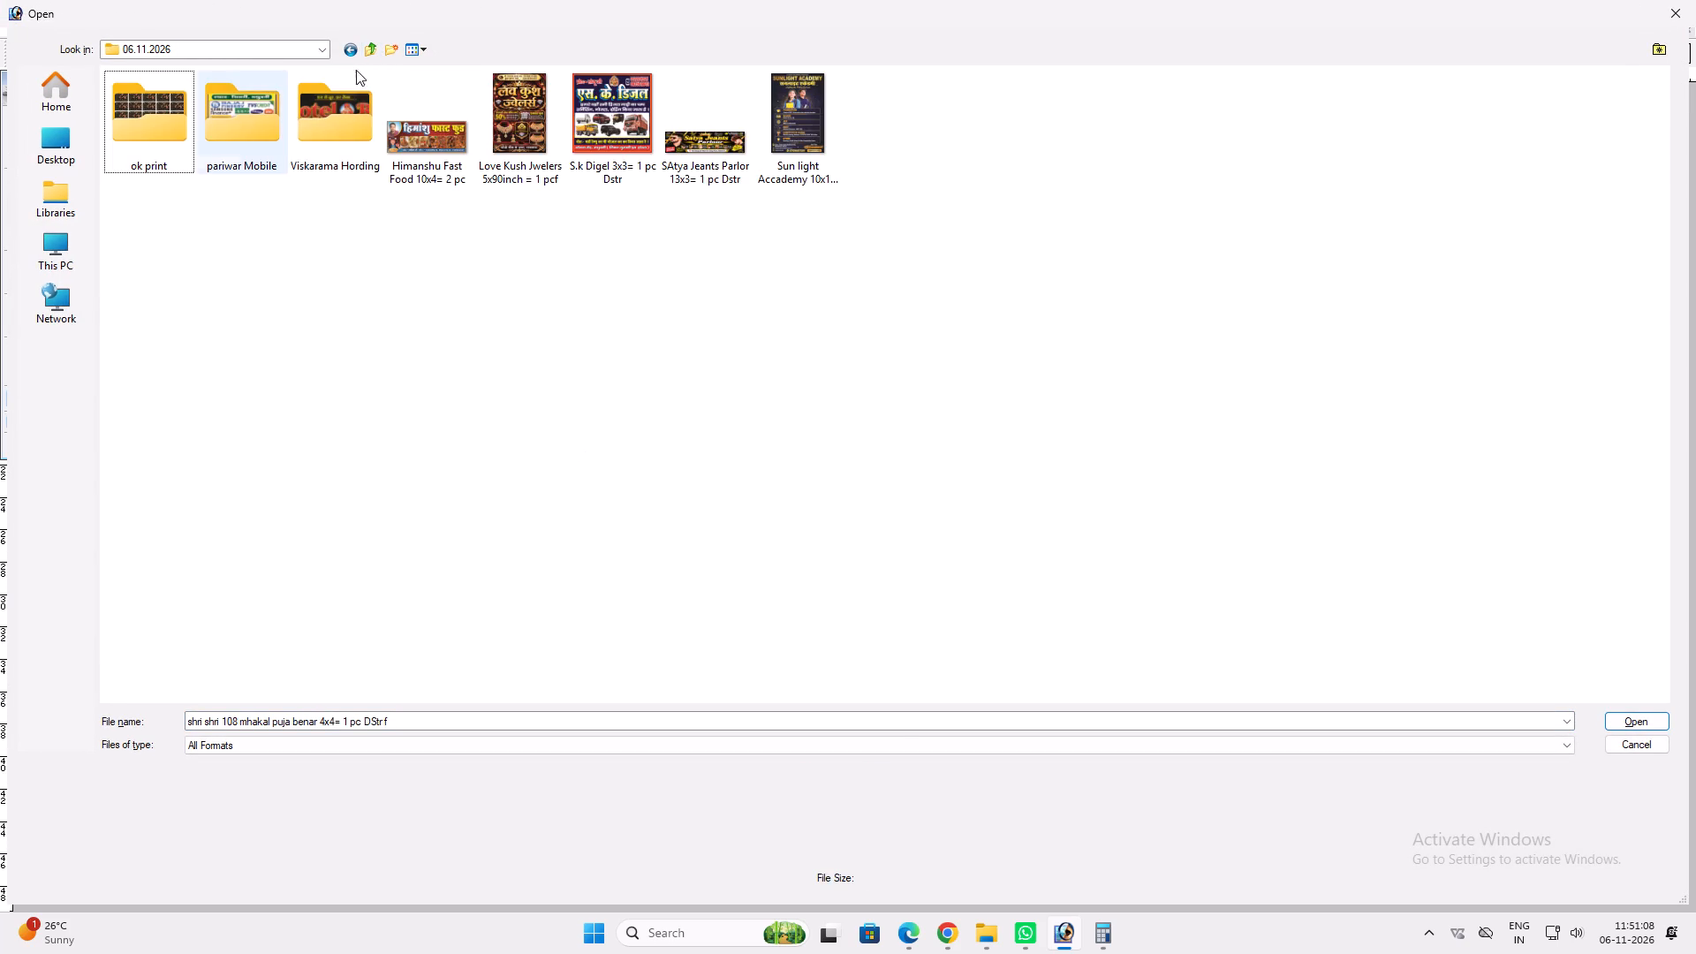
pyautogui.click(369, 48)
pyautogui.click(411, 304)
pyautogui.doubleClick(671, 136)
pyautogui.click(693, 212)
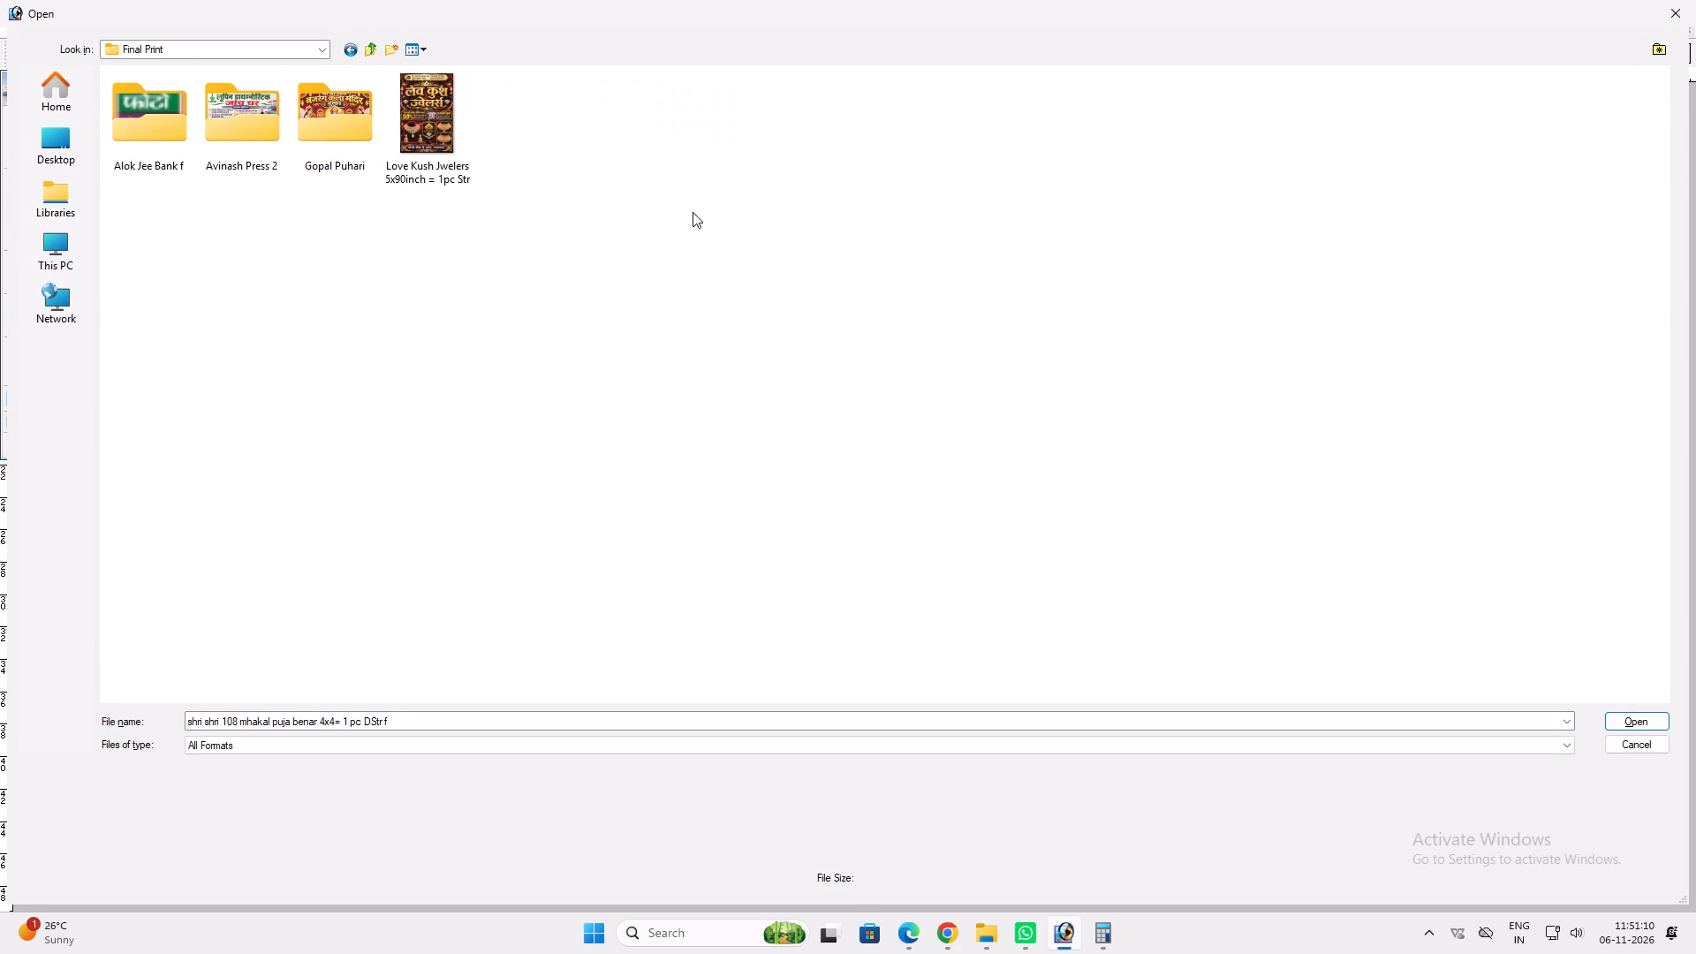
pyautogui.hotkey('ctrl', 'v')
pyautogui.click(1678, 5)
# Close the Mahakali poster and return to the untitled Kali Puja banner with the whole design in view.
pyautogui.hotkey('ctrl', 'w')
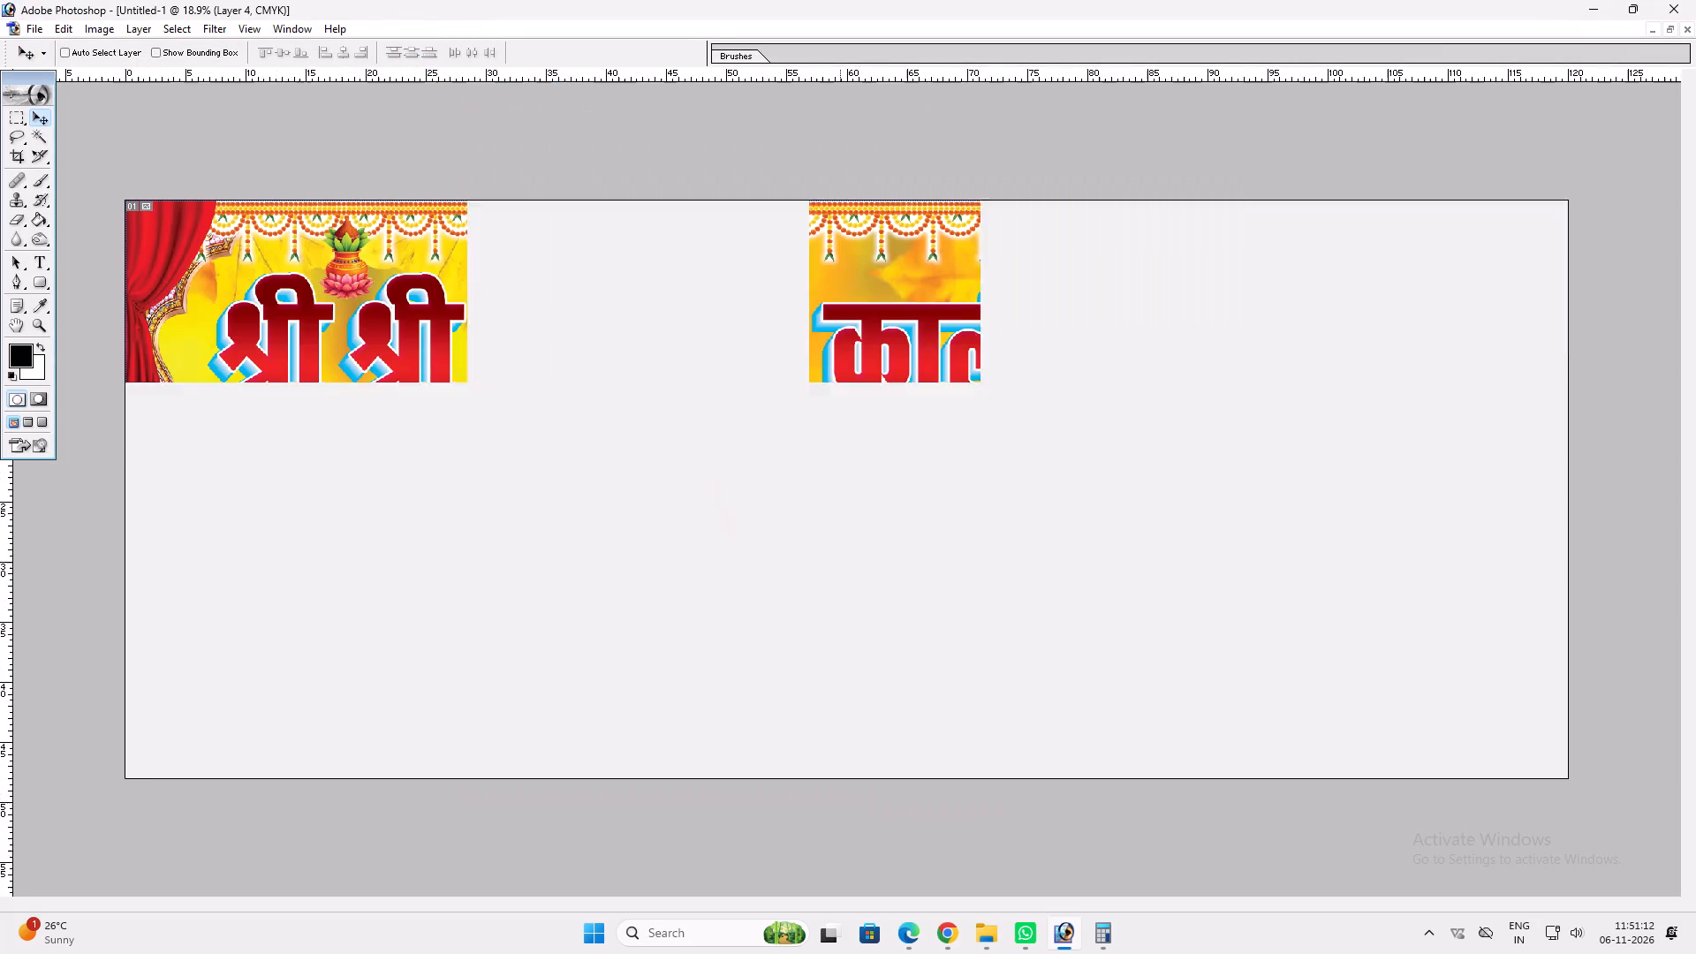
pyautogui.press('v')
pyautogui.press('v')
pyautogui.scroll(1, 927, 791)
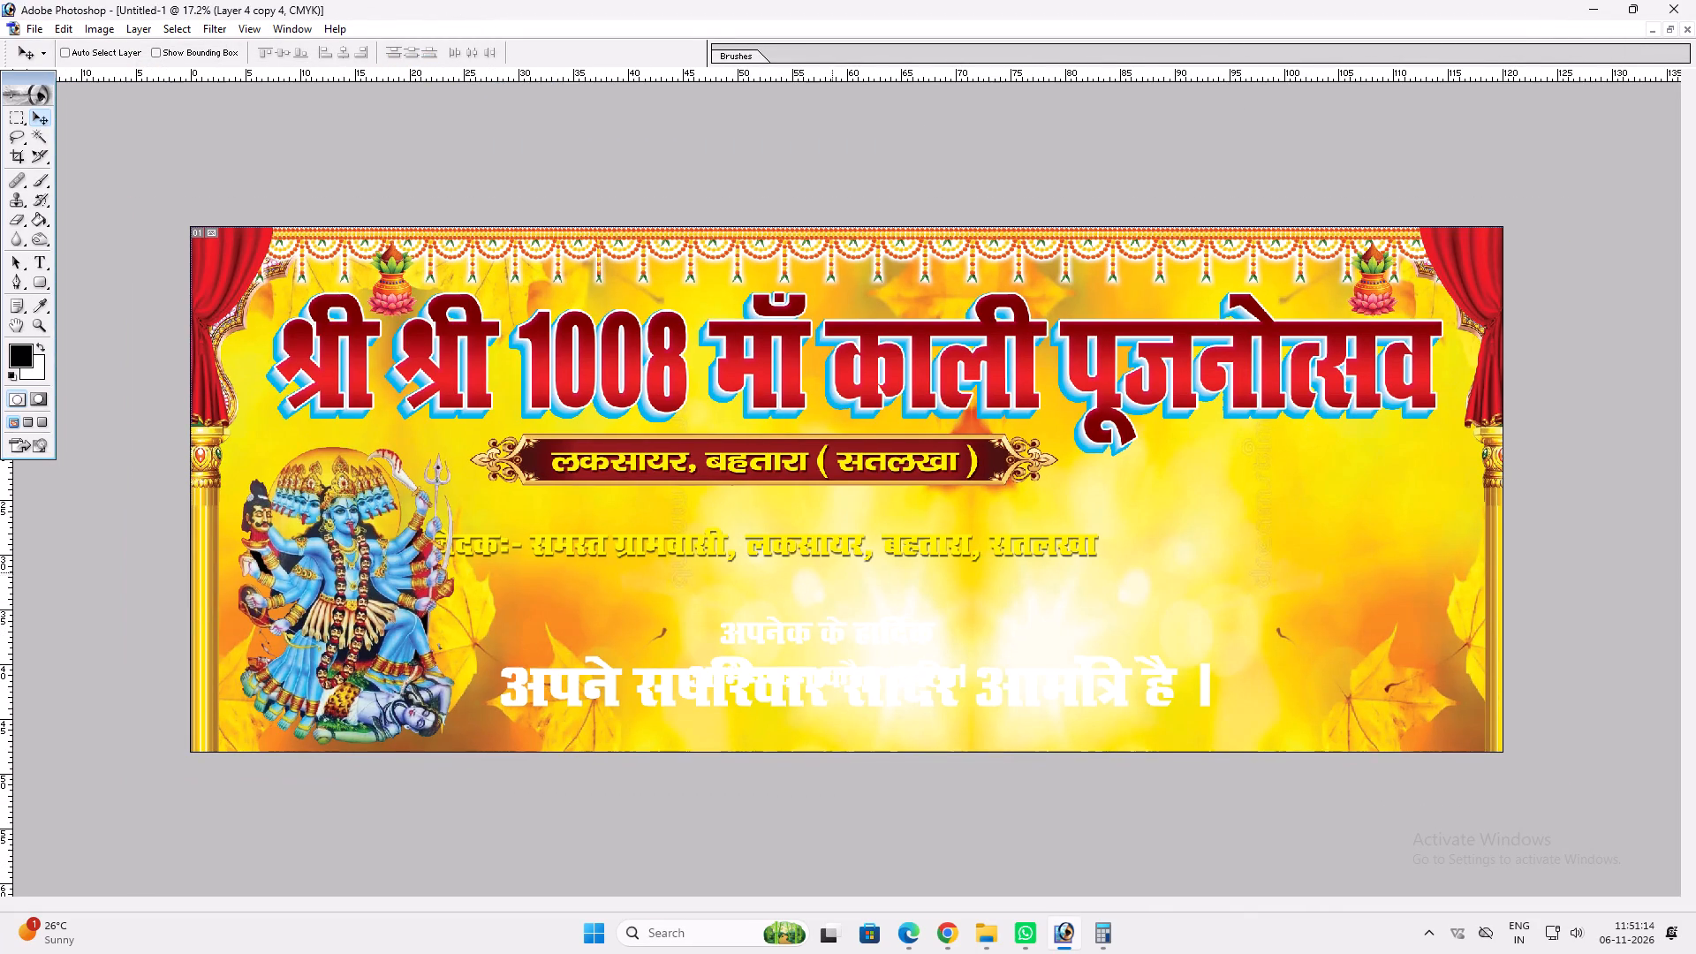
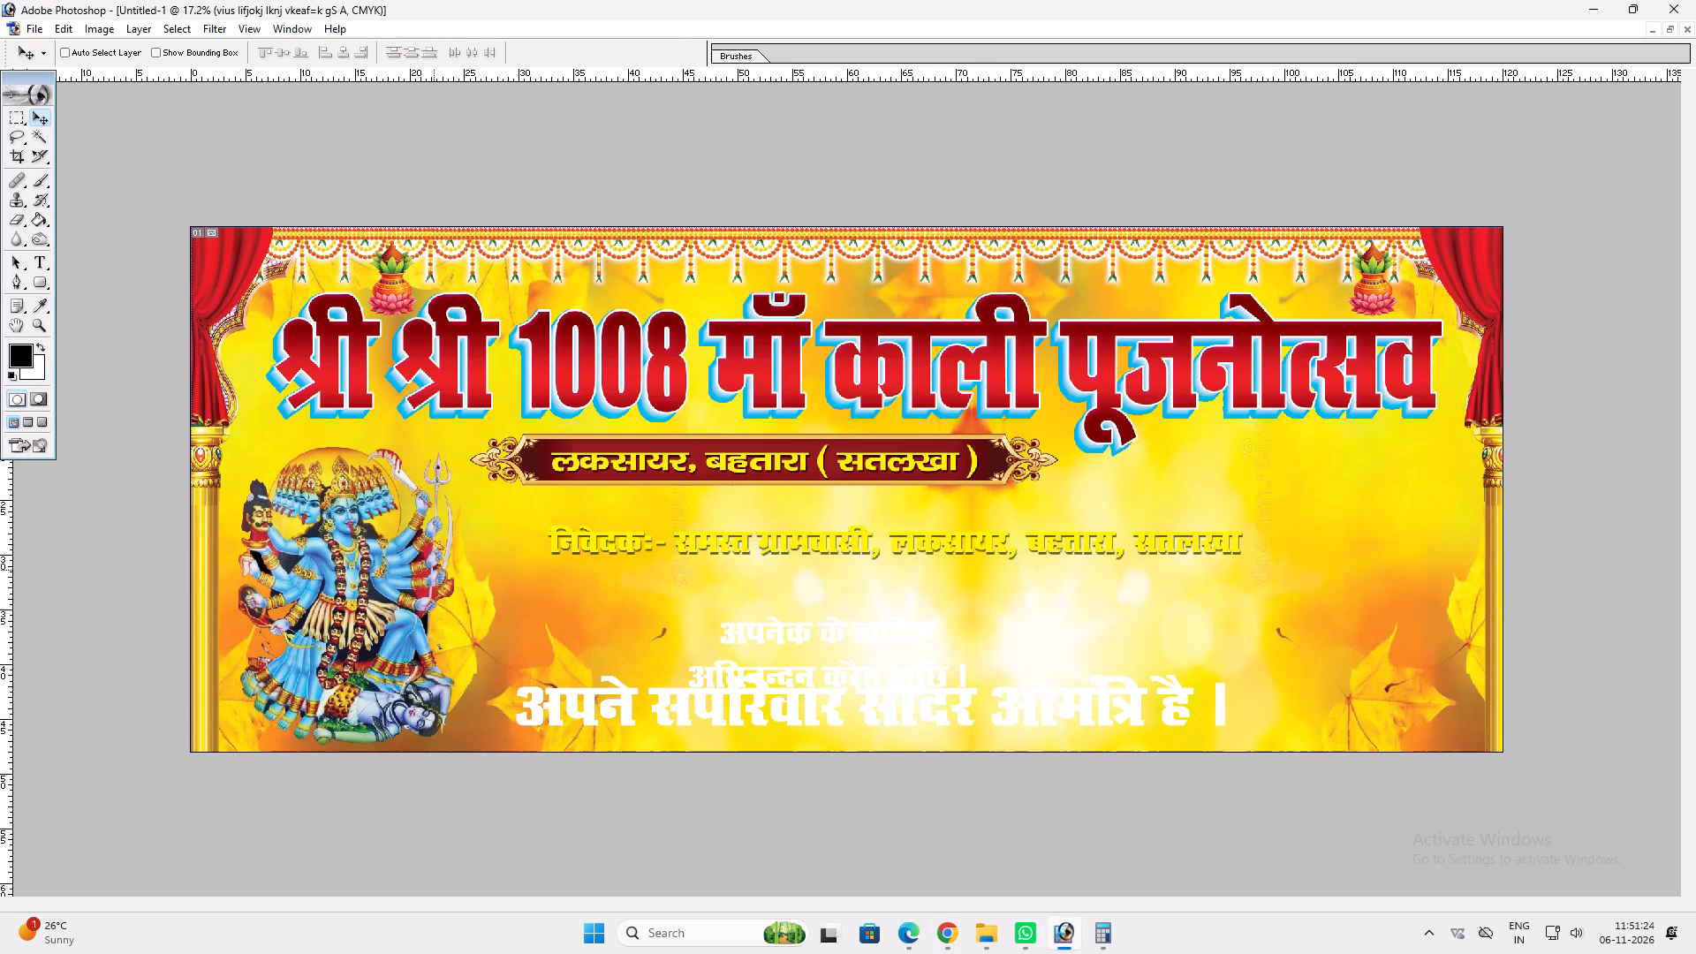
# Nudge the Kali figure slightly right and up on the banner with Free Transform.
pyautogui.keyDown('ctrl'); pyautogui.click(413, 564); pyautogui.keyUp('ctrl')
pyautogui.hotkey('ctrl', 't')
pyautogui.keyDown('shift'); pyautogui.moveTo(448, 688); pyautogui.dragTo(458, 682); pyautogui.keyUp('shift')
pyautogui.hotkey('shift', 'Return')
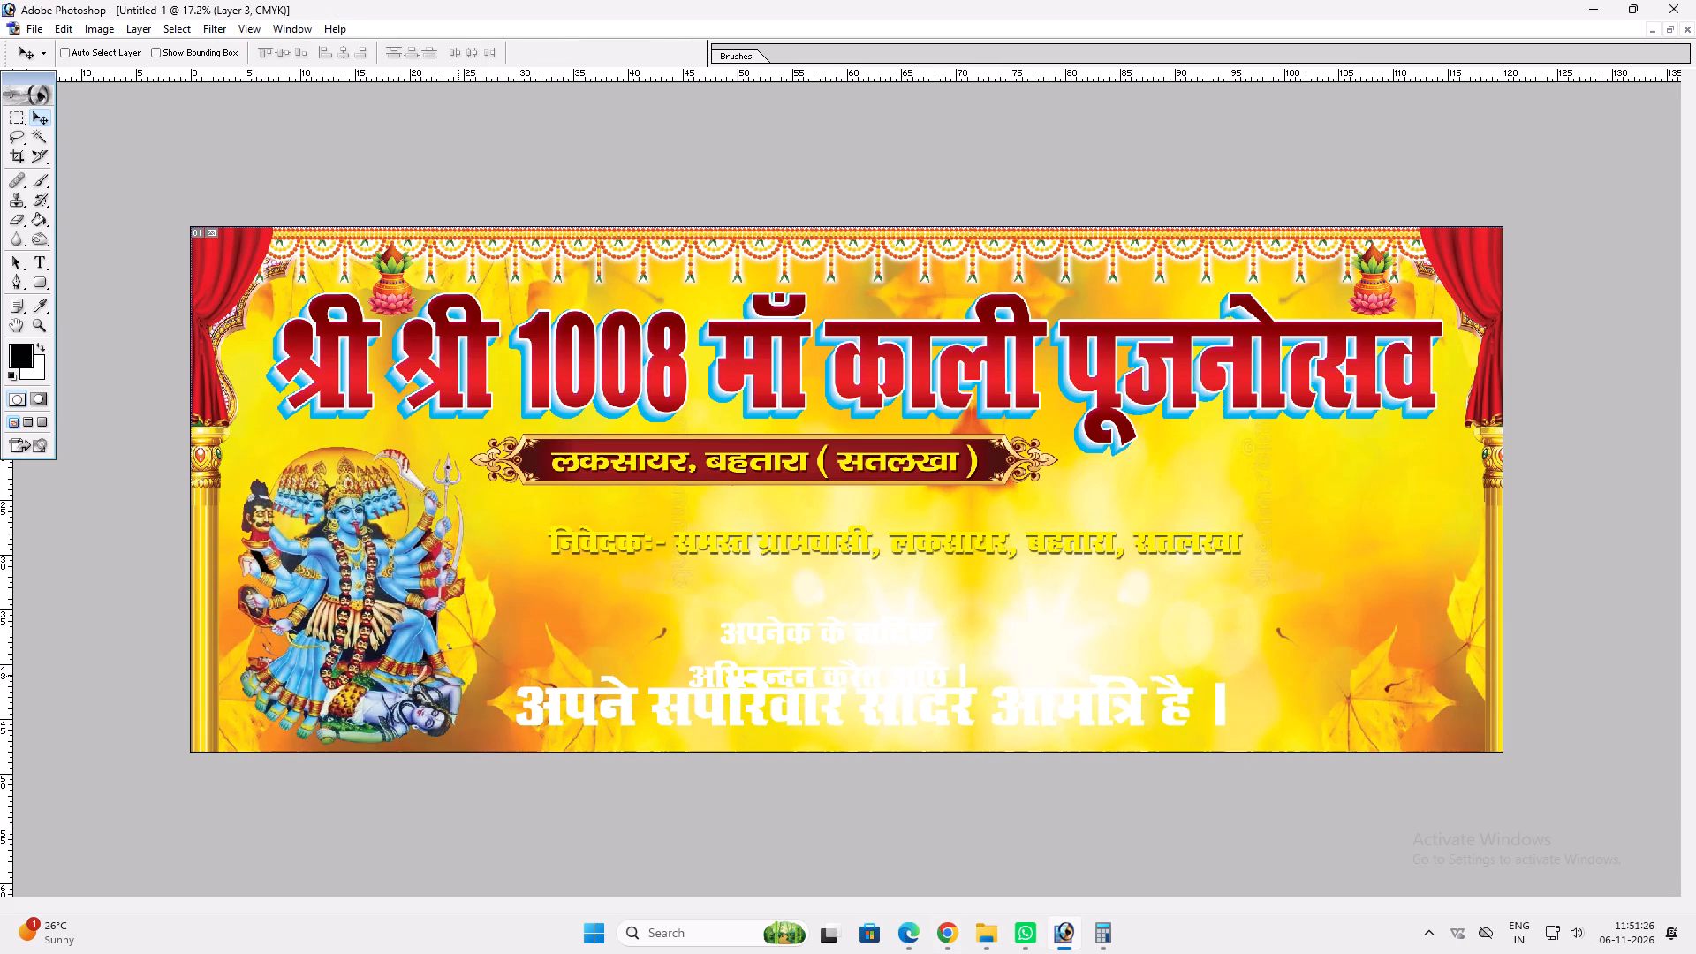
# Give the Kali figure a white Outer Glow in Normal blend mode at 100% opacity, increasing its size and spread.
pyautogui.hotkey('alt', 'l')
pyautogui.hotkey('alt', 'y')
pyautogui.press('o')
pyautogui.write('100')
pyautogui.click(965, 292)
pyautogui.click(967, 310)
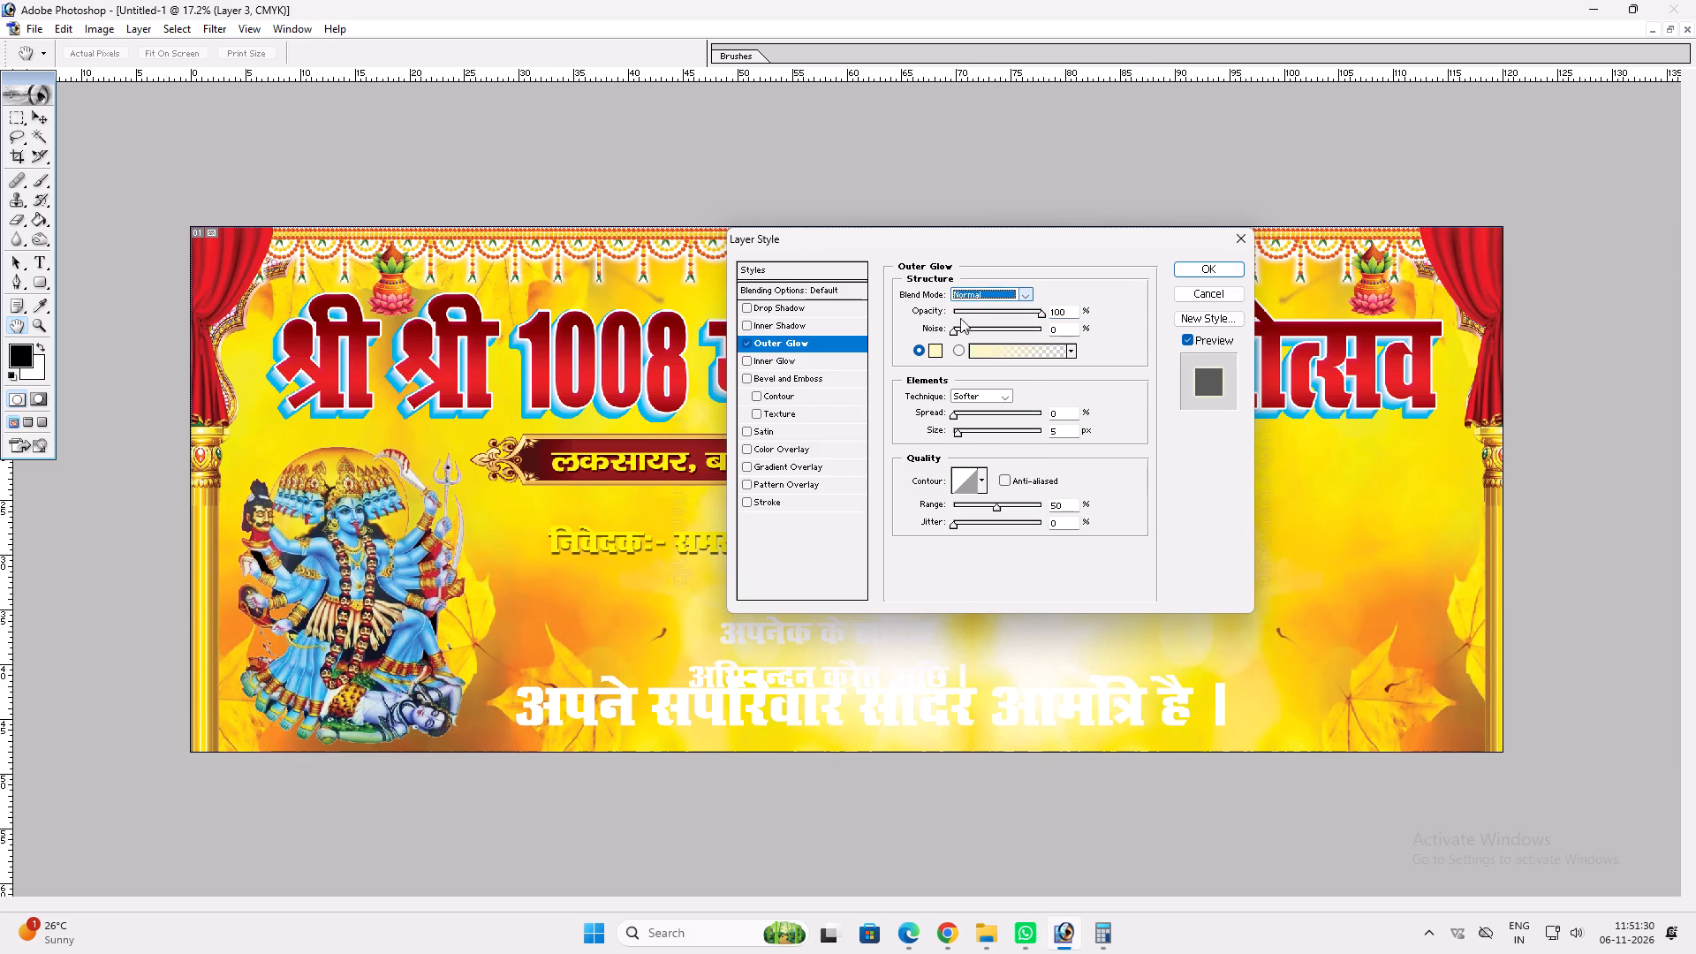
pyautogui.click(936, 350)
pyautogui.moveTo(576, 450); pyautogui.dragTo(188, 201)
pyautogui.press('Return')
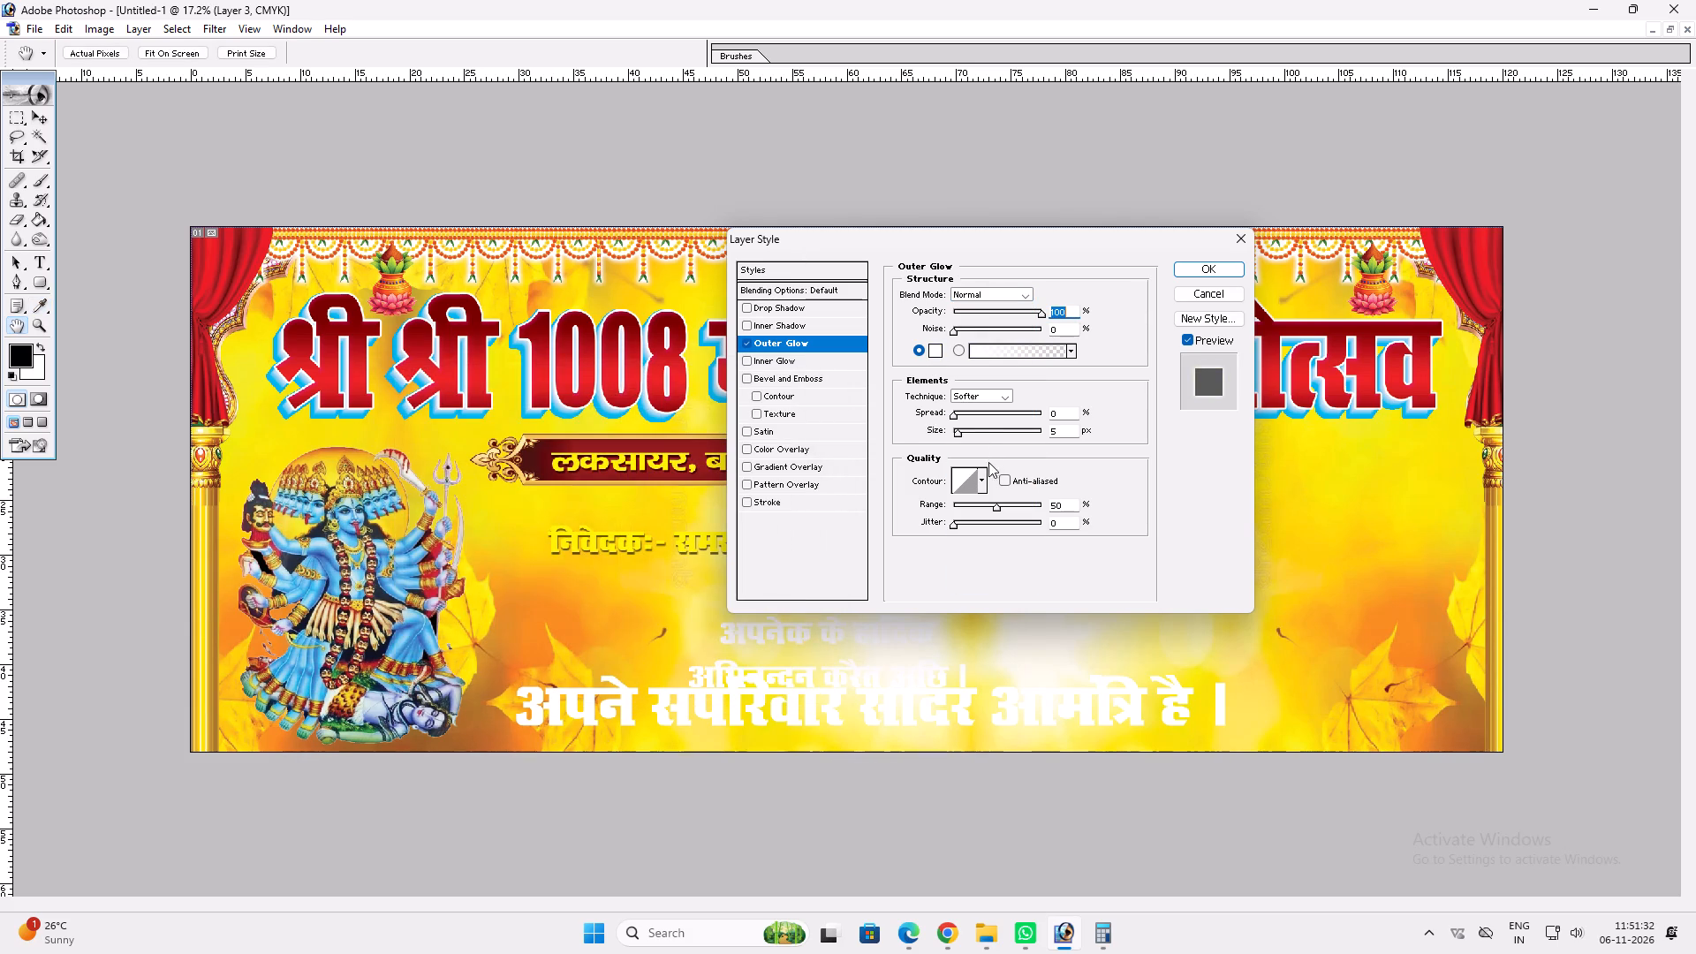
pyautogui.moveTo(965, 431); pyautogui.dragTo(976, 427)
pyautogui.moveTo(950, 408); pyautogui.dragTo(966, 404)
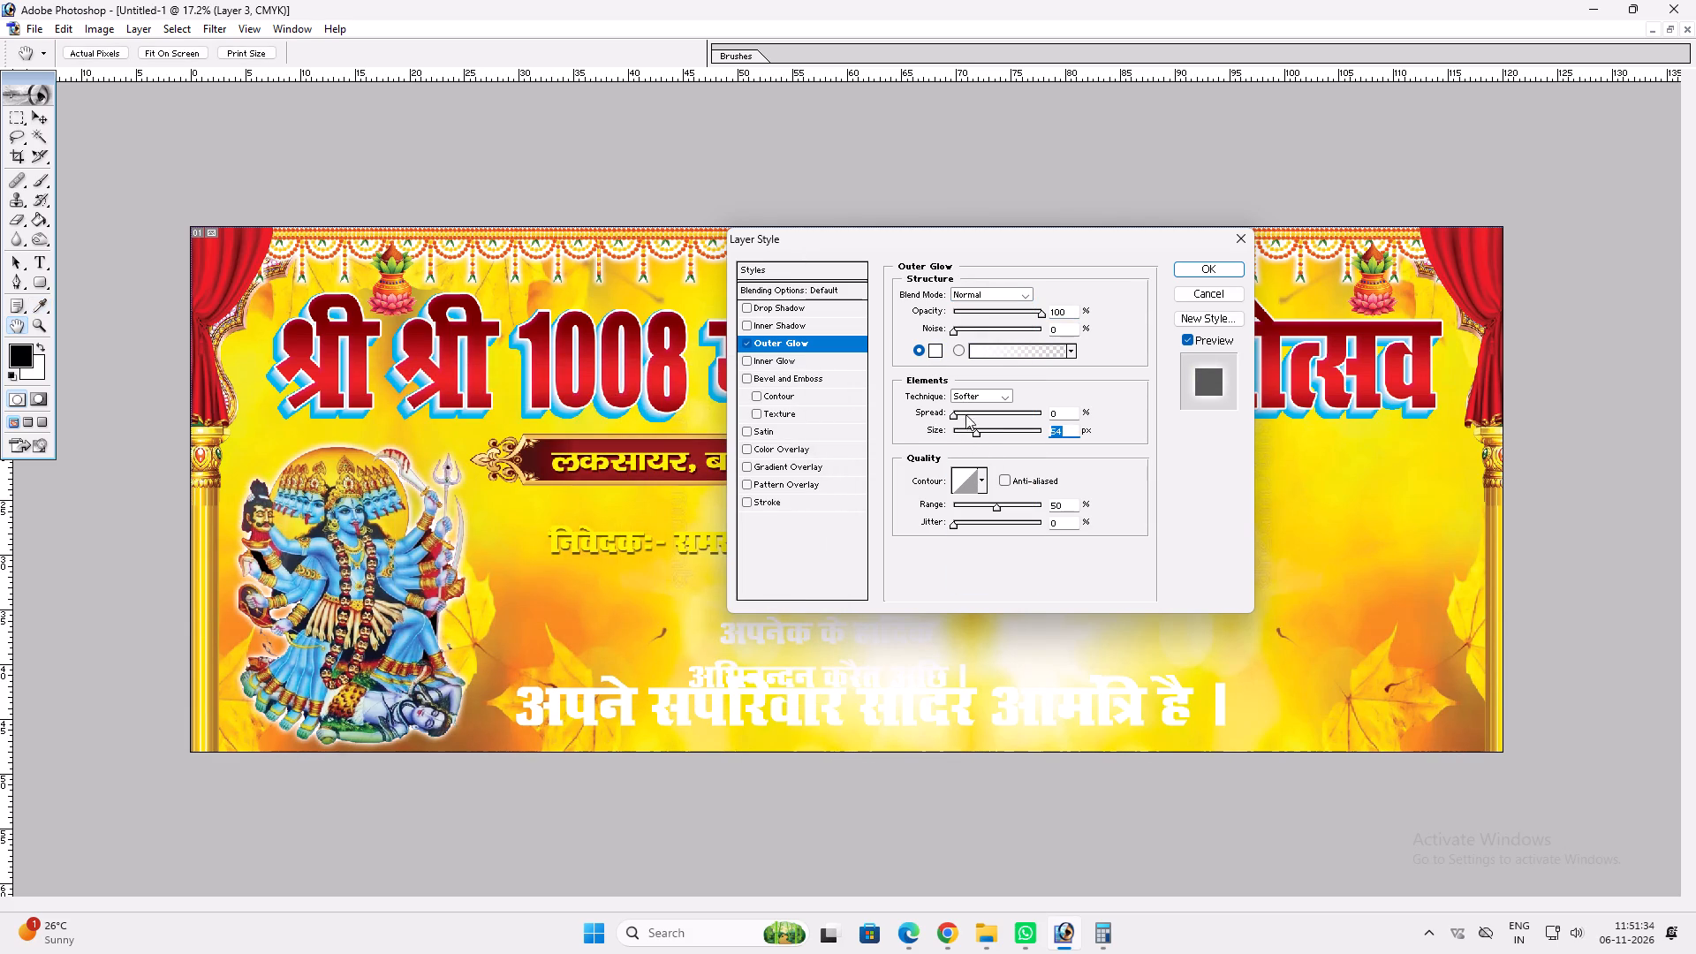
pyautogui.moveTo(960, 416); pyautogui.dragTo(971, 413)
pyautogui.press('Return')
# Nudge the glowing Kali figure slightly further right and up with Free Transform.
pyautogui.hotkey('ctrl', 't')
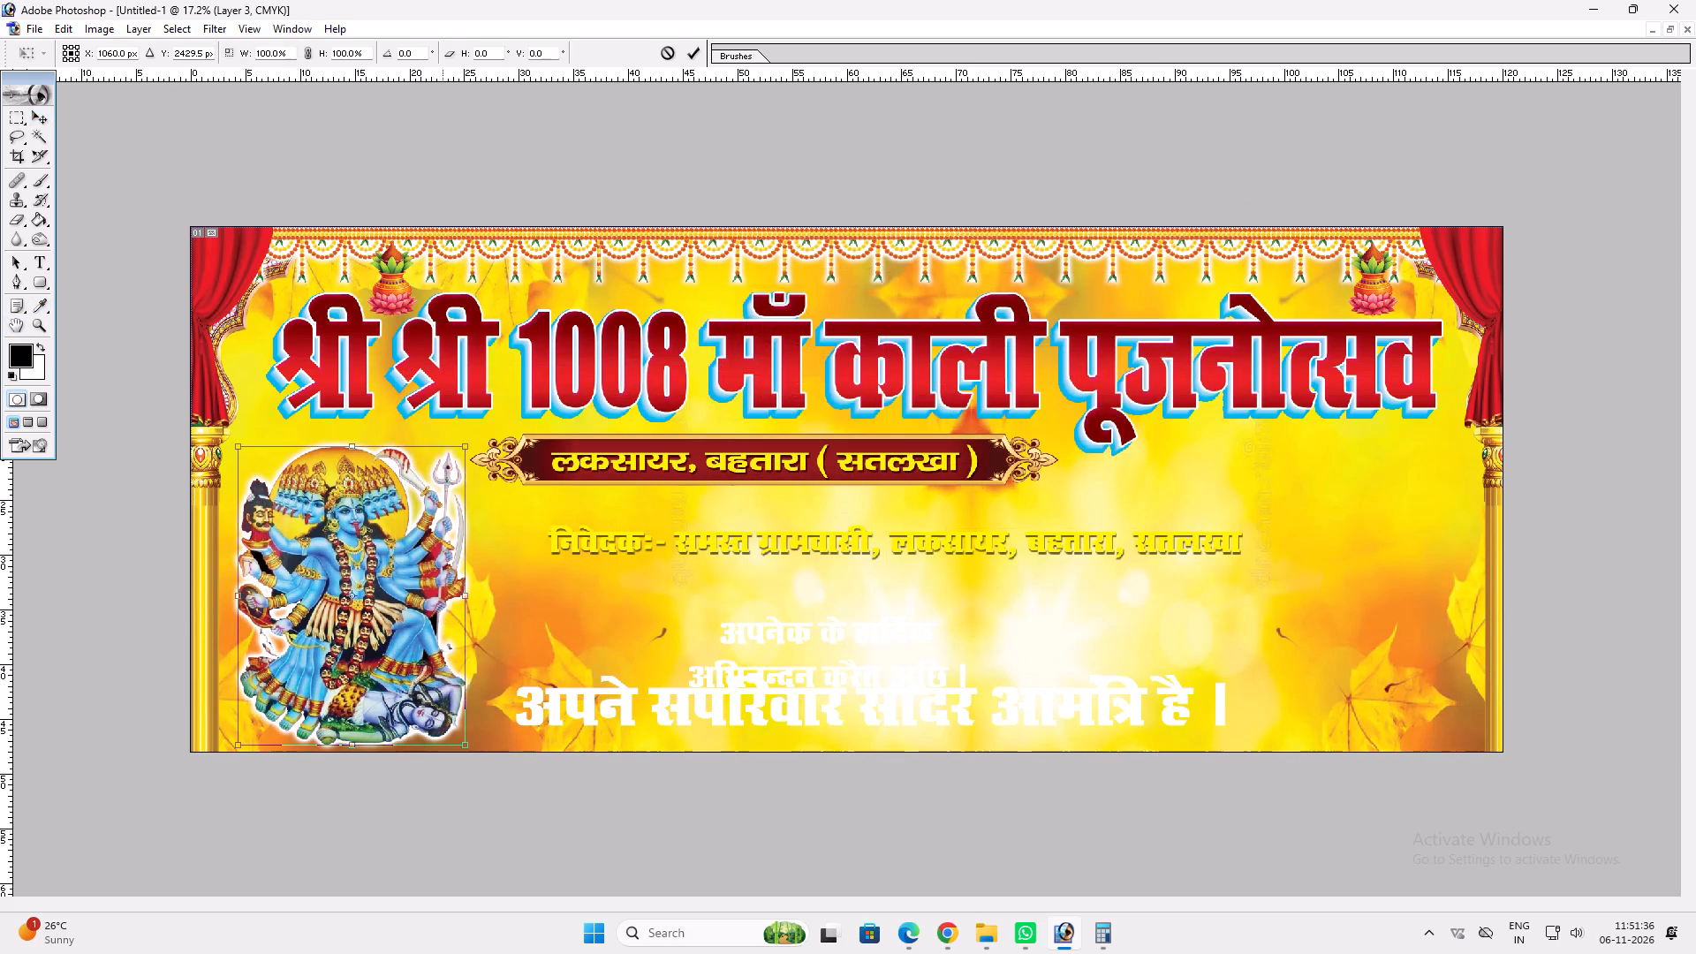
pyautogui.keyDown('shift'); pyautogui.moveTo(438, 451); pyautogui.dragTo(455, 445); pyautogui.keyUp('shift')
pyautogui.hotkey('shift', 'Return')
pyautogui.press('v')
# Open the poster "4x3= 1 pc DStr.tif" from the Gopal customer folder to view it, and close it.
pyautogui.hotkey('ctrl', 'o')
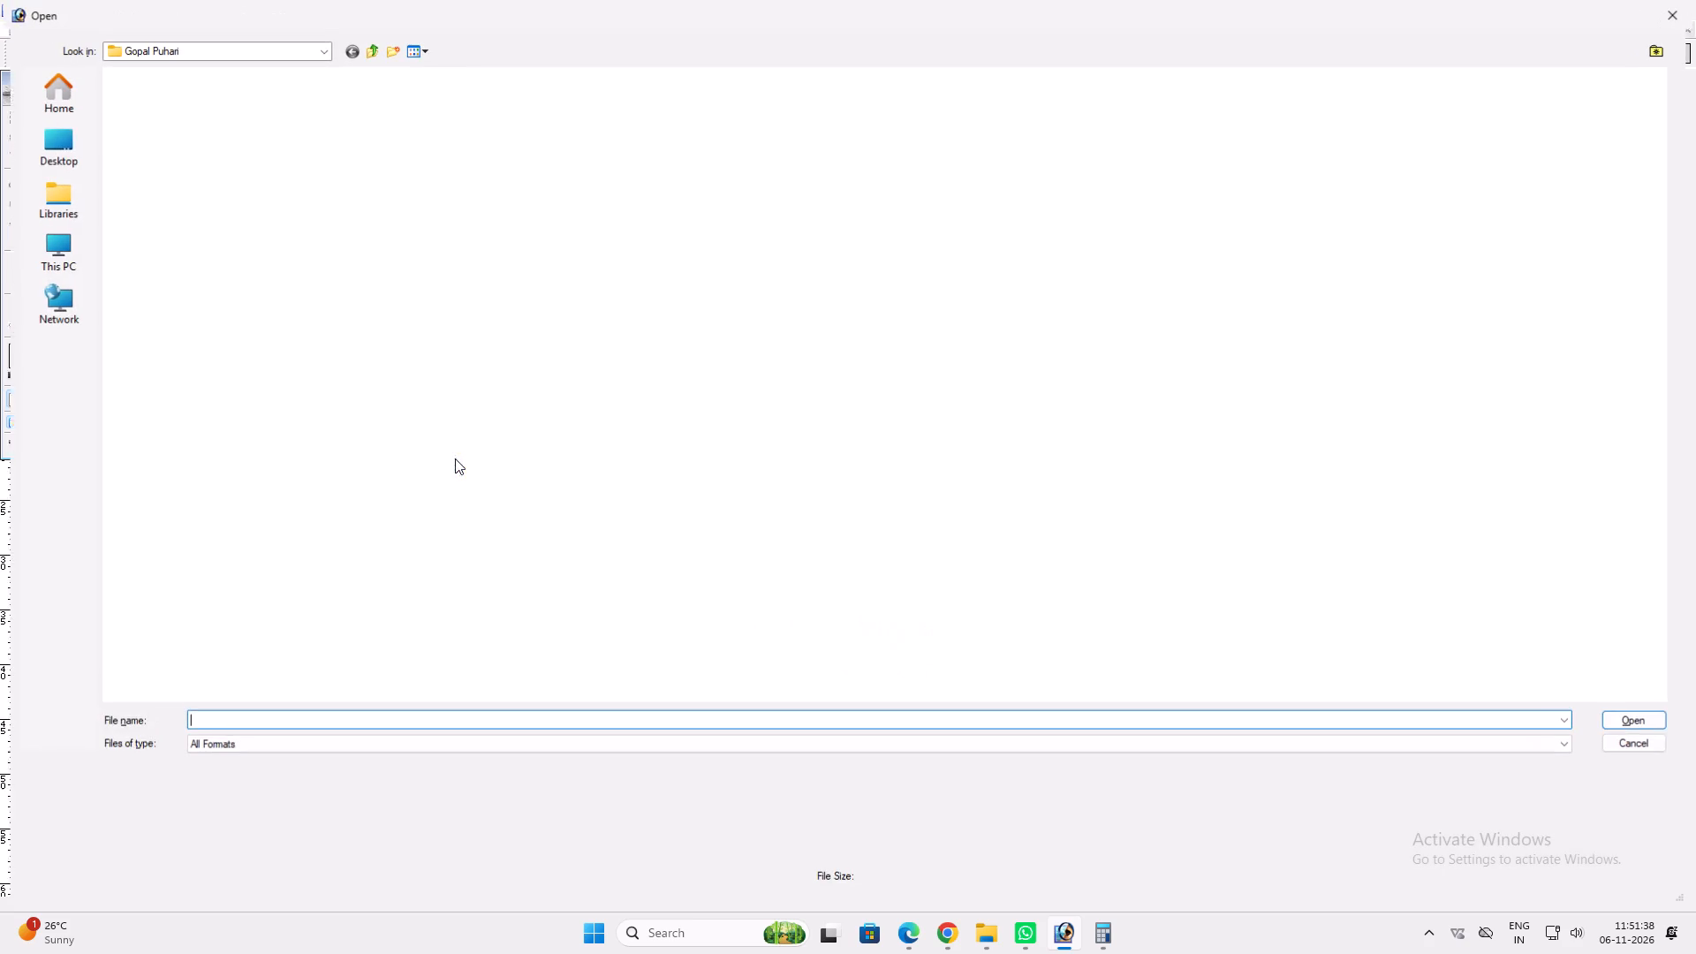
pyautogui.click(157, 167)
pyautogui.press('Return')
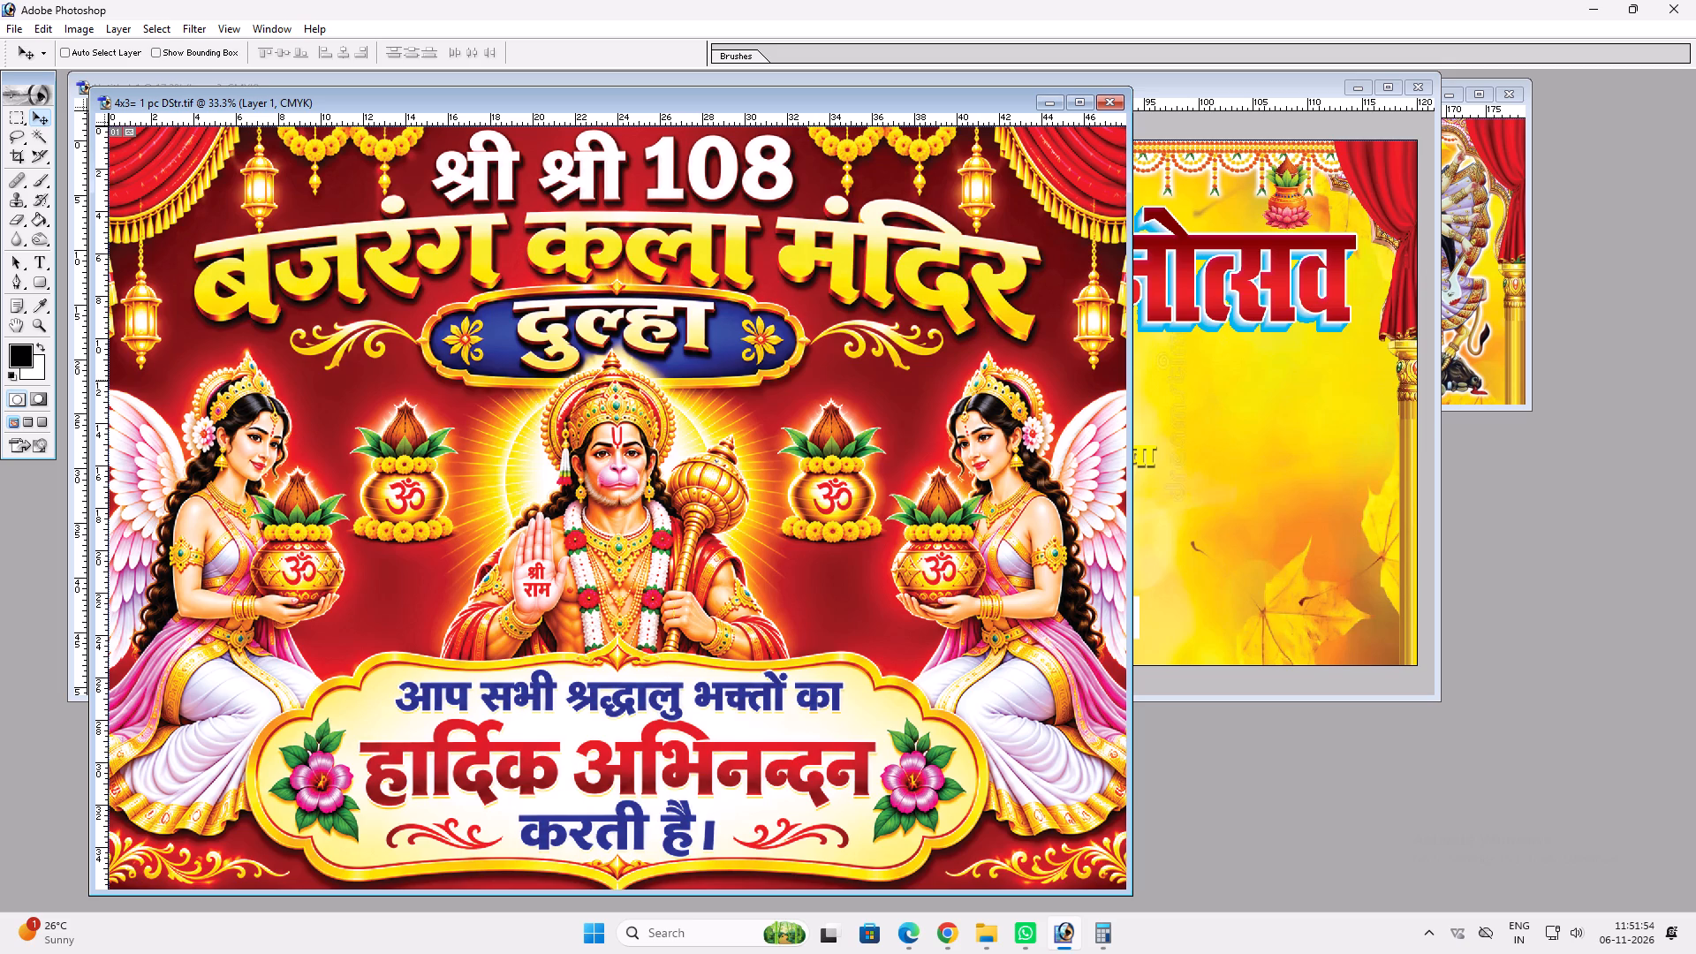
pyautogui.hotkey('ctrl', 'w')
# Switch to Chrome and enter "Dulha In hindi" as the new Google query in the kalash image search.
pyautogui.click(945, 942)
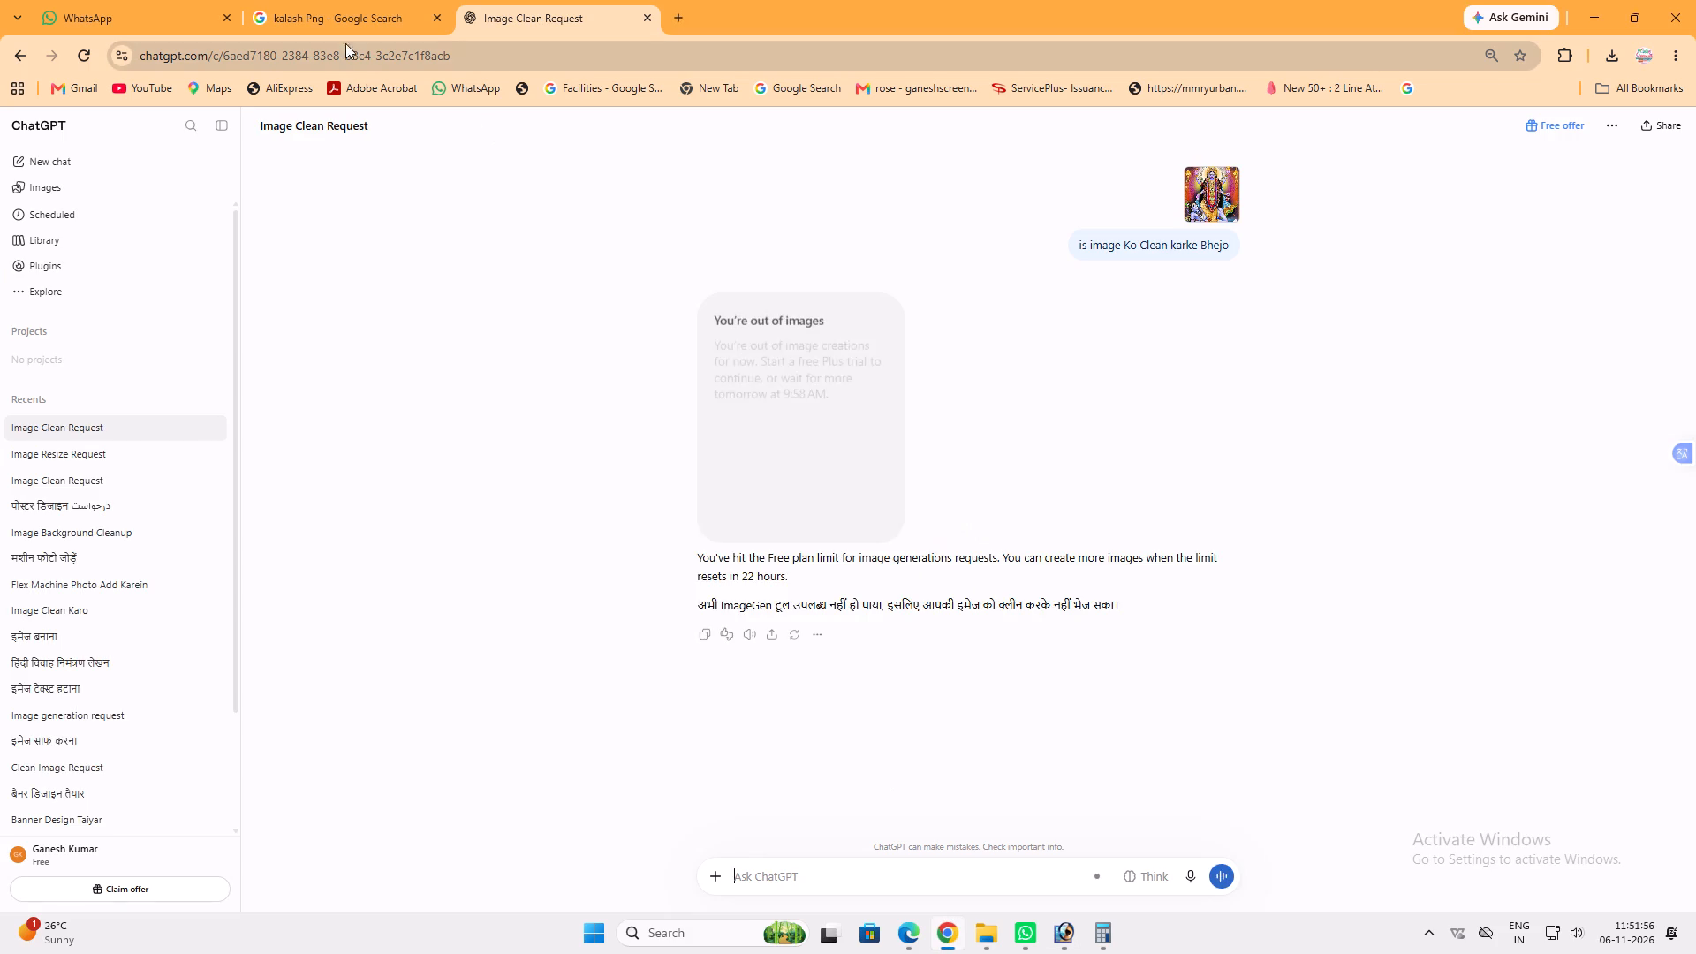
pyautogui.click(341, 35)
pyautogui.click(412, 174)
pyautogui.hotkey('ctrl', 'a')
pyautogui.write('Duha')
pyautogui.press('space')
pyautogui.press('BackSpace')
pyautogui.press('BackSpace')
pyautogui.press('BackSpace')
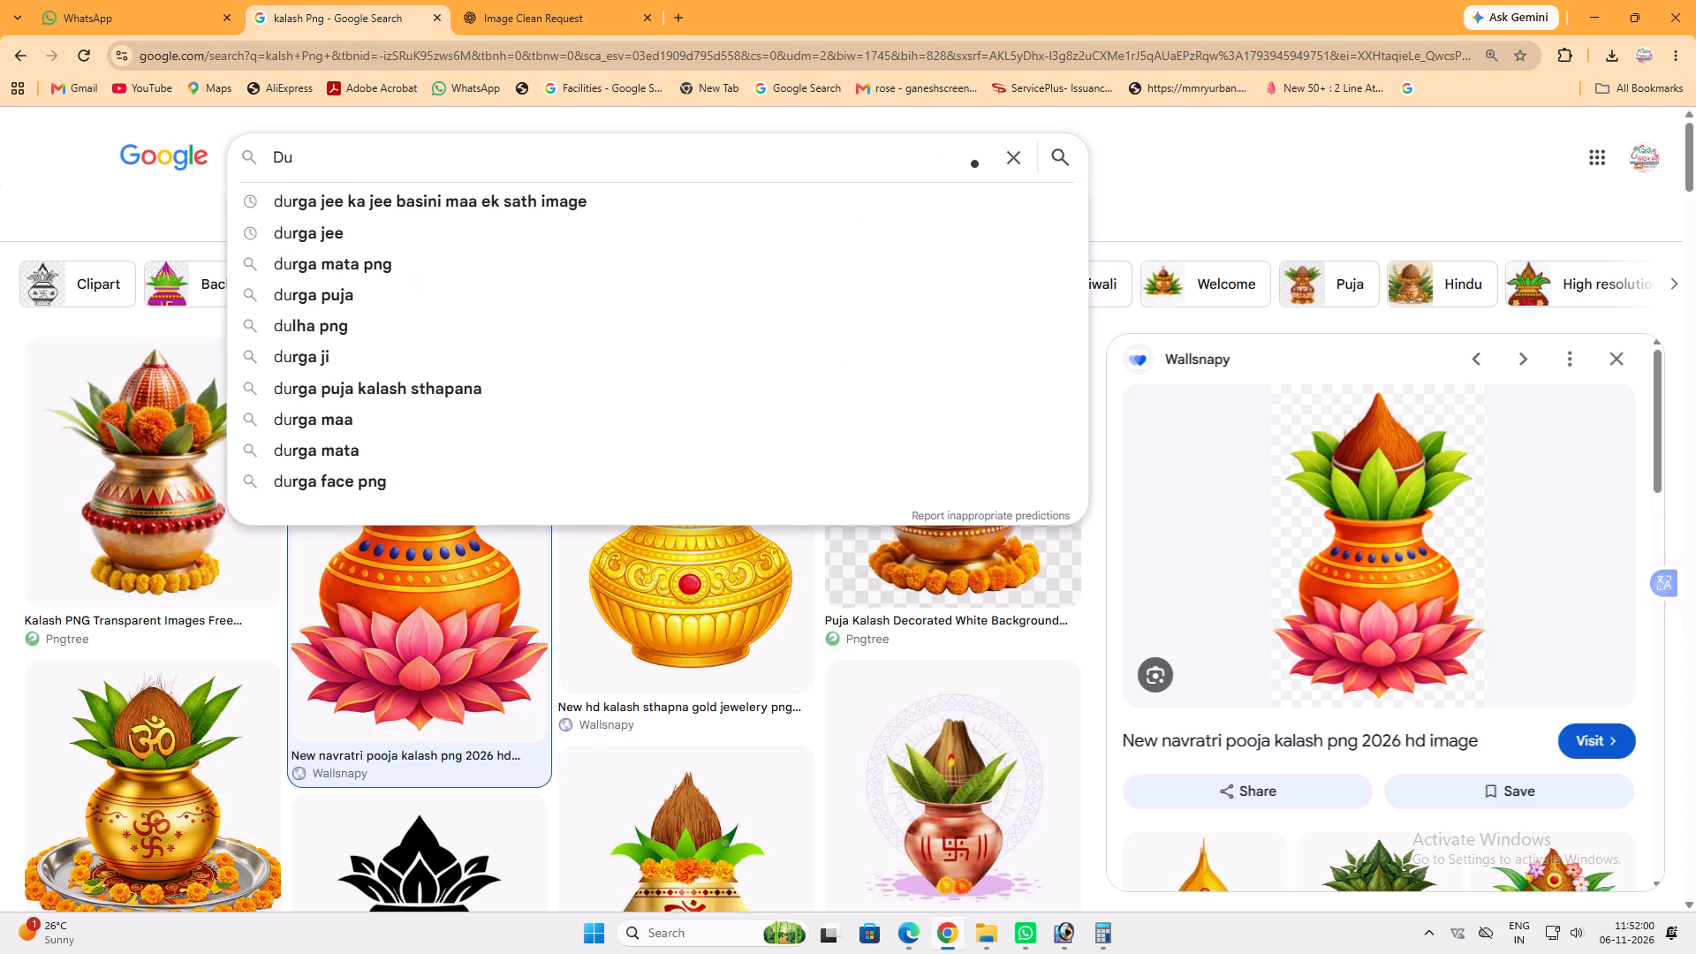
pyautogui.write('lha In hidni')
pyautogui.press('BackSpace')
pyautogui.press('BackSpace')
pyautogui.press('BackSpace')
pyautogui.write('ndi')
pyautogui.press('space')
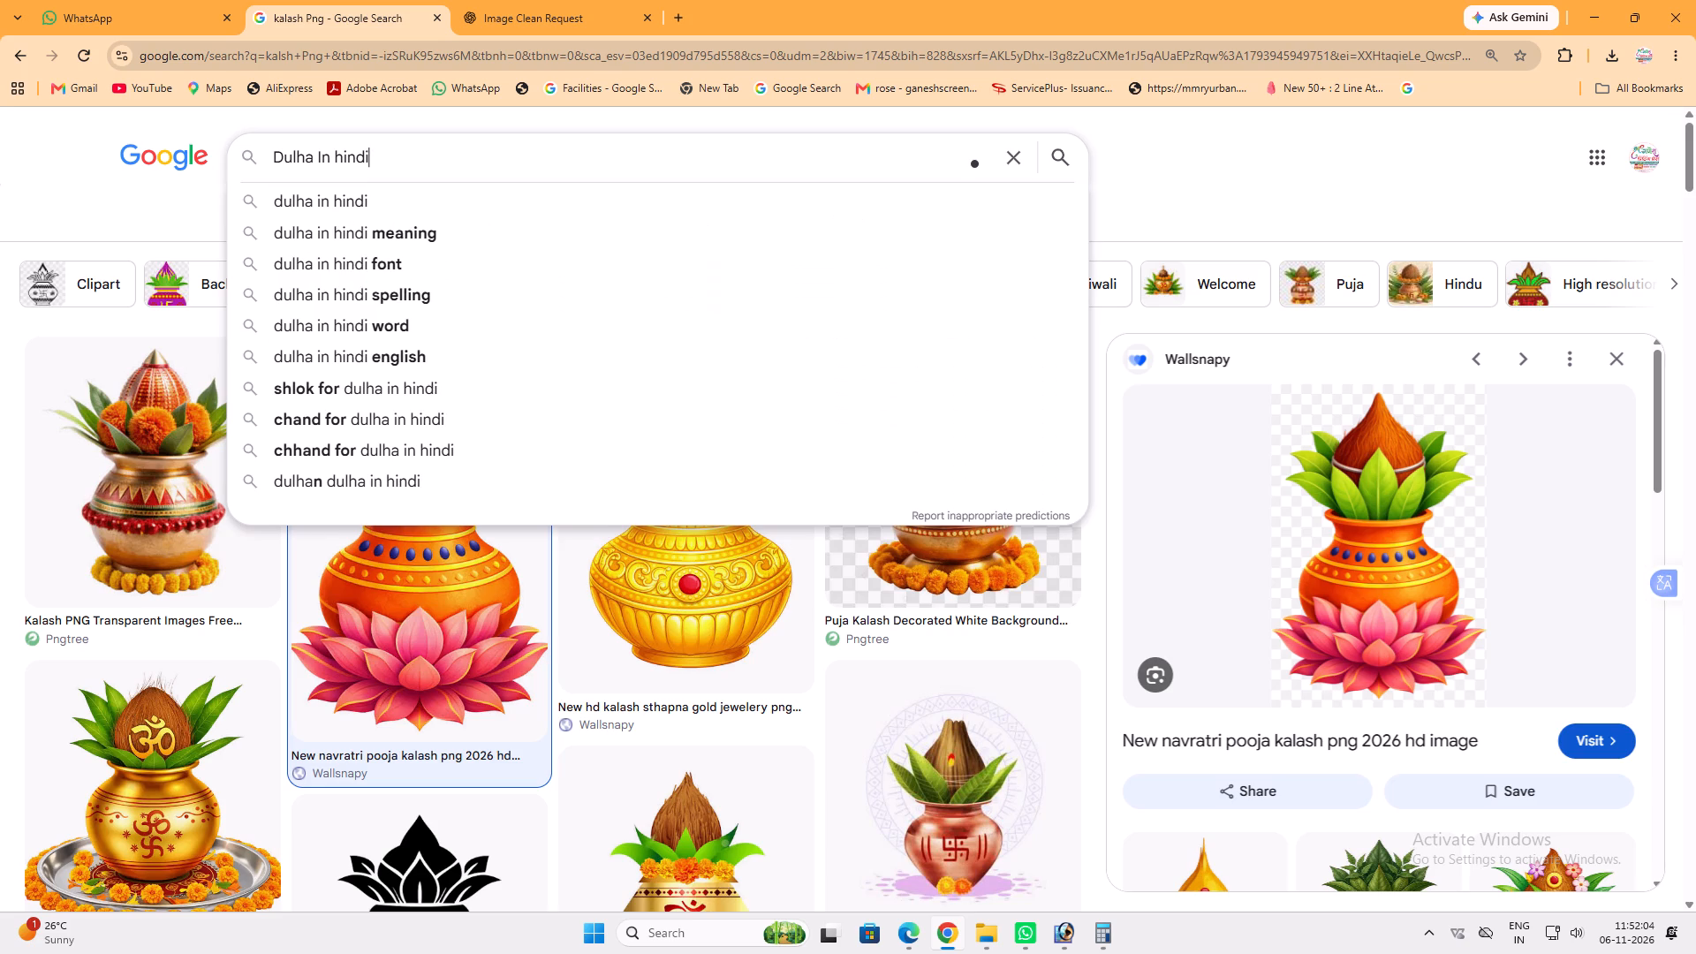
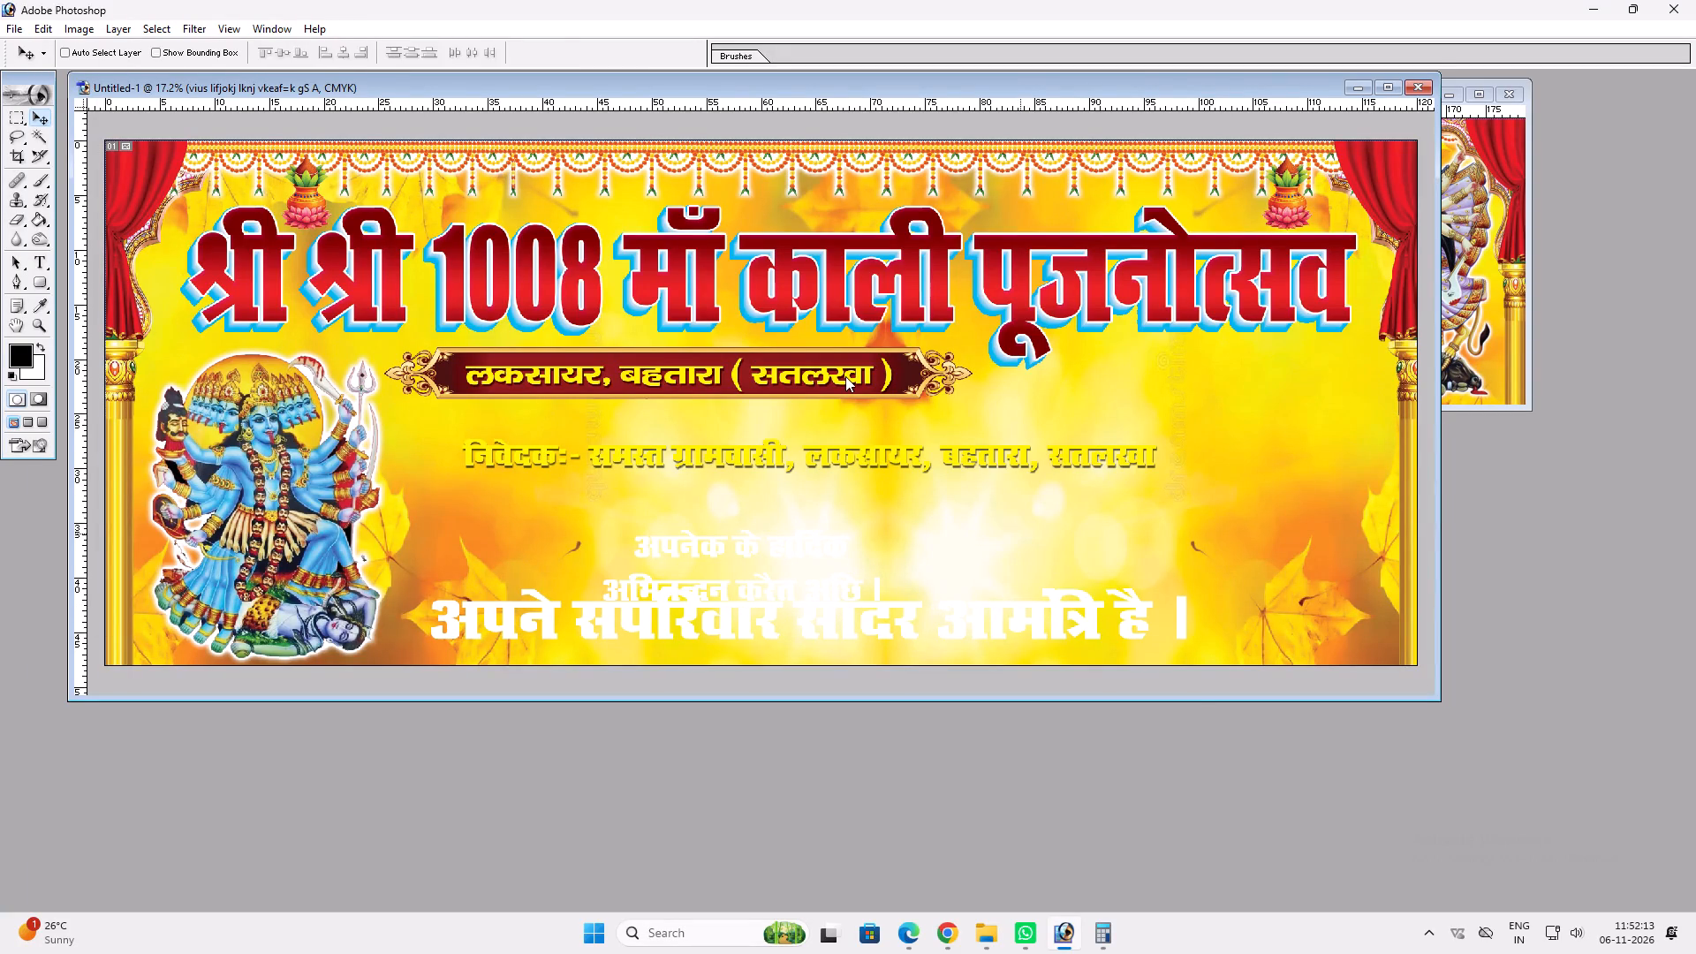
# Give the bottom invitation line "अपने सपरिवार सादर…" a blue Color Overlay with C 100, M 60, Y 0.
pyautogui.click(814, 458)
pyautogui.click(814, 449)
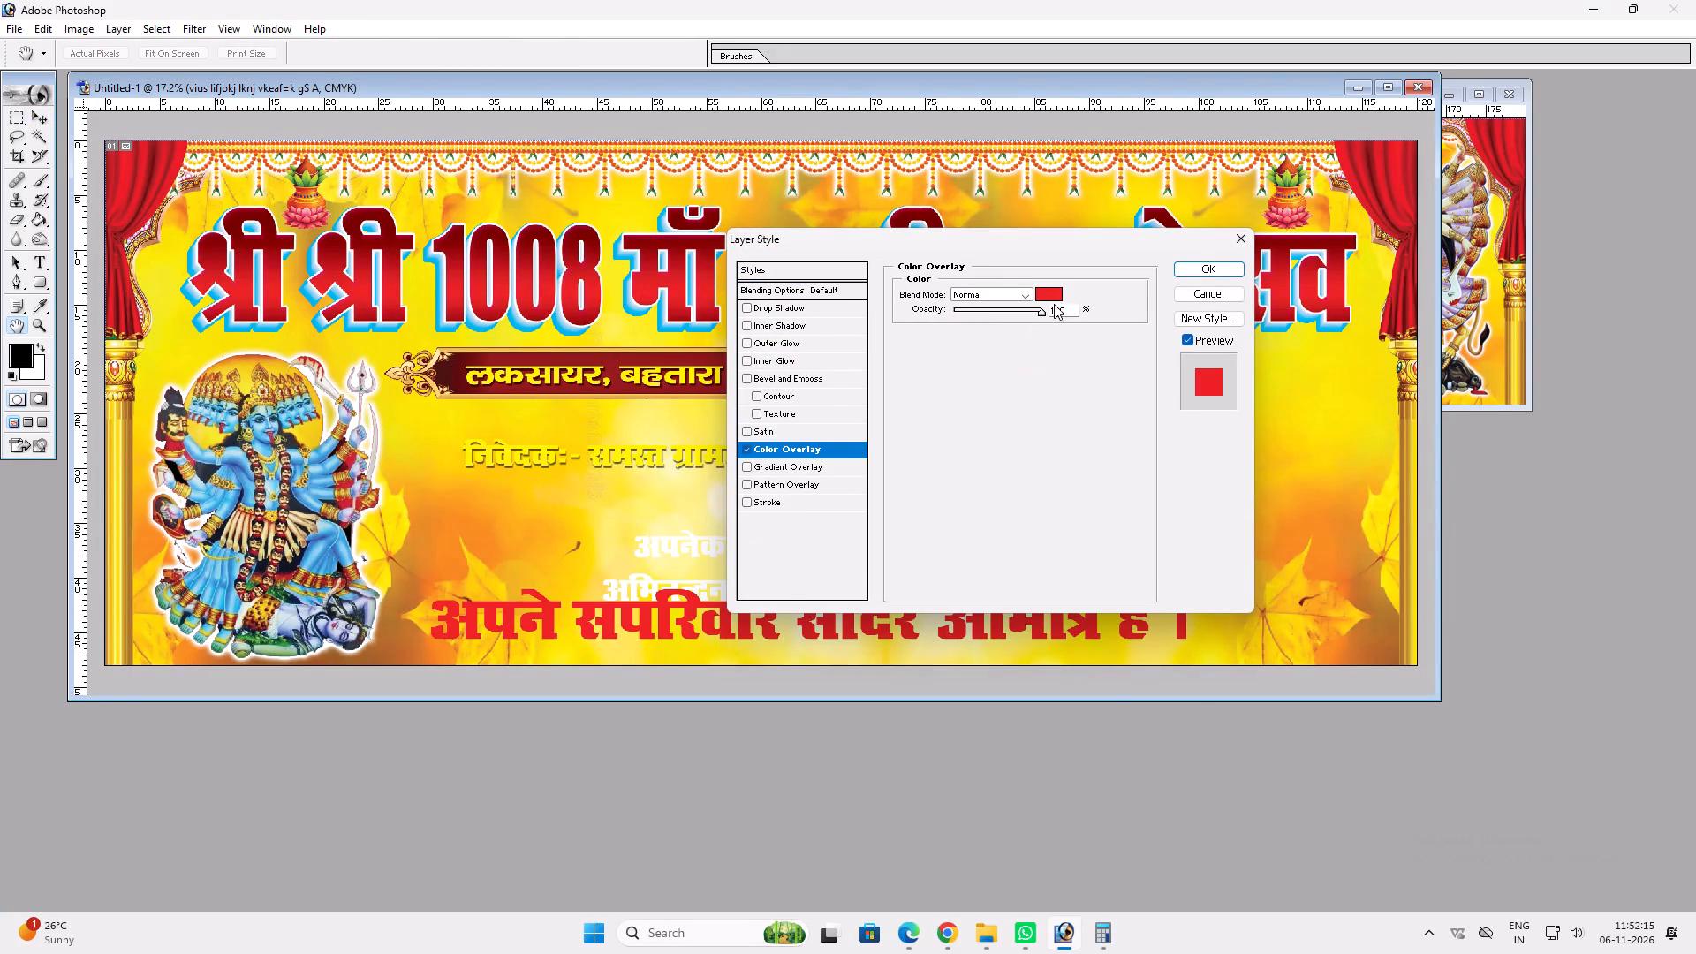
pyautogui.click(1054, 304)
pyautogui.click(1056, 293)
pyautogui.write('100')
pyautogui.press('Tab')
pyautogui.write('100')
pyautogui.press('Tab')
pyautogui.press('0')
pyautogui.press('Tab')
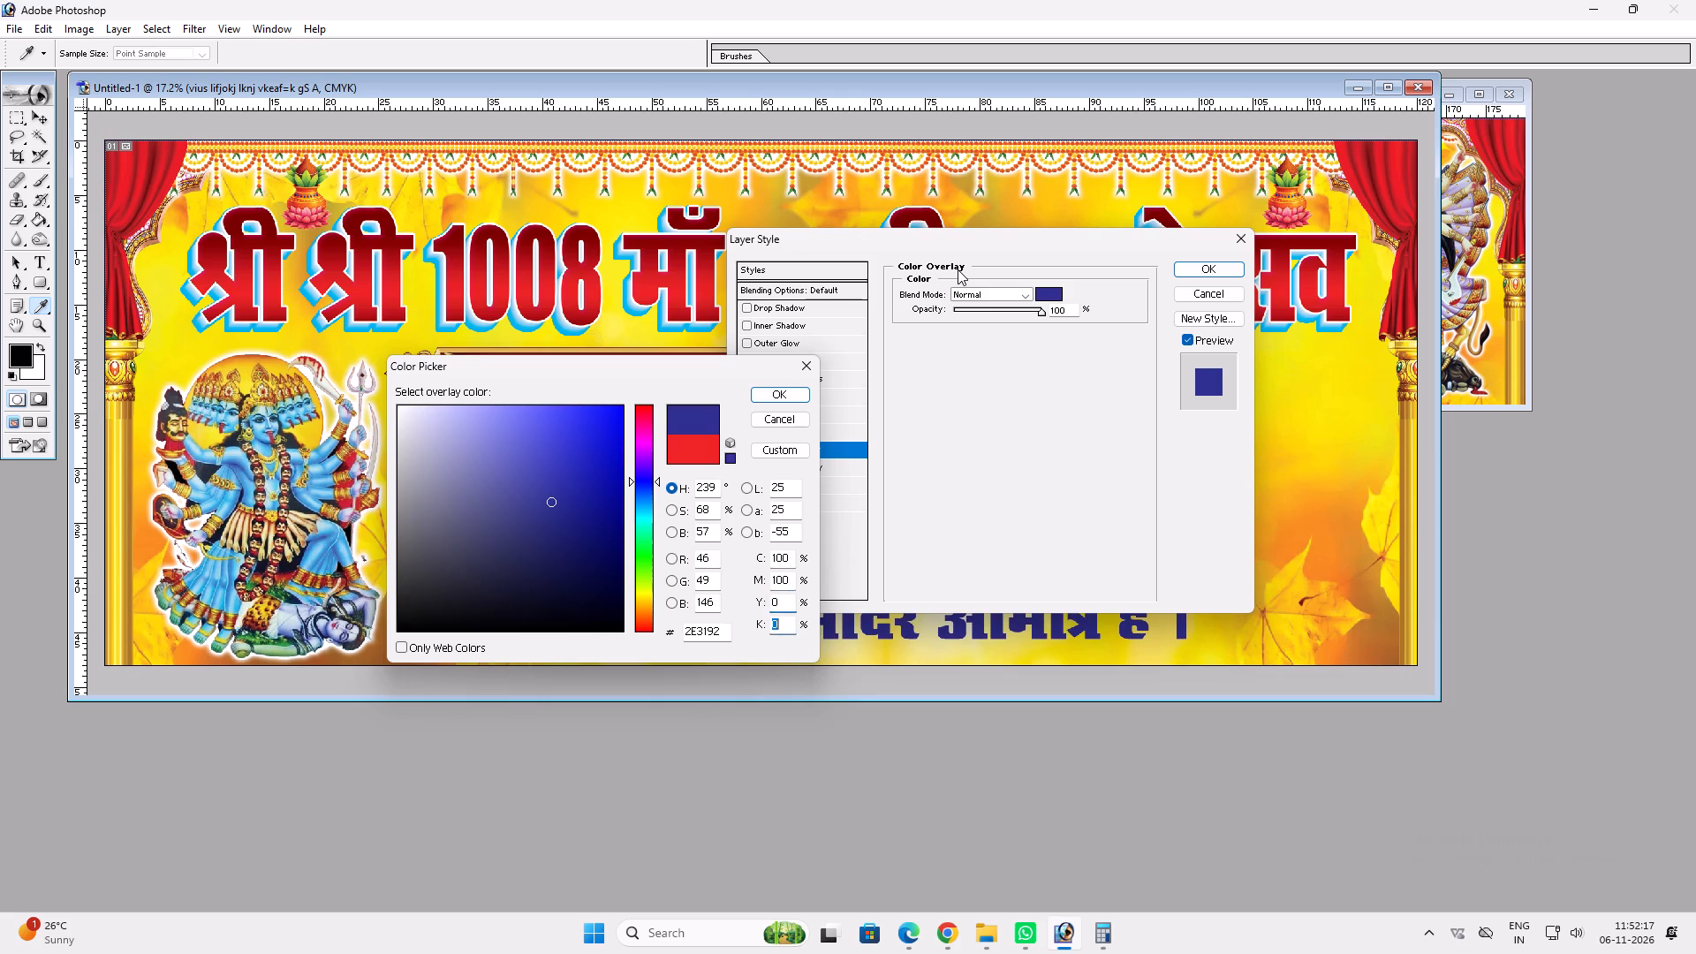
pyautogui.hotkey('shift', 'Tab')
pyautogui.hotkey('shift', 'Tab')
pyautogui.write('60')
pyautogui.press('Return')
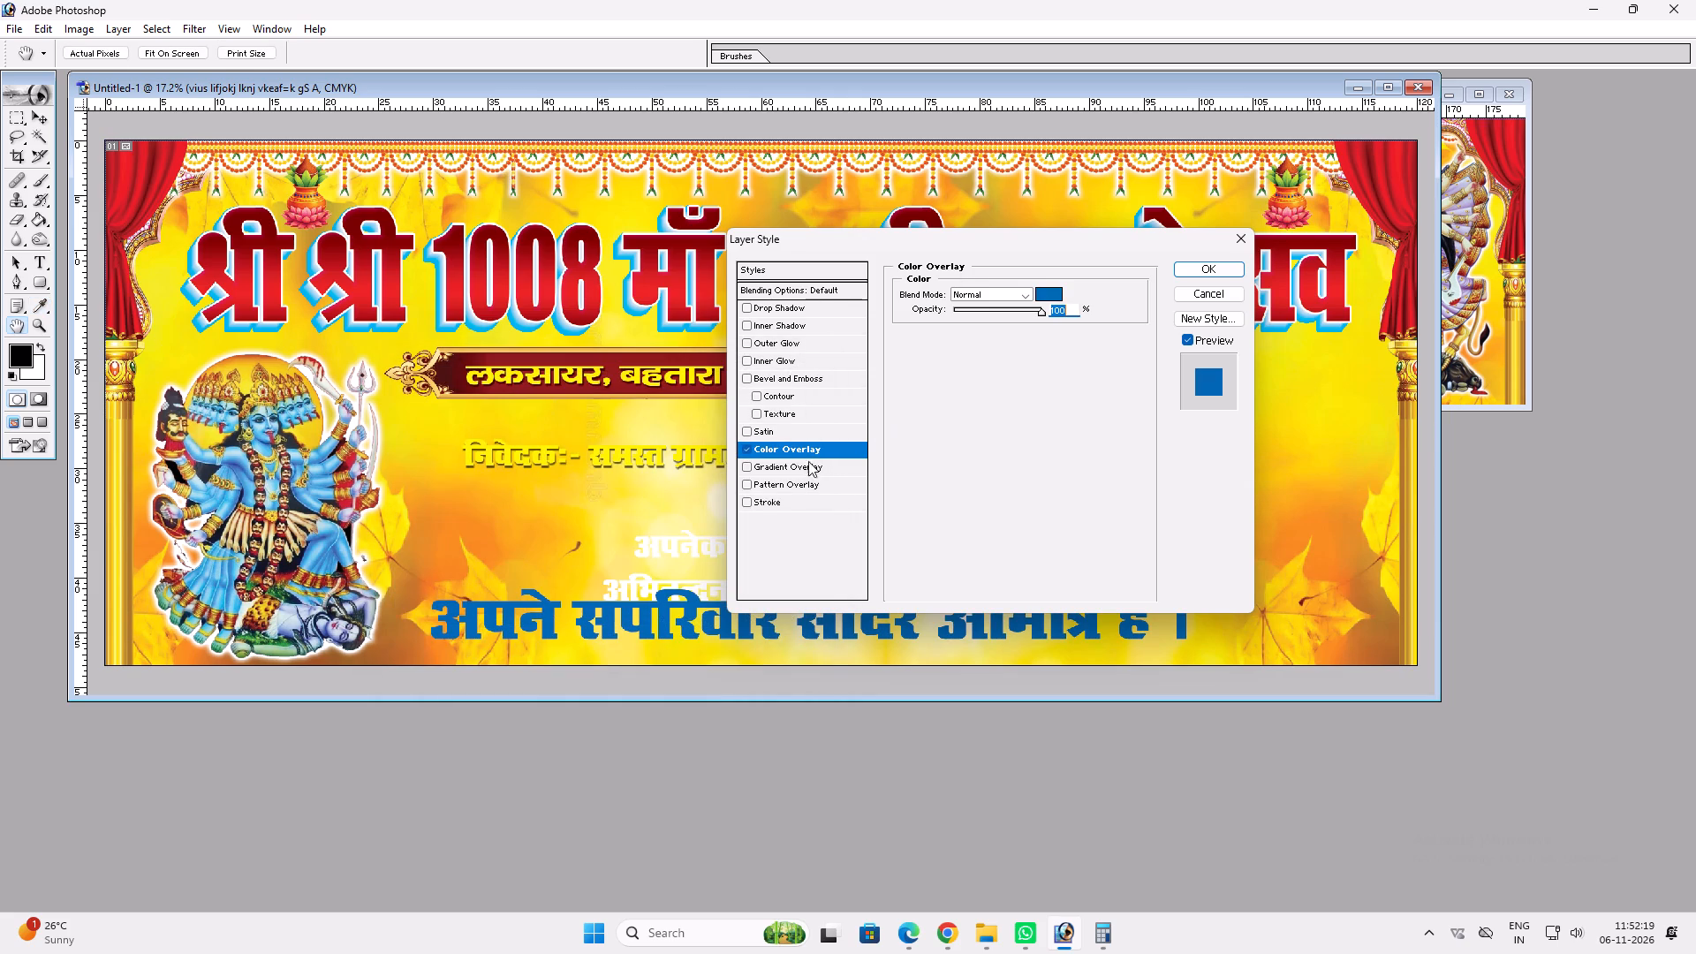
# Add a white outside Stroke to the blue invitation line and increase its size.
pyautogui.click(768, 499)
pyautogui.click(951, 400)
pyautogui.moveTo(541, 497); pyautogui.dragTo(346, 238)
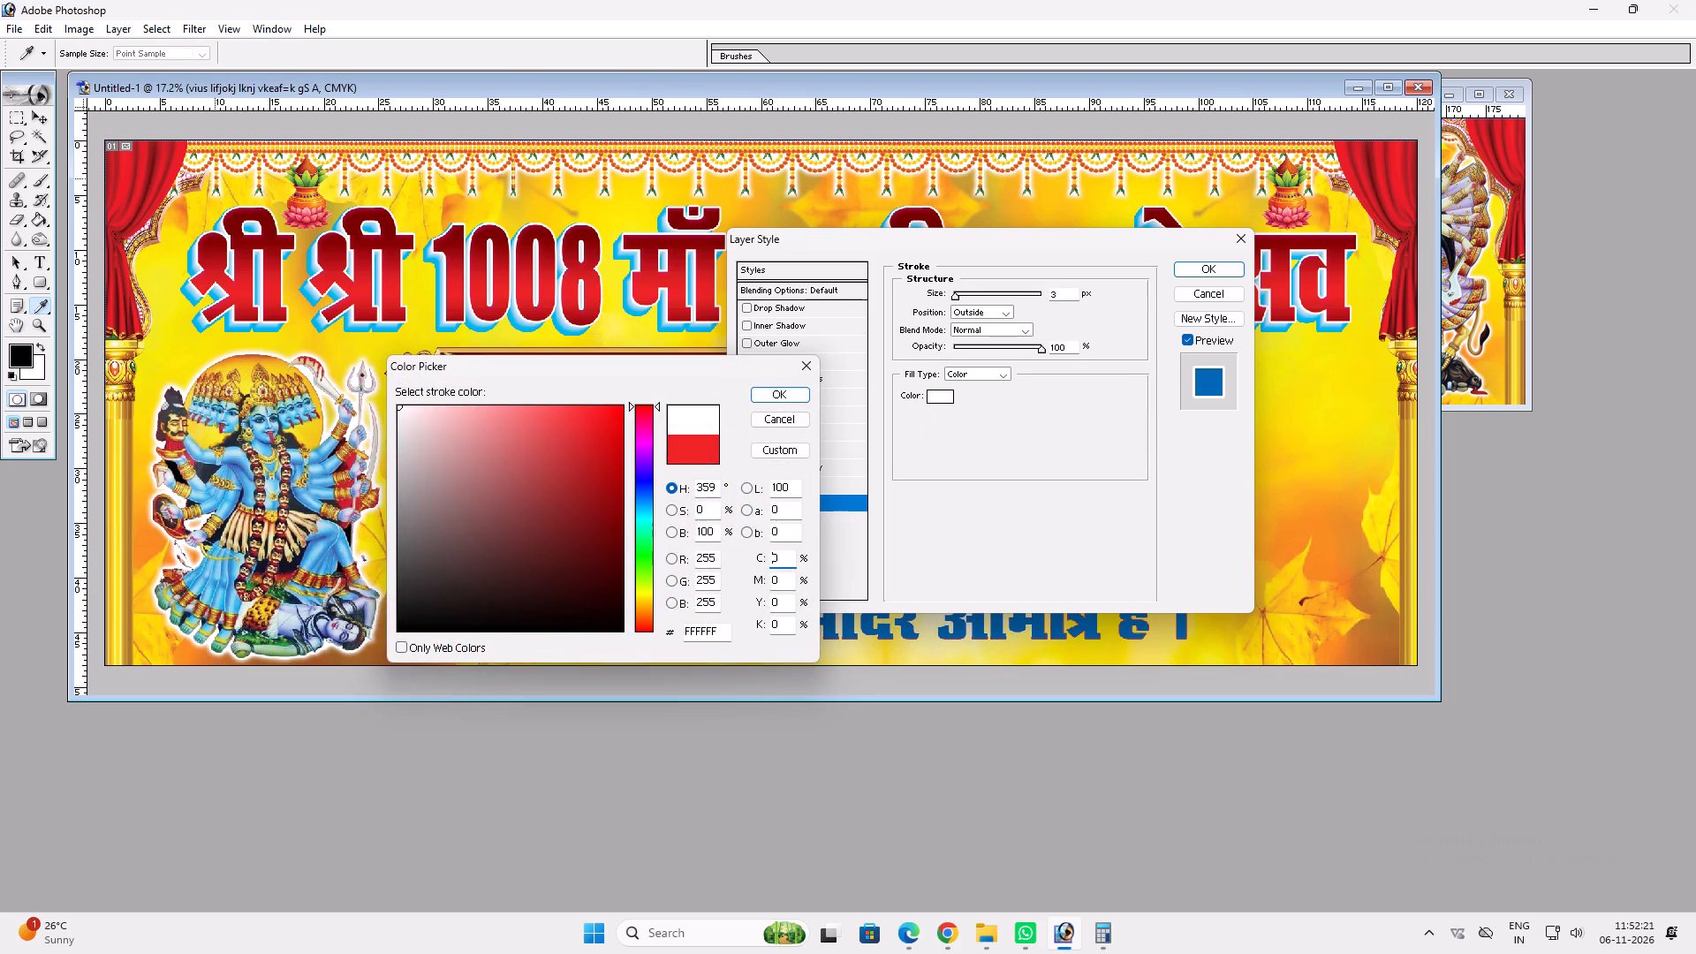
pyautogui.press('Return')
pyautogui.scroll(15, 660, 294)
pyautogui.press('Return')
# Narrow the blue invitation line with Free Transform and show the banner in full-screen mode.
pyautogui.hotkey('ctrl', 't')
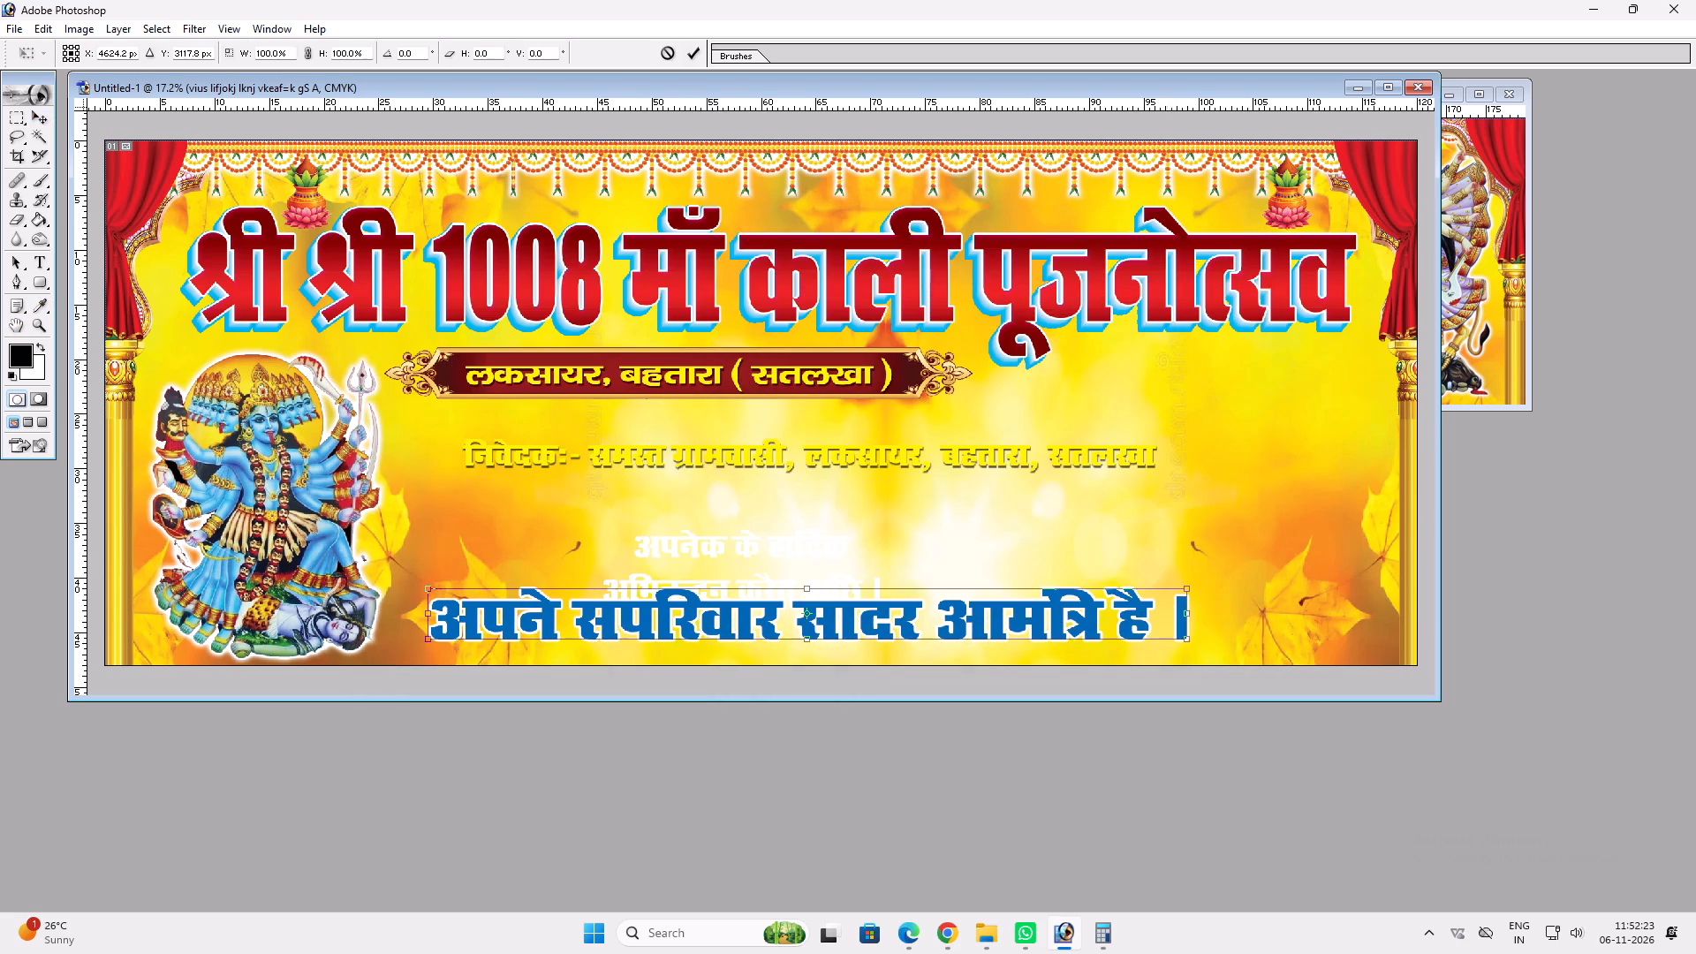
pyautogui.keyDown('shift'); pyautogui.moveTo(1189, 610); pyautogui.dragTo(1121, 587); pyautogui.keyUp('shift')
pyautogui.press('Return')
pyautogui.press('f')
pyautogui.press('f')
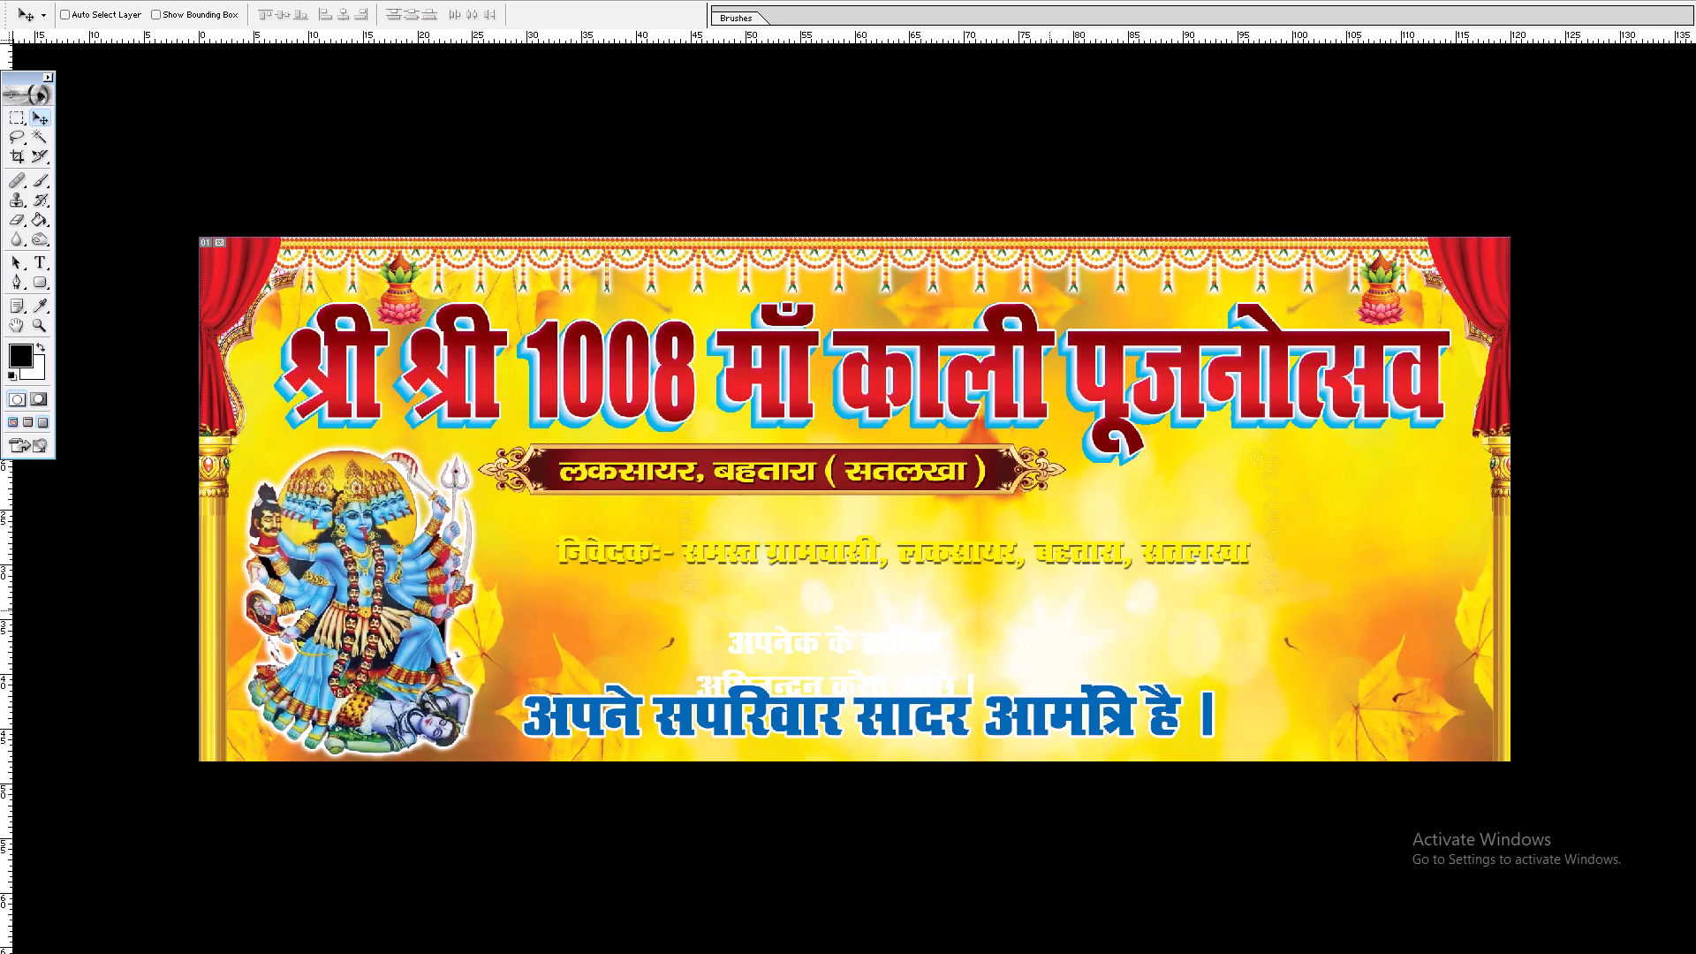
# Move the white two-line welcome text up clear of the invitation line and enlarge it, mainly in width, with Free Transform.
pyautogui.keyDown('ctrl'); pyautogui.click(803, 639); pyautogui.keyUp('ctrl')
pyautogui.moveTo(803, 639); pyautogui.dragTo(705, 595)
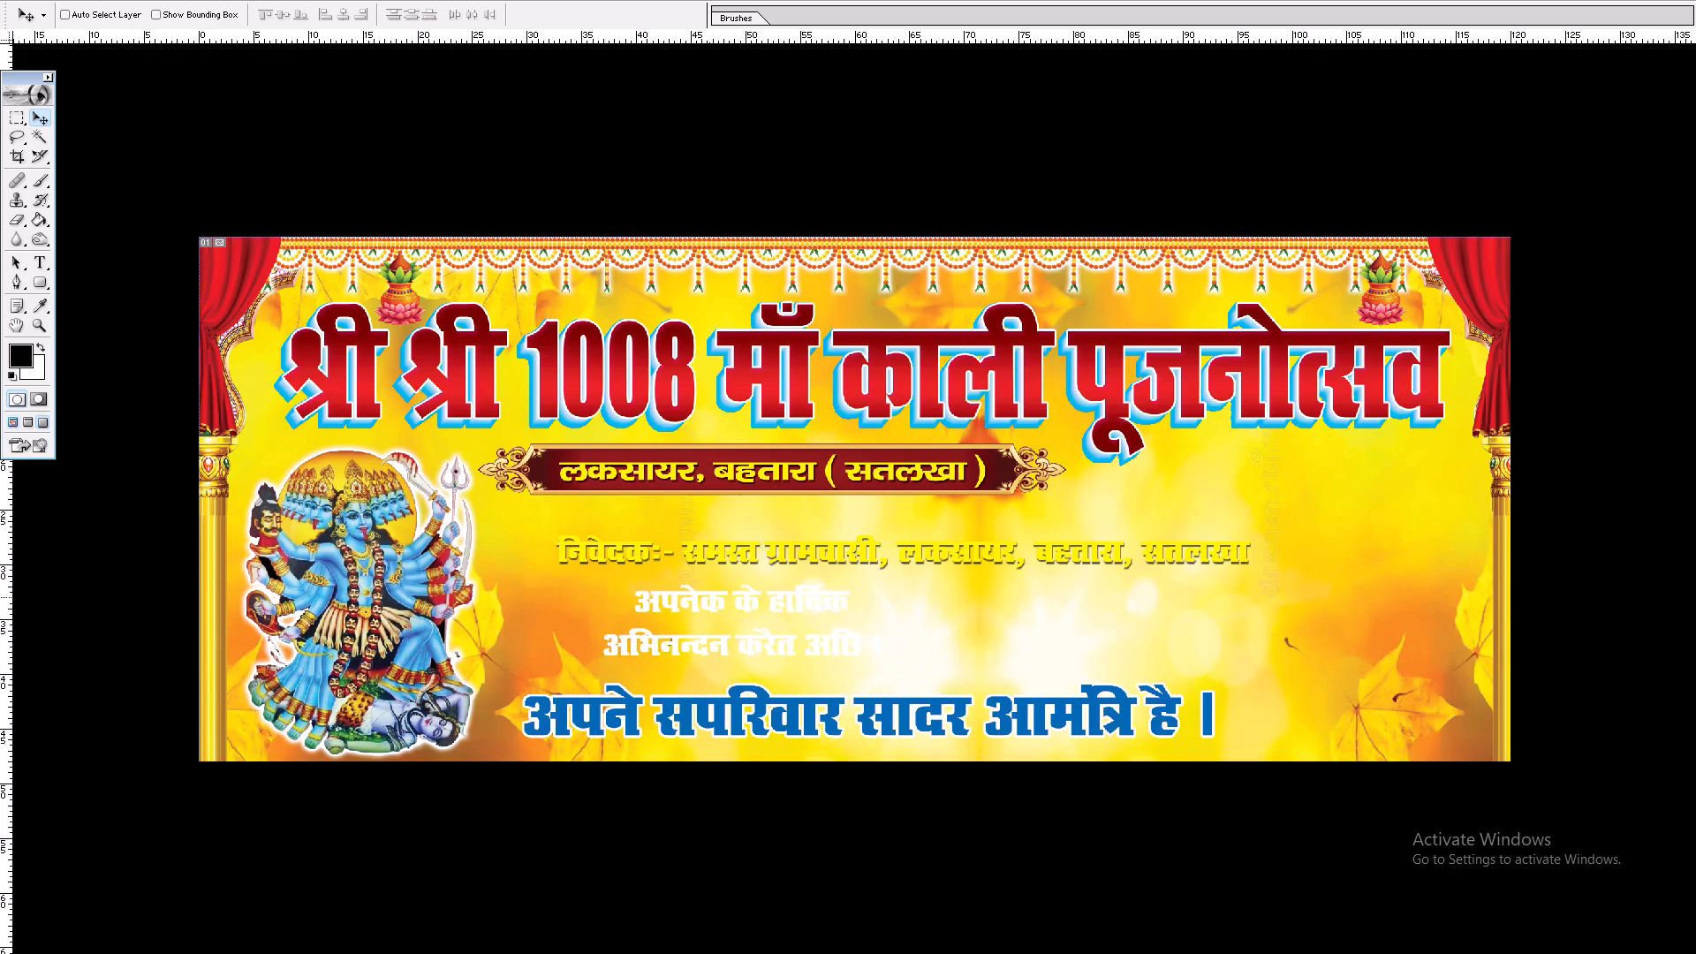
pyautogui.moveTo(705, 595); pyautogui.dragTo(698, 592)
pyautogui.hotkey('ctrl', 't')
pyautogui.keyDown('shift'); pyautogui.moveTo(866, 609); pyautogui.dragTo(1070, 608); pyautogui.keyUp('shift')
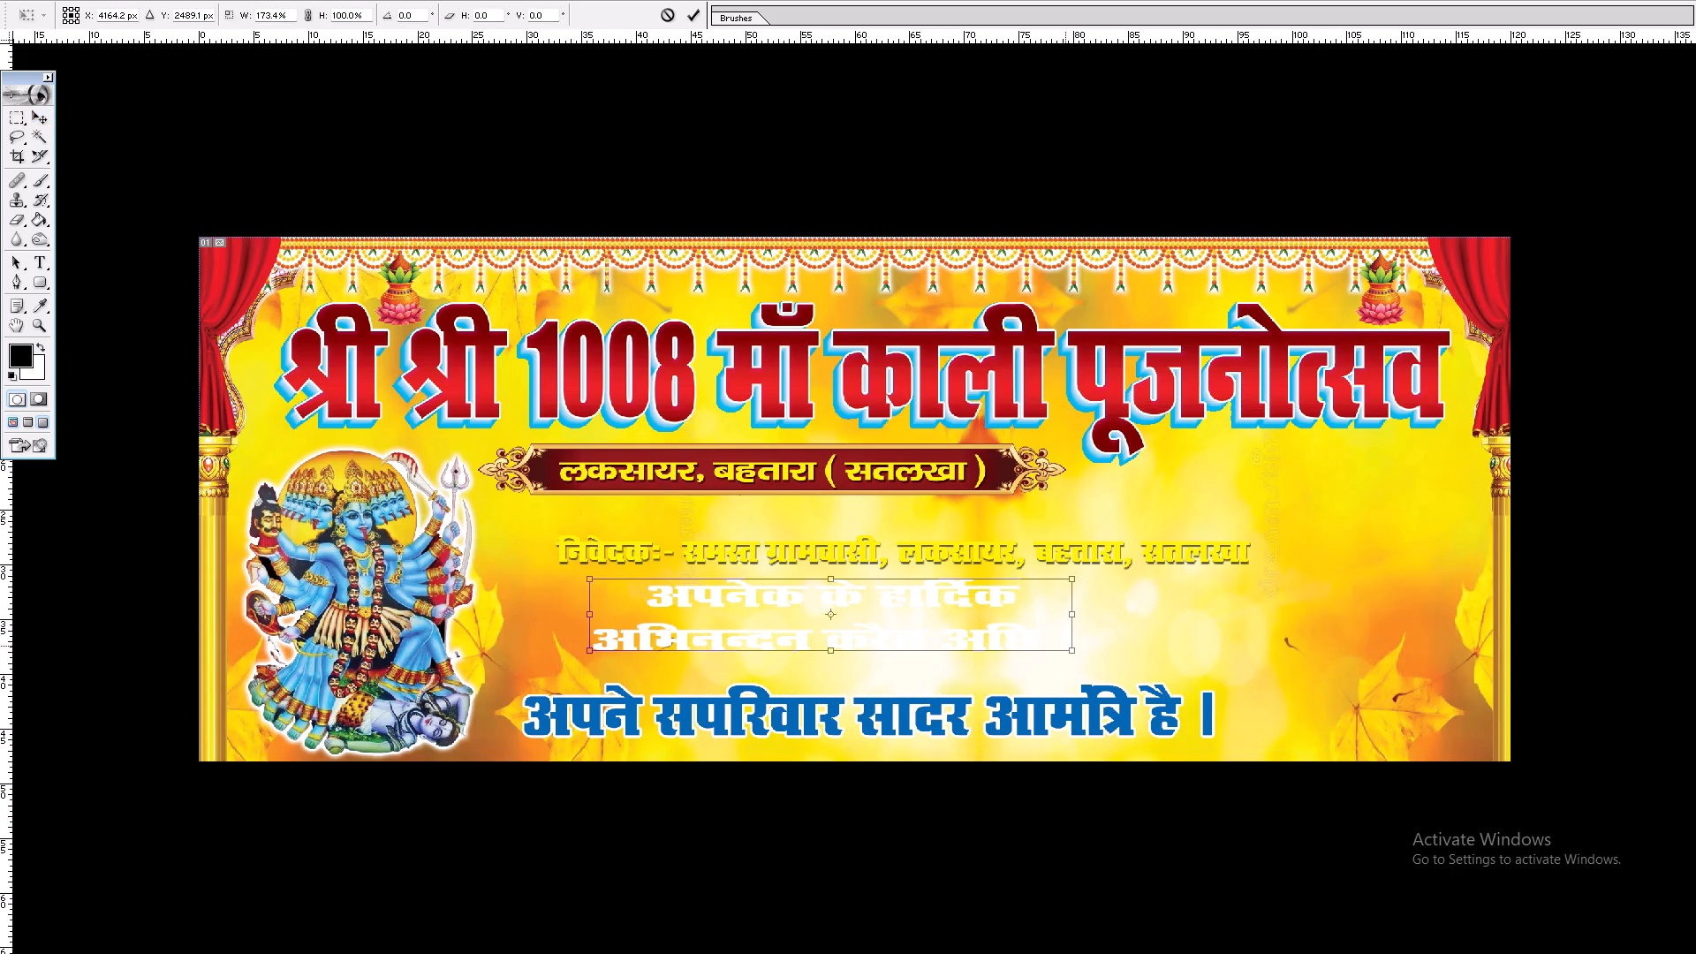
pyautogui.keyDown('shift'); pyautogui.moveTo(1072, 650); pyautogui.dragTo(1197, 650); pyautogui.keyUp('shift')
pyautogui.press('Return')
pyautogui.press('v')
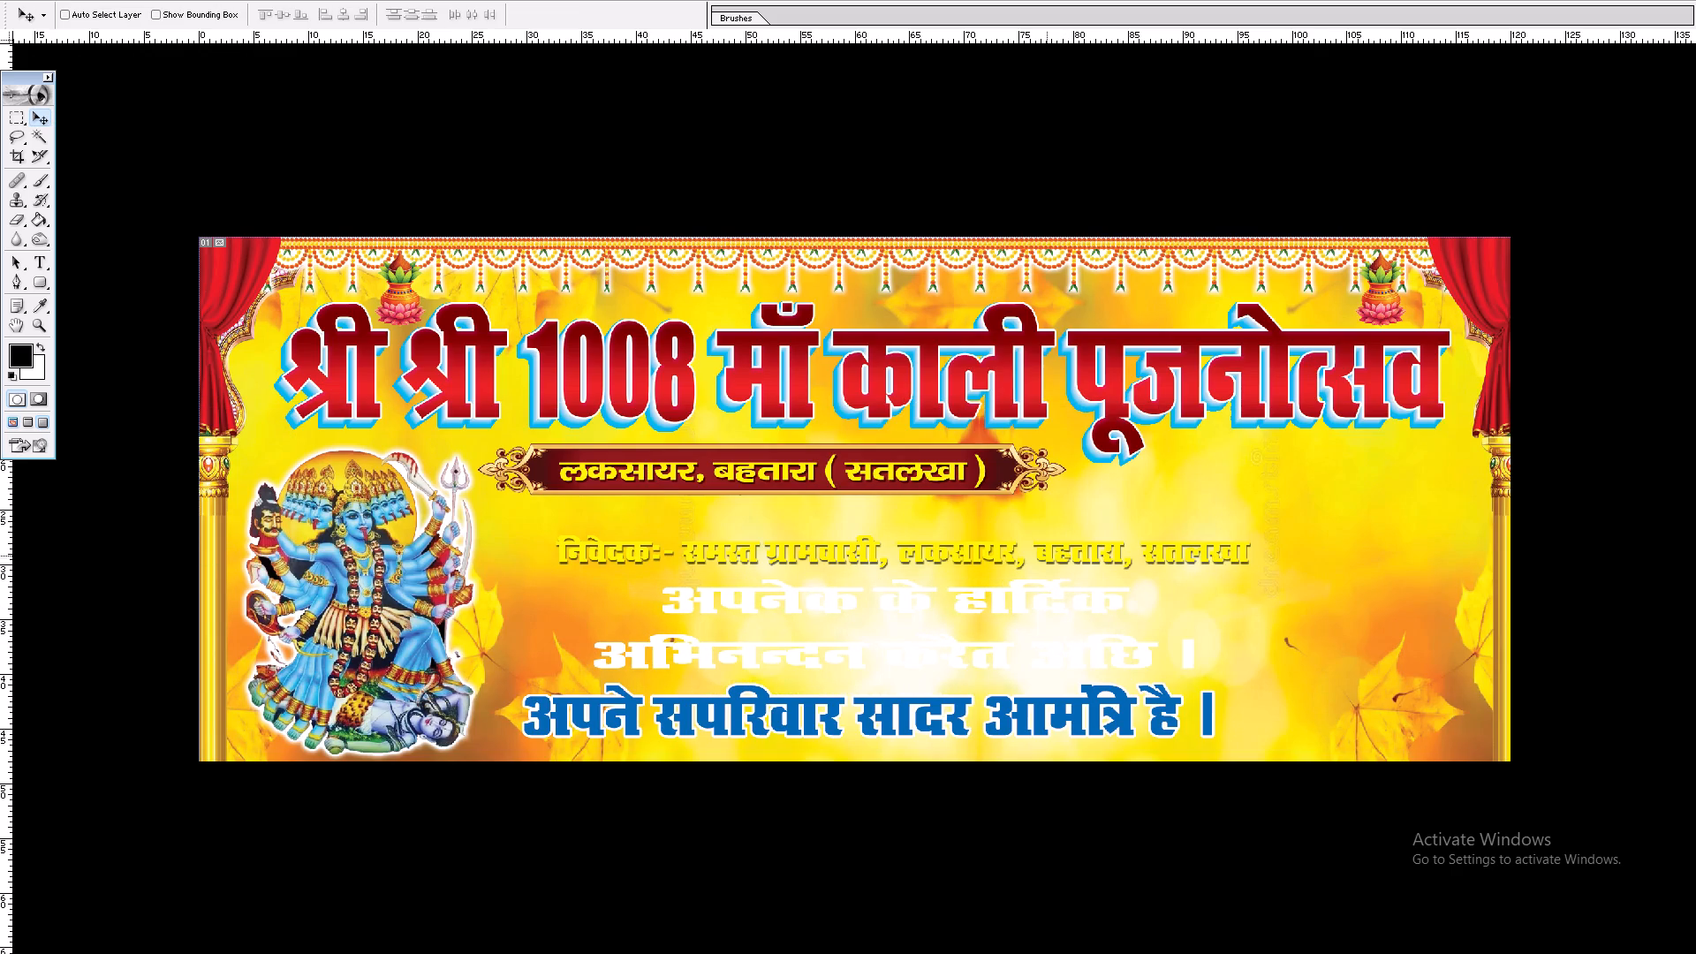
# Move the yellow "निवेदक:-" line to the banner's bottom edge and the welcome text up beneath the place-name ribbon.
pyautogui.keyDown('ctrl'); pyautogui.click(1047, 556); pyautogui.keyUp('ctrl')
pyautogui.moveTo(1047, 556); pyautogui.dragTo(1011, 736)
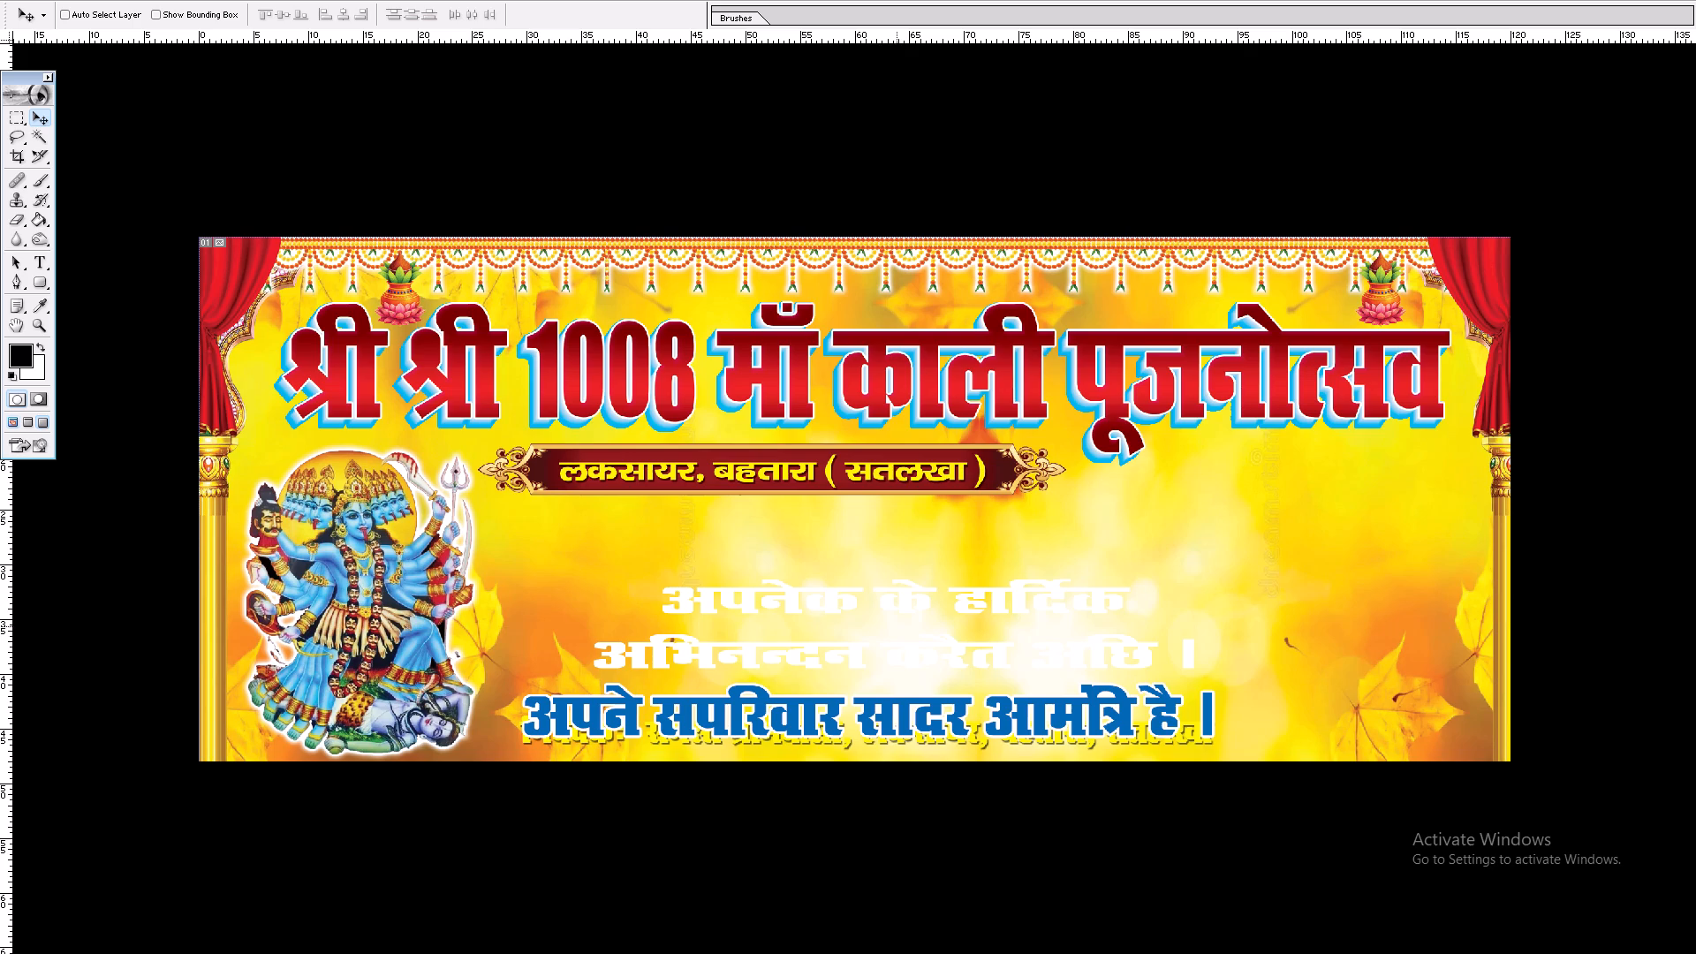
pyautogui.keyDown('ctrl'); pyautogui.click(903, 595); pyautogui.keyUp('ctrl')
pyautogui.moveTo(903, 594); pyautogui.dragTo(834, 518)
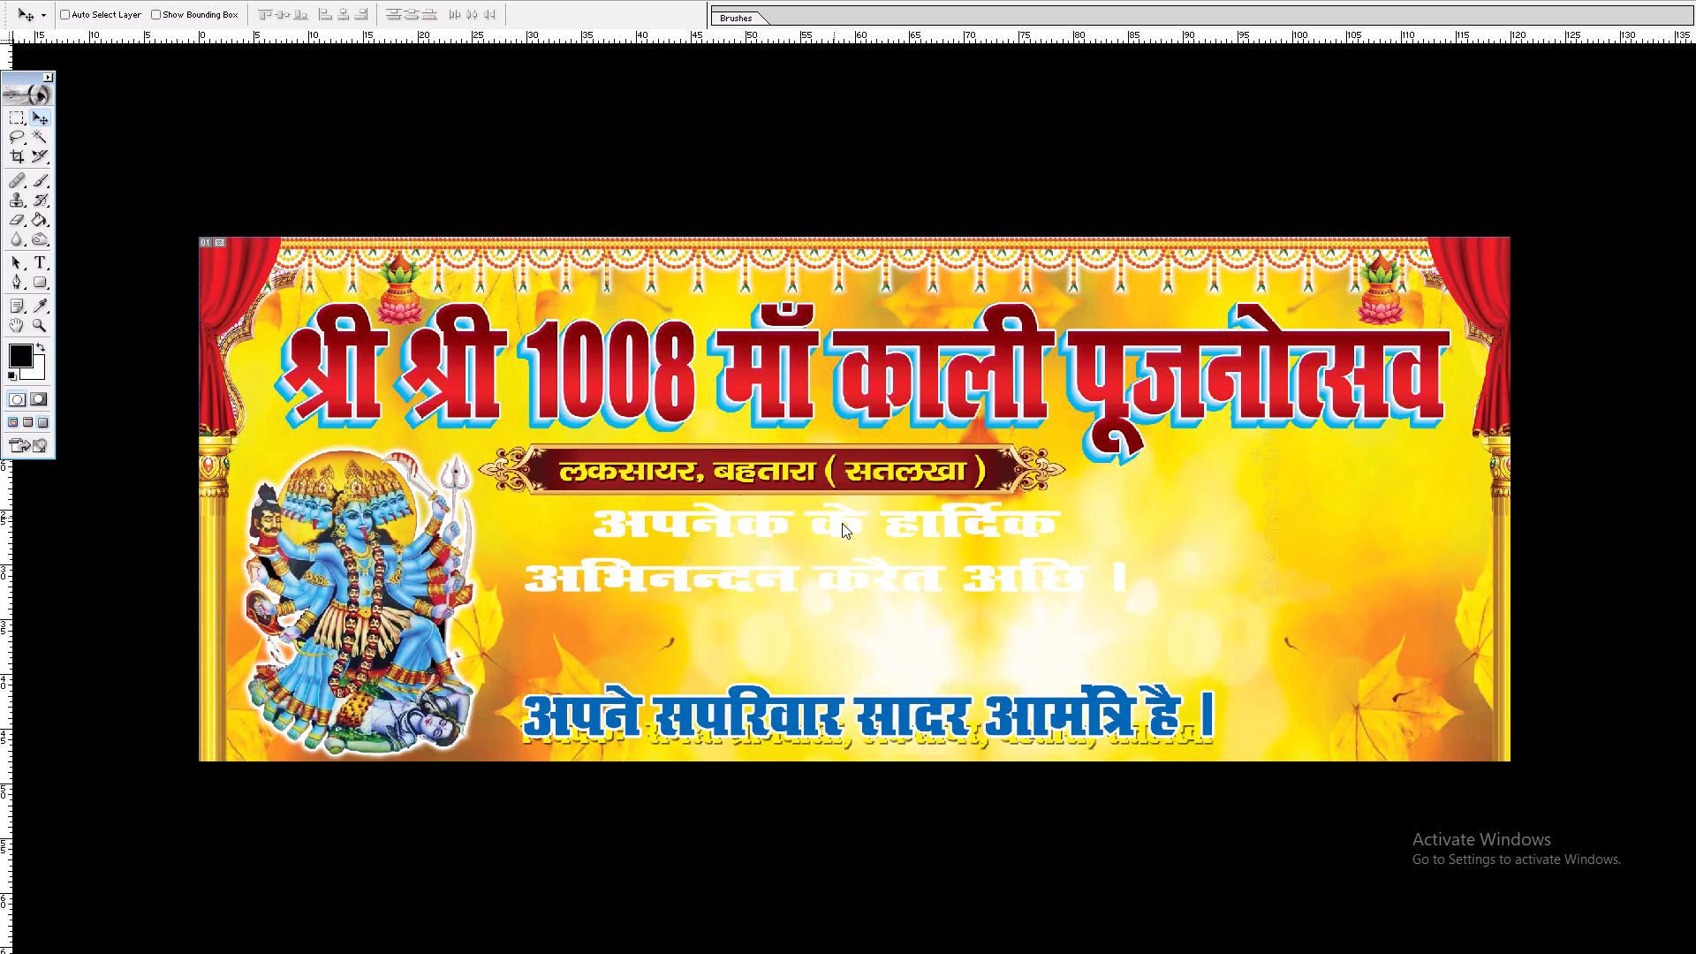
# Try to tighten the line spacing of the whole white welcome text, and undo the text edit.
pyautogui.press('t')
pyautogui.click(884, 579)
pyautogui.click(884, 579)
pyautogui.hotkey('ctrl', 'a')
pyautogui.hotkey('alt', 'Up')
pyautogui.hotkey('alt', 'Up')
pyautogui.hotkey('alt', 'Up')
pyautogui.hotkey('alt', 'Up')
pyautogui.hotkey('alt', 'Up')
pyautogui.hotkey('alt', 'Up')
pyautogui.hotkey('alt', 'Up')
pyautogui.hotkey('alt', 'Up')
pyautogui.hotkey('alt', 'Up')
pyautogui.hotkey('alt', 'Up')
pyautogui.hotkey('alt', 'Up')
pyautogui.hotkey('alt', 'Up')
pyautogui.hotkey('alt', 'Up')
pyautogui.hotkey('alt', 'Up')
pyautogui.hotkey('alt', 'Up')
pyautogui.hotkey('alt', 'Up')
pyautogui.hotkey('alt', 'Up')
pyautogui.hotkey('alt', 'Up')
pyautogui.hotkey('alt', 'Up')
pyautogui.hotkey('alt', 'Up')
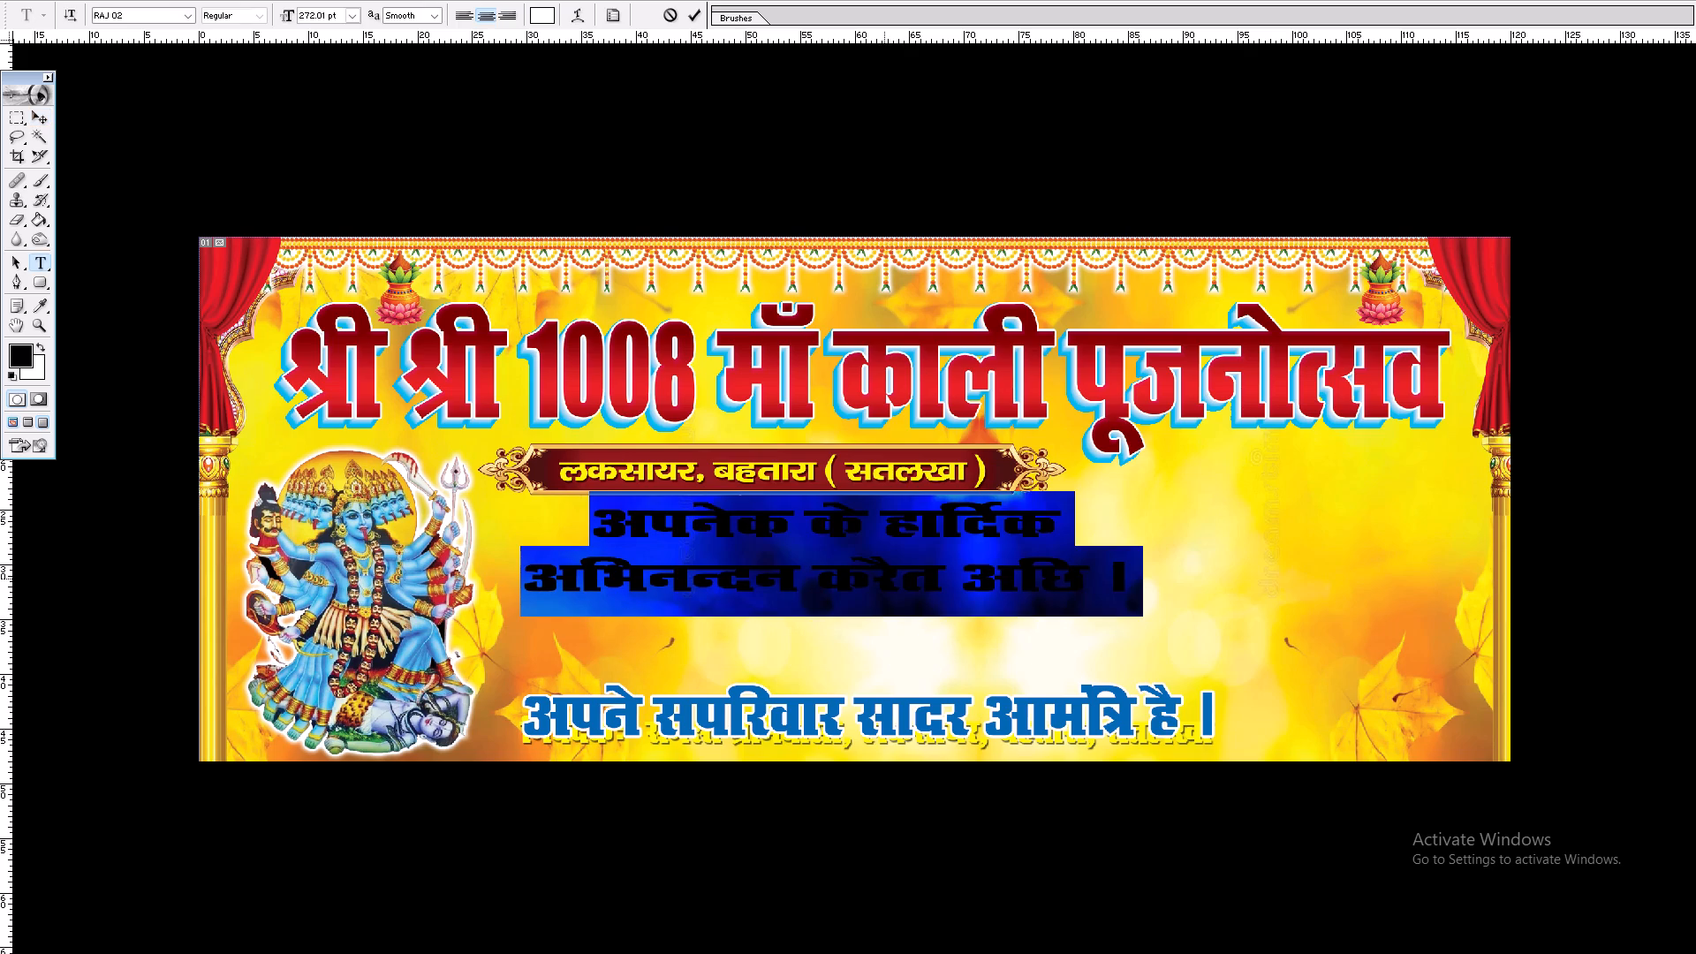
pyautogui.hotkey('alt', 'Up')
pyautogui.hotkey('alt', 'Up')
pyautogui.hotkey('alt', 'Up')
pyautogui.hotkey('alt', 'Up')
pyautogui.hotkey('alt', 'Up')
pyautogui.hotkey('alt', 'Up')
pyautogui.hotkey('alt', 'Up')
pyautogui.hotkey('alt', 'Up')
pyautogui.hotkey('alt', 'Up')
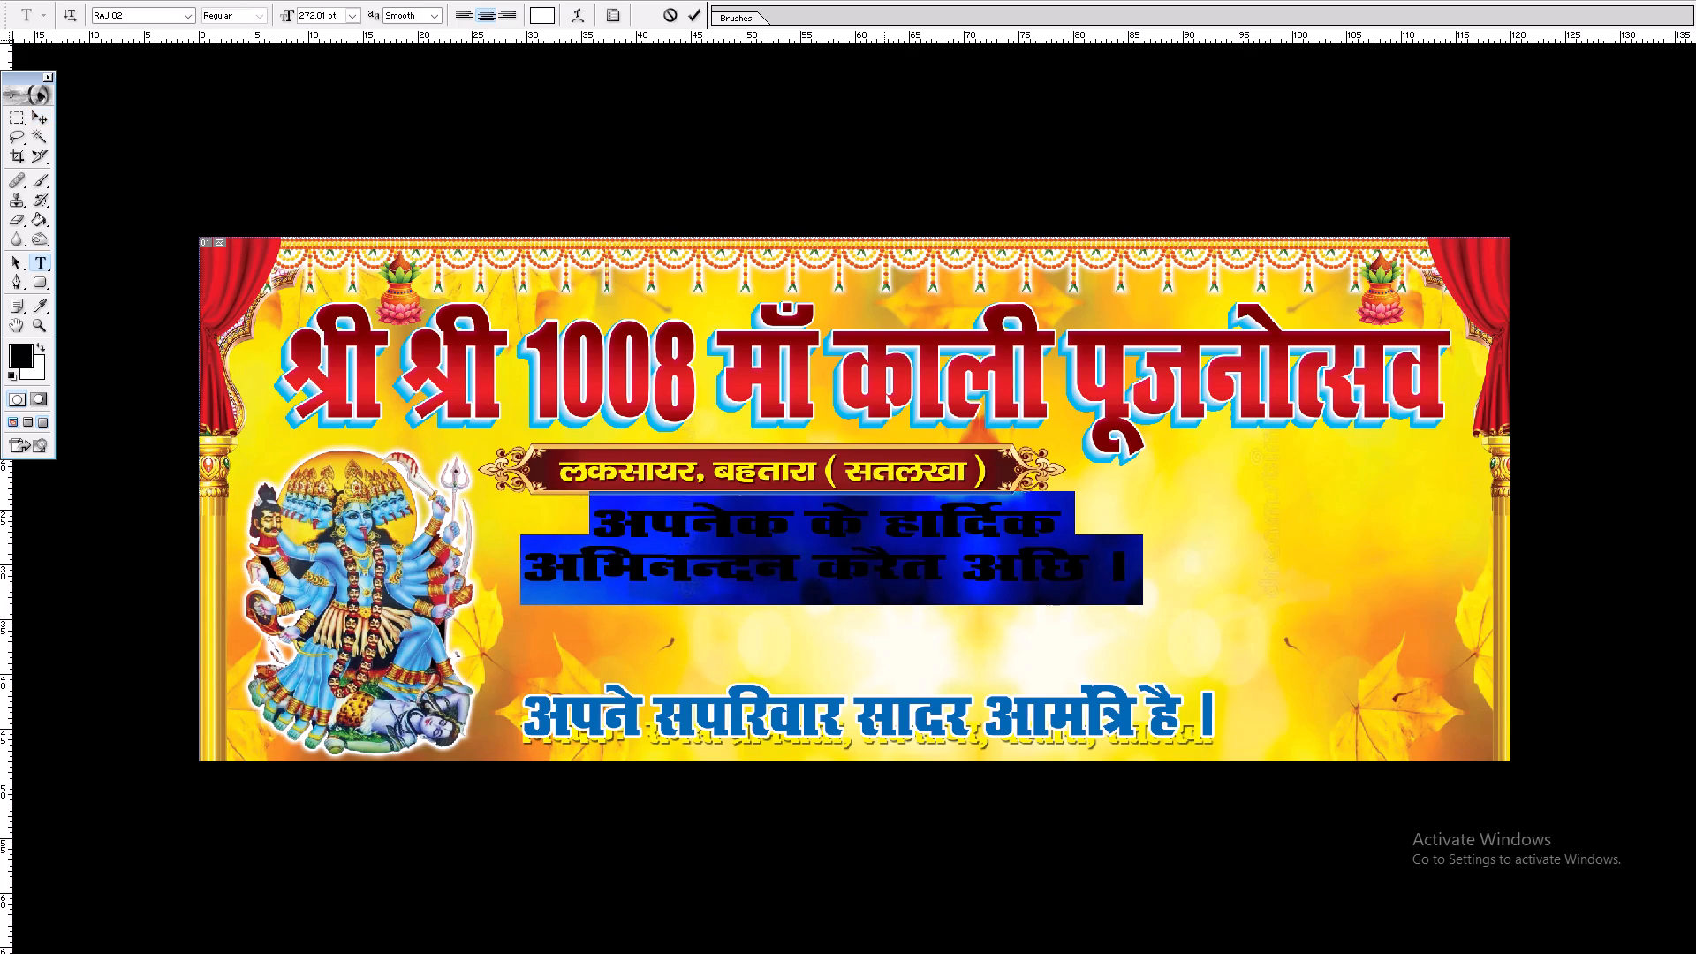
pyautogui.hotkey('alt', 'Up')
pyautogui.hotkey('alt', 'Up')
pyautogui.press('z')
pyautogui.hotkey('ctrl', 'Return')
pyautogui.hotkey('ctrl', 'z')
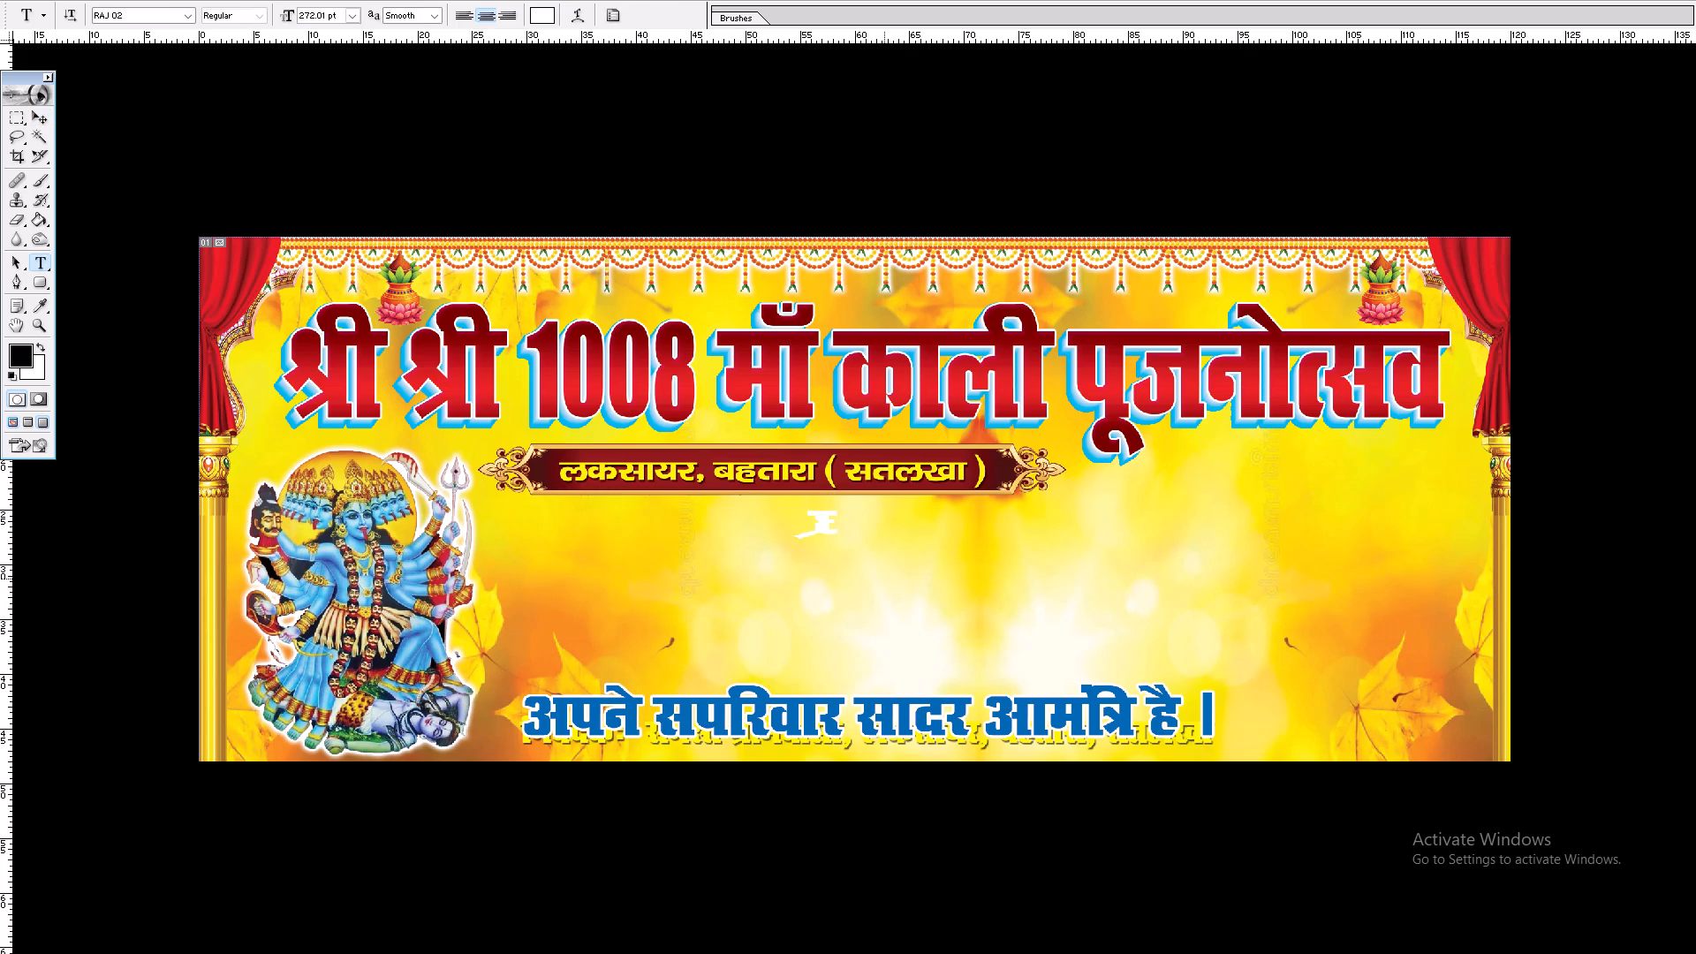
# Tighten the line spacing of the whole white two-line welcome text.
pyautogui.click(884, 579)
pyautogui.hotkey('ctrl', 'a')
pyautogui.hotkey('alt', 'Up')
pyautogui.hotkey('alt', 'Up')
pyautogui.hotkey('alt', 'Up')
pyautogui.hotkey('alt', 'Up')
pyautogui.hotkey('alt', 'Up')
pyautogui.hotkey('alt', 'Up')
pyautogui.hotkey('alt', 'Up')
pyautogui.hotkey('alt', 'Up')
pyautogui.hotkey('alt', 'Up')
pyautogui.hotkey('alt', 'Up')
pyautogui.hotkey('alt', 'Up')
pyautogui.hotkey('alt', 'Up')
pyautogui.hotkey('alt', 'Up')
pyautogui.hotkey('alt', 'Up')
pyautogui.hotkey('alt', 'Up')
pyautogui.hotkey('alt', 'Up')
pyautogui.hotkey('alt', 'Up')
pyautogui.hotkey('alt', 'Up')
pyautogui.hotkey('alt', 'Up')
pyautogui.hotkey('alt', 'Up')
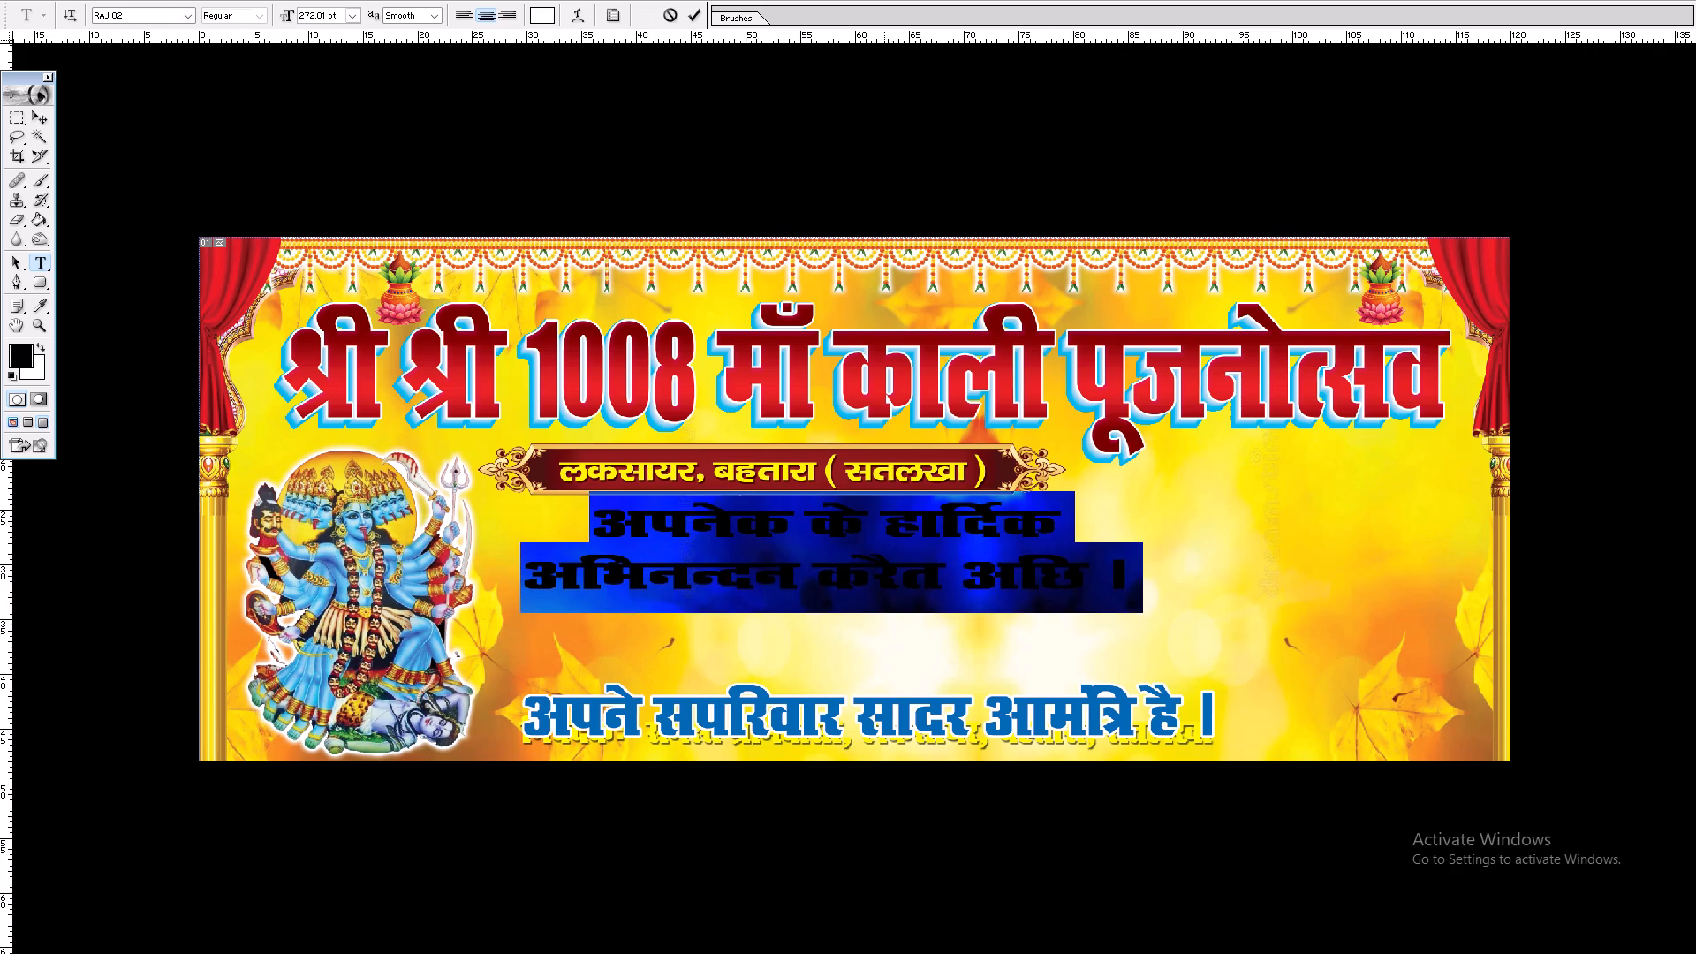
pyautogui.hotkey('ctrl', 'z')
pyautogui.hotkey('ctrl', 'Return')
# Stretch the white welcome text taller with Free Transform.
pyautogui.hotkey('ctrl', 't')
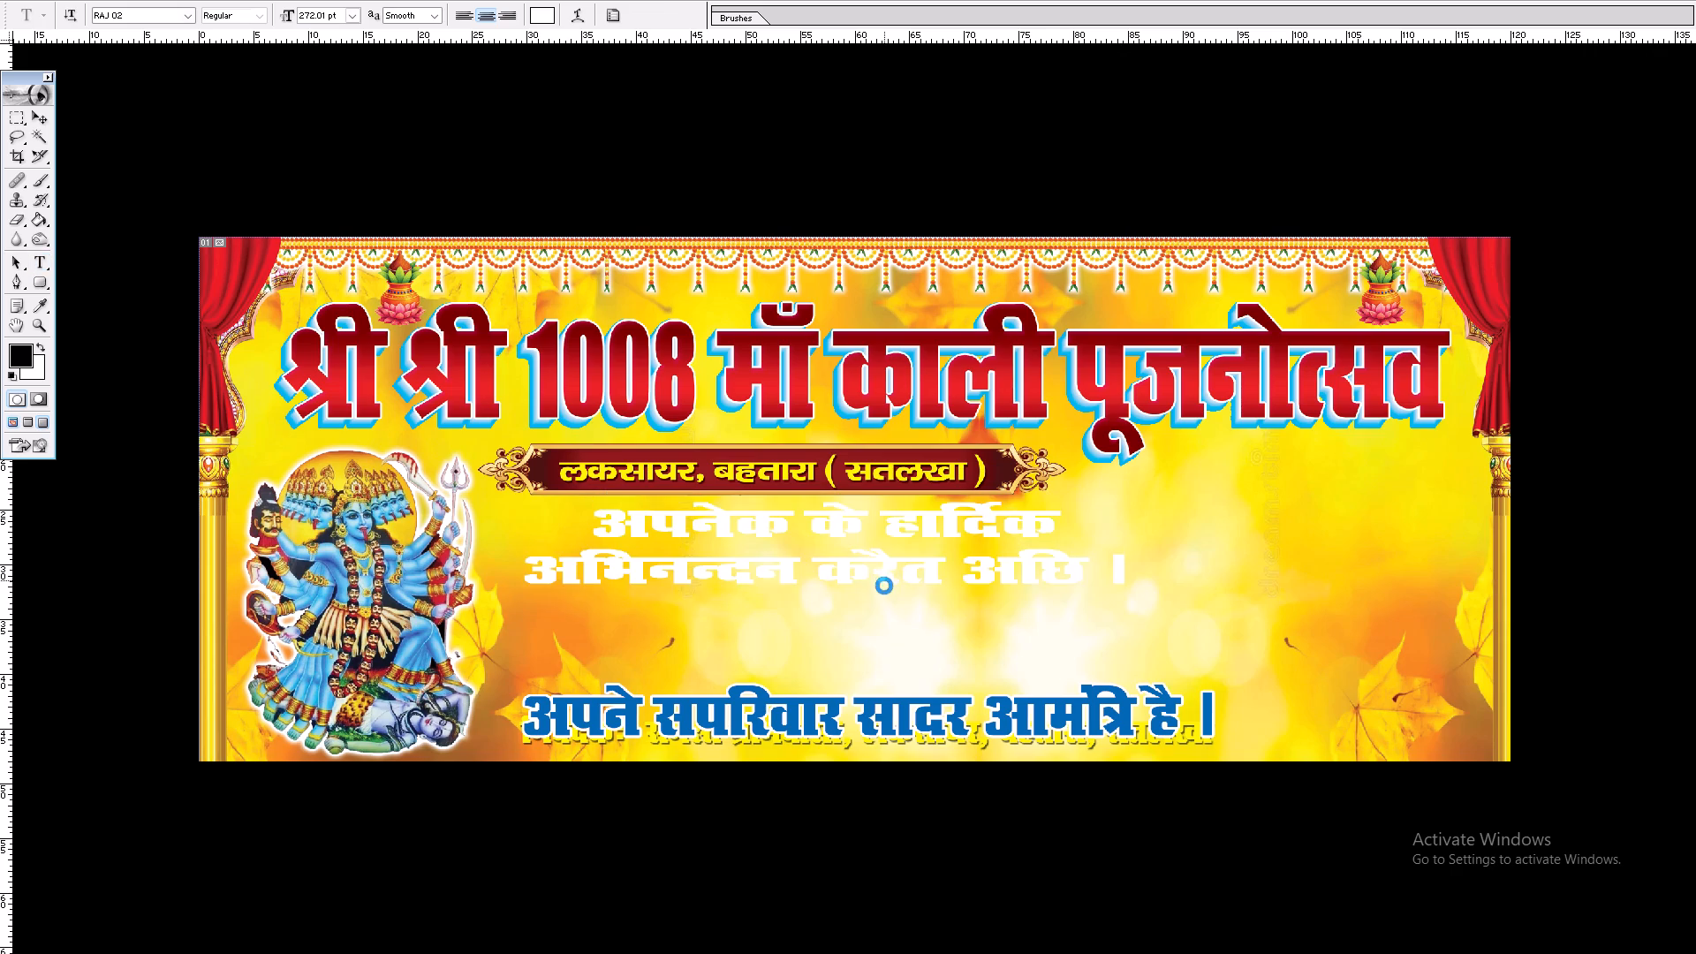
pyautogui.keyDown('shift'); pyautogui.moveTo(884, 586); pyautogui.dragTo(886, 622); pyautogui.keyUp('shift')
pyautogui.press('Return')
# Move the blue invitation line up and slightly left, between the welcome text and the "निवेदक:-" line.
pyautogui.press('v')
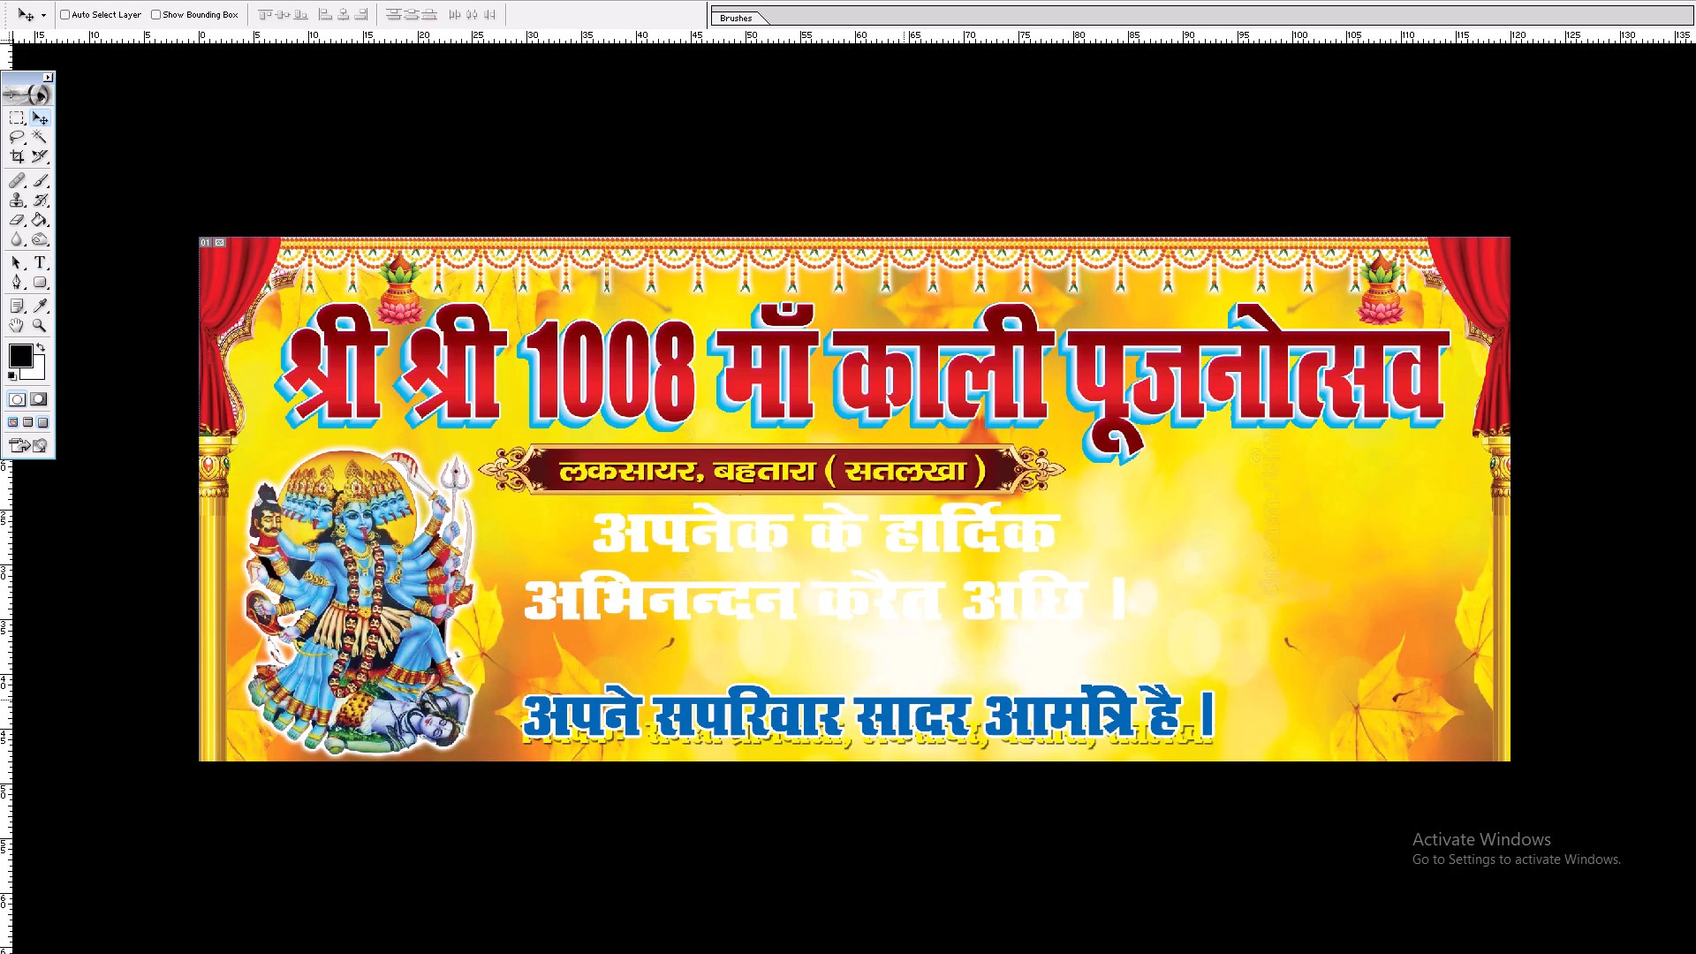
pyautogui.keyDown('ctrl'); pyautogui.click(903, 702); pyautogui.keyUp('ctrl')
pyautogui.moveTo(903, 702); pyautogui.dragTo(879, 656)
pyautogui.press('t')
pyautogui.click(879, 664)
pyautogui.hotkey('ctrl', 'a')
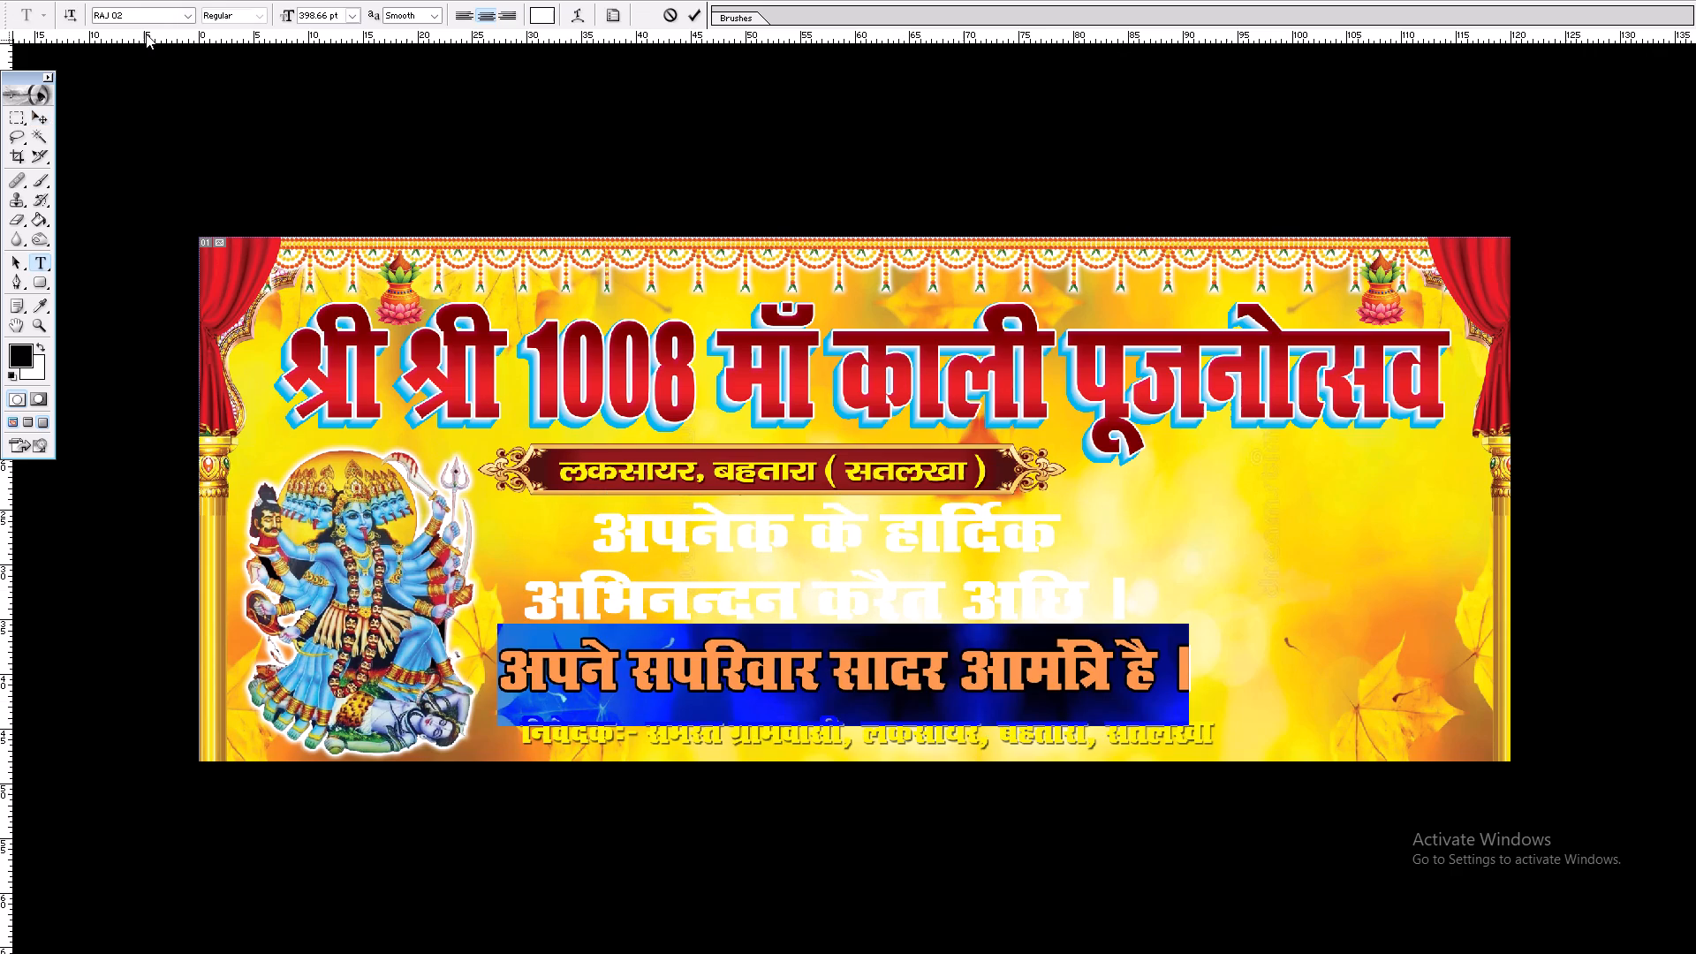
pyautogui.click(125, 15)
pyautogui.write('ra')
pyautogui.press('space')
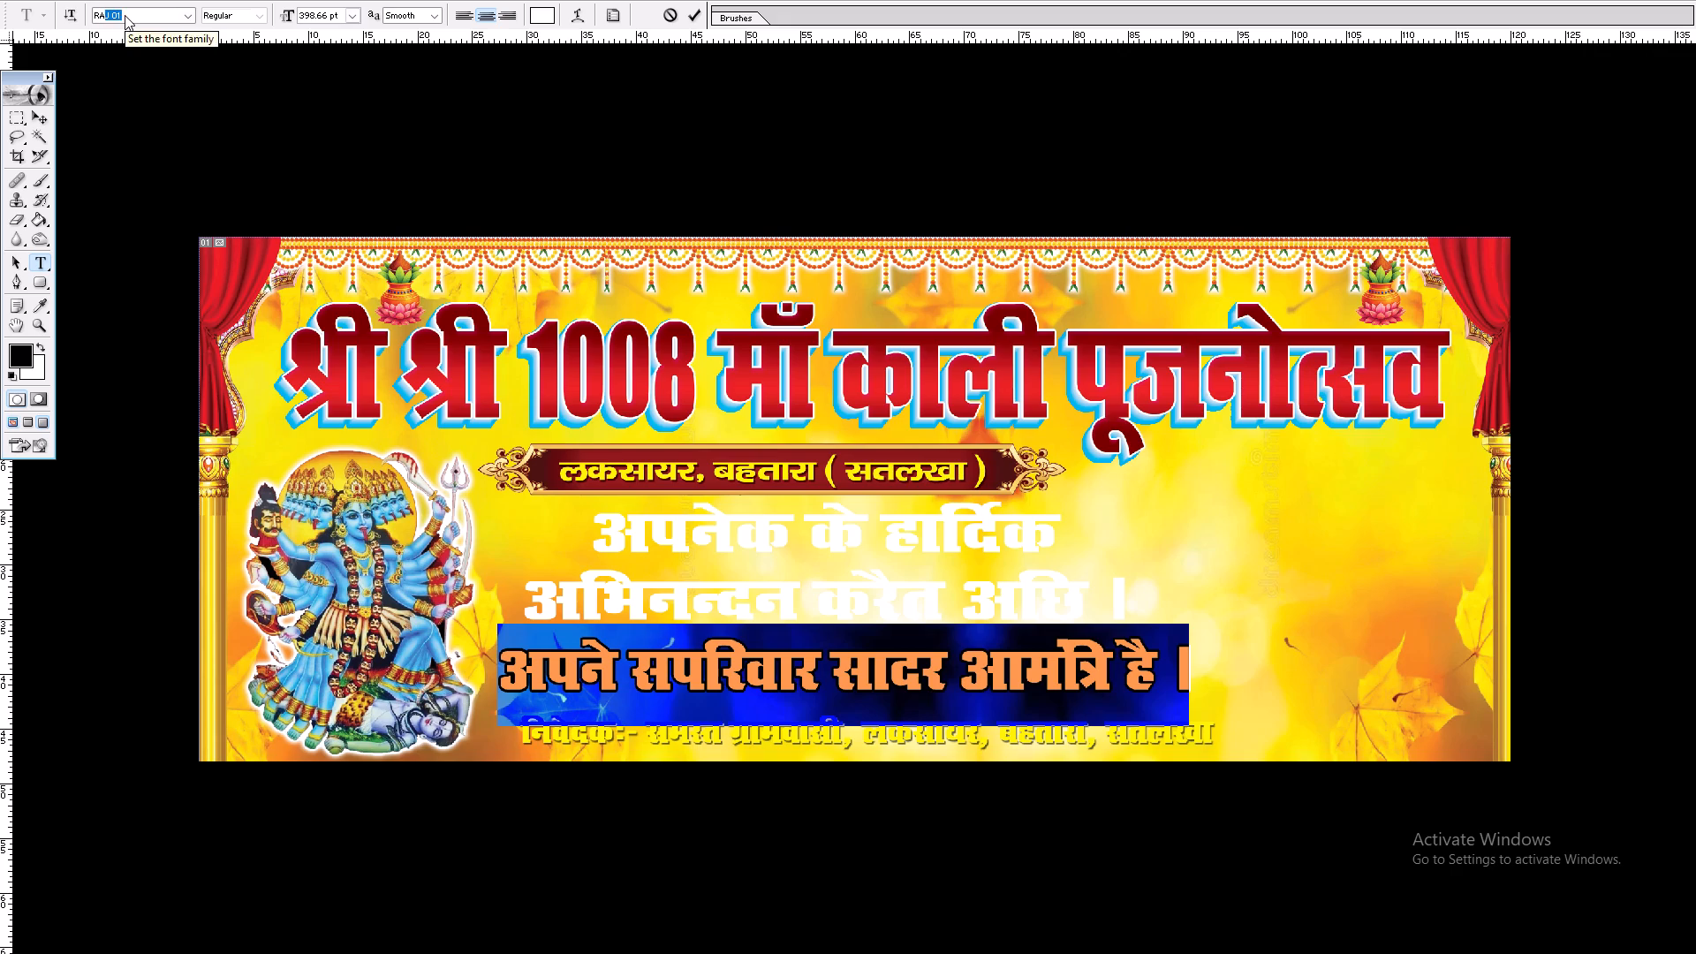
pyautogui.press('Return')
pyautogui.click(126, 12)
pyautogui.write('raj as')
pyautogui.press('Return')
pyautogui.press('Return')
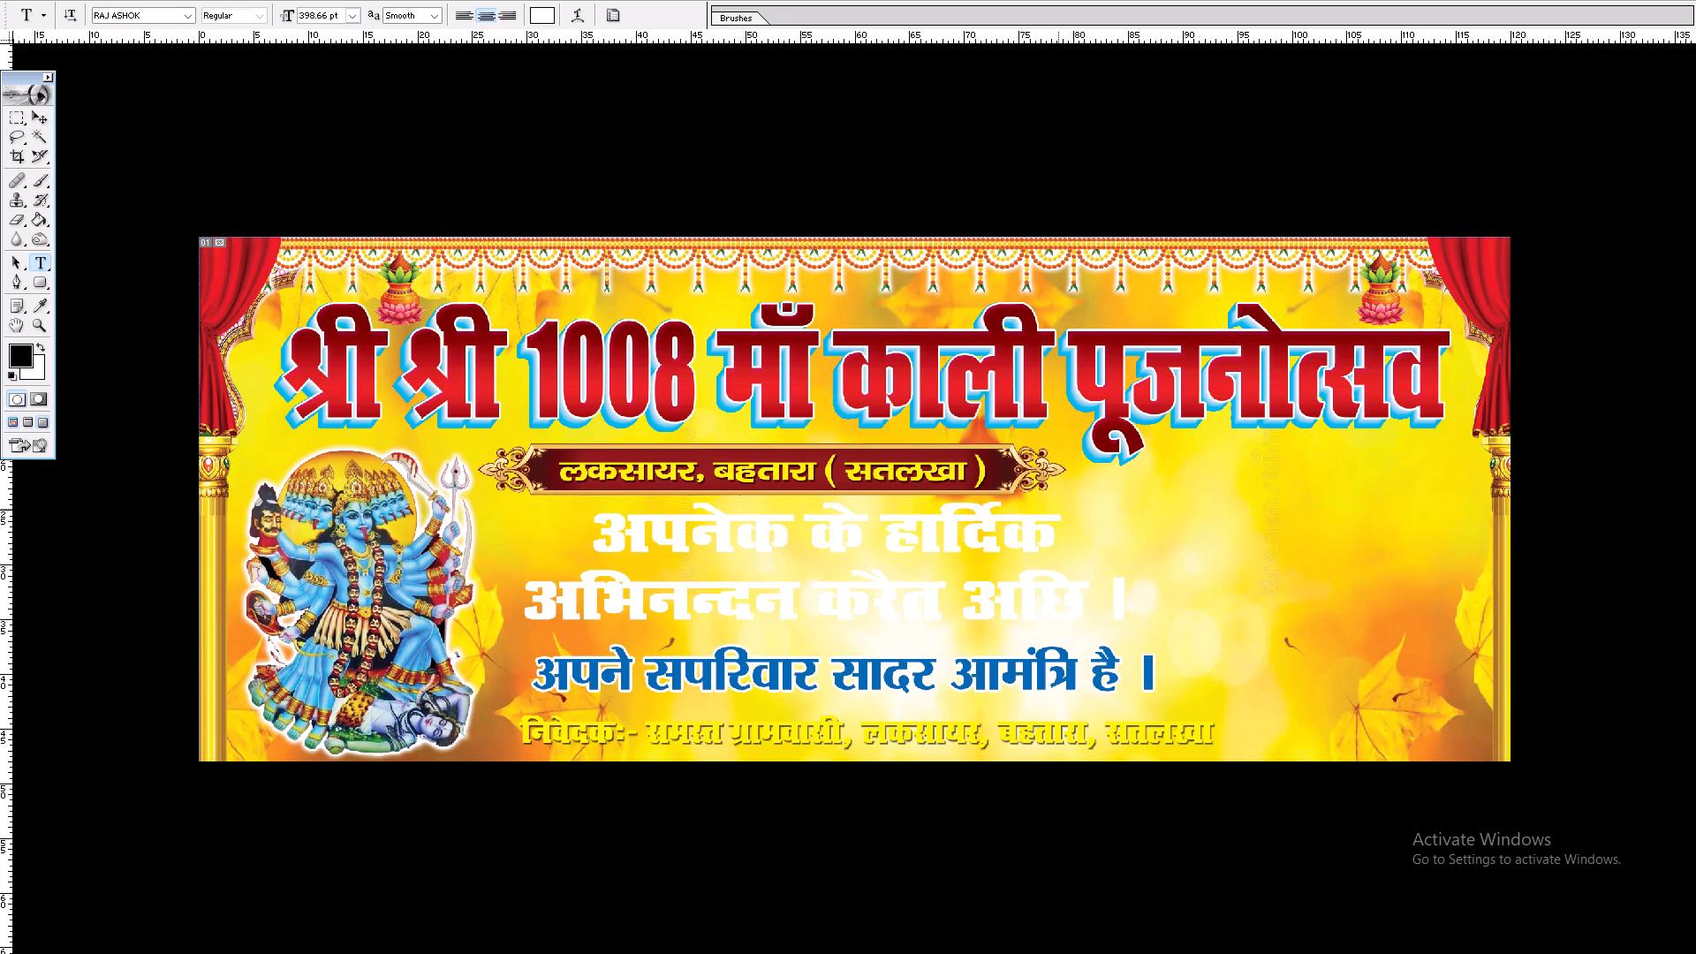
# Insert the missing "त" in the invitation line so the word reads "आमंत्रित".
pyautogui.click(1071, 681)
pyautogui.press('r')
pyautogui.press('Return')
# Nudge the blue invitation line slightly right and up, and adjust the position of the "निवेदक:-" line below it.
pyautogui.press('v')
pyautogui.moveTo(929, 692); pyautogui.dragTo(940, 688)
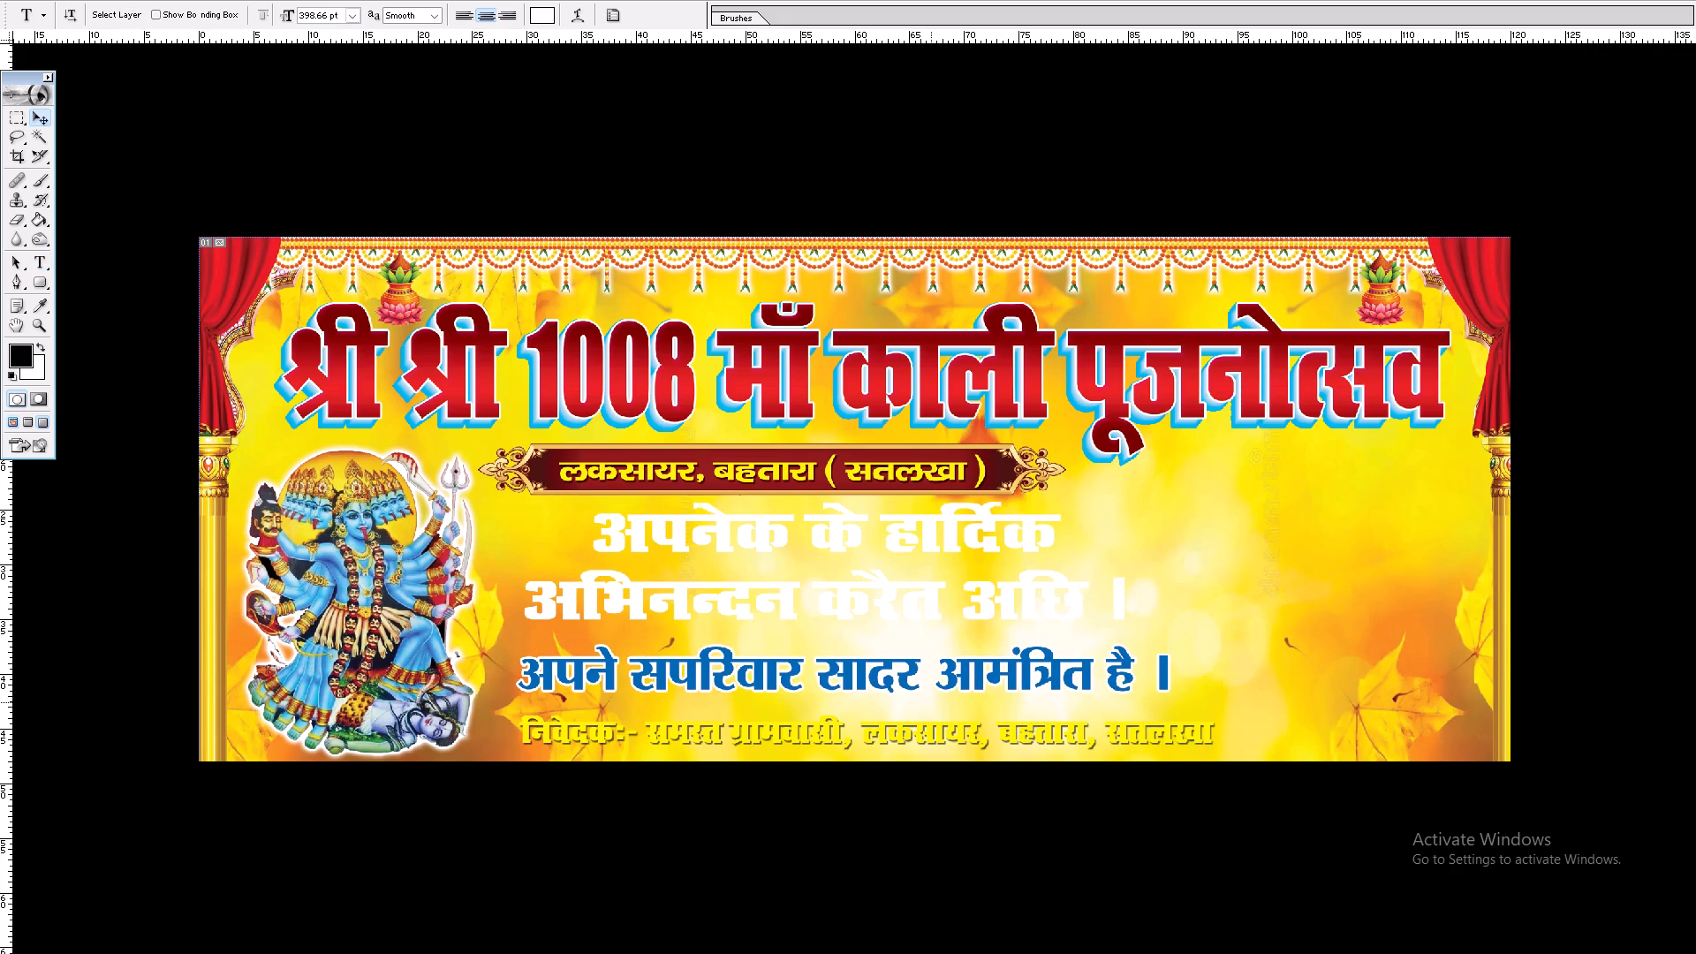
pyautogui.moveTo(940, 688); pyautogui.dragTo(953, 685)
pyautogui.keyDown('ctrl'); pyautogui.doubleClick(961, 725); pyautogui.keyUp('ctrl')
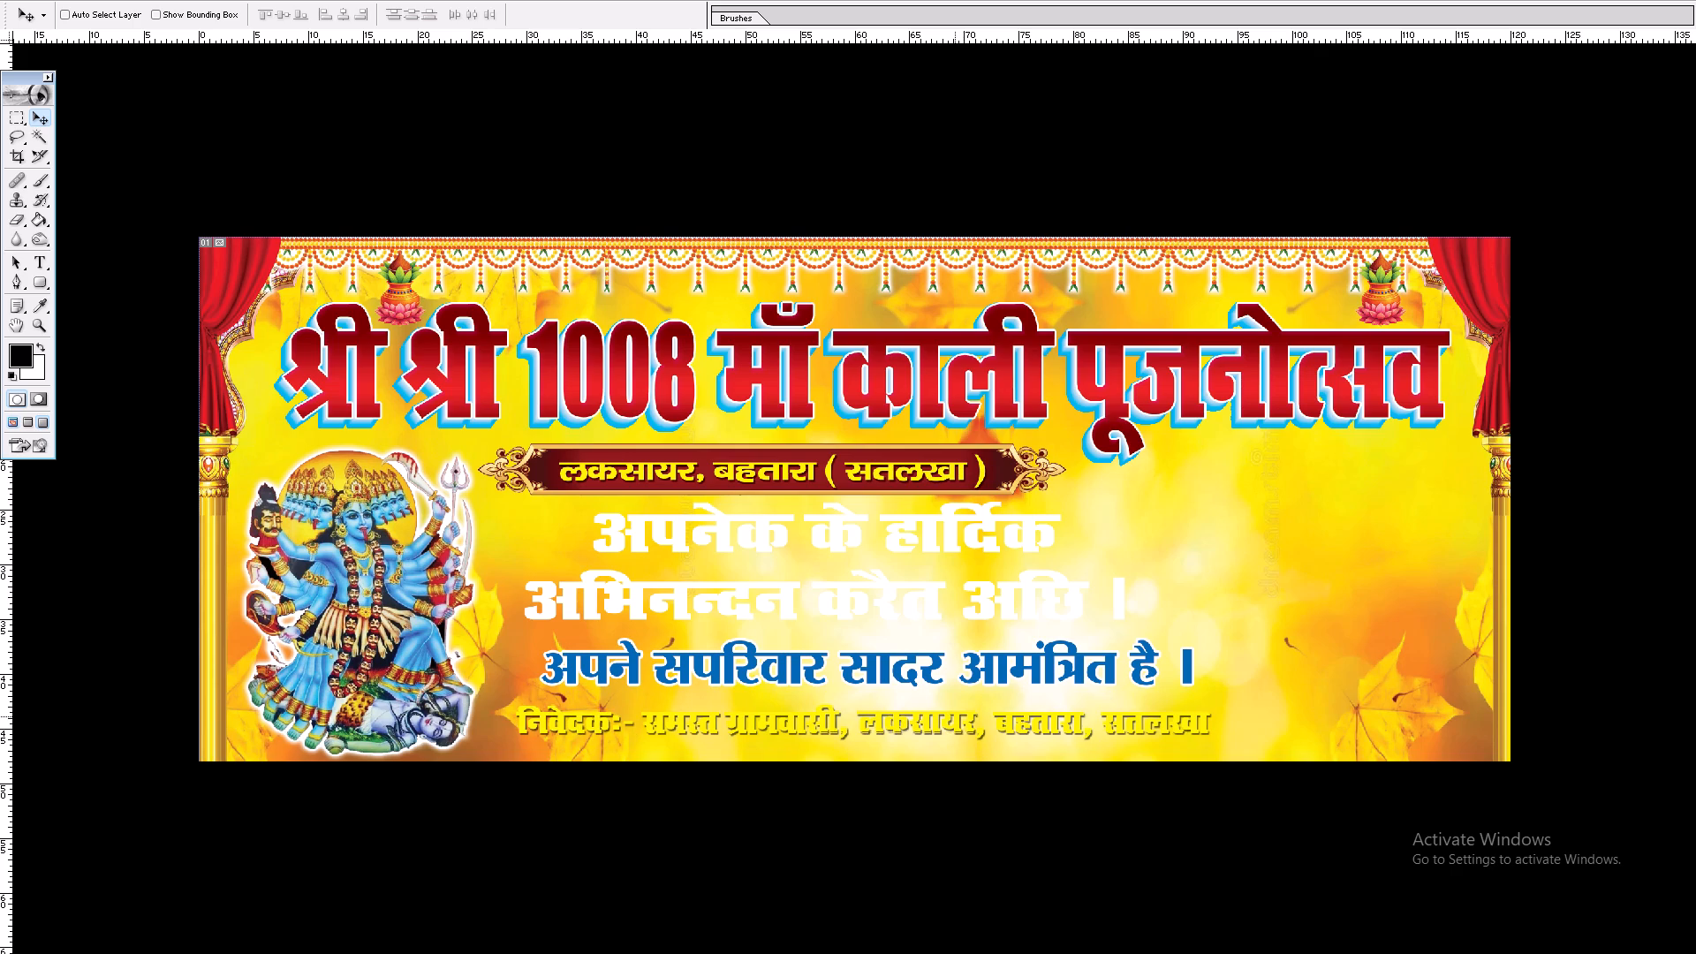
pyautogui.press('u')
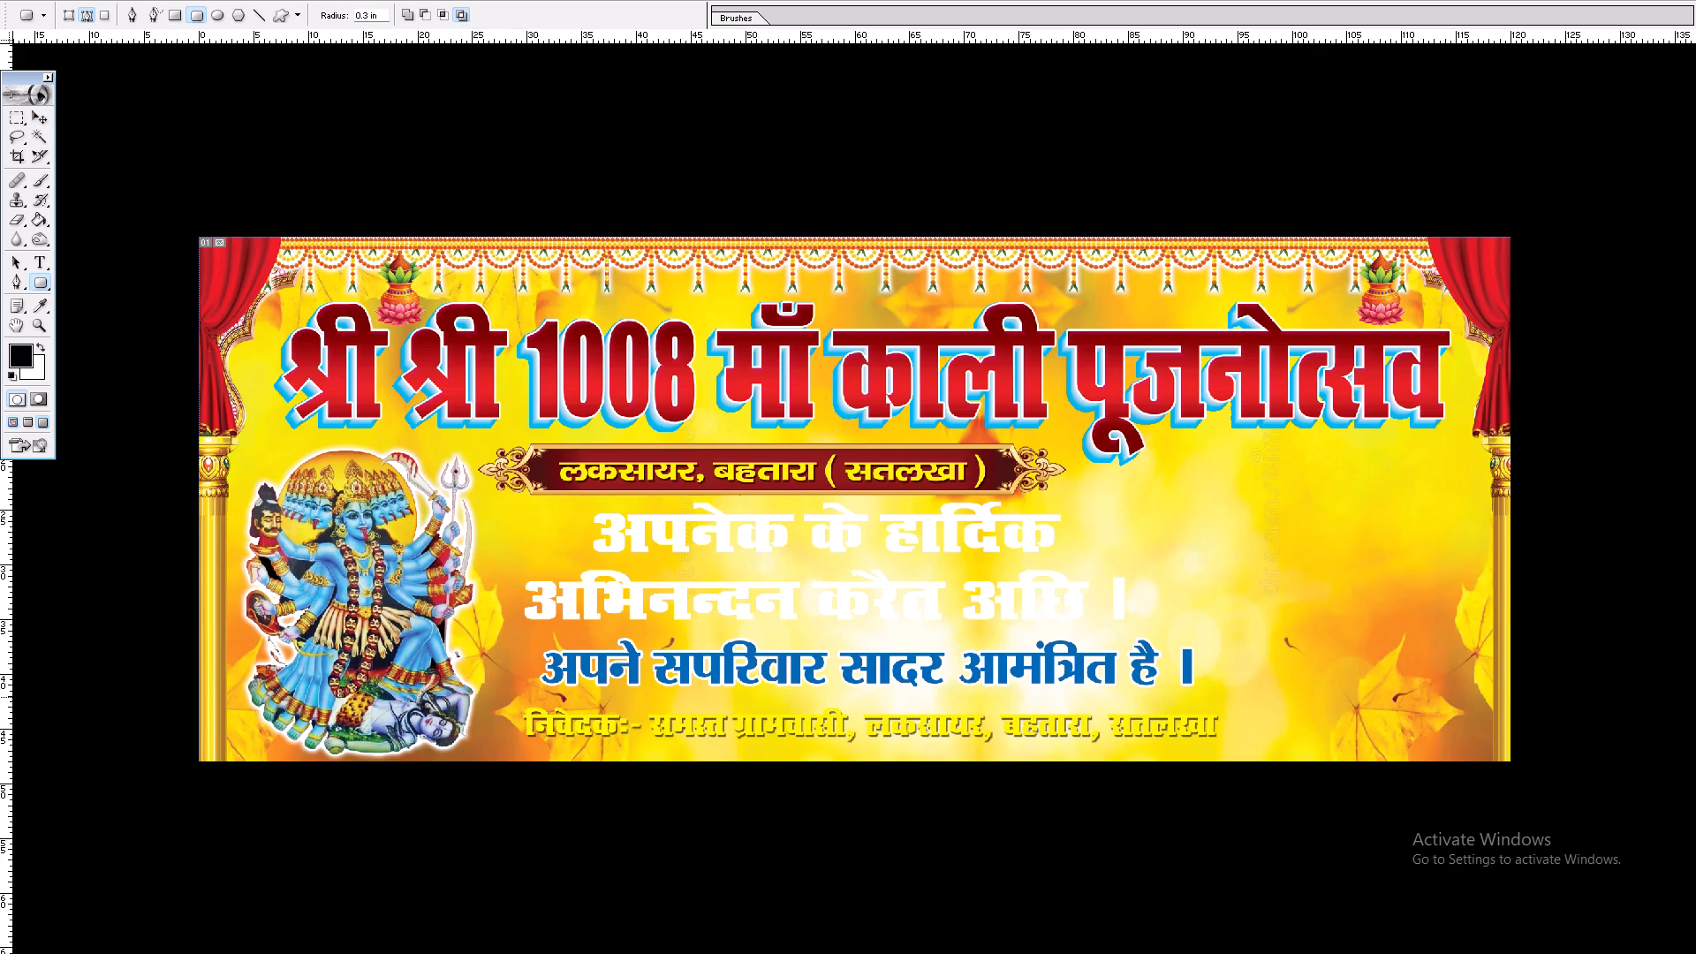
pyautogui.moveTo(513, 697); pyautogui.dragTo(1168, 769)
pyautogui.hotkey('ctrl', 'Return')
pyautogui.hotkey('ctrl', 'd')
# Draw a rounded rectangle with 0.9 in radius around the "निवेदक:-" line, extending past the banner's bottom edge, and make it a selection.
pyautogui.moveTo(383, 15); pyautogui.dragTo(0, 18)
pyautogui.write('0.9')
pyautogui.moveTo(505, 701); pyautogui.dragTo(1094, 729)
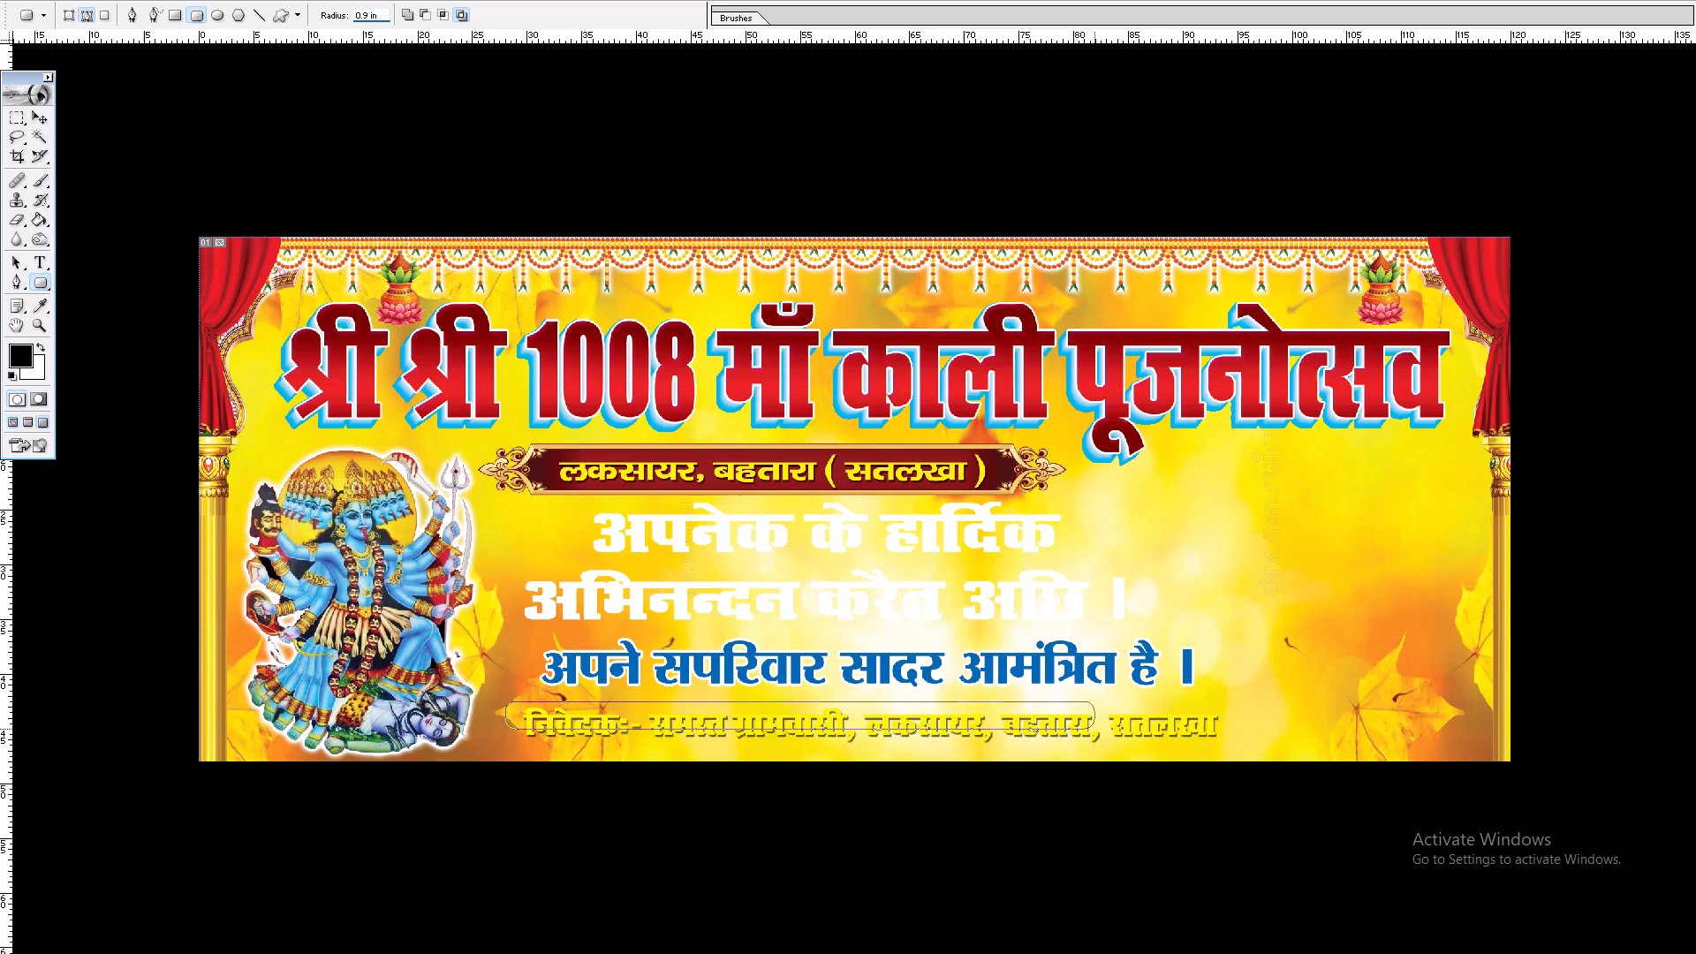
pyautogui.moveTo(1094, 729); pyautogui.dragTo(1227, 783)
pyautogui.hotkey('ctrl', 'Return')
# Copy the selected rounded area from the underlying layer to a new layer and raise it to sit behind the "निवेदक:-" text.
pyautogui.press('v')
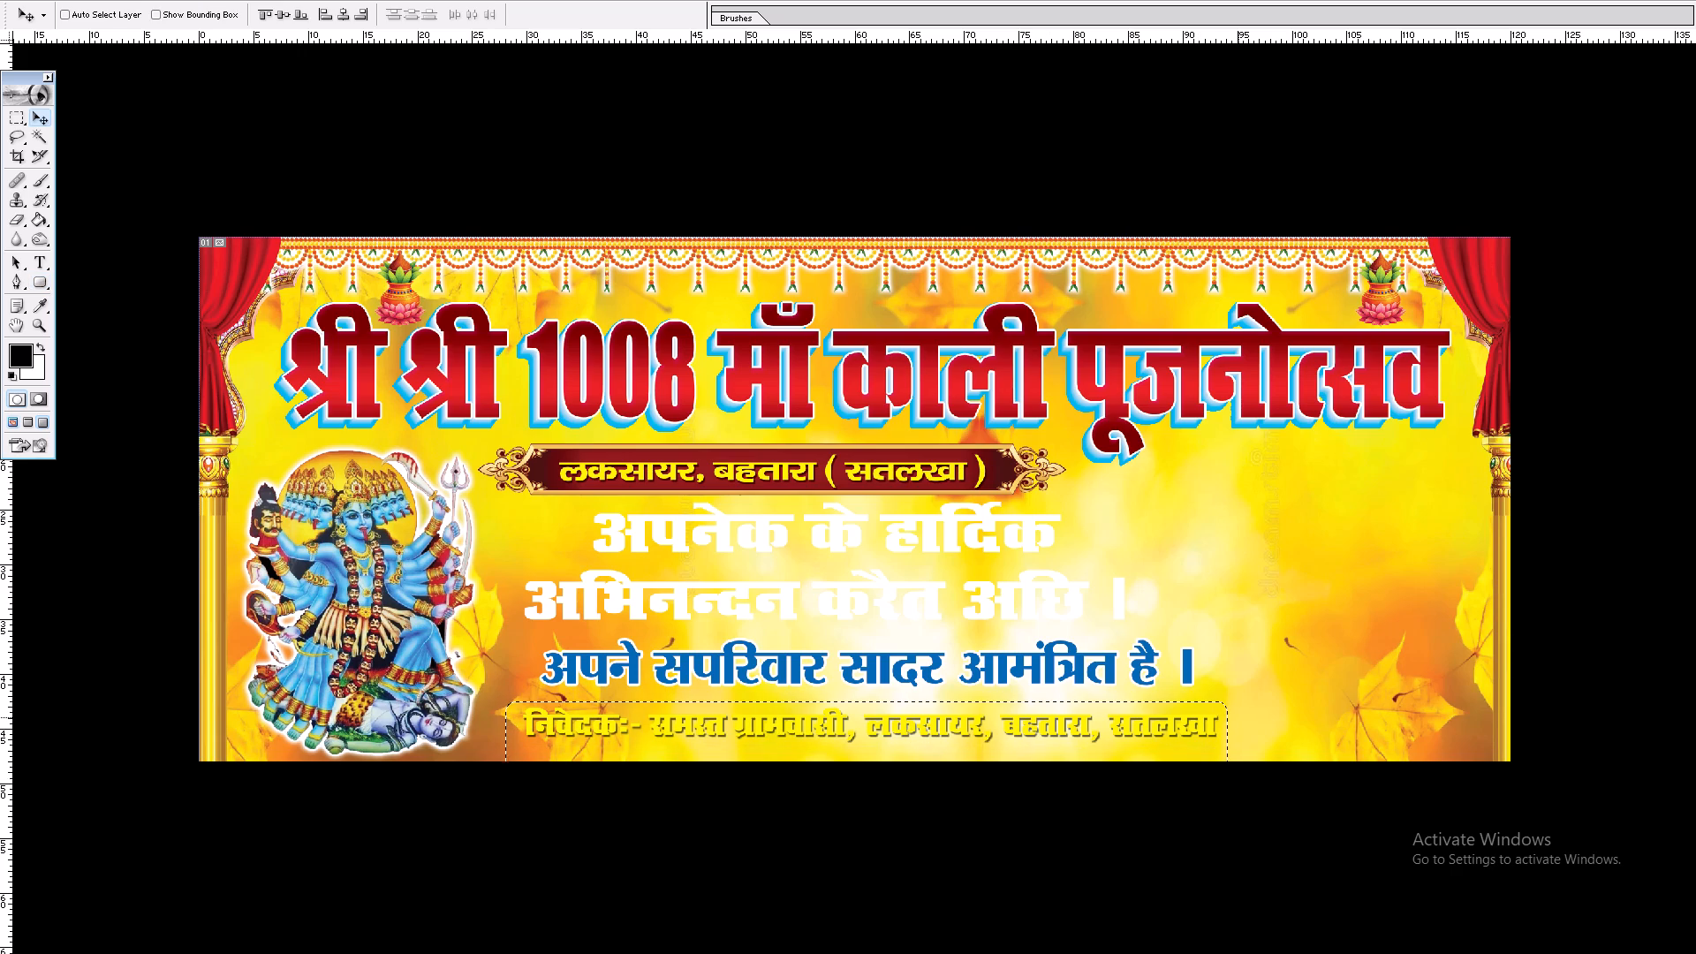
pyautogui.rightClick(1238, 715)
pyautogui.click(1279, 743)
pyautogui.hotkey('ctrl', 'c')
pyautogui.hotkey('ctrl', 'v')
pyautogui.hotkey('ctrl', ']')
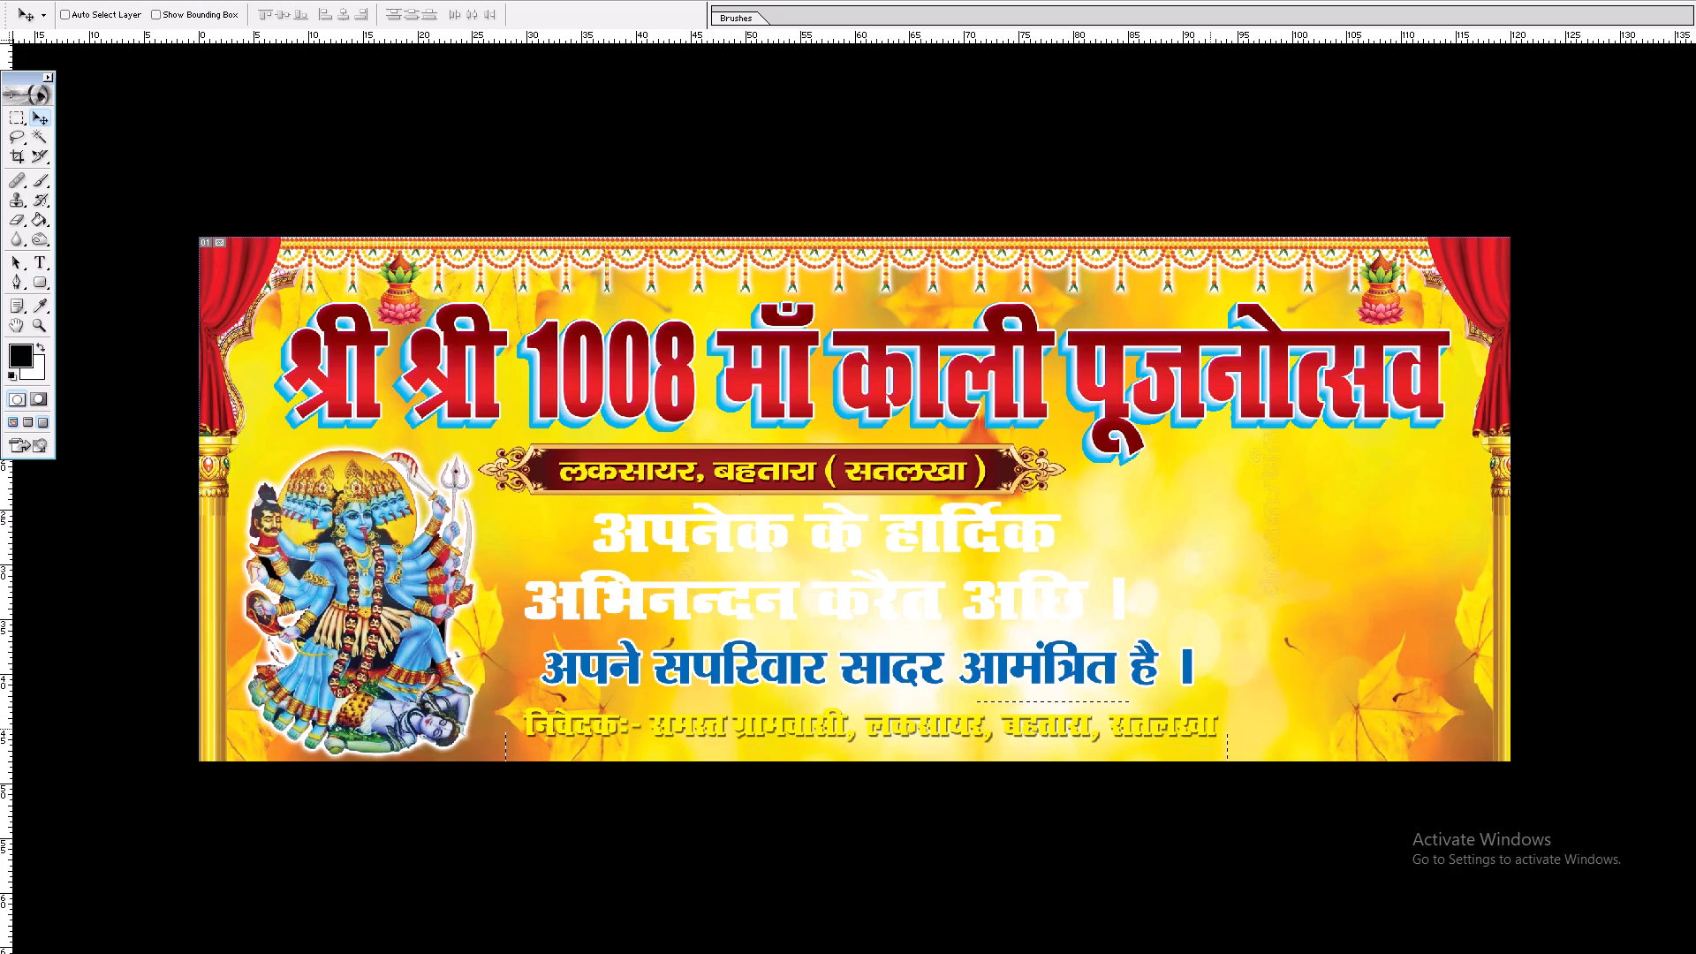
pyautogui.hotkey('ctrl', ']')
# Give the rounded box behind the "निवेदक:-" line a dark red Color Overlay with K 60.
pyautogui.hotkey('alt', 'l')
pyautogui.write('yn')
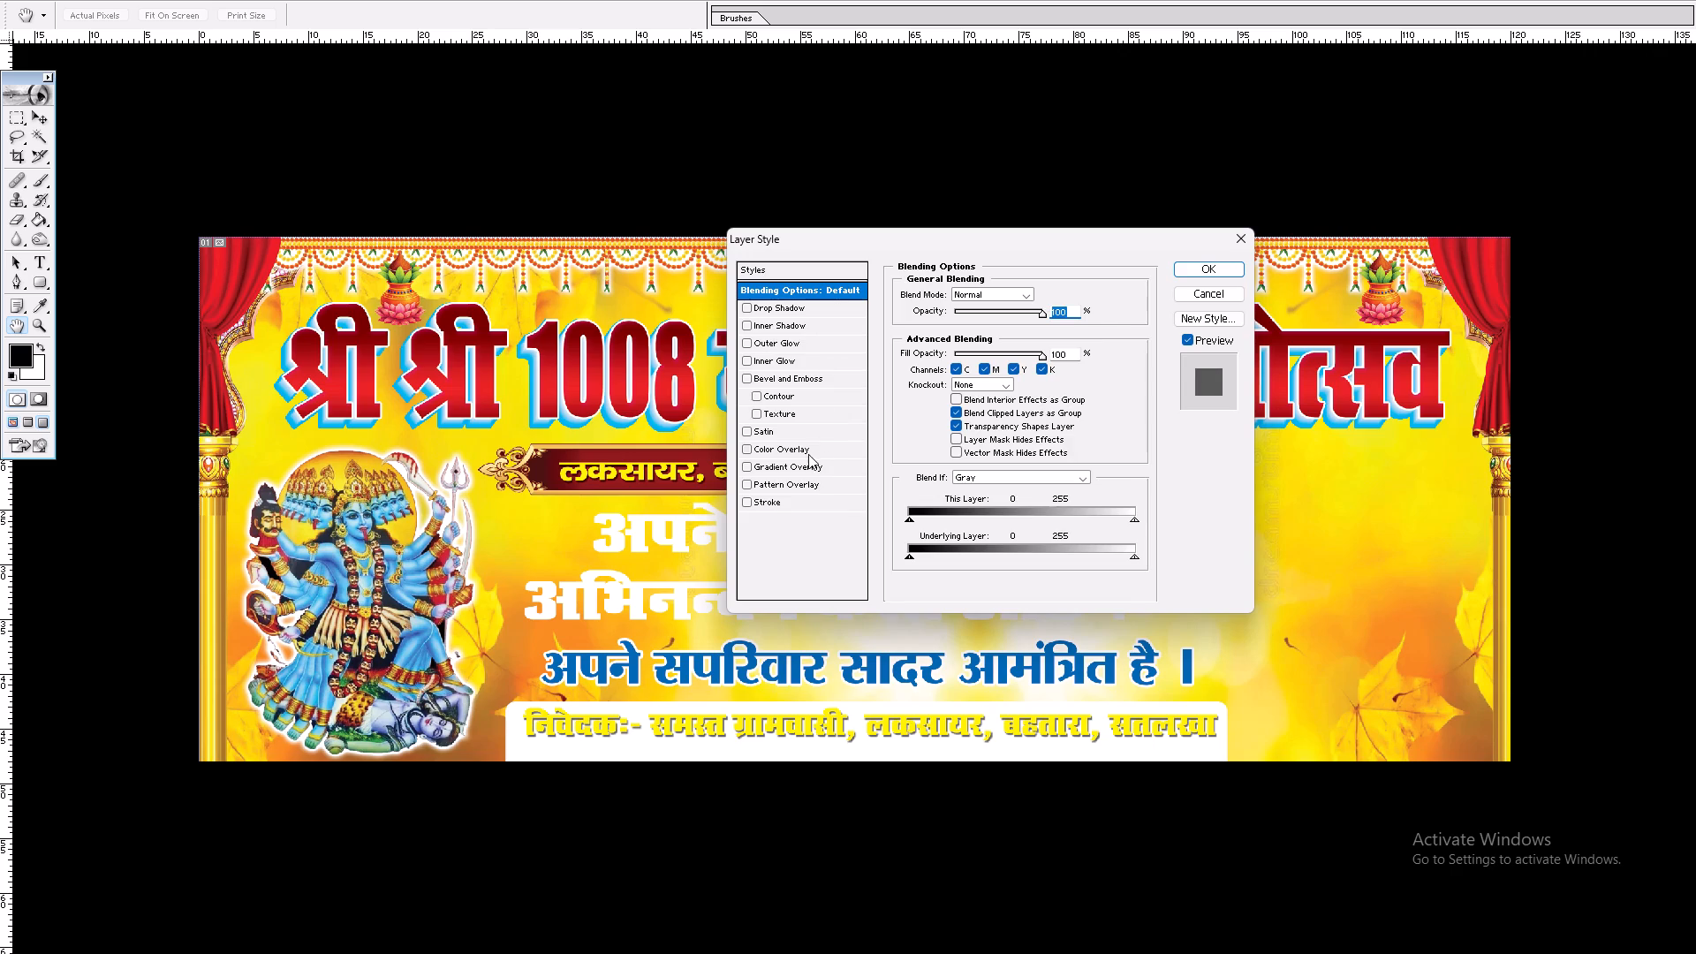
pyautogui.click(808, 454)
pyautogui.click(1049, 291)
pyautogui.press('Tab')
pyautogui.press('Tab')
pyautogui.press('Tab')
pyautogui.write('60')
pyautogui.press('Return')
# Add a bright red outside Stroke to the dark red rounded box and increase its size.
pyautogui.click(765, 506)
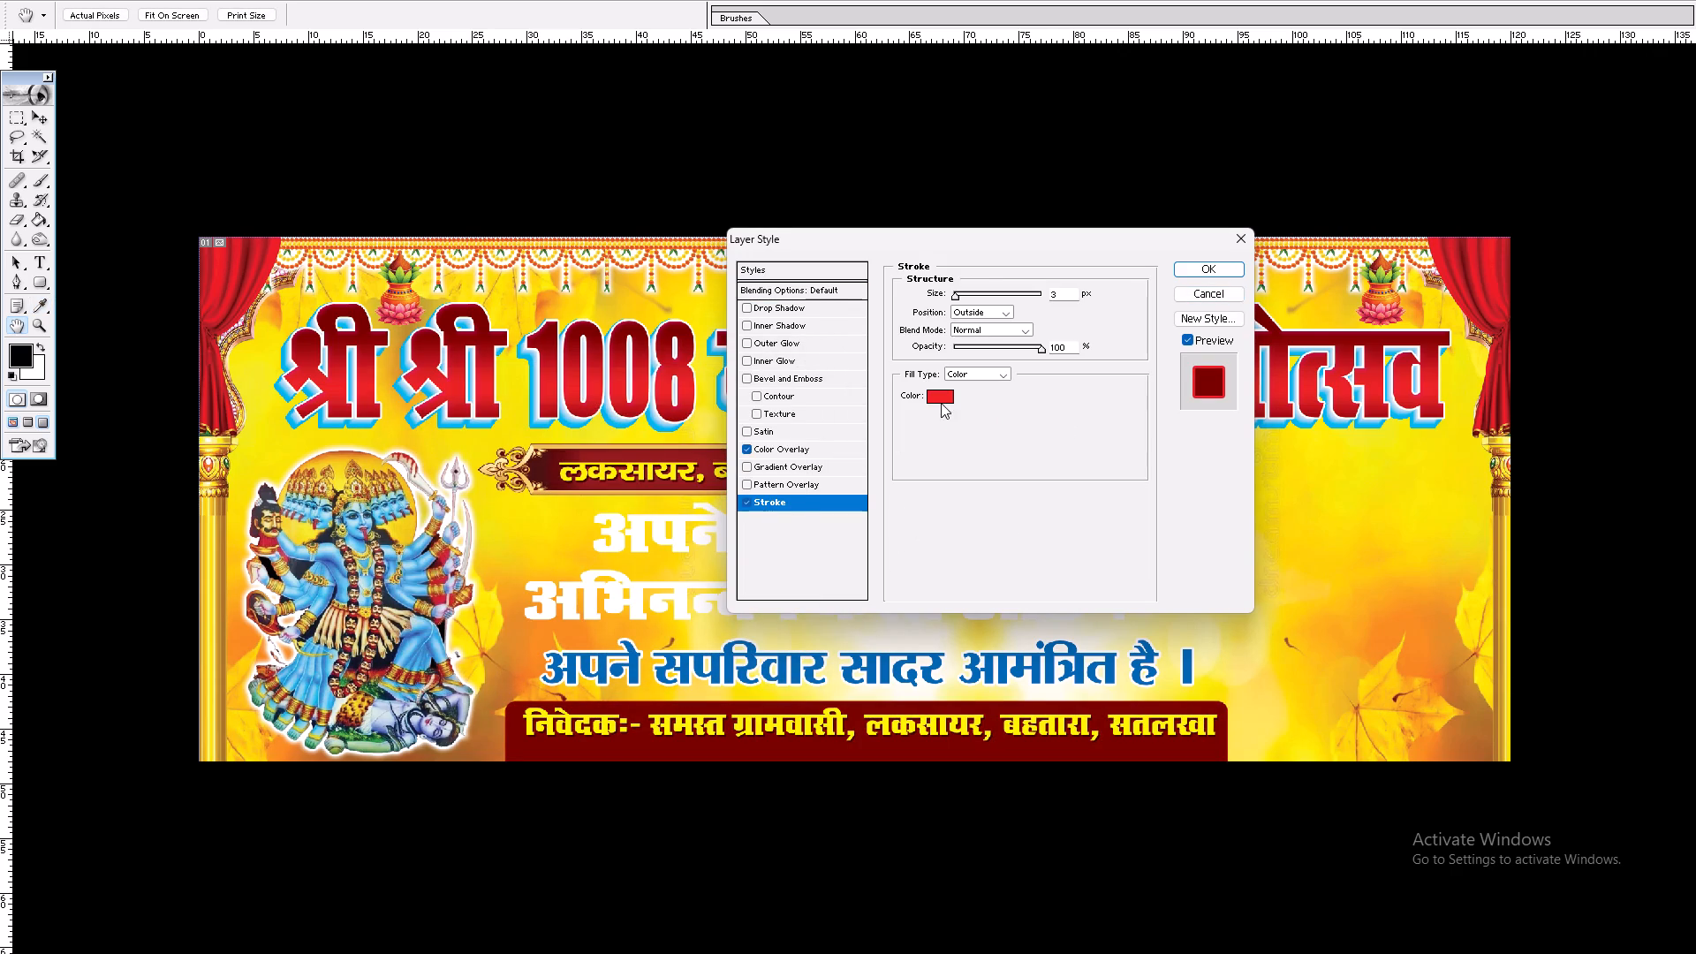
pyautogui.click(940, 397)
pyautogui.moveTo(592, 434); pyautogui.dragTo(653, 394)
pyautogui.press('Return')
pyautogui.scroll(4, 821, 429)
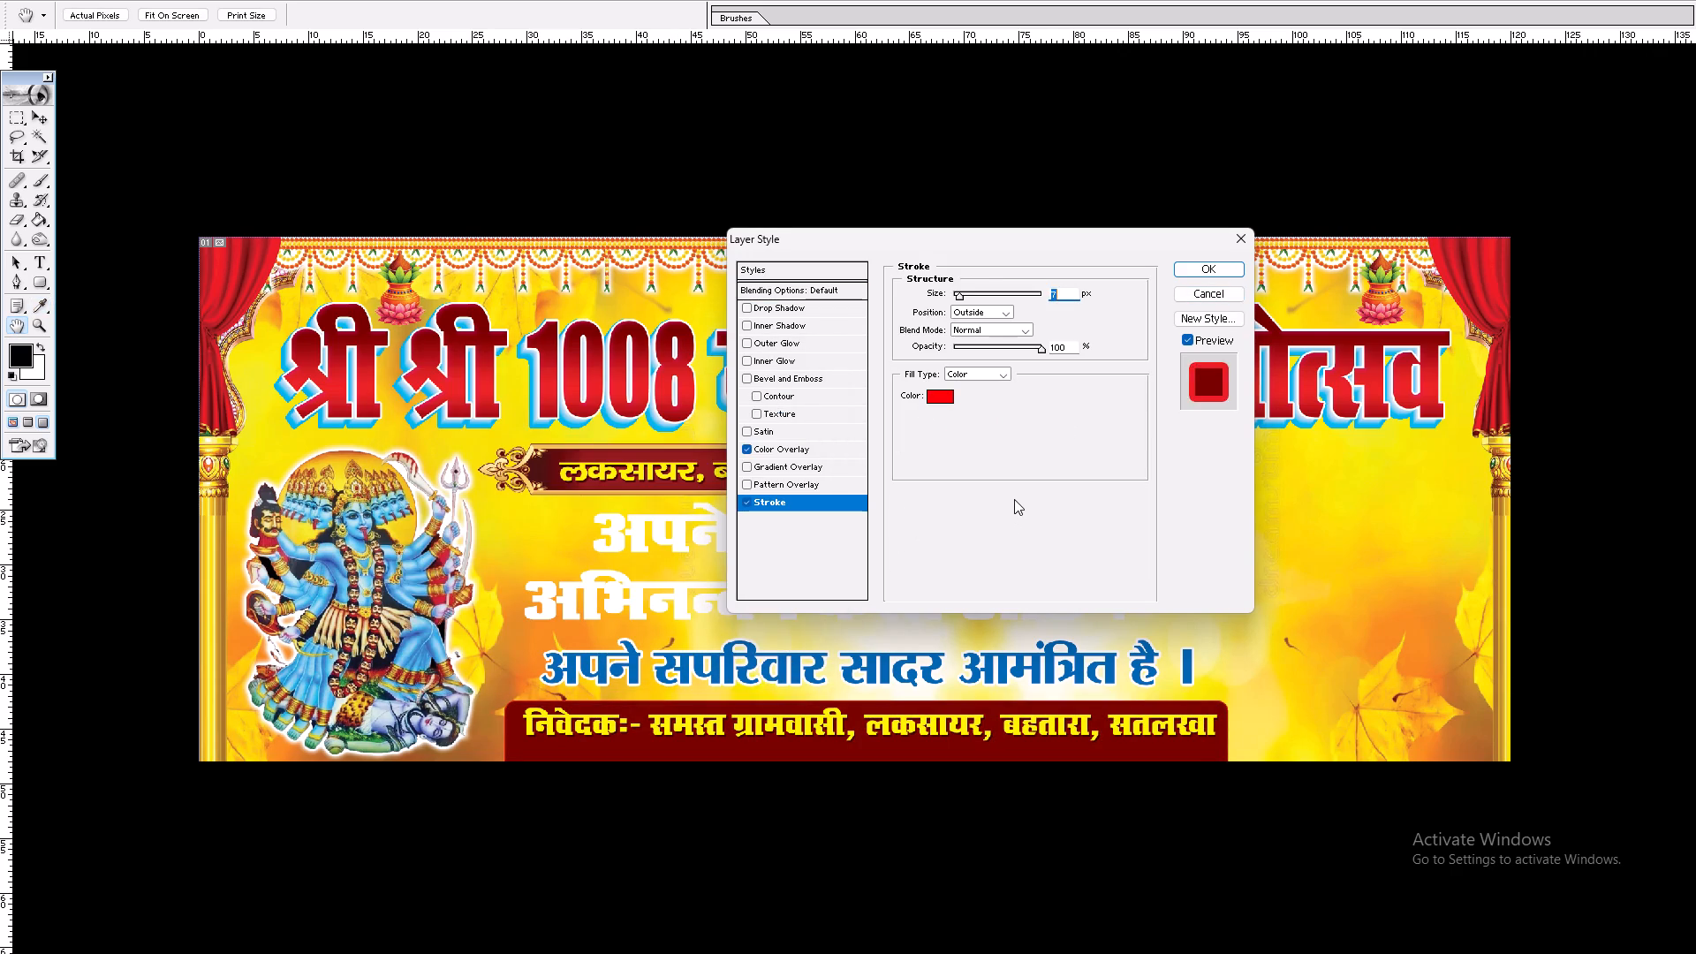
pyautogui.scroll(9, 1014, 499)
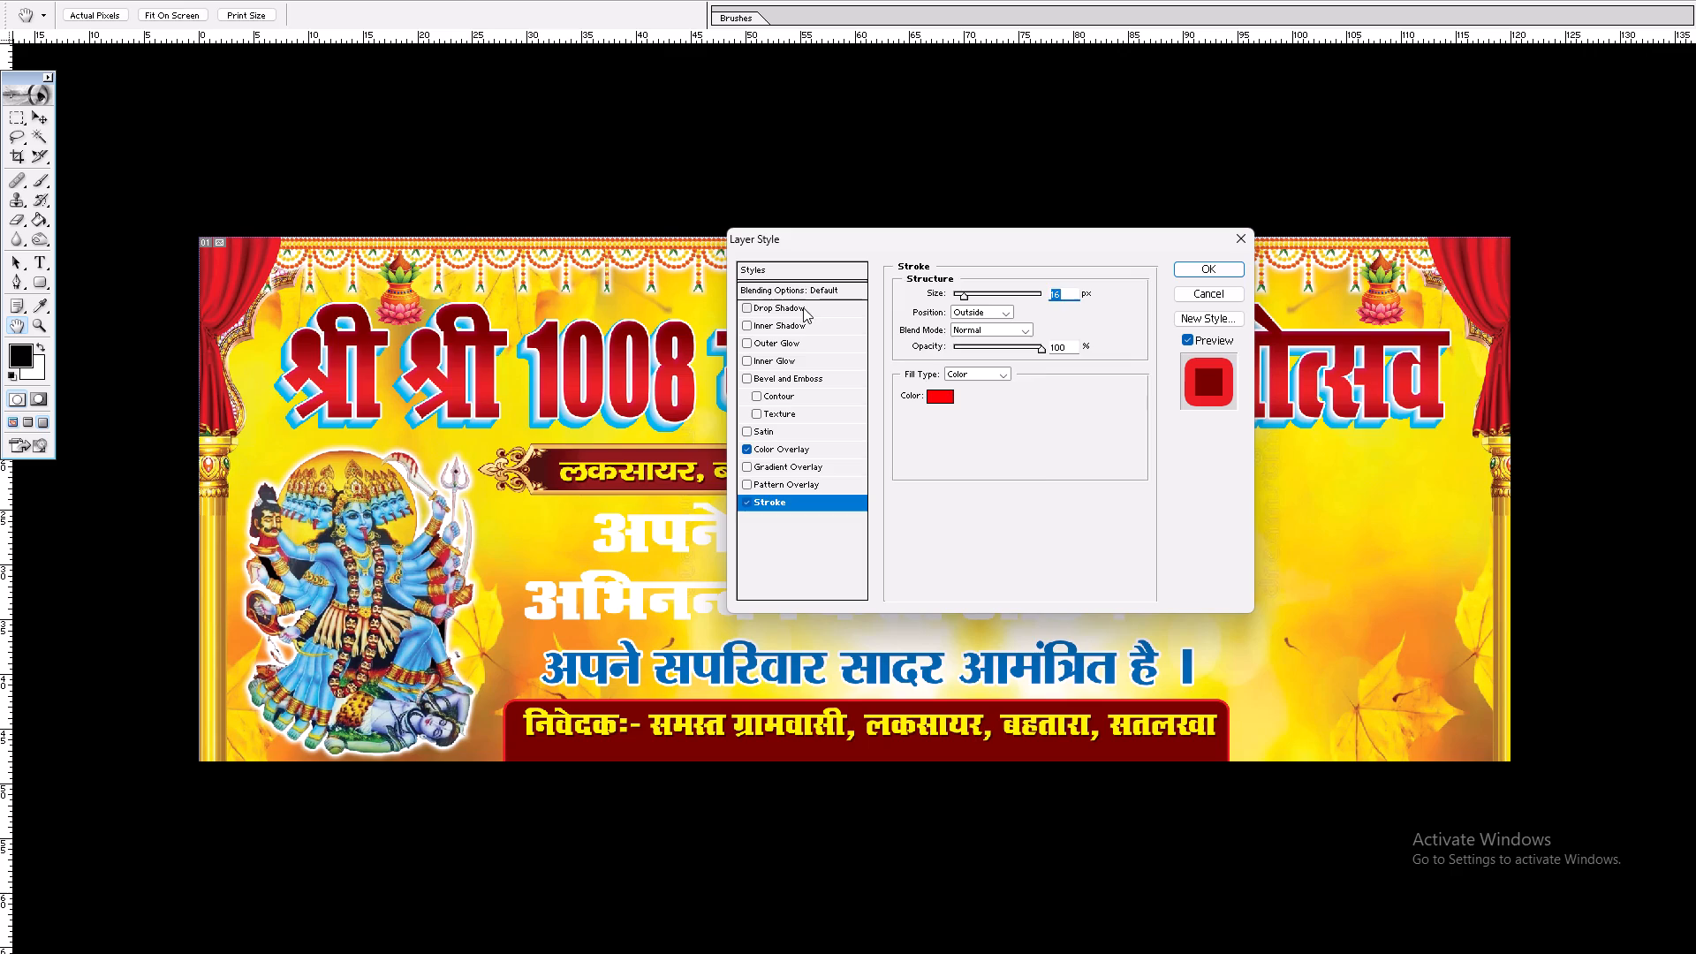
# Add a 100% opacity Drop Shadow with increased distance and size to the dark red rounded box.
pyautogui.click(803, 307)
pyautogui.moveTo(1013, 305); pyautogui.dragTo(1043, 312)
pyautogui.moveTo(1027, 311); pyautogui.dragTo(1074, 306)
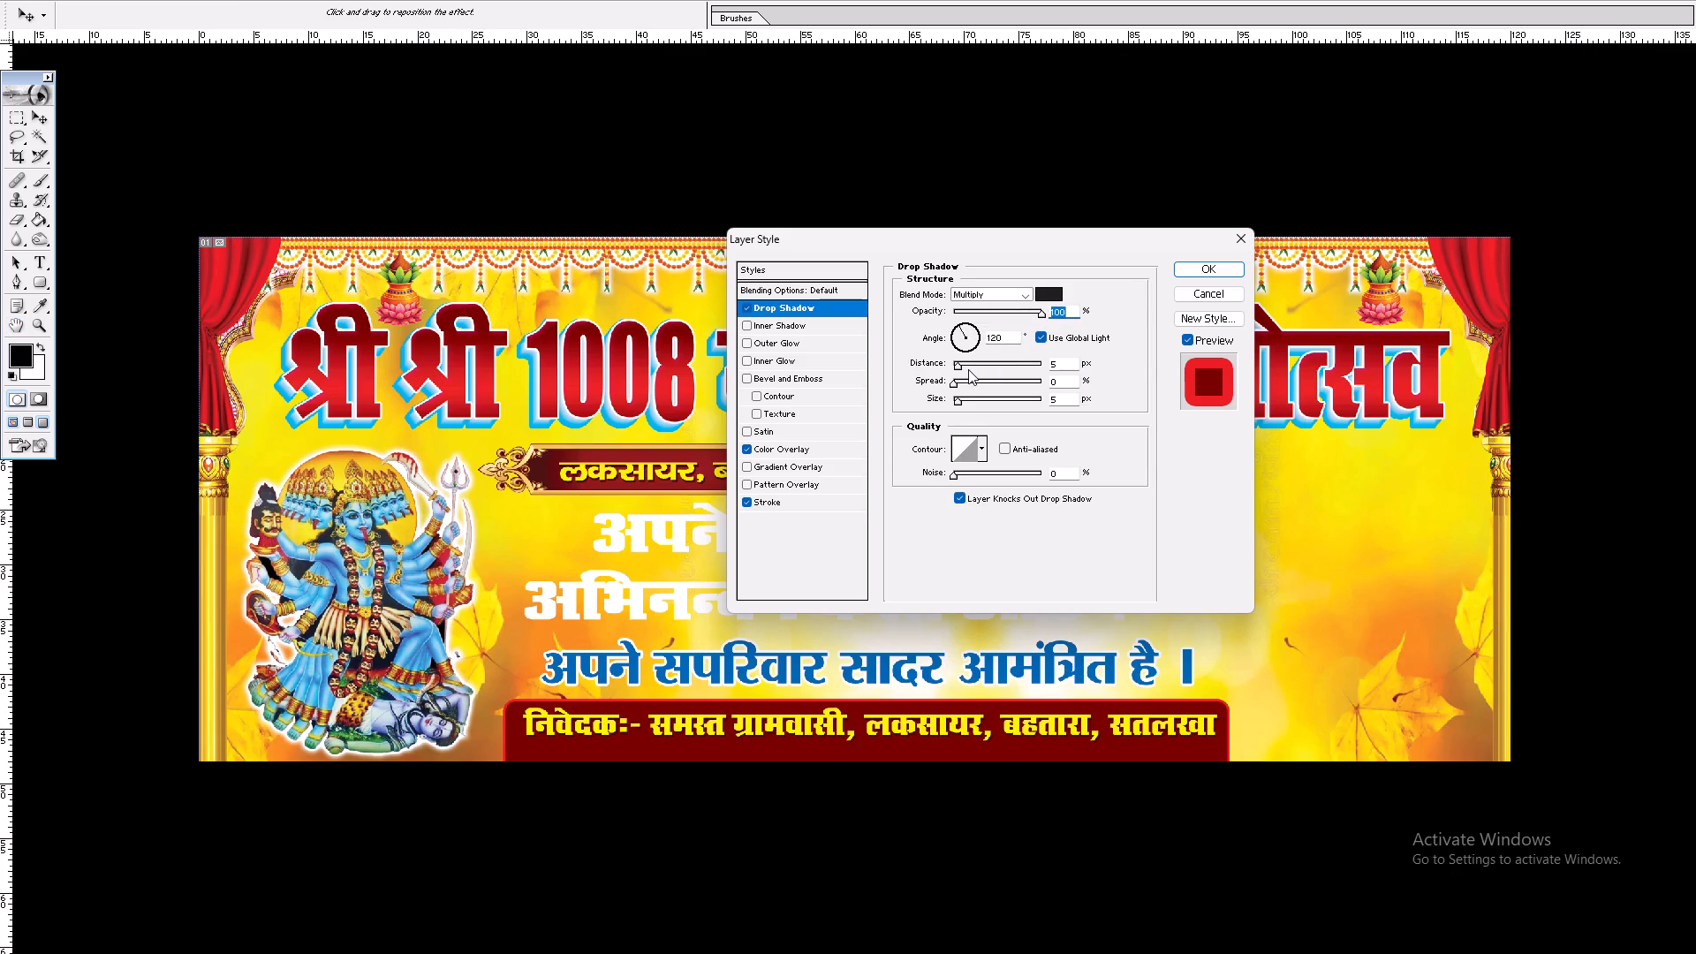
pyautogui.moveTo(968, 369); pyautogui.dragTo(982, 365)
pyautogui.click(965, 398)
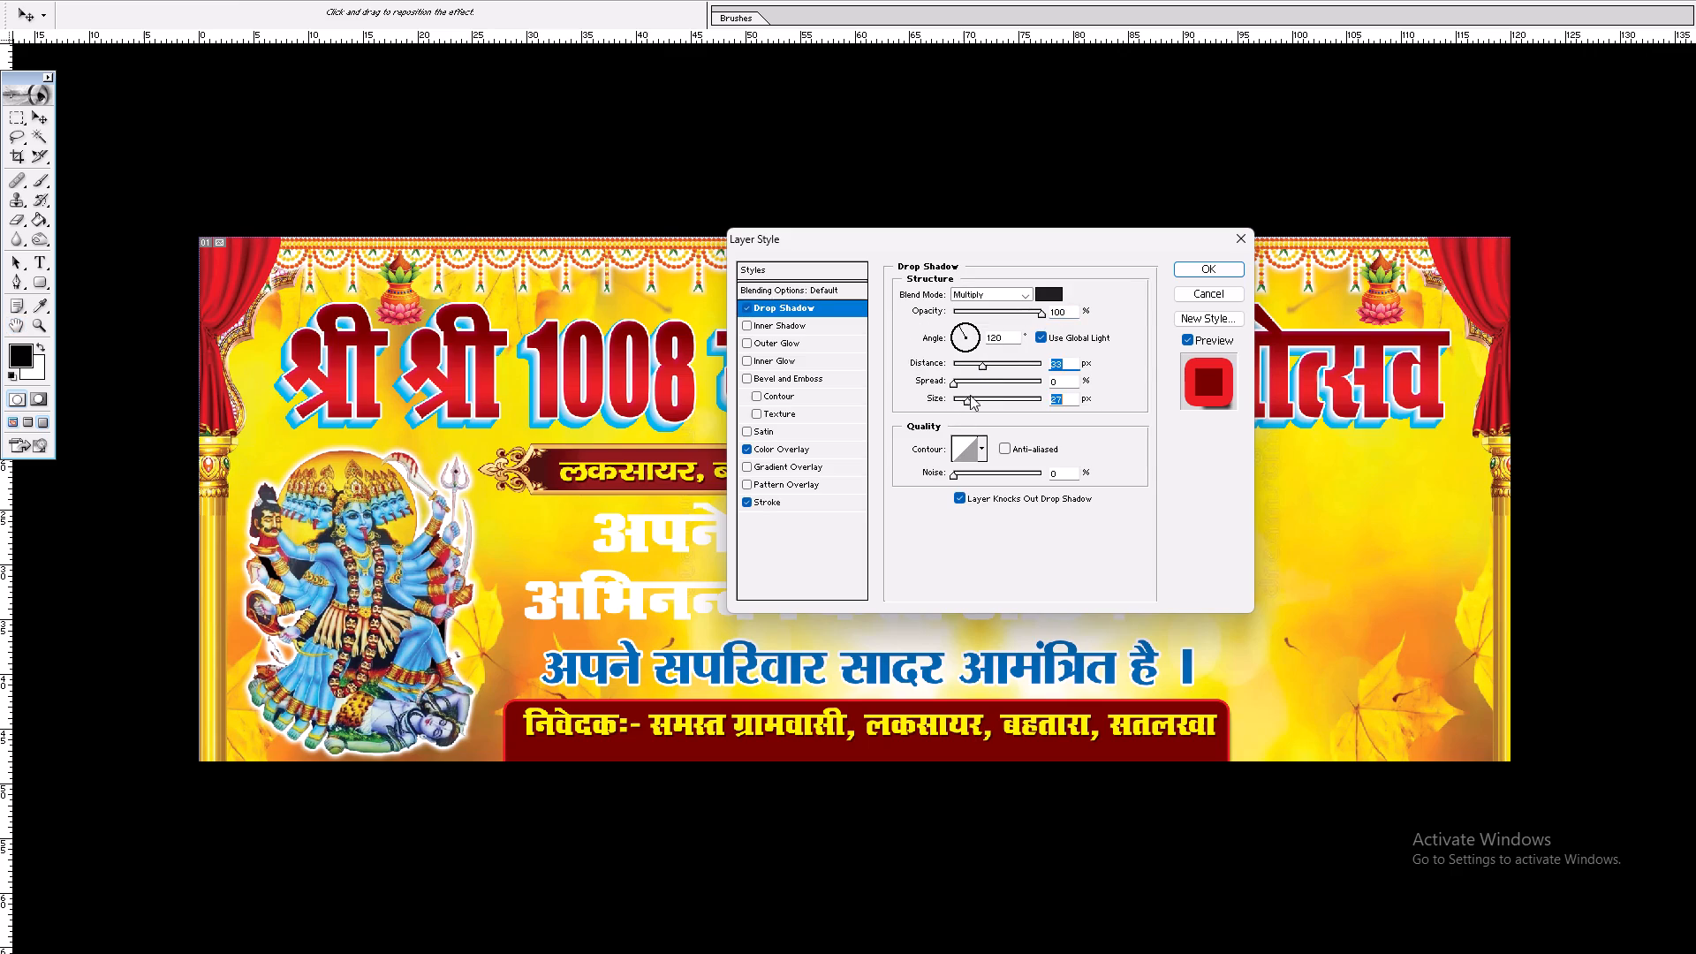
pyautogui.click(955, 380)
pyautogui.press('Return')
pyautogui.press('v')
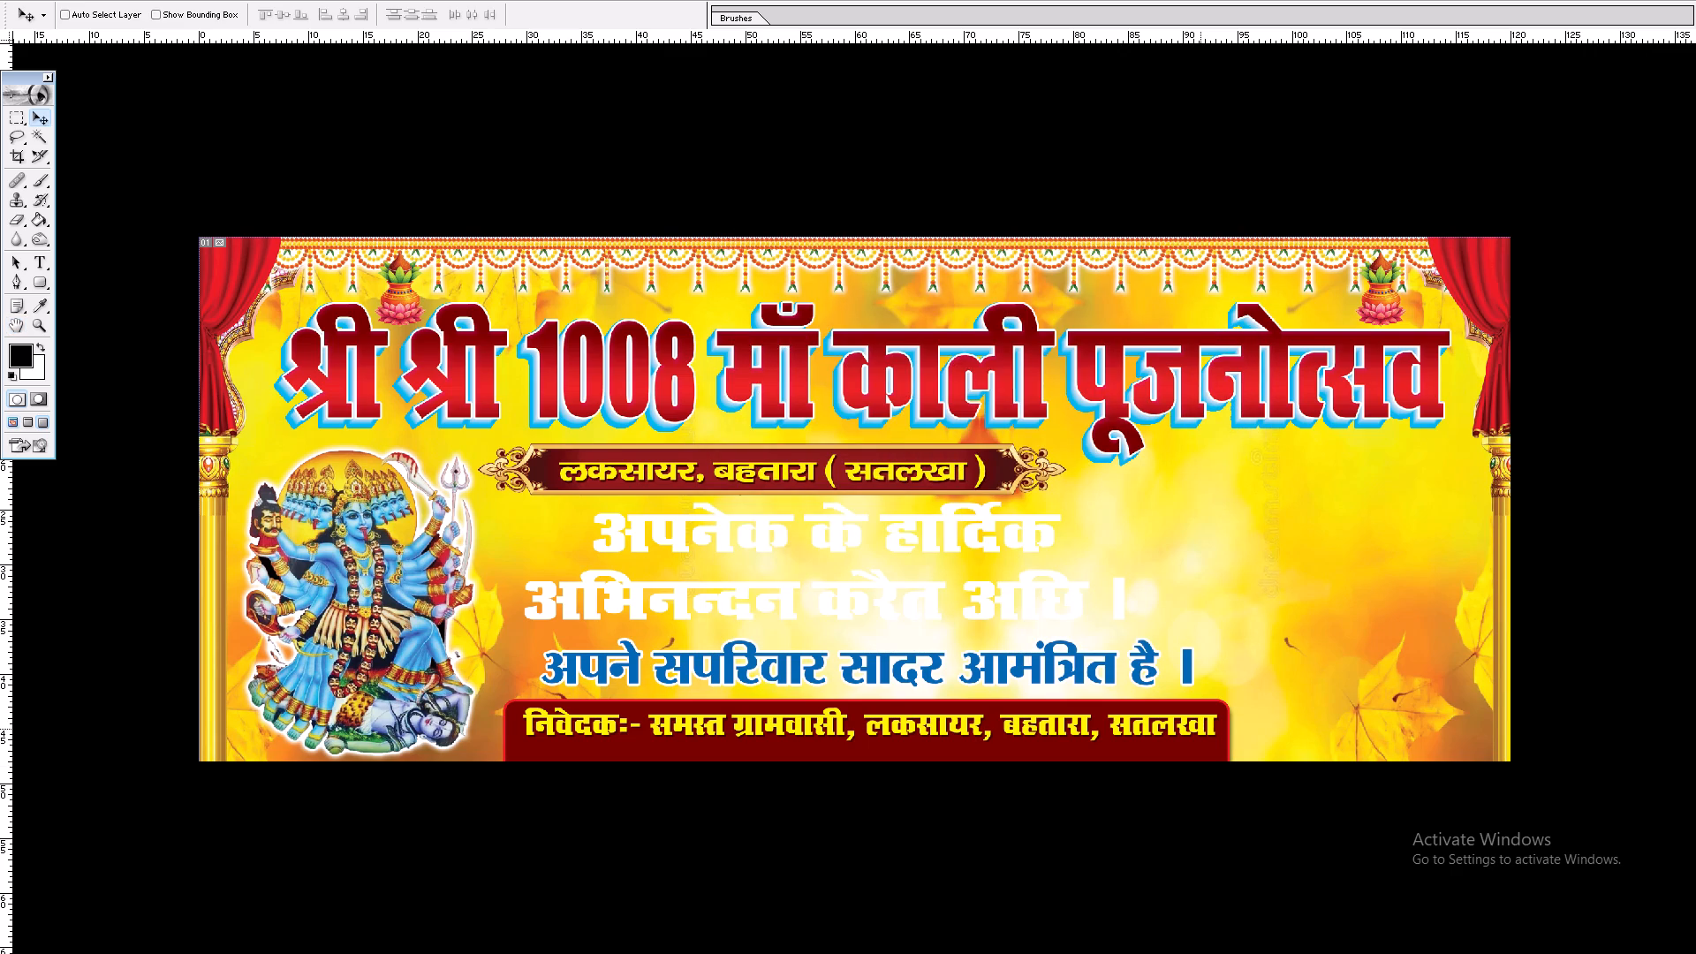
# Nudge the "निवेदक:-" text line slightly lower inside the dark red rounded box.
pyautogui.keyDown('ctrl'); pyautogui.doubleClick(1201, 728); pyautogui.keyUp('ctrl')
pyautogui.hotkey('ctrl', 't')
pyautogui.keyDown('ctrl'); pyautogui.click(1152, 733); pyautogui.keyUp('ctrl')
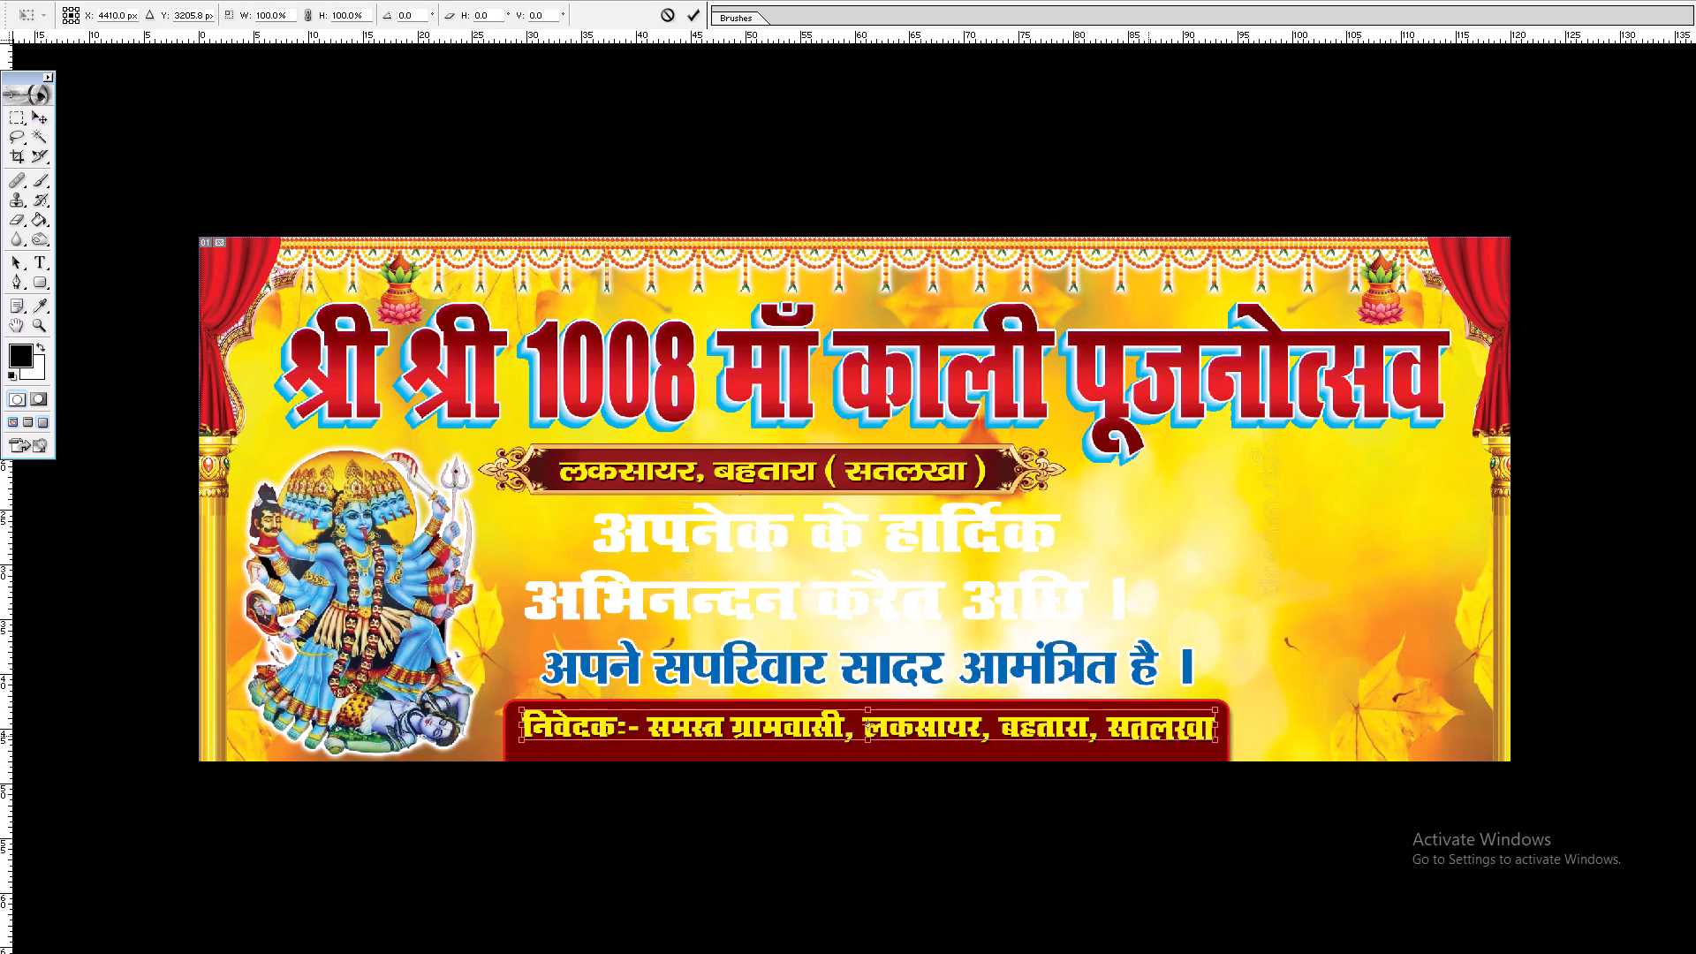
pyautogui.press('Return')
pyautogui.press('v')
# Change the Color Overlay of the "निवेदक:-" text line to white.
pyautogui.hotkey('alt', 'l')
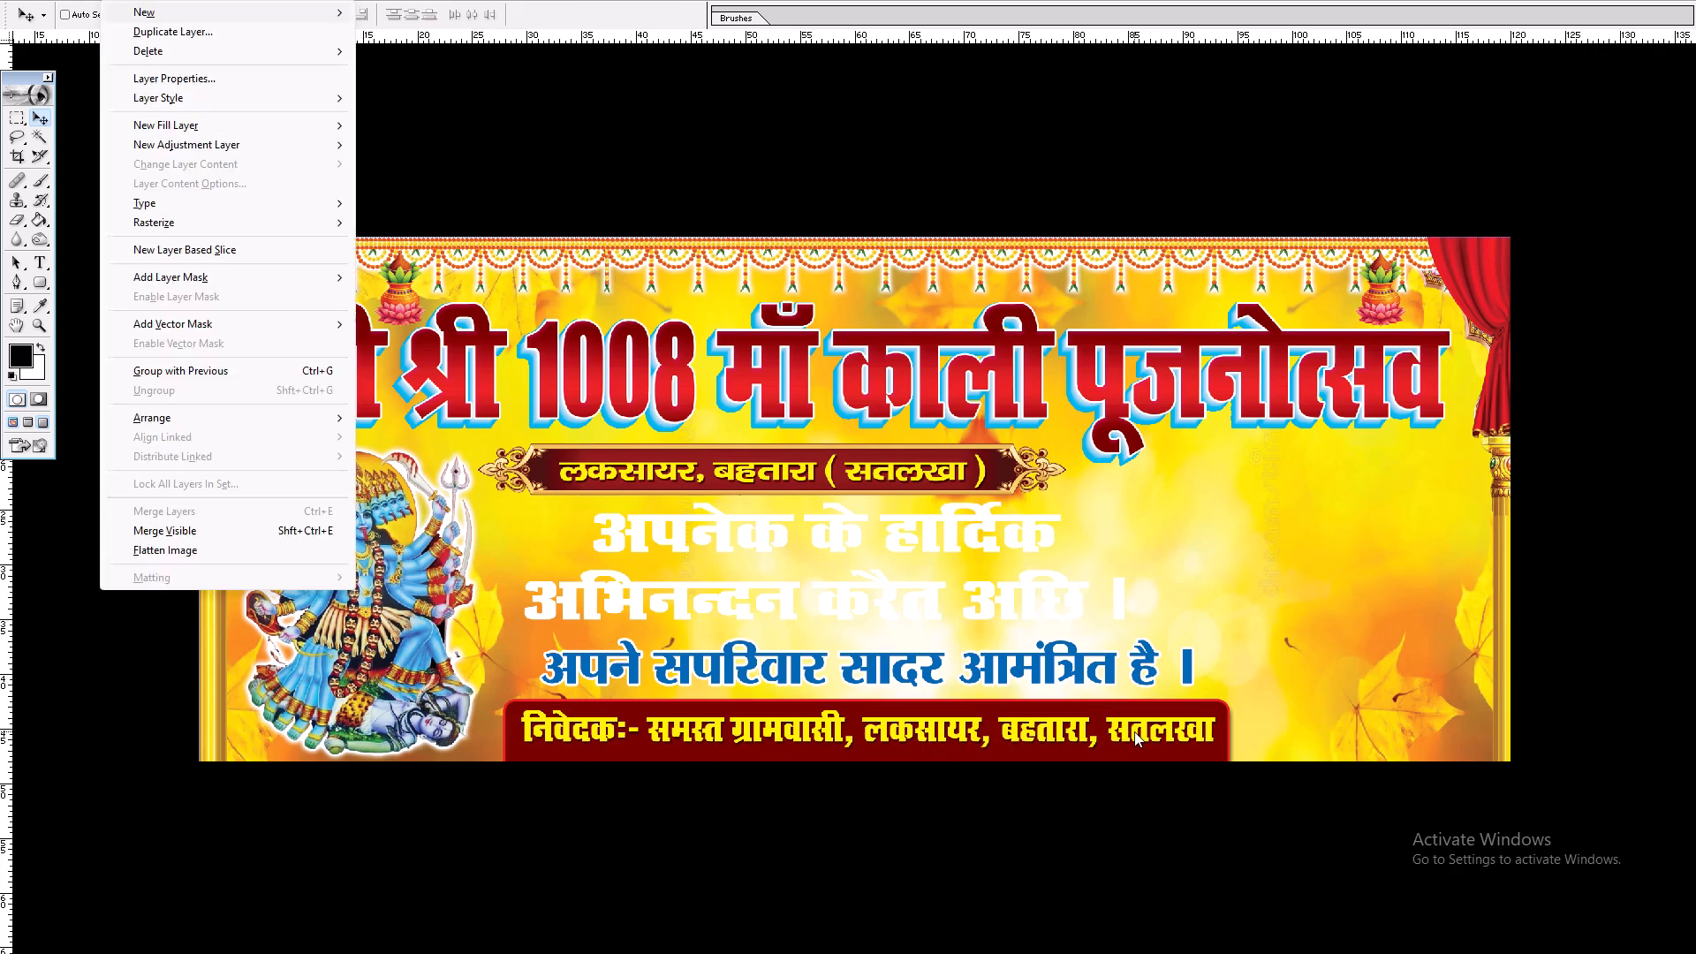
pyautogui.hotkey('alt', 'y')
pyautogui.press('n')
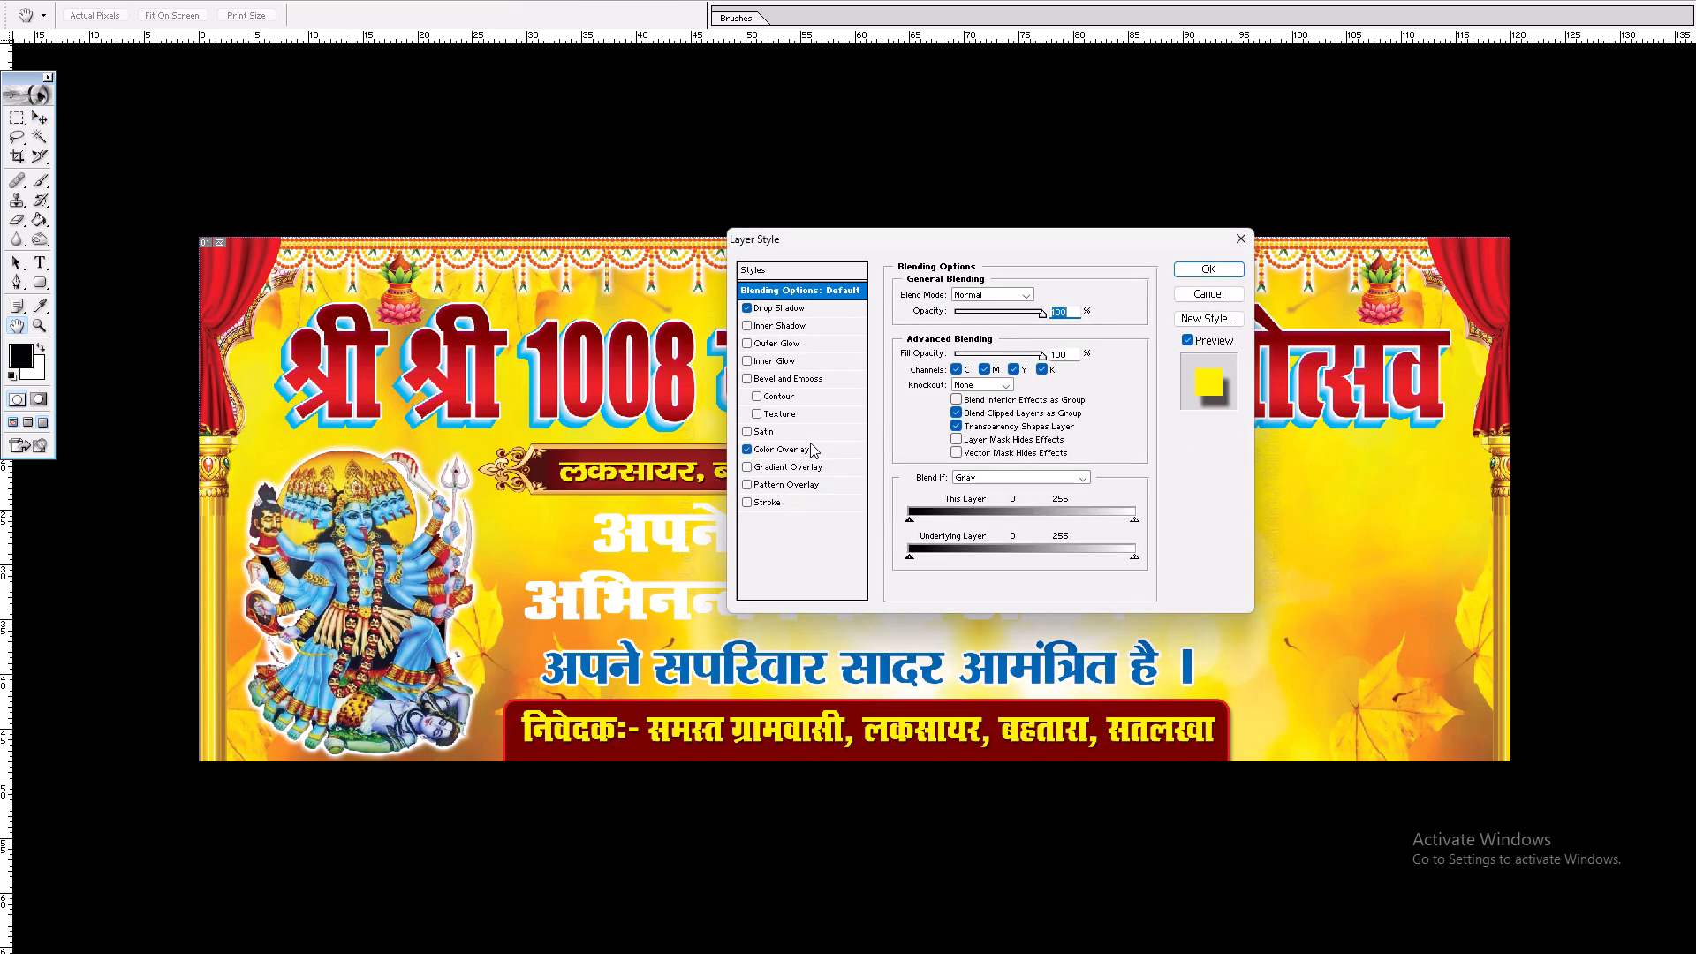
pyautogui.click(809, 444)
pyautogui.click(1060, 294)
pyautogui.moveTo(552, 503); pyautogui.dragTo(251, 295)
pyautogui.press('Return')
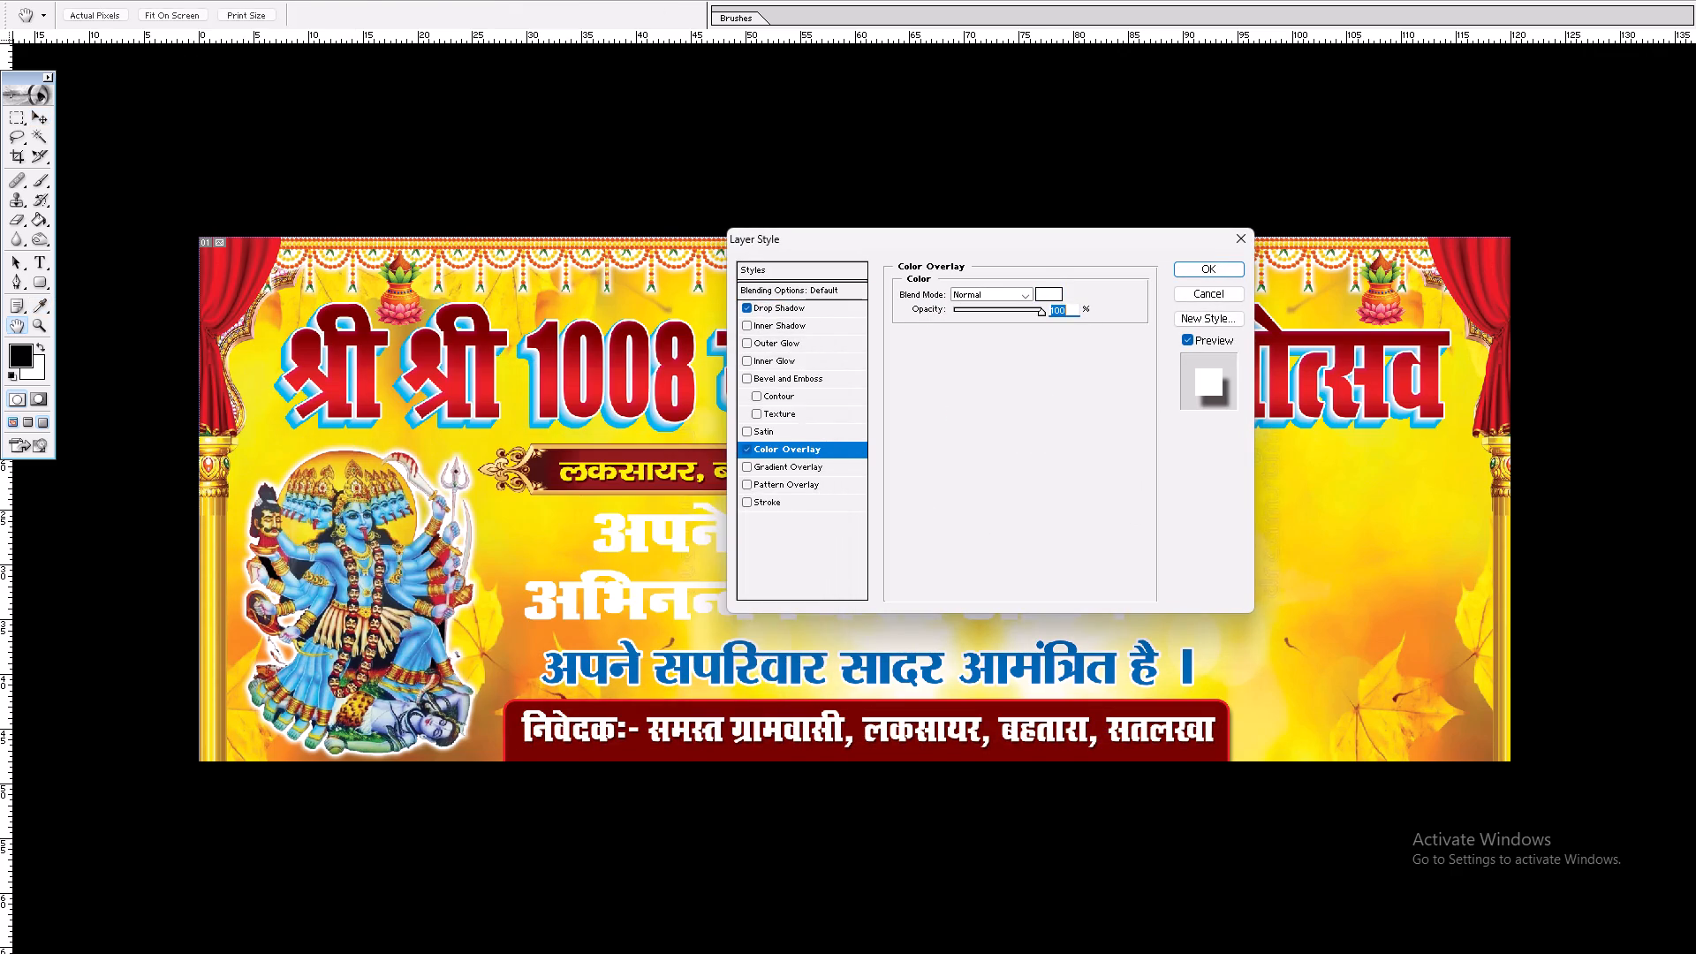
pyautogui.press('Return')
pyautogui.press('Return')
pyautogui.press('v')
# Change the font of the two-line greeting "अपनेक के हार्दिक अभिनन्दन" to RAJ 04.
pyautogui.press('t')
pyautogui.click(944, 540)
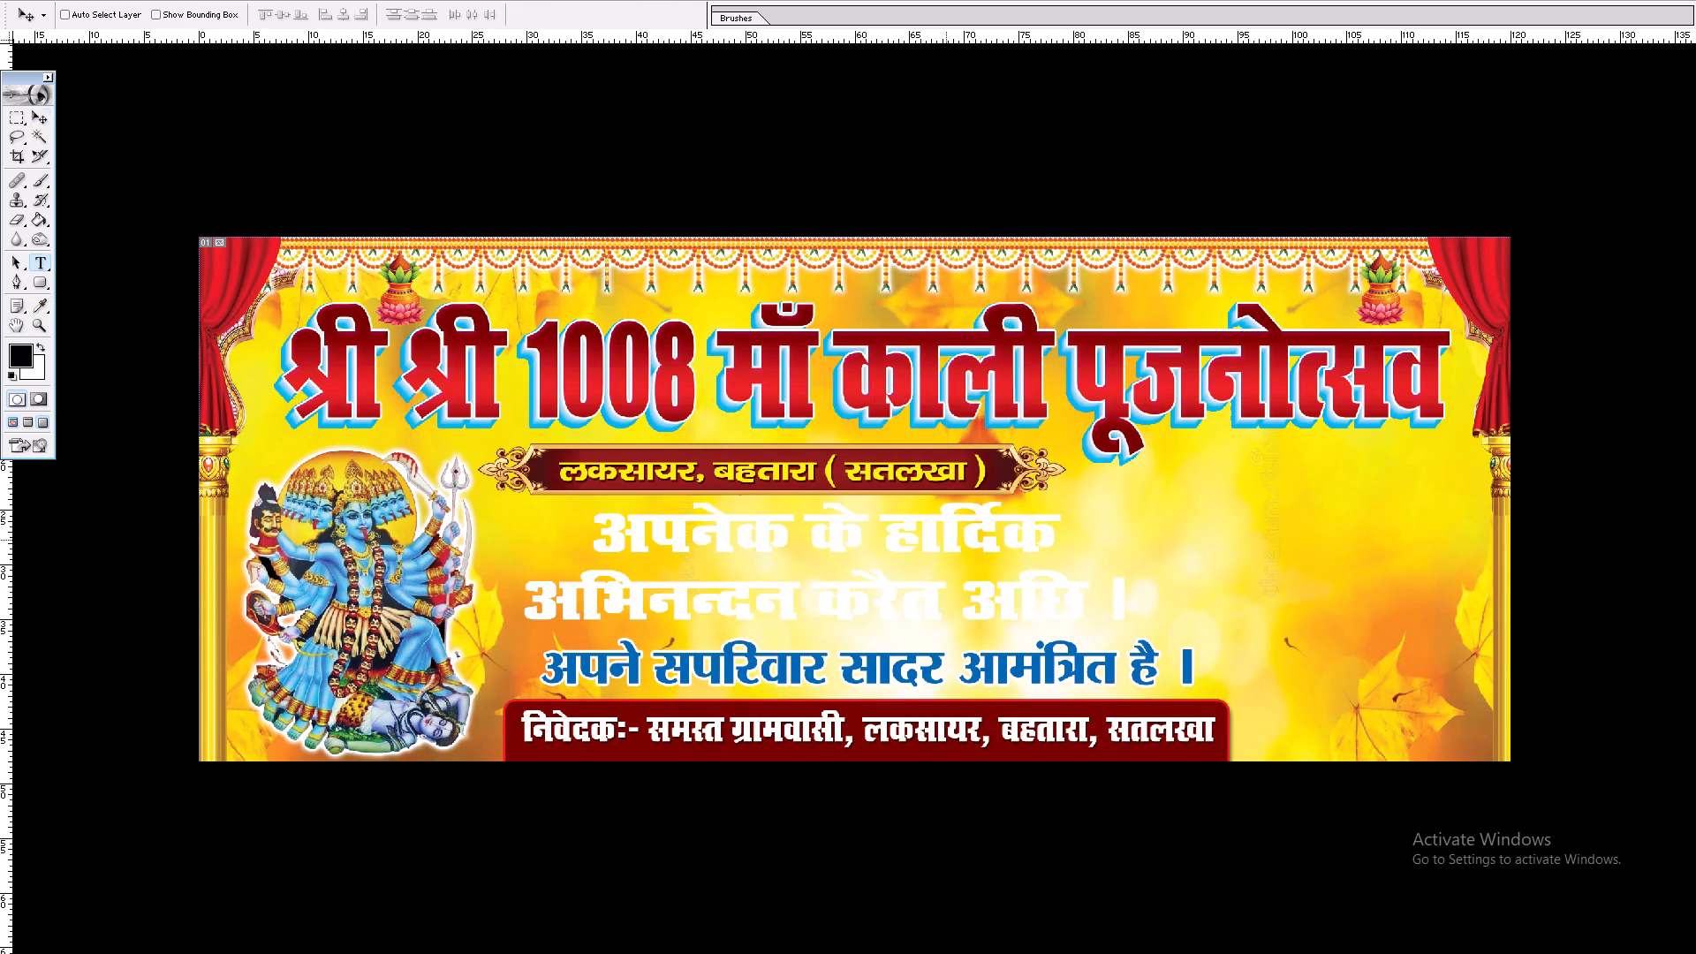
pyautogui.hotkey('ctrl', 'a')
pyautogui.click(145, 17)
pyautogui.press('Down')
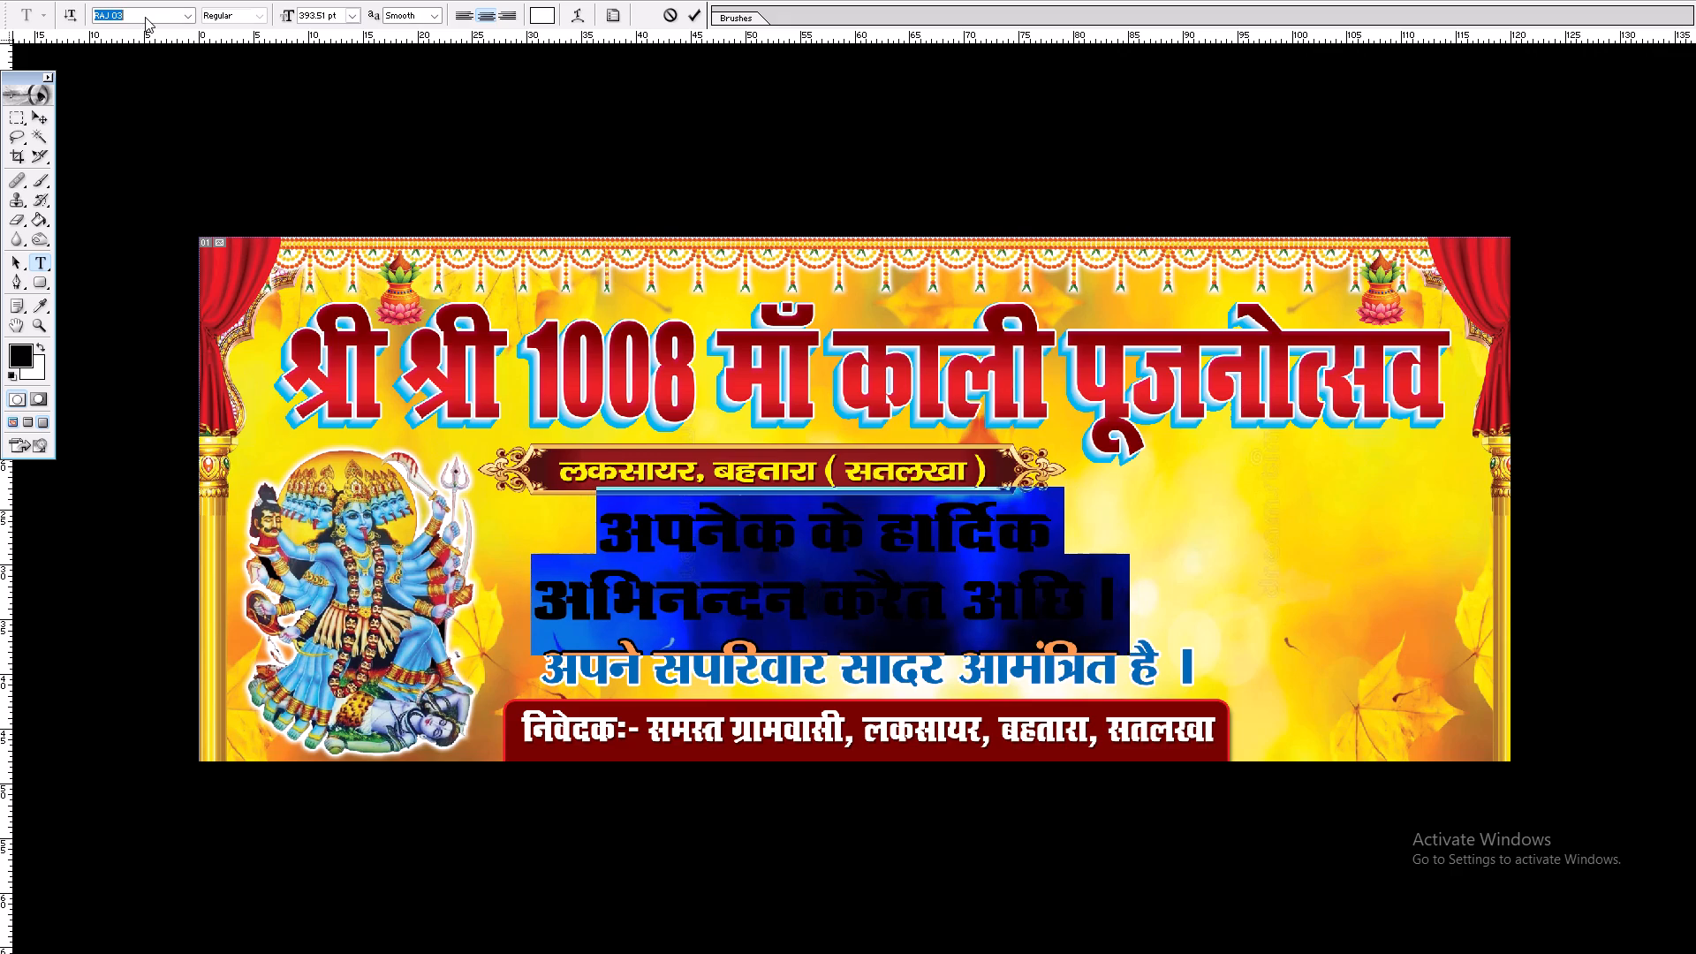
pyautogui.press('Down')
pyautogui.press('Return')
pyautogui.press('Return')
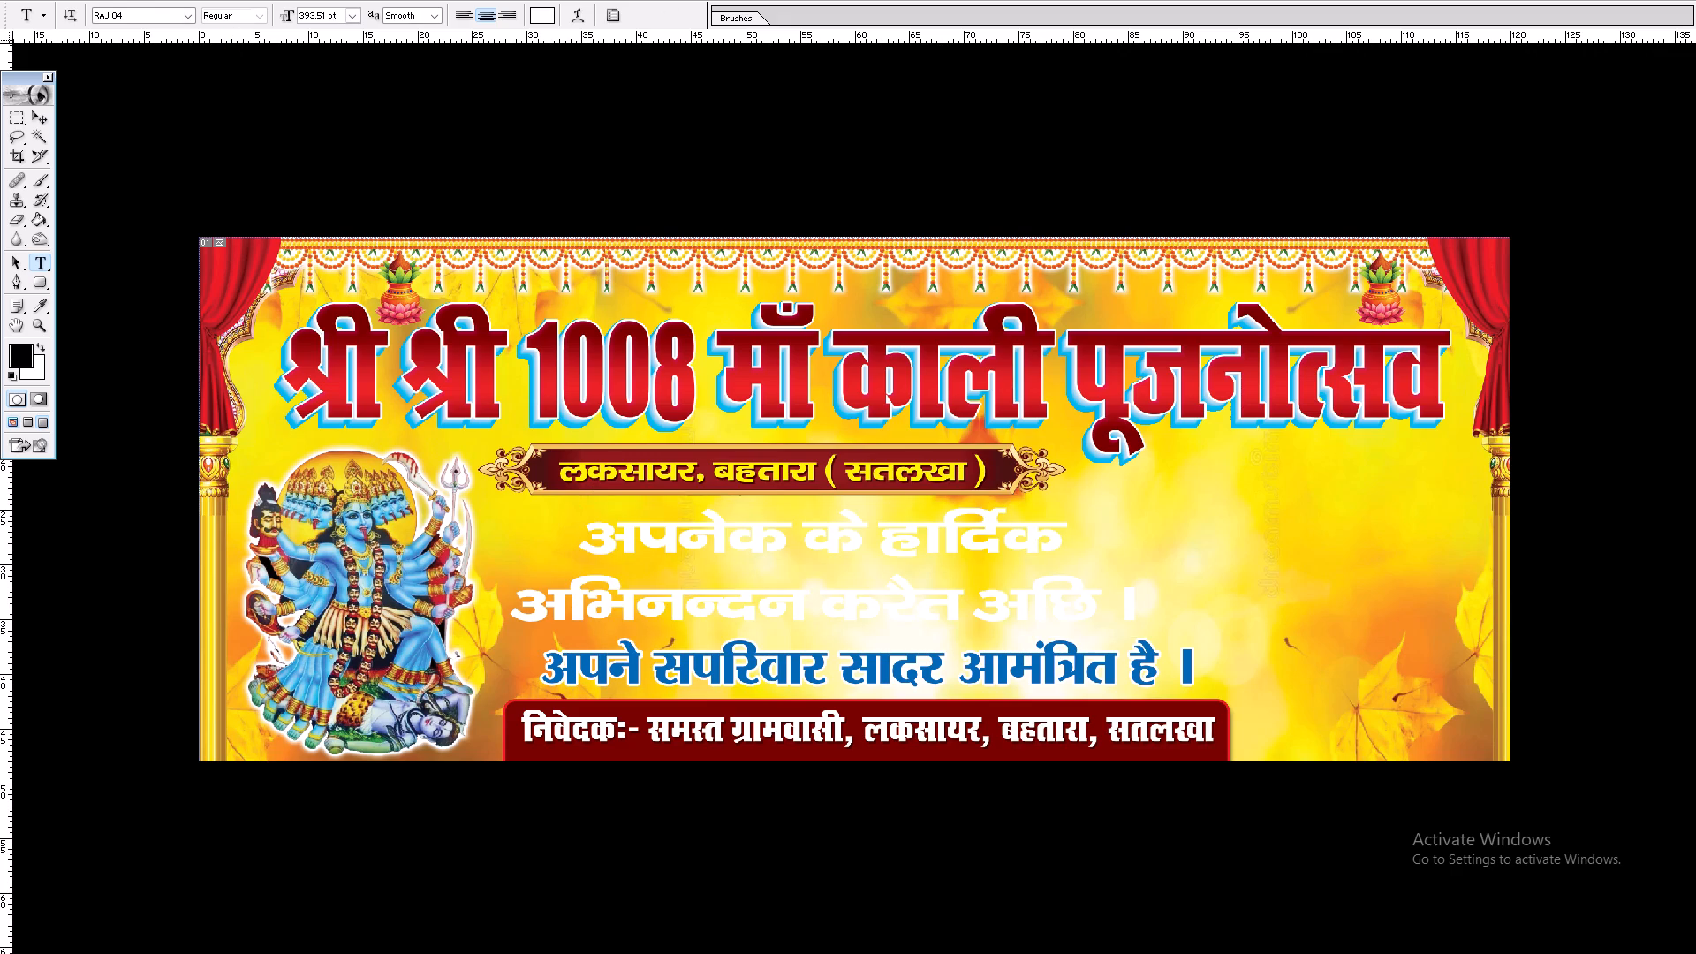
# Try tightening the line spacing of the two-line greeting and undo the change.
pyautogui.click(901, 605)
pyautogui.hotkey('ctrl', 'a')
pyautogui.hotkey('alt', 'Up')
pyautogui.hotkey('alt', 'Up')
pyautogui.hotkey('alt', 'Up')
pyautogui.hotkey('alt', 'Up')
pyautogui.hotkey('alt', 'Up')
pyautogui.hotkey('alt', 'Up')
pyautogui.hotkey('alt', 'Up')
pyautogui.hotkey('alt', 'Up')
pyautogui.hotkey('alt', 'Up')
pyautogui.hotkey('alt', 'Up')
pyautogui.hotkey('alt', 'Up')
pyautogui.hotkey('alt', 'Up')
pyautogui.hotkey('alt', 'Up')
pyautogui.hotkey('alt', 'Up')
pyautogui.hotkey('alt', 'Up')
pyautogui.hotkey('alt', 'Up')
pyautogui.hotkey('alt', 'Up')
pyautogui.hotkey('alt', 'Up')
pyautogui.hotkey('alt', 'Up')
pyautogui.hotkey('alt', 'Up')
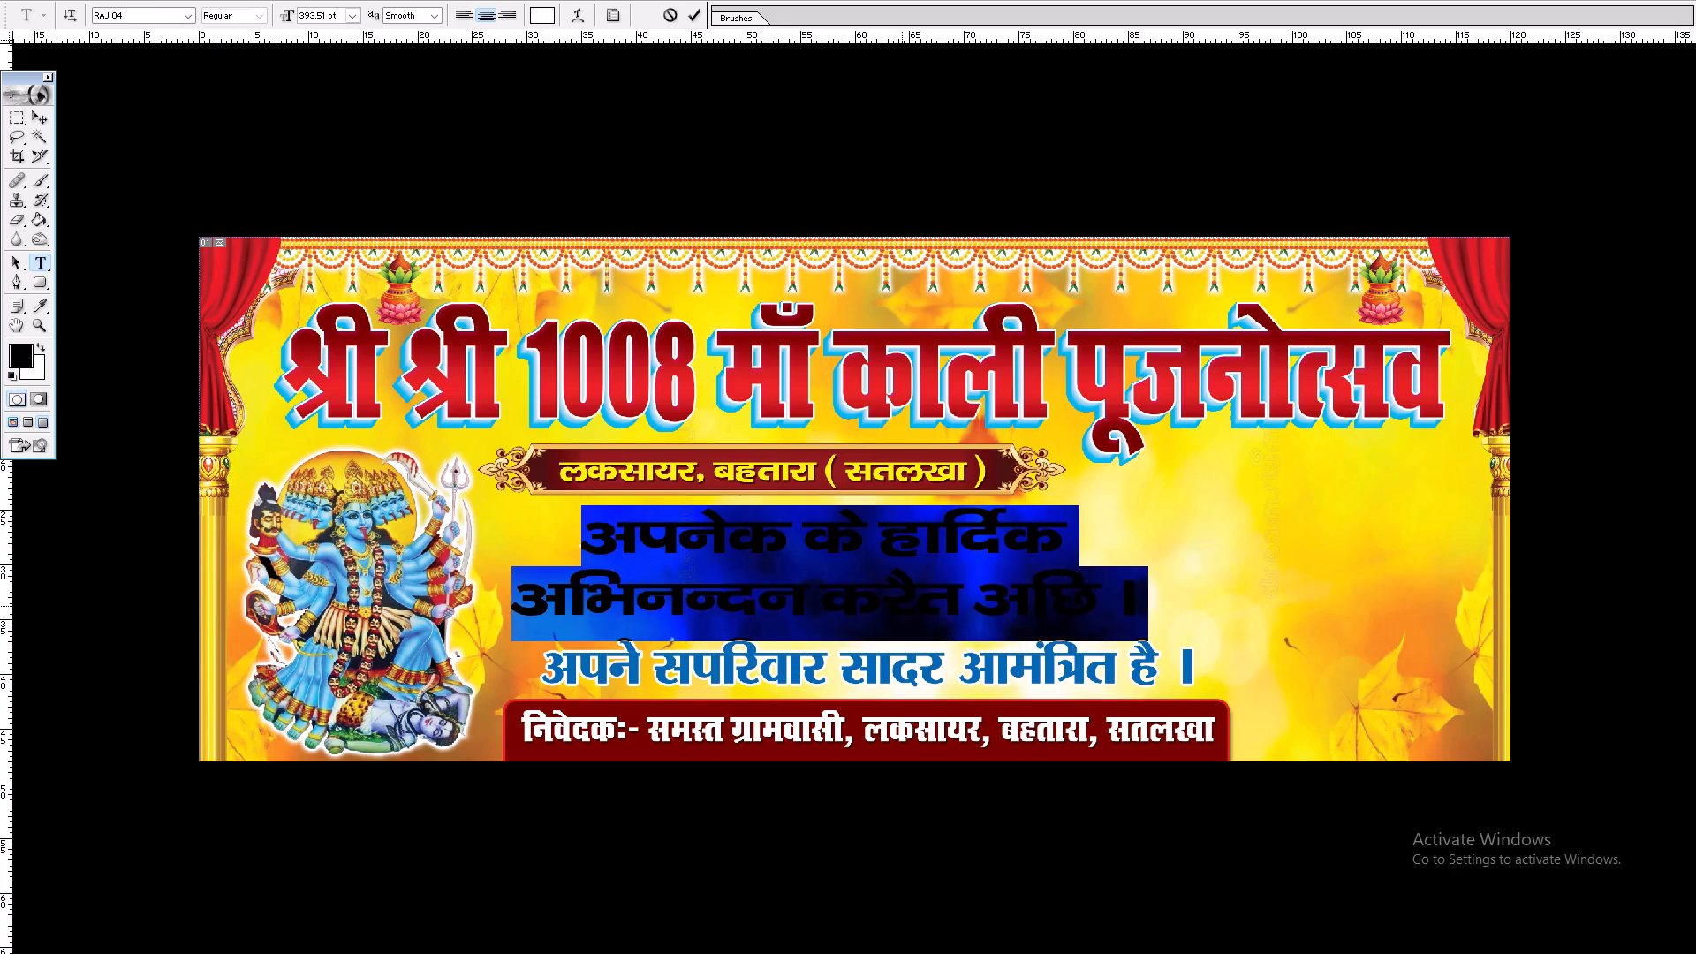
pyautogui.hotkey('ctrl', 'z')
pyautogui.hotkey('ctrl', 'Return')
# Shift the two-line greeting slightly down and right, between the village-name ribbon and the blue invitation line.
pyautogui.hotkey('ctrl', 't')
pyautogui.keyDown('shift'); pyautogui.moveTo(904, 608); pyautogui.dragTo(903, 624); pyautogui.keyUp('shift')
pyautogui.hotkey('shift', 'Return')
pyautogui.press('v')
pyautogui.moveTo(881, 617); pyautogui.dragTo(890, 614)
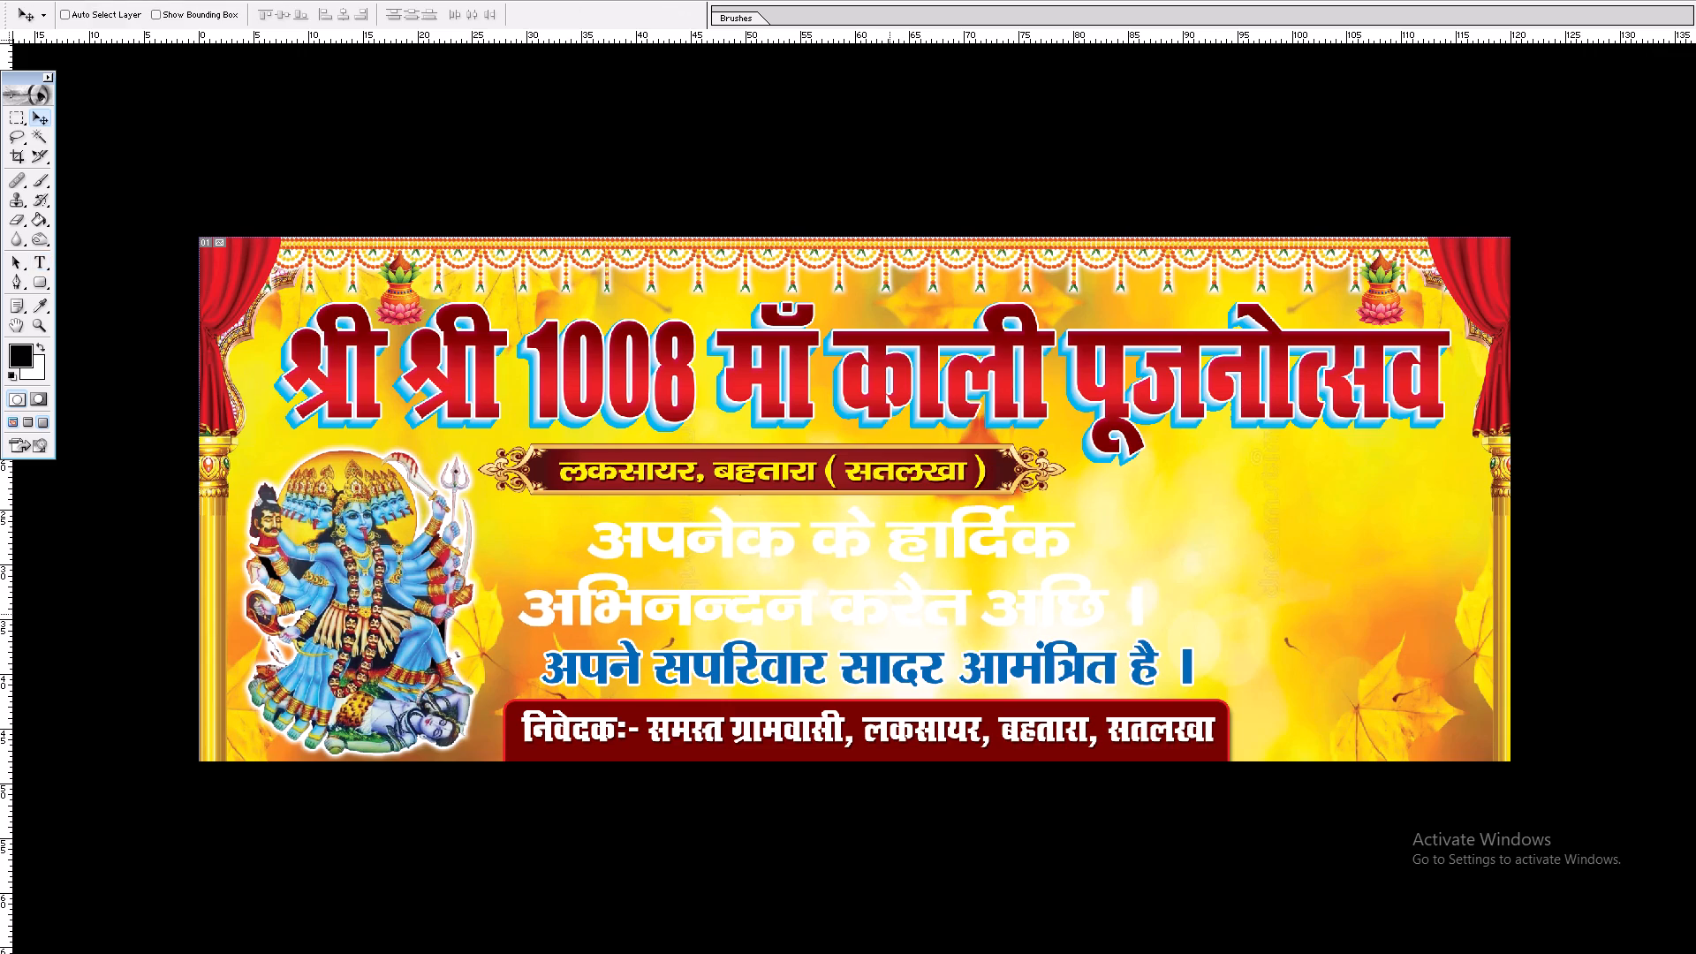
pyautogui.moveTo(890, 614); pyautogui.dragTo(890, 614)
# Give the two-line greeting a magenta Color Overlay with M 100 and Y 0.
pyautogui.hotkey('alt', 'l')
pyautogui.write('yn')
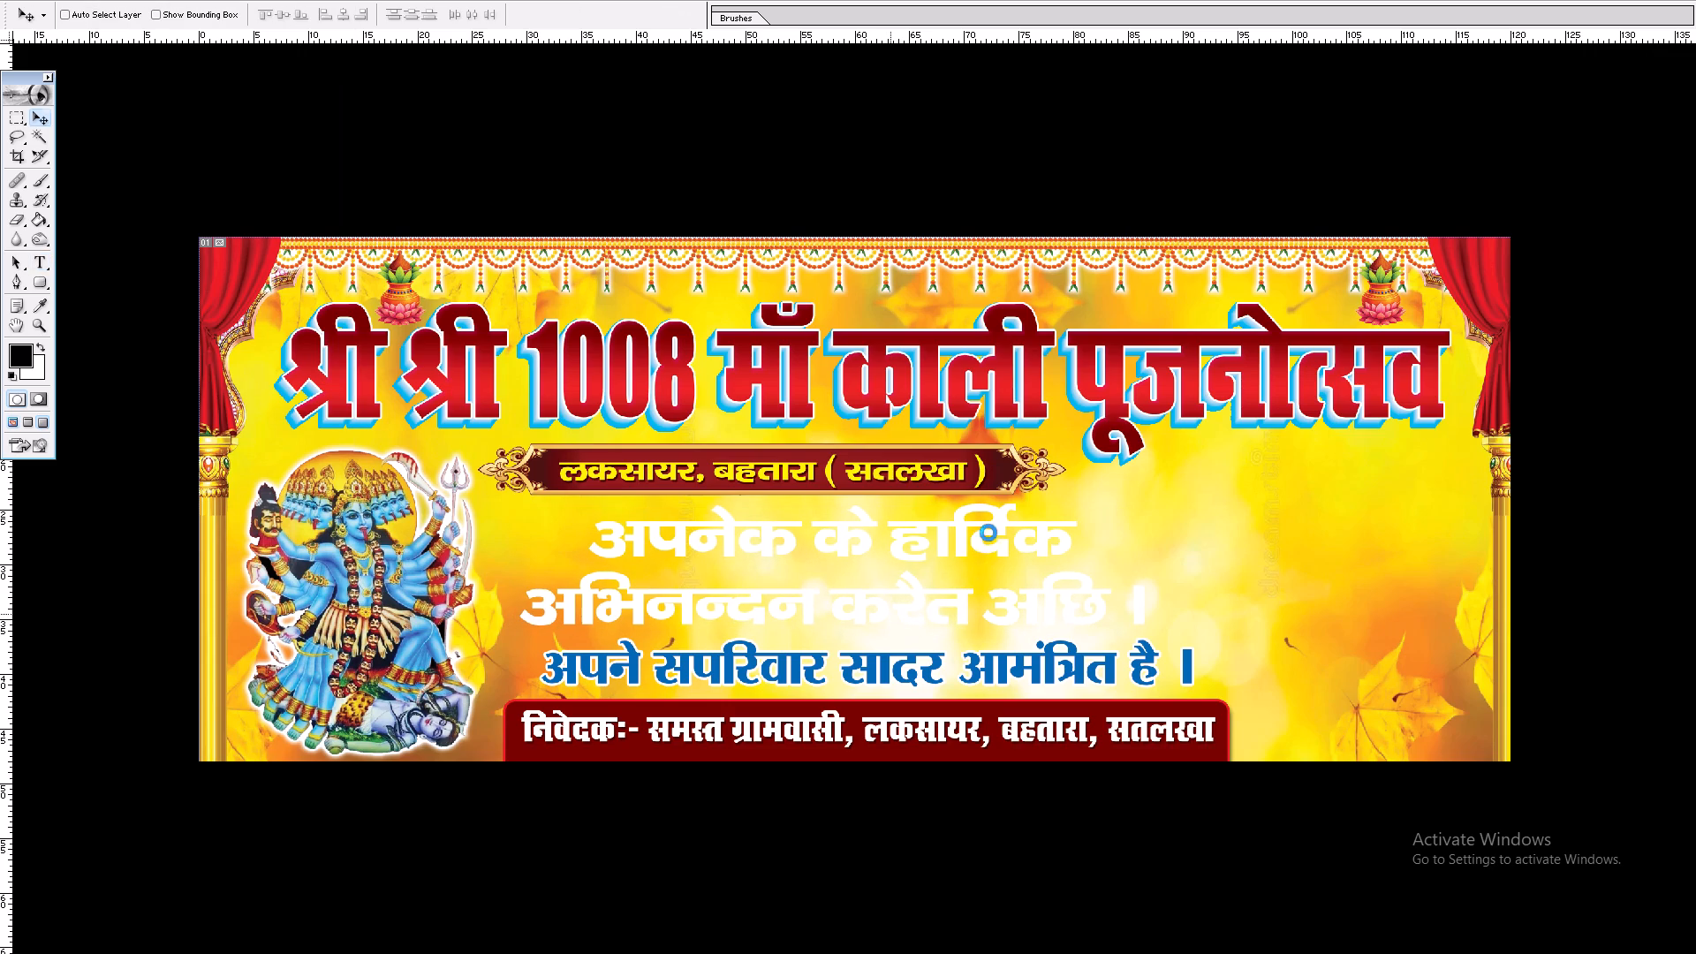
pyautogui.doubleClick(838, 456)
pyautogui.click(1060, 288)
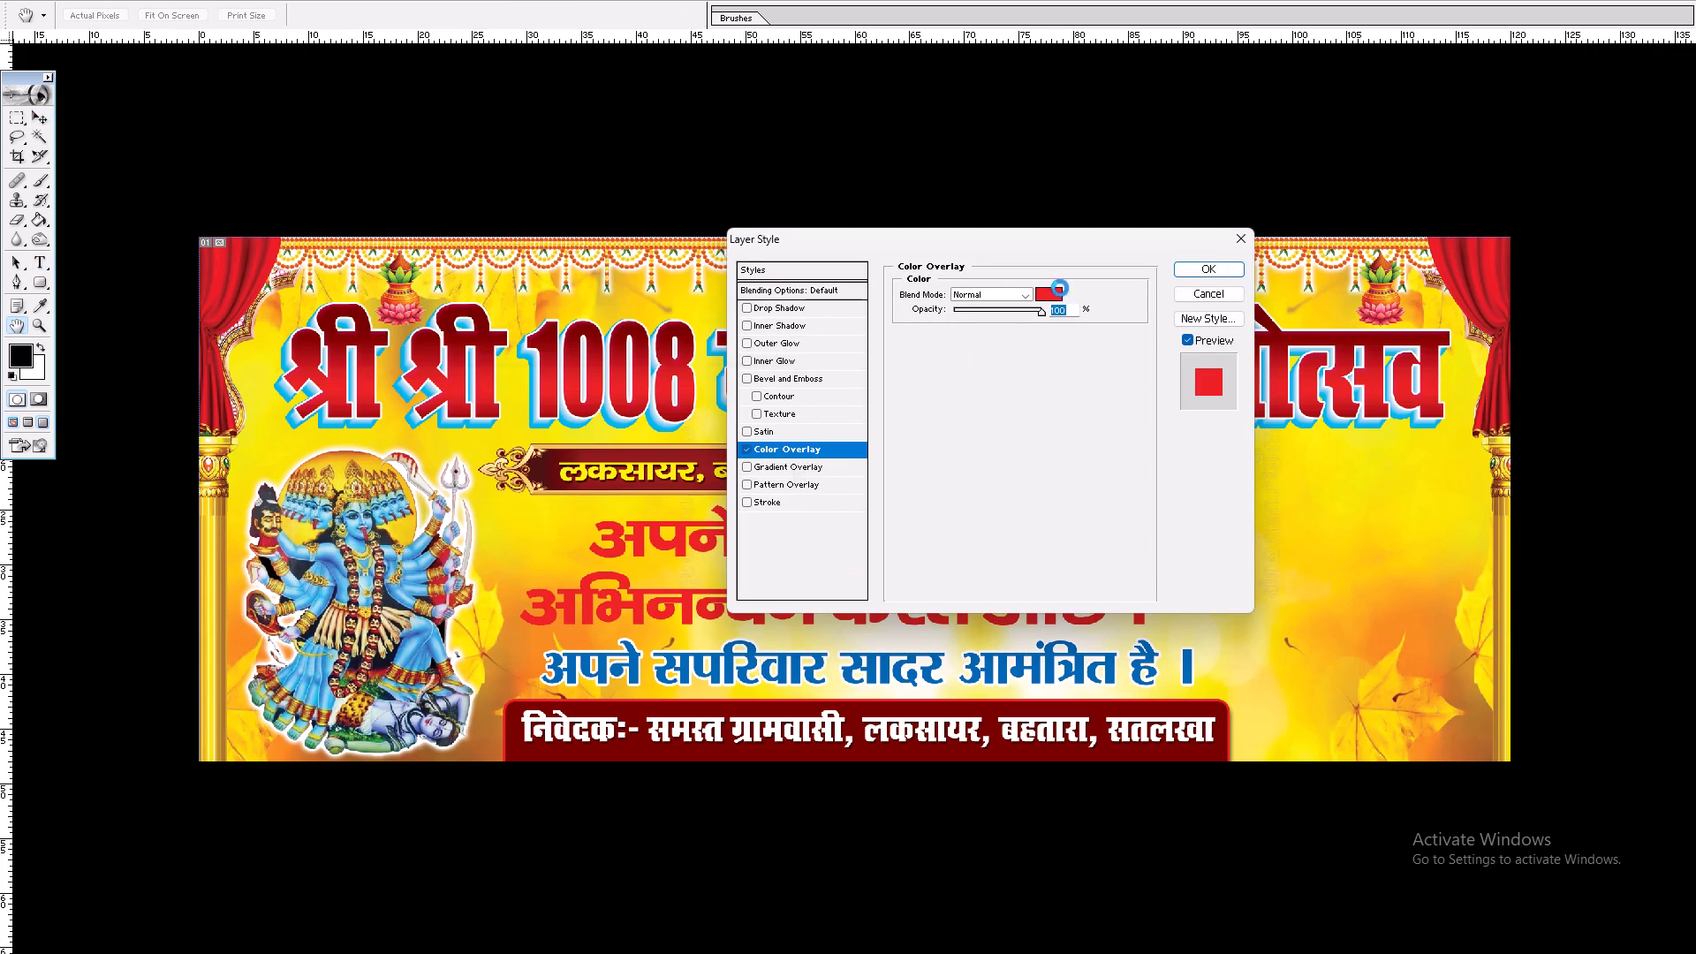
pyautogui.press('Tab')
pyautogui.write('100')
pyautogui.press('Tab')
pyautogui.press('1')
pyautogui.hotkey('shift', 'Tab')
pyautogui.press('Tab')
pyautogui.press('0')
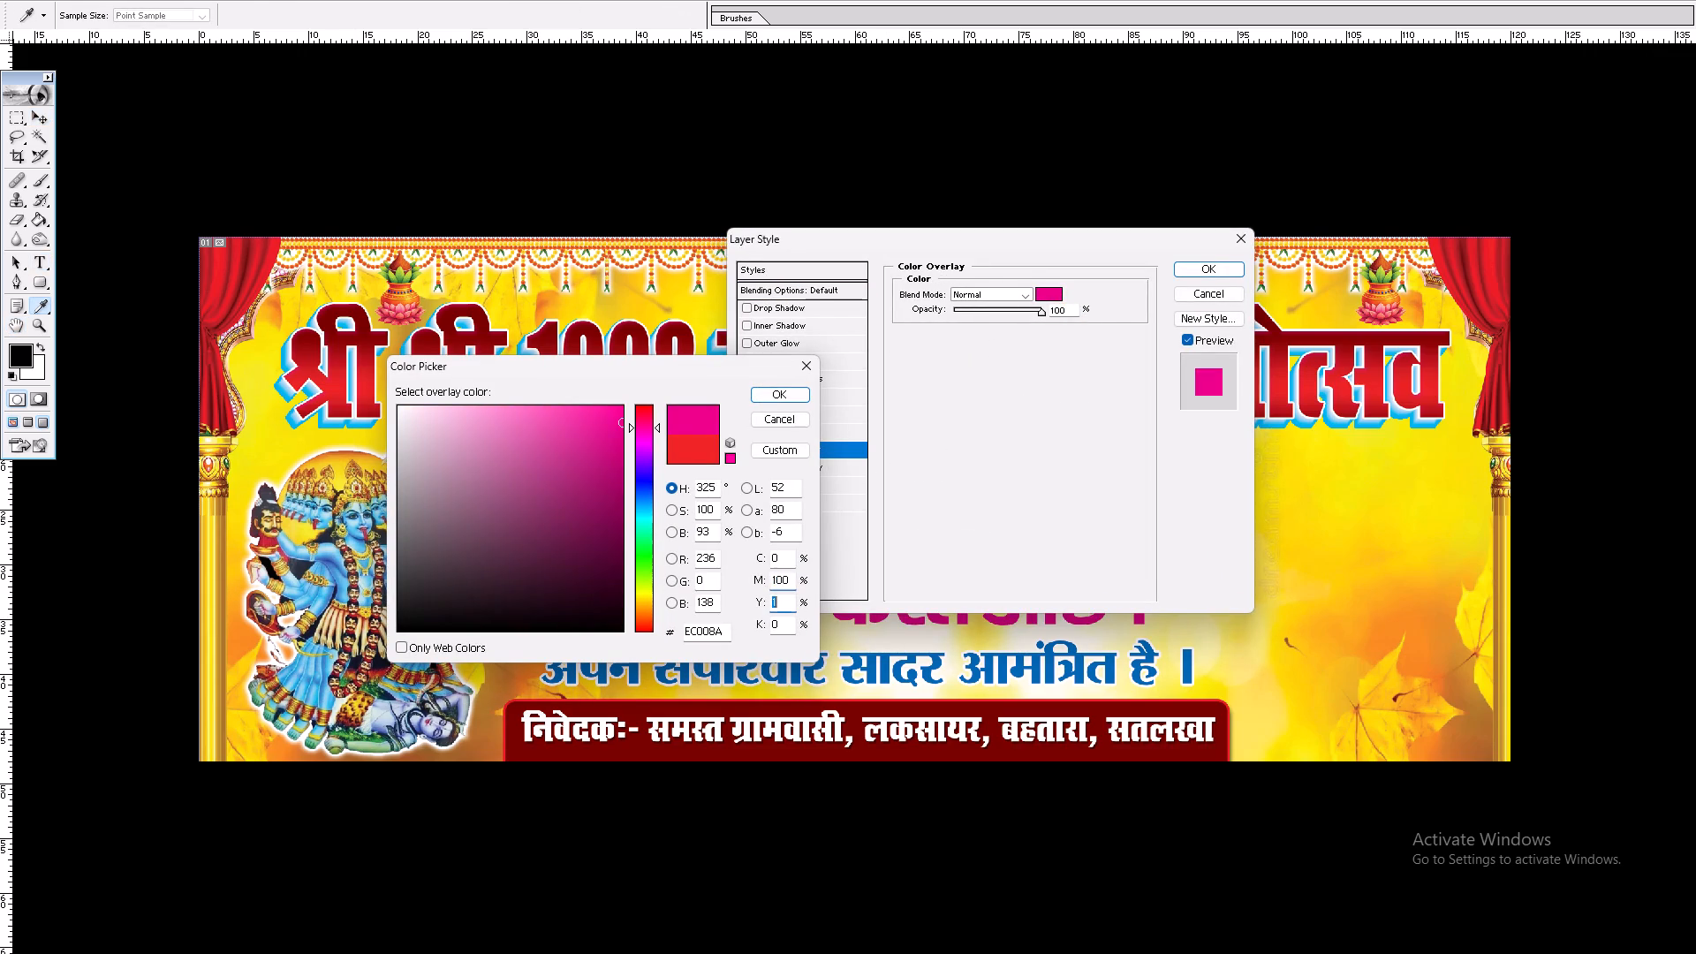
pyautogui.press('Return')
# Add a white outside Stroke to the two-line greeting and increase its size.
pyautogui.click(784, 503)
pyautogui.click(931, 402)
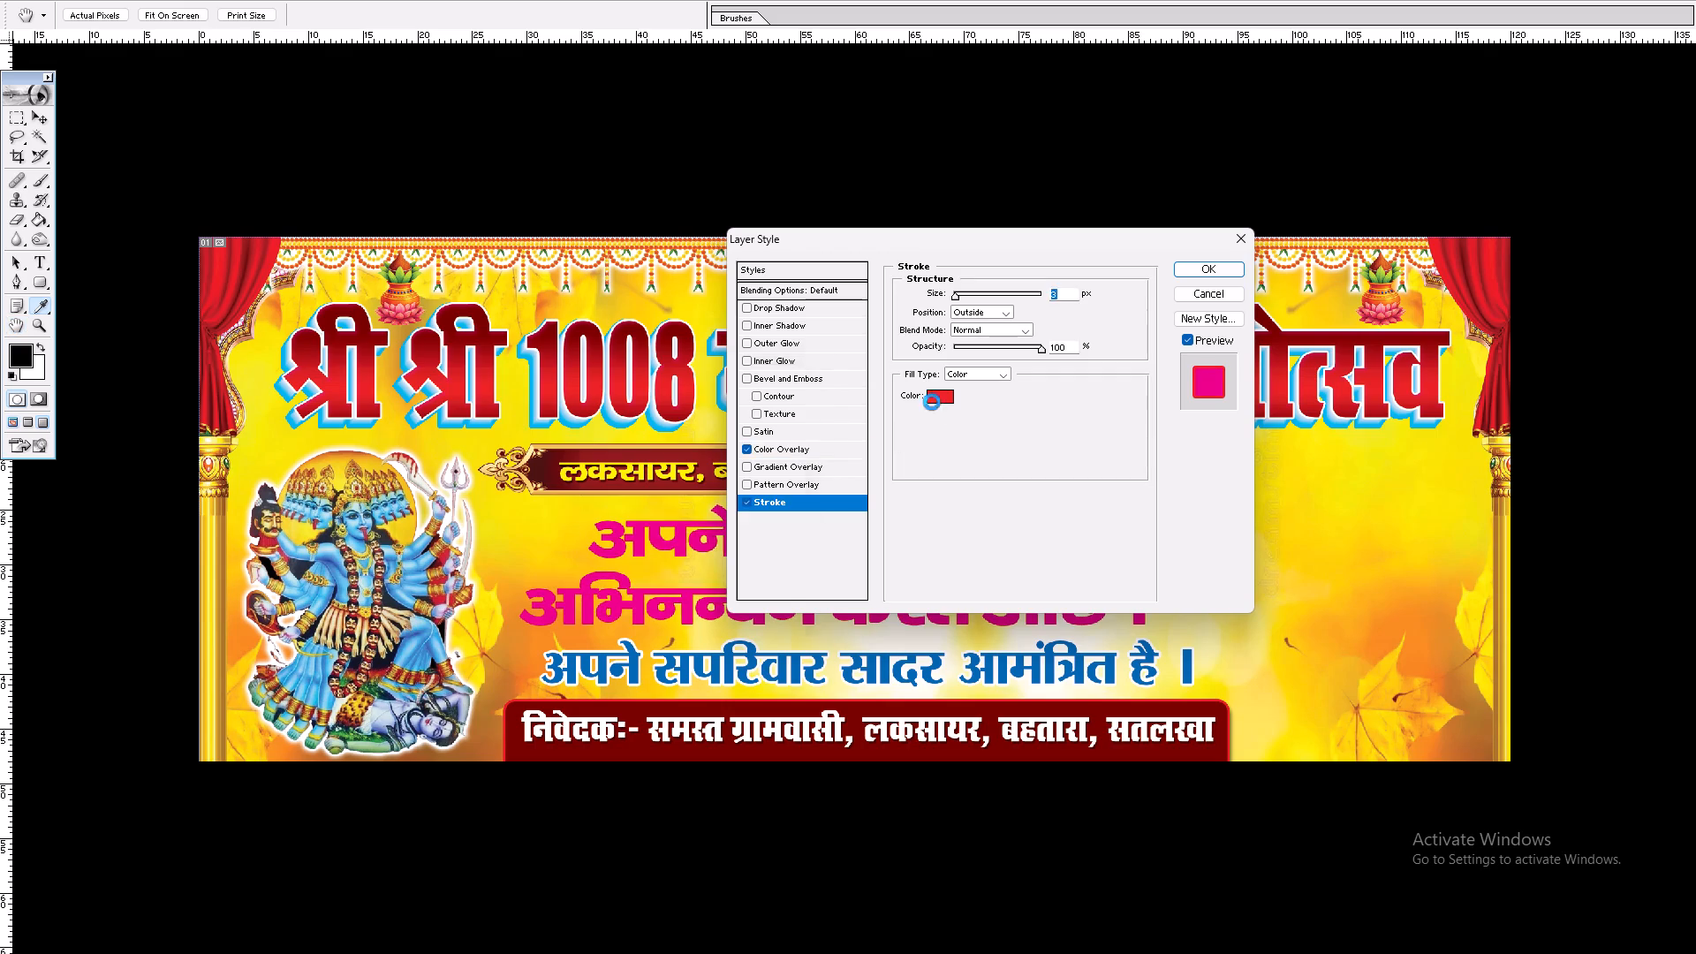
pyautogui.moveTo(600, 471); pyautogui.dragTo(190, 266)
pyautogui.press('Return')
pyautogui.scroll(15, 881, 412)
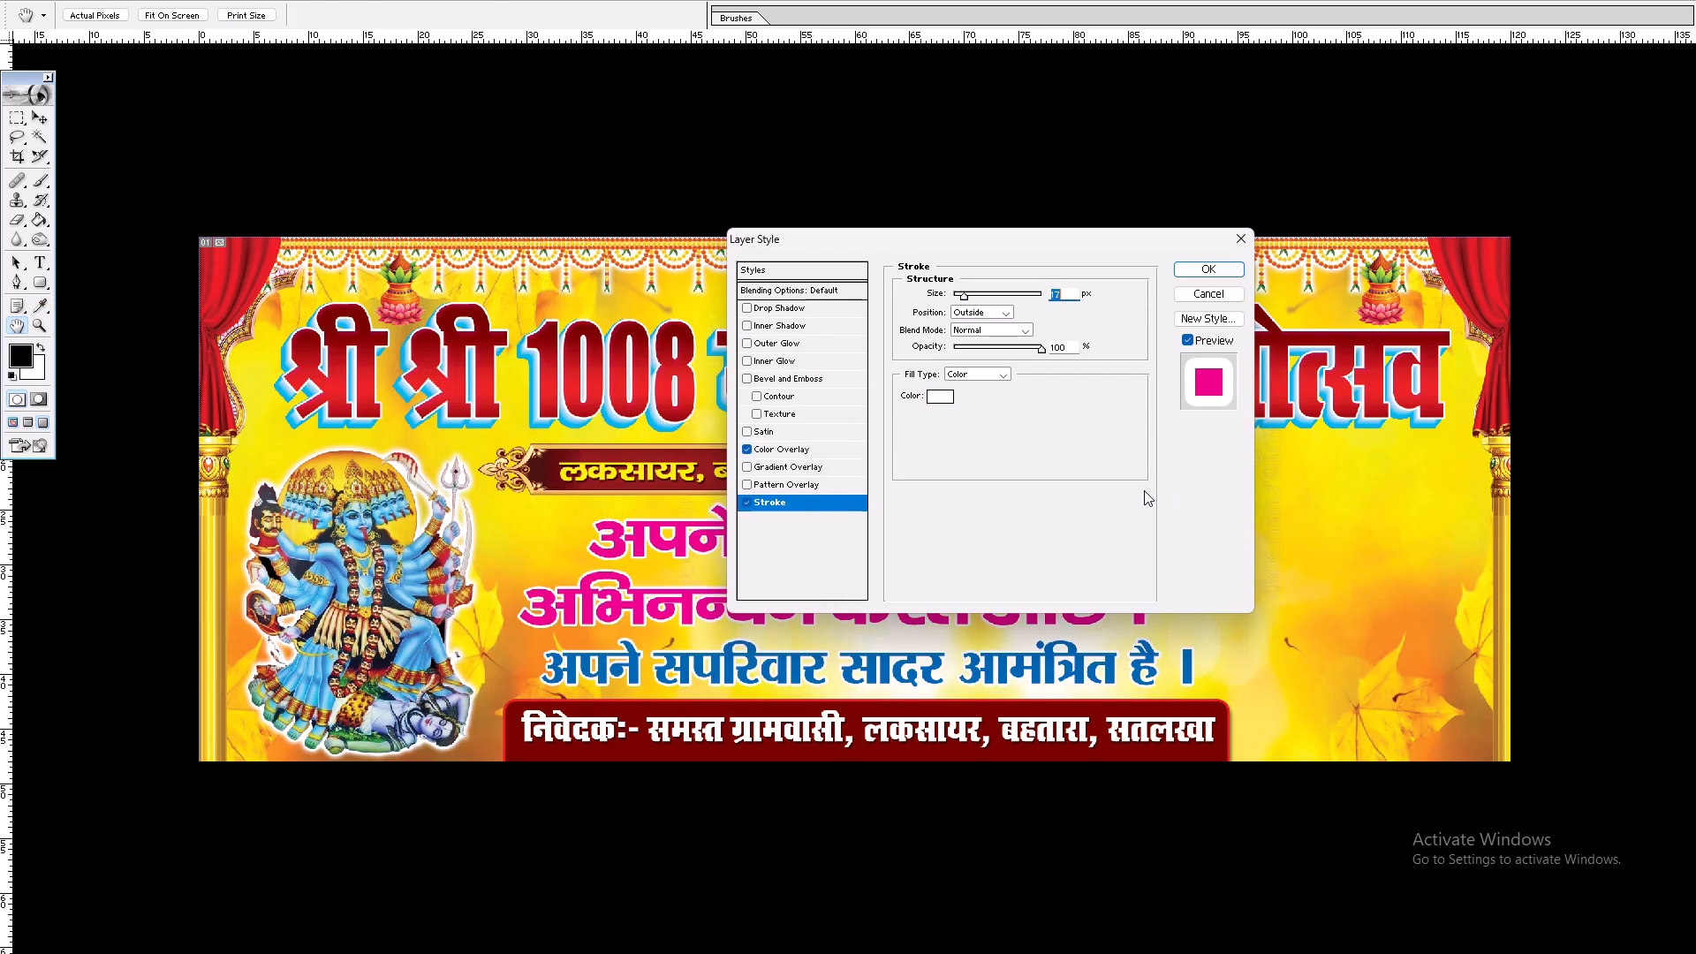
pyautogui.scroll(2, 1144, 490)
pyautogui.press('Return')
# Narrow the two-line greeting slightly with Free Transform.
pyautogui.hotkey('ctrl', 't')
pyautogui.keyDown('shift'); pyautogui.moveTo(1142, 505); pyautogui.dragTo(1132, 507); pyautogui.keyUp('shift')
pyautogui.keyDown('shift'); pyautogui.click(1059, 629); pyautogui.keyUp('shift')
pyautogui.hotkey('shift', 'Return')
pyautogui.press('v')
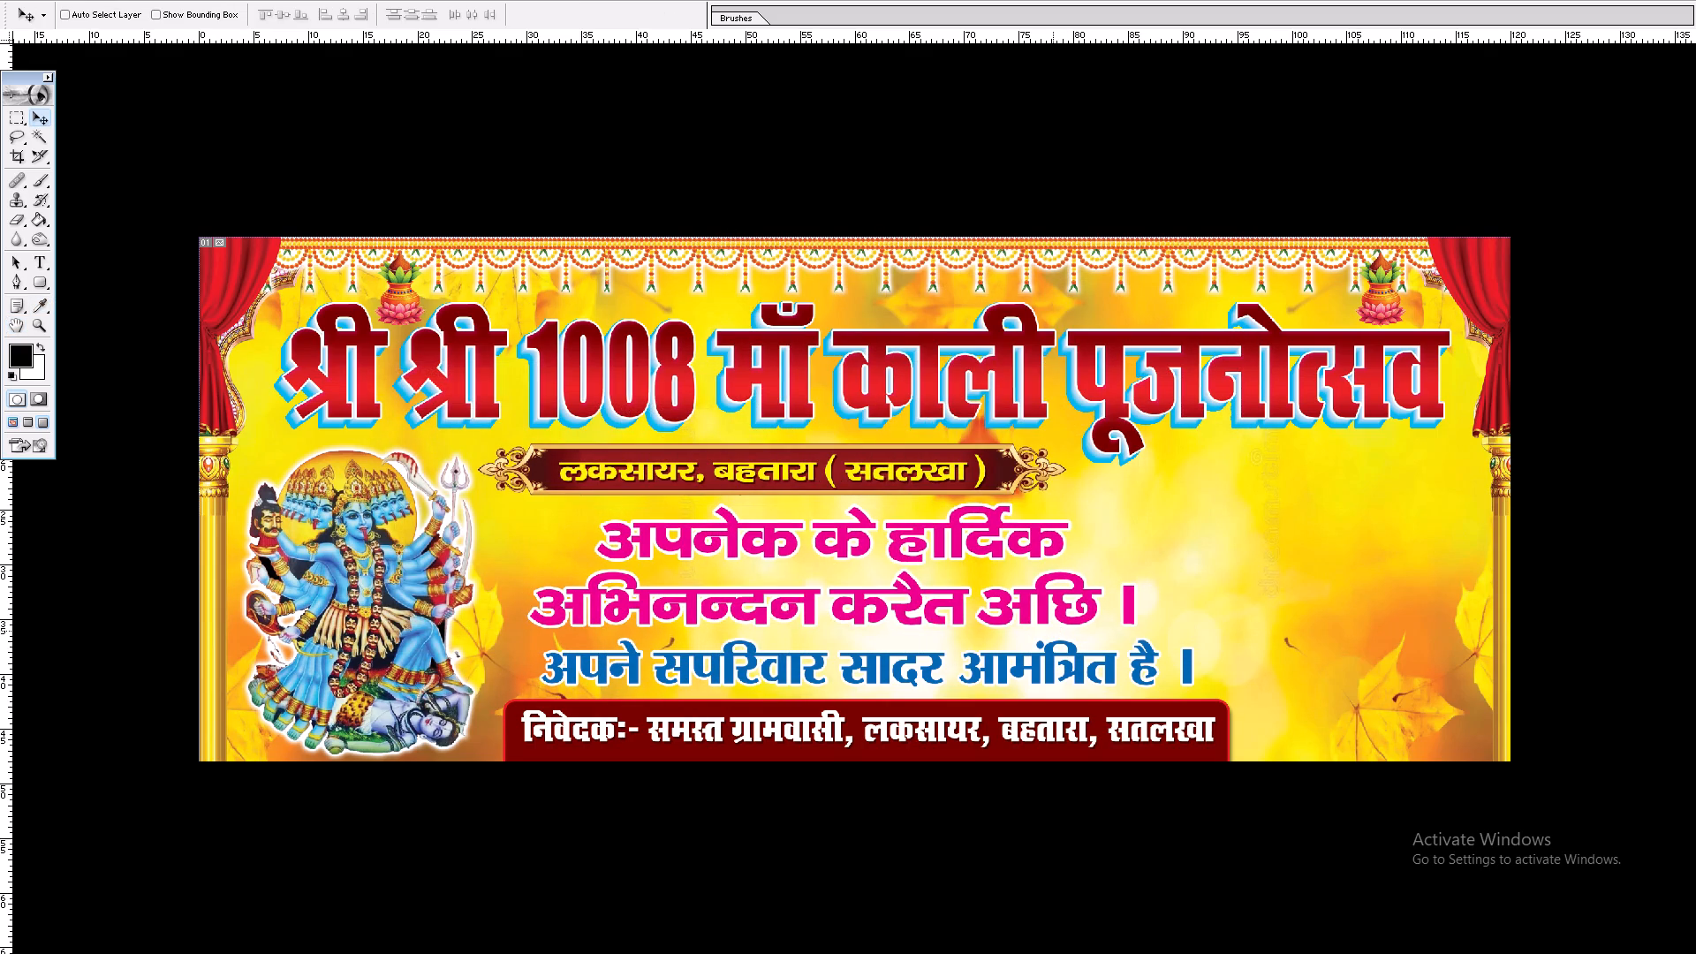
pyautogui.press('v')
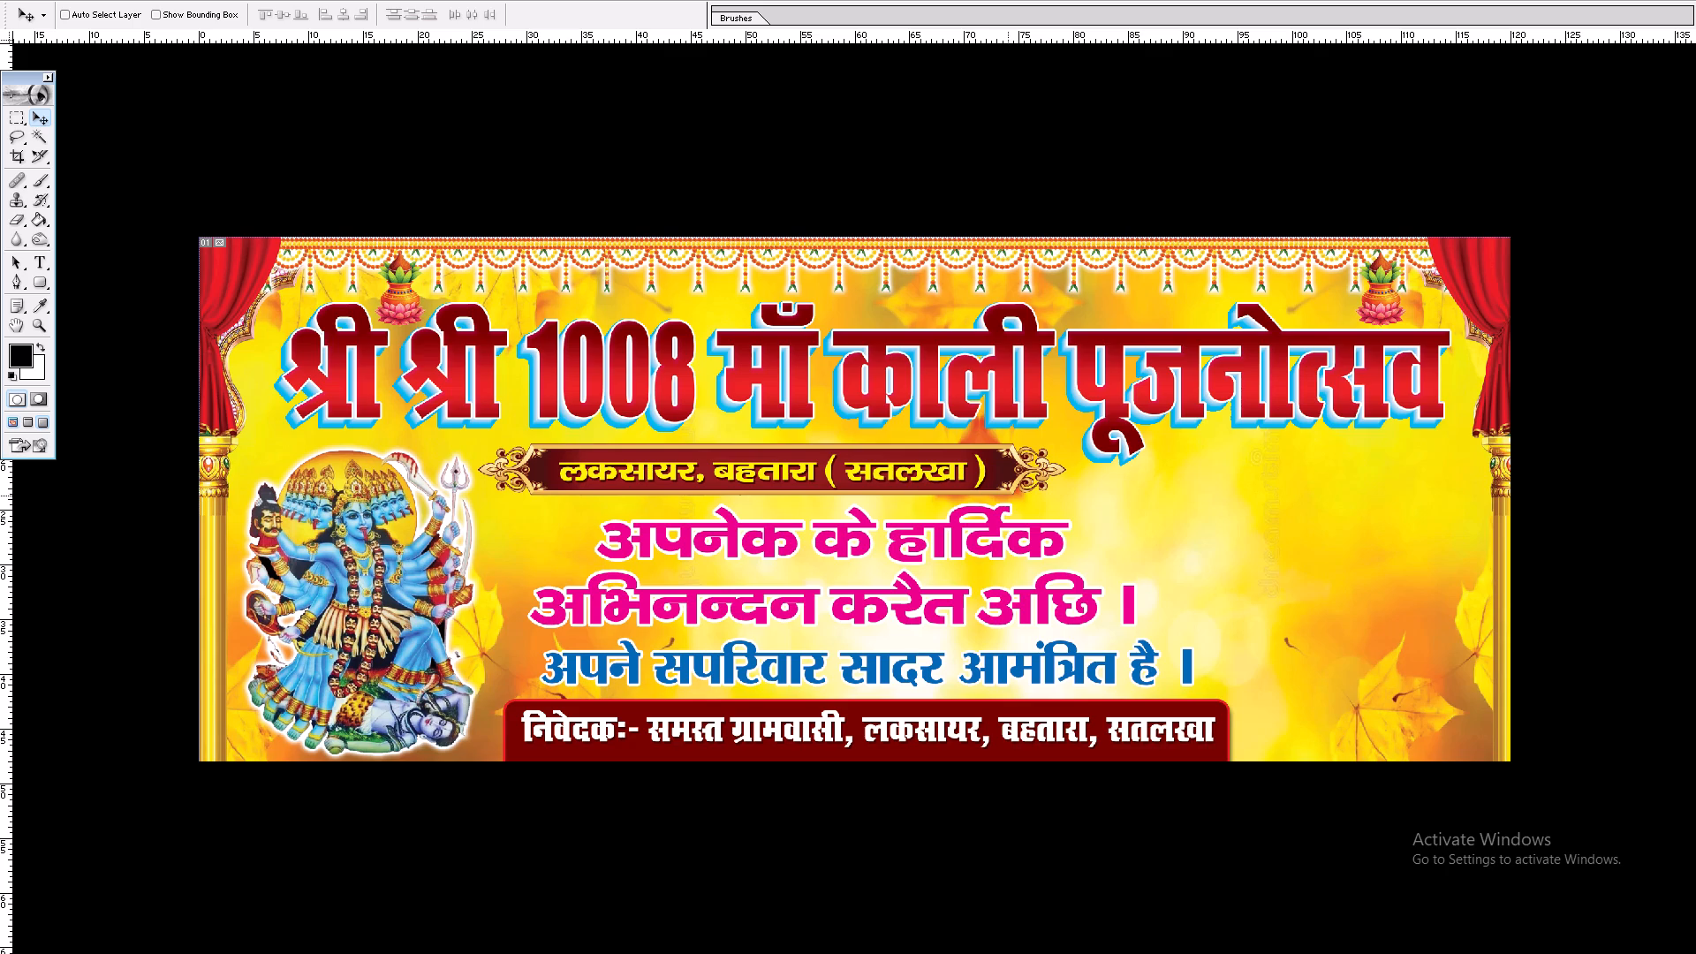
# Switch to Chrome, return to the "kali jee" image results and copy the previewed framed Kali image.
pyautogui.press('f')
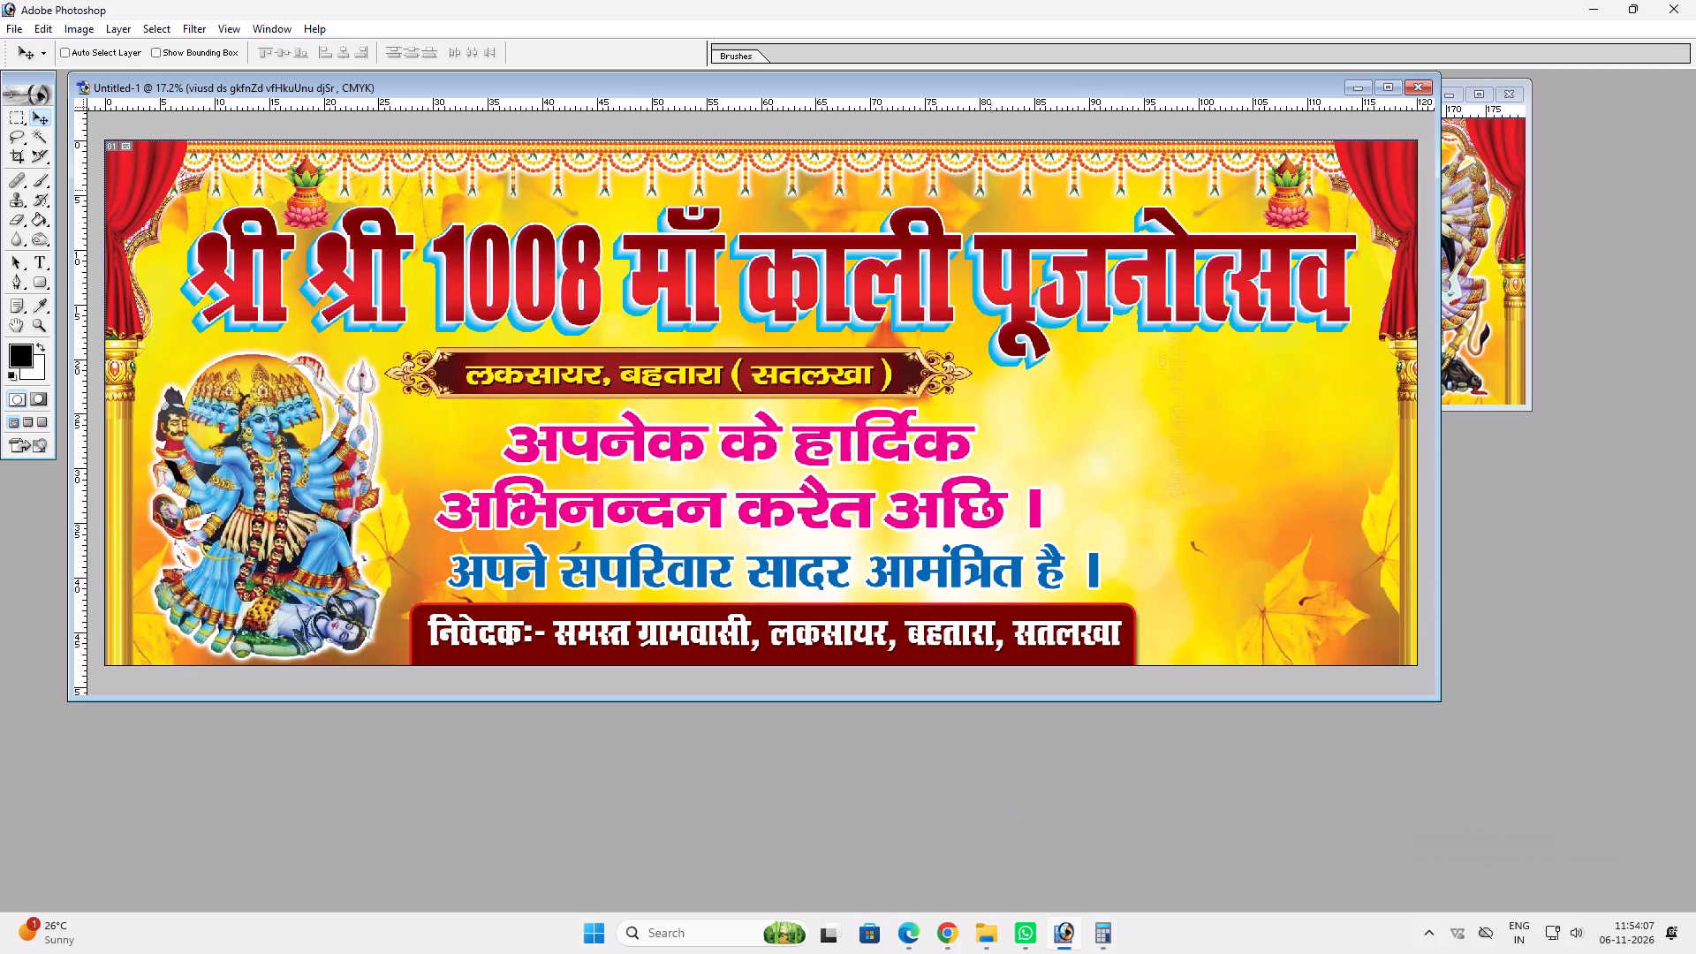
pyautogui.doubleClick(991, 93)
pyautogui.click(958, 936)
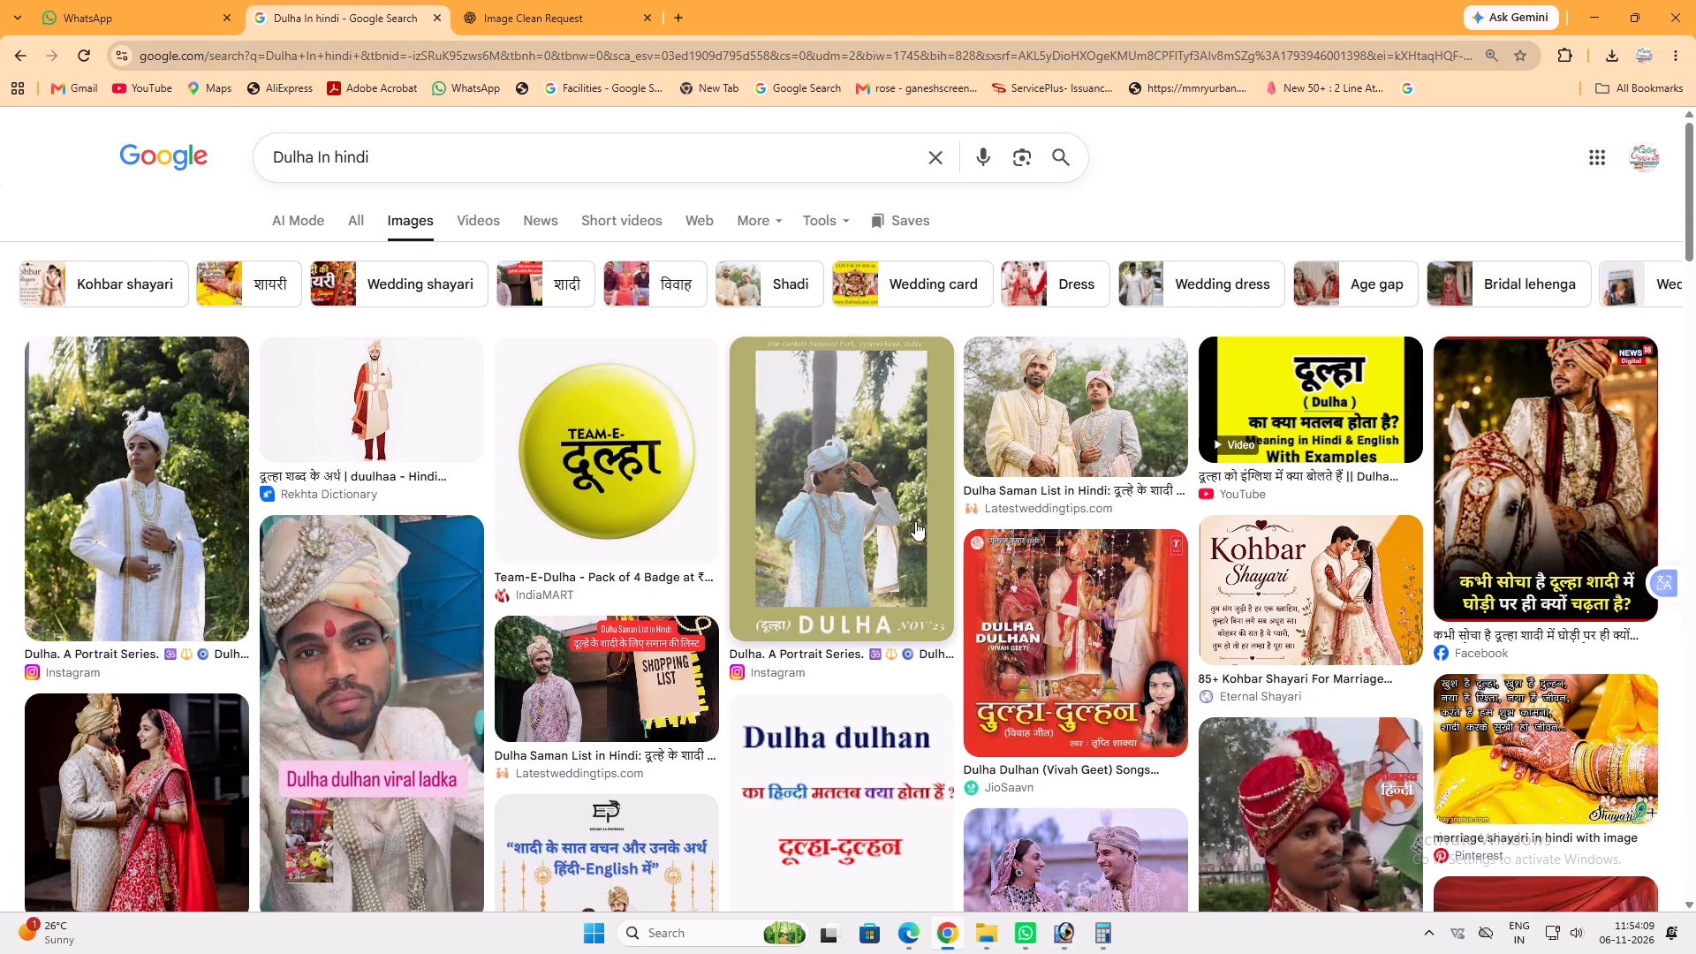
pyautogui.click(616, 0)
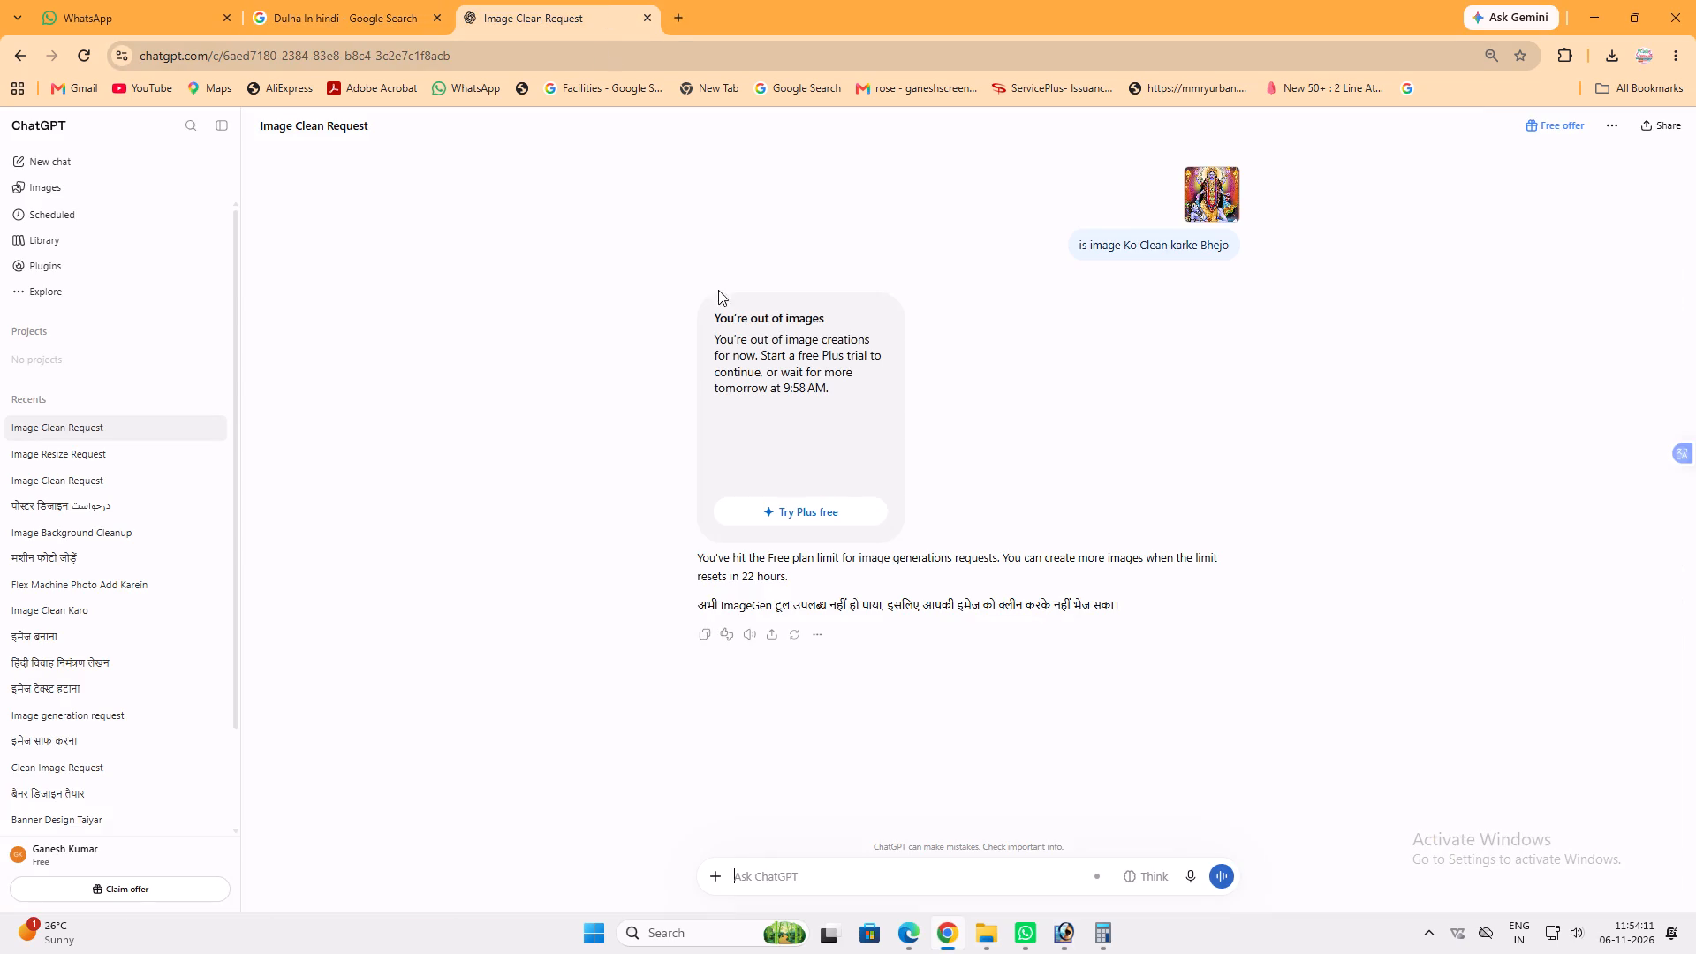
pyautogui.click(1203, 188)
pyautogui.click(253, 13)
pyautogui.click(22, 44)
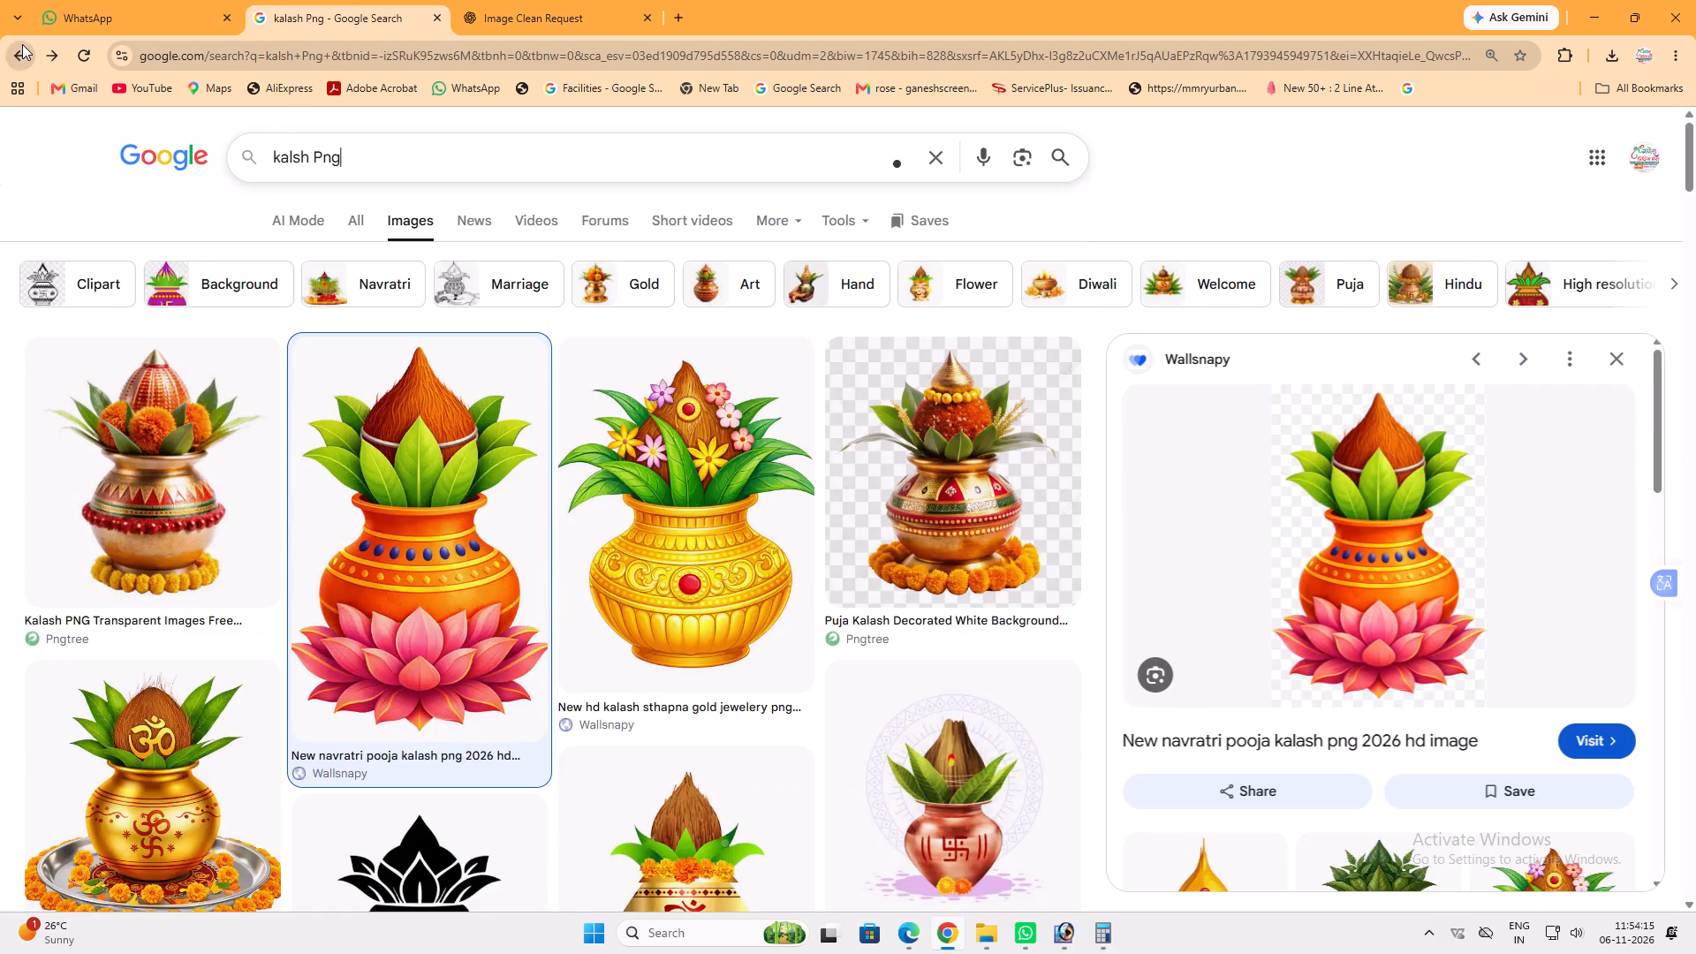
pyautogui.click(22, 44)
pyautogui.click(22, 44)
pyautogui.rightClick(1345, 464)
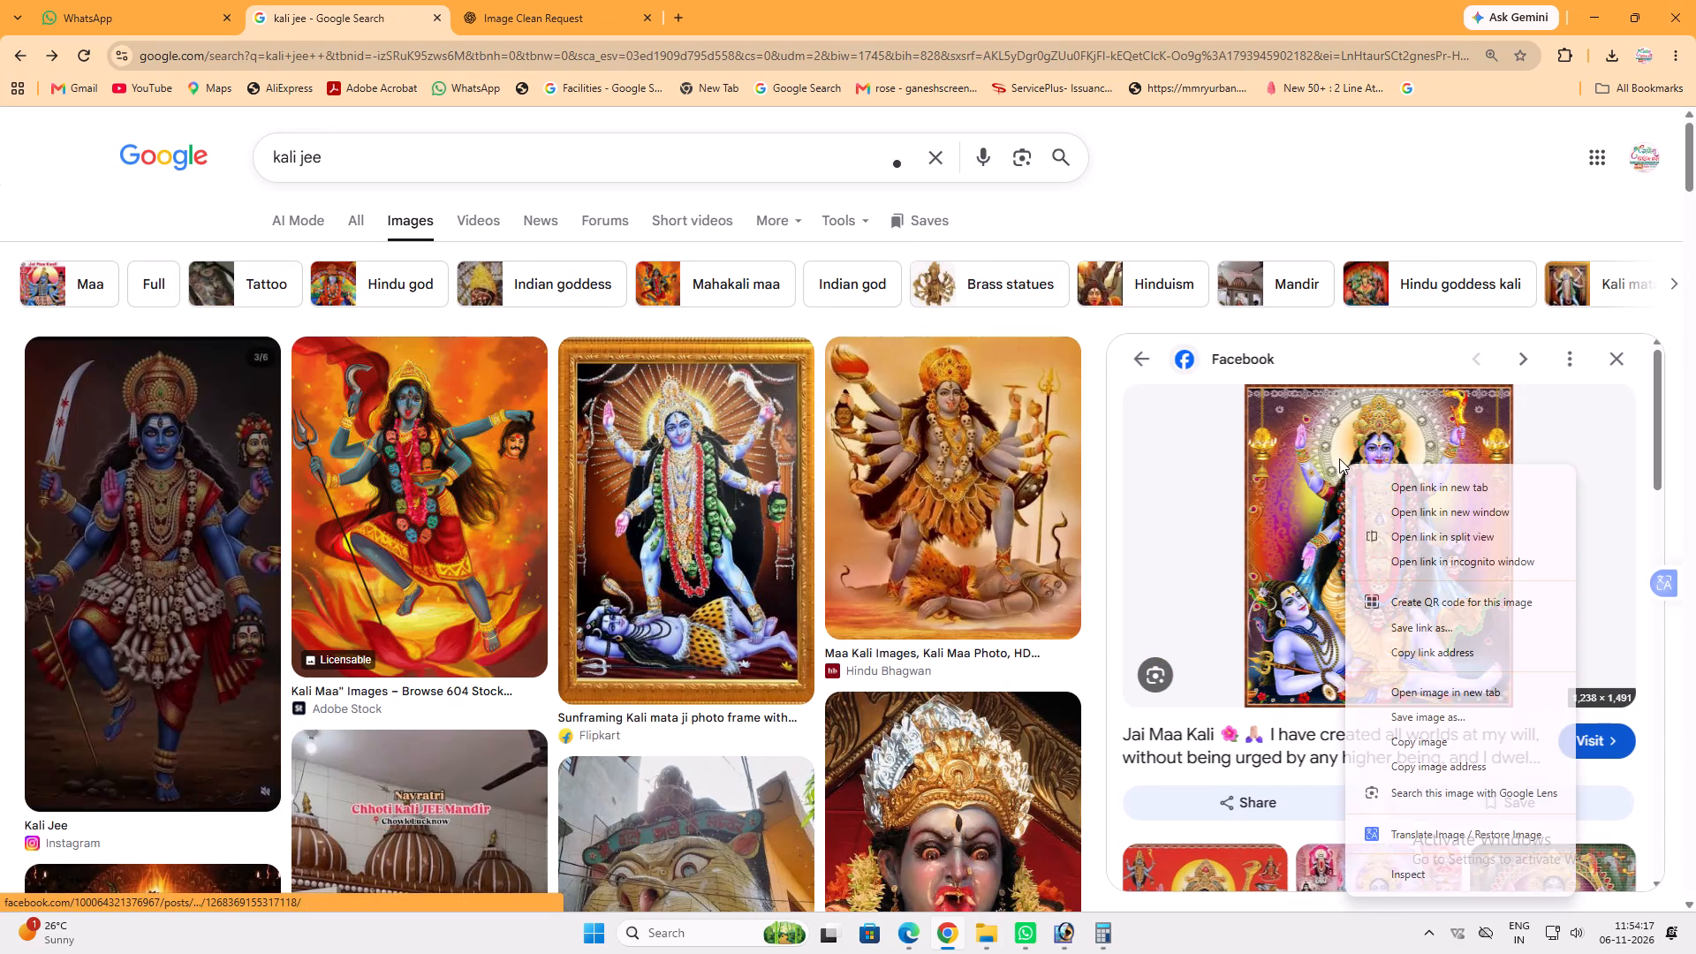
pyautogui.click(1442, 743)
# Paste the copied Kali image into the Photoshop banner, move it to the empty right side and enlarge it to about 276%.
pyautogui.click(1060, 925)
pyautogui.hotkey('ctrl', 'v')
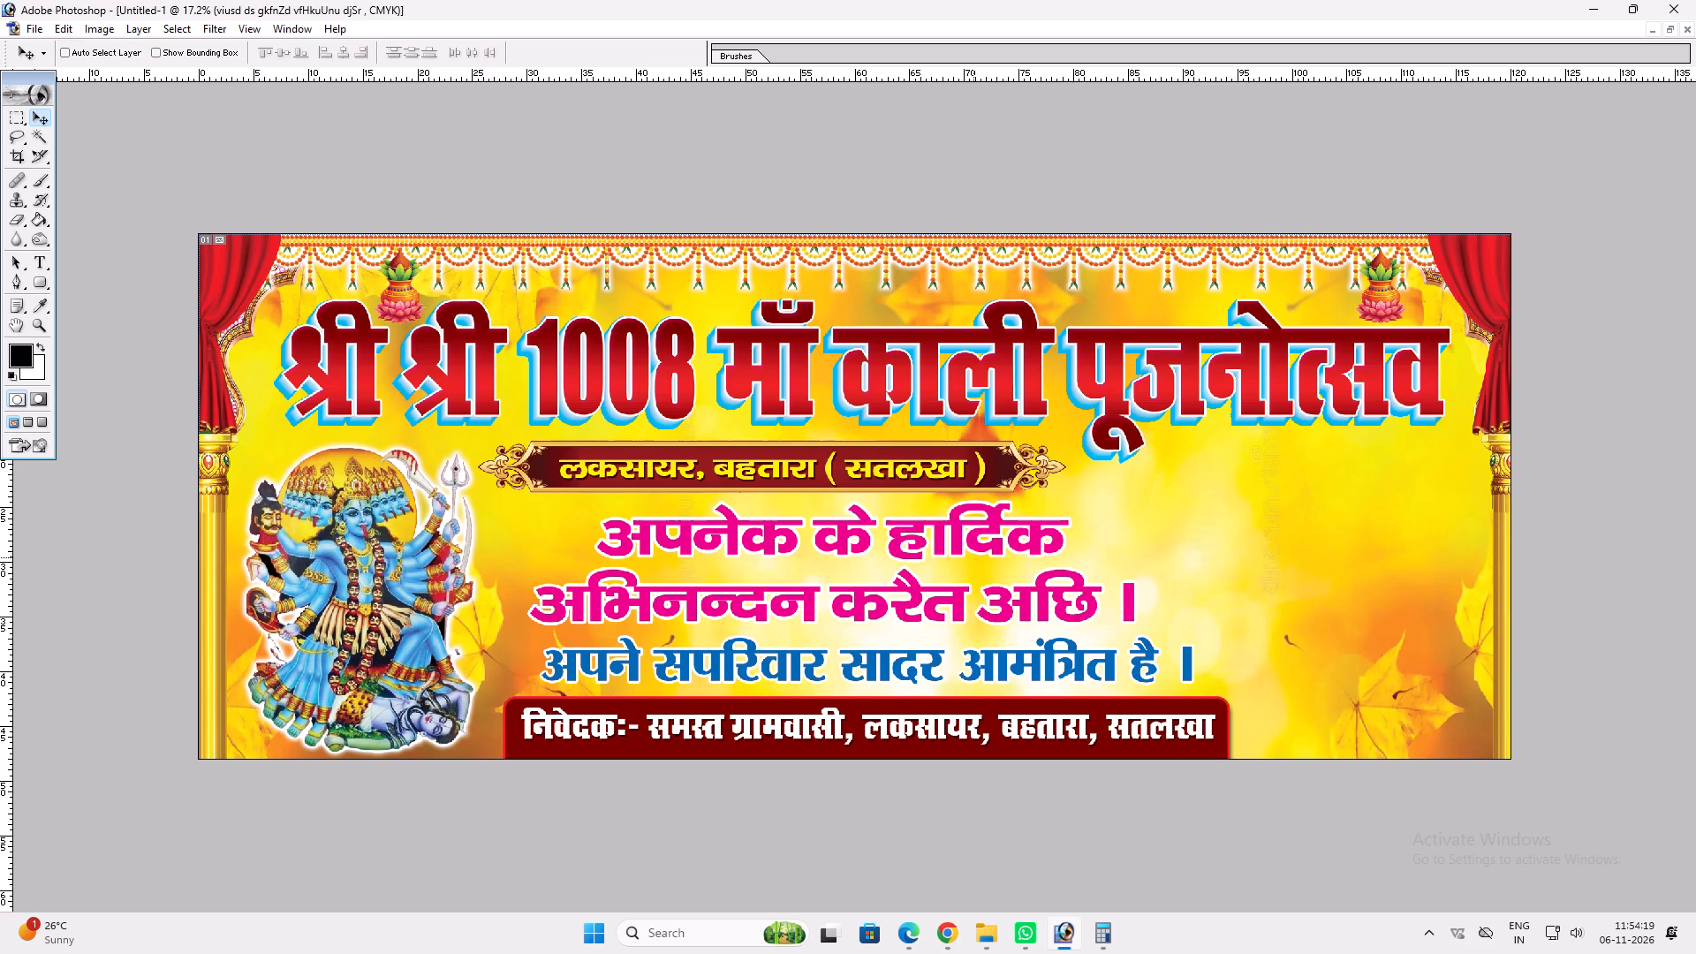
pyautogui.press('v')
pyautogui.moveTo(874, 500); pyautogui.dragTo(1442, 492)
pyautogui.hotkey('ctrl', 't')
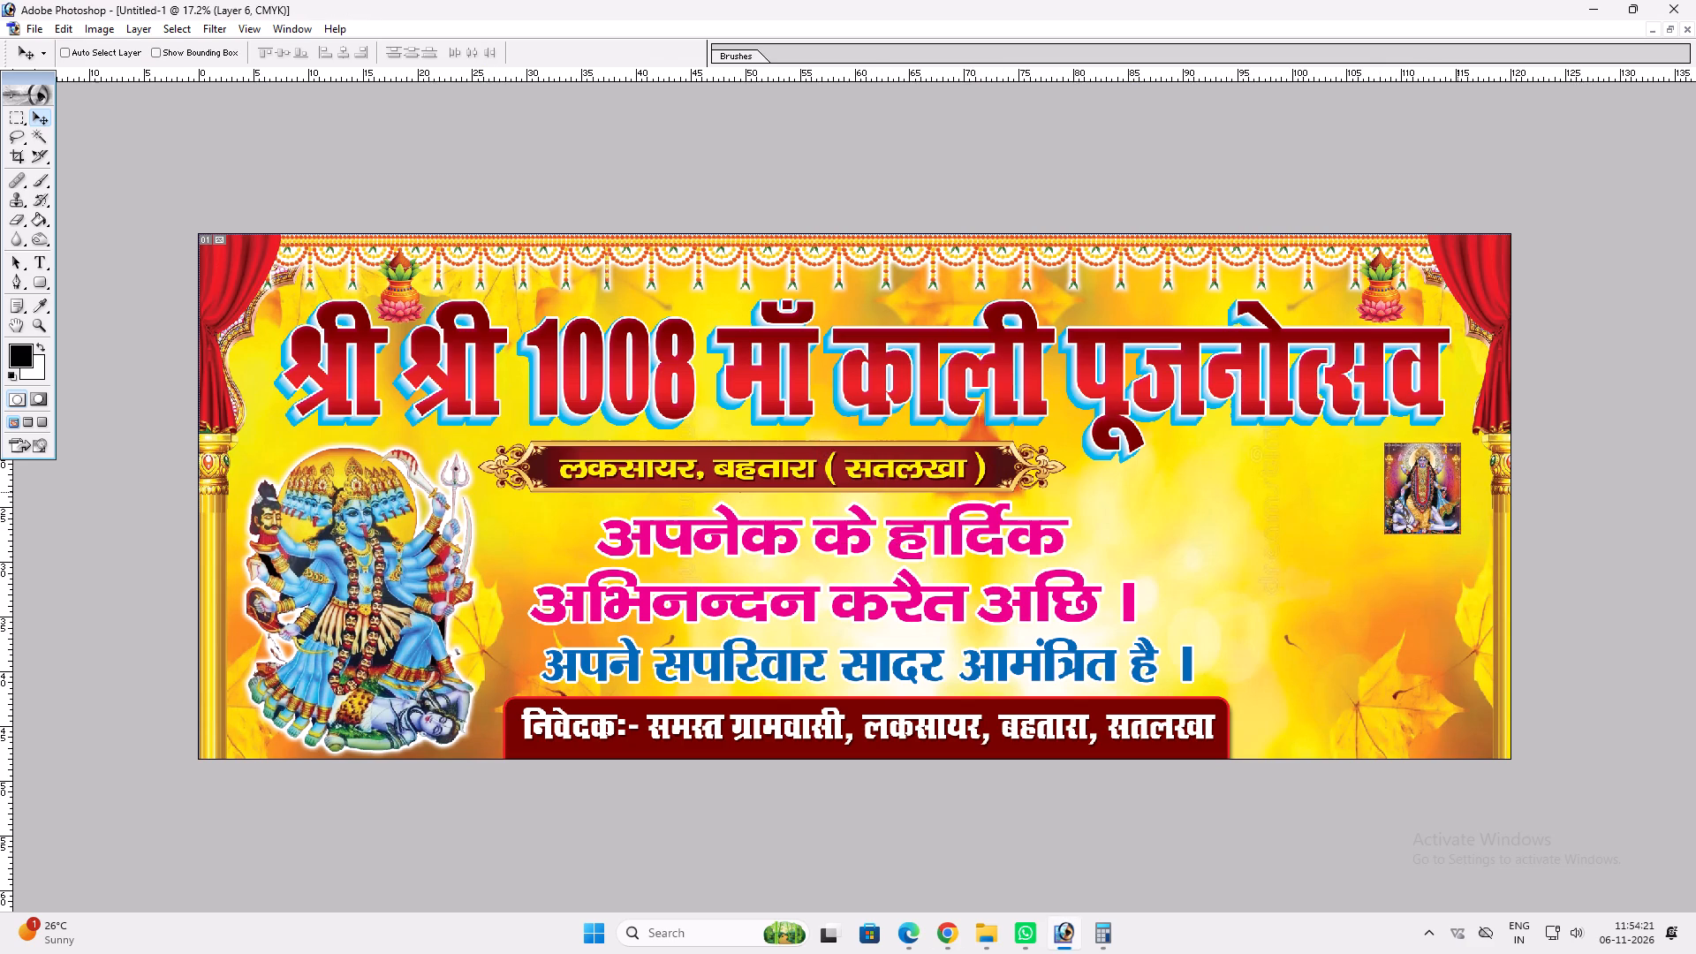
pyautogui.keyDown('shift'); pyautogui.moveTo(1384, 539); pyautogui.dragTo(1257, 708); pyautogui.keyUp('shift')
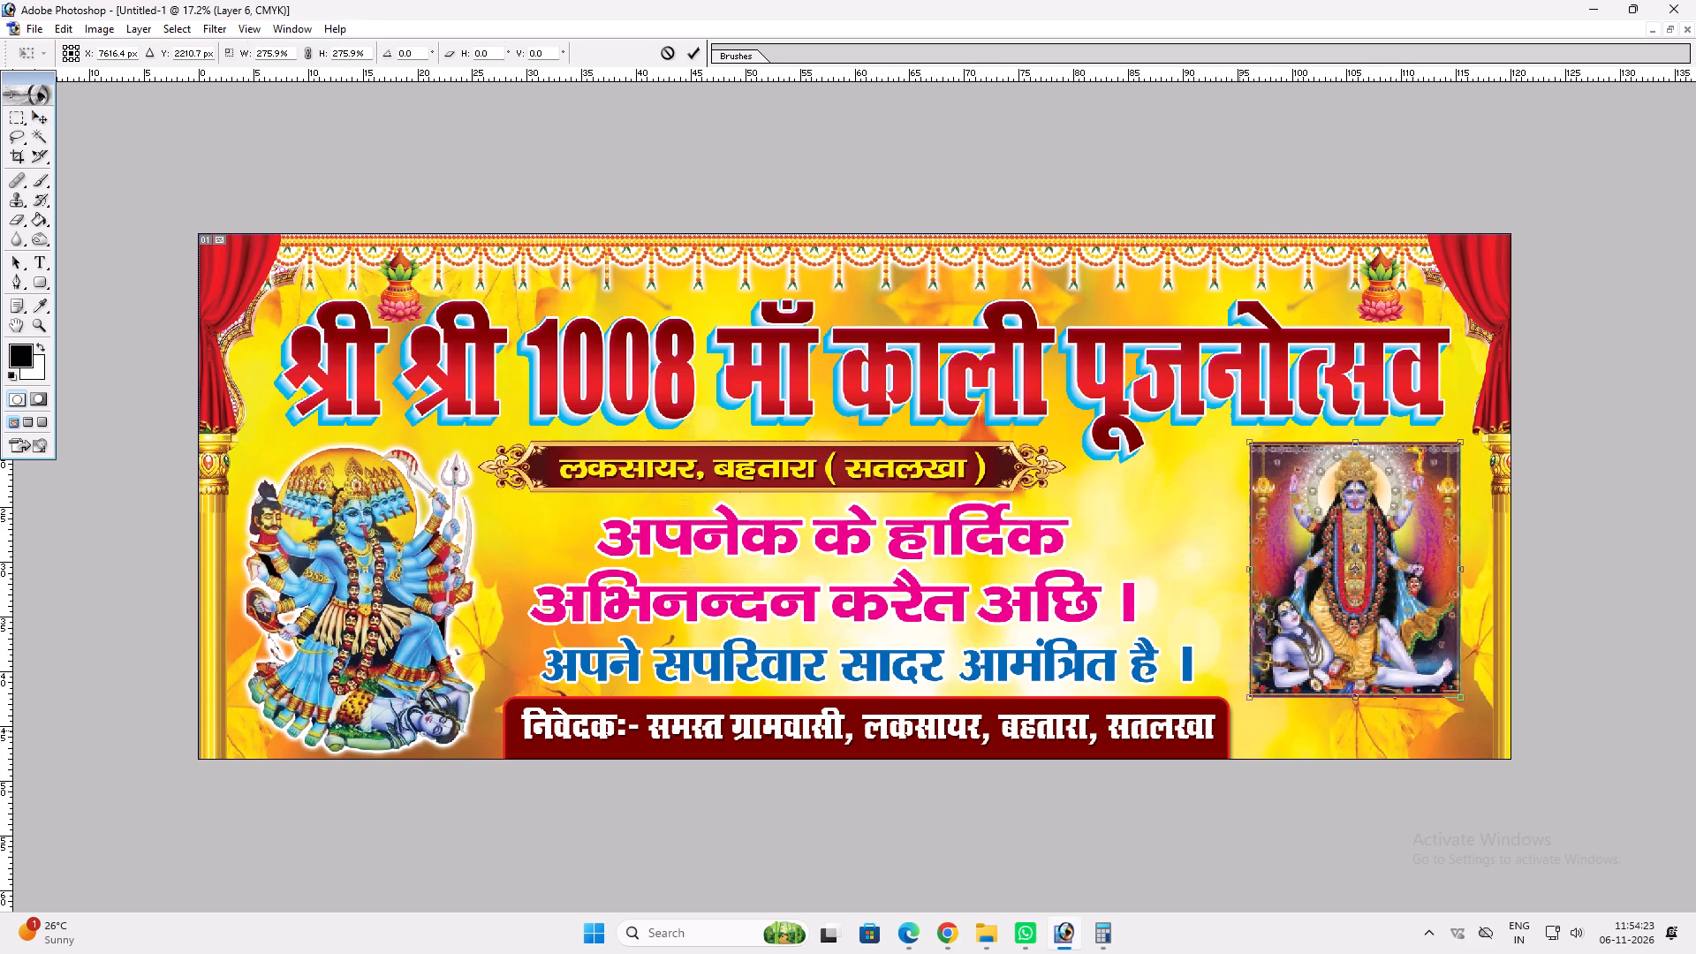
pyautogui.hotkey('shift', 'Return')
# Move the Kali image down to the banner's lower right corner and enlarge it to fill the space beside the pillar.
pyautogui.press('v')
pyautogui.moveTo(1344, 685); pyautogui.dragTo(1329, 728)
pyautogui.moveTo(1329, 737); pyautogui.dragTo(1327, 746)
pyautogui.hotkey('ctrl', 't')
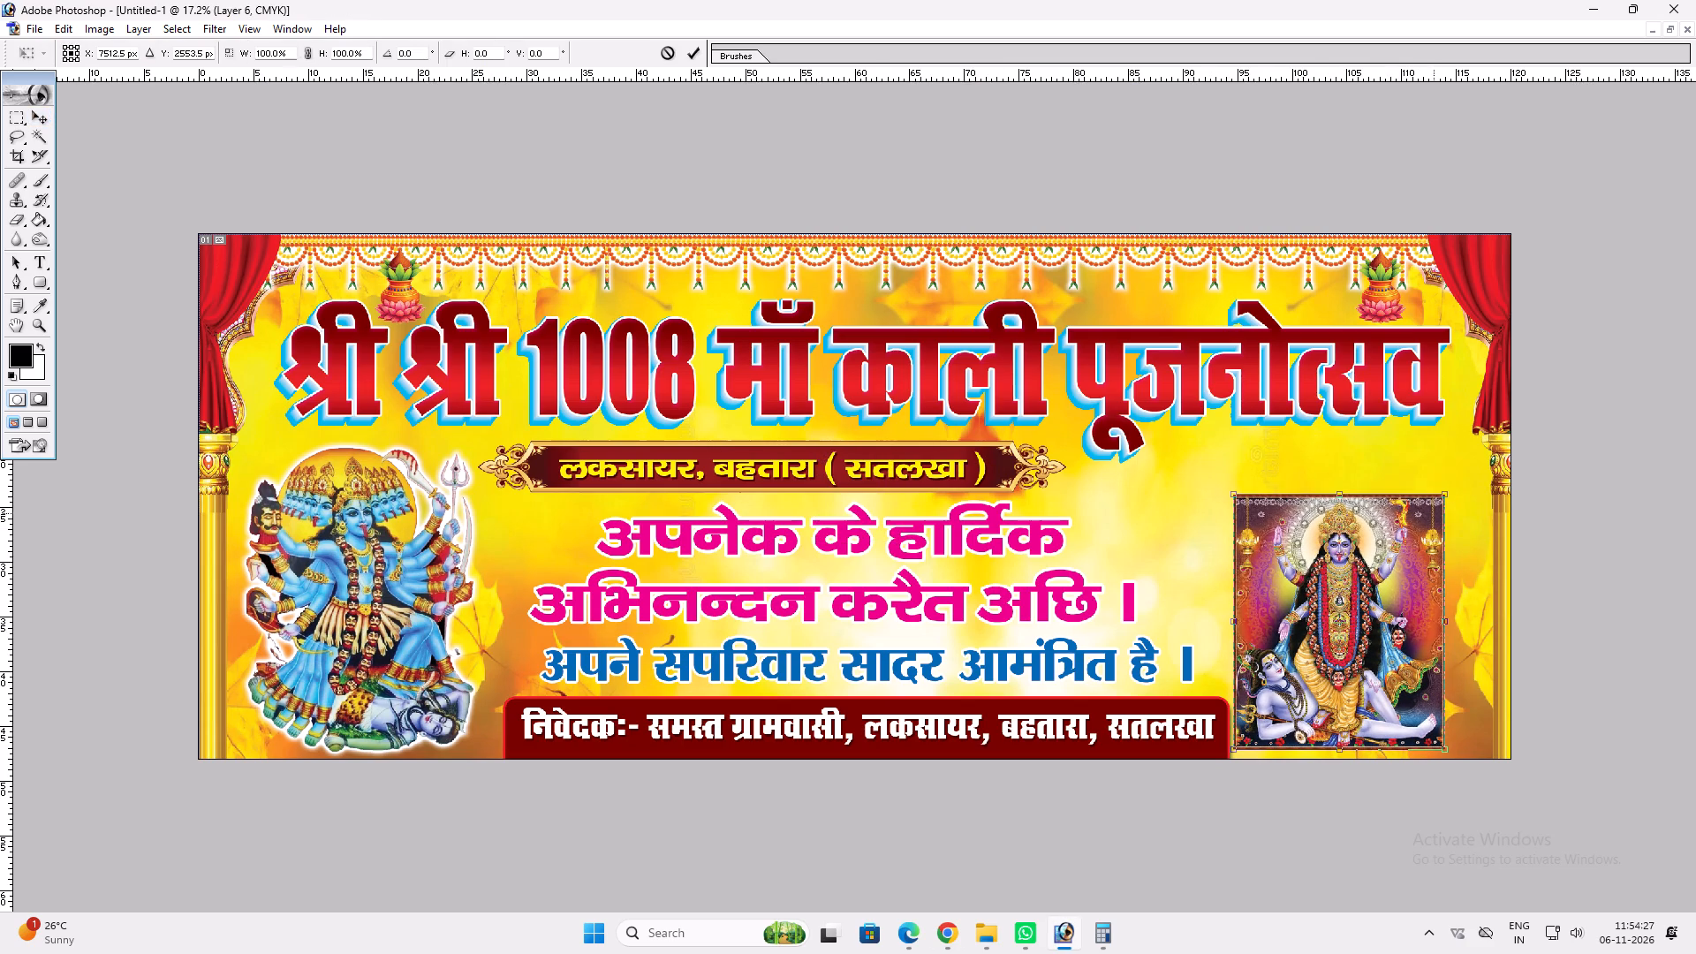
pyautogui.keyDown('shift'); pyautogui.moveTo(1440, 501); pyautogui.dragTo(1457, 456); pyautogui.keyUp('shift')
pyautogui.keyDown('shift'); pyautogui.moveTo(1442, 451); pyautogui.dragTo(1440, 437); pyautogui.keyUp('shift')
pyautogui.hotkey('shift', 'Return')
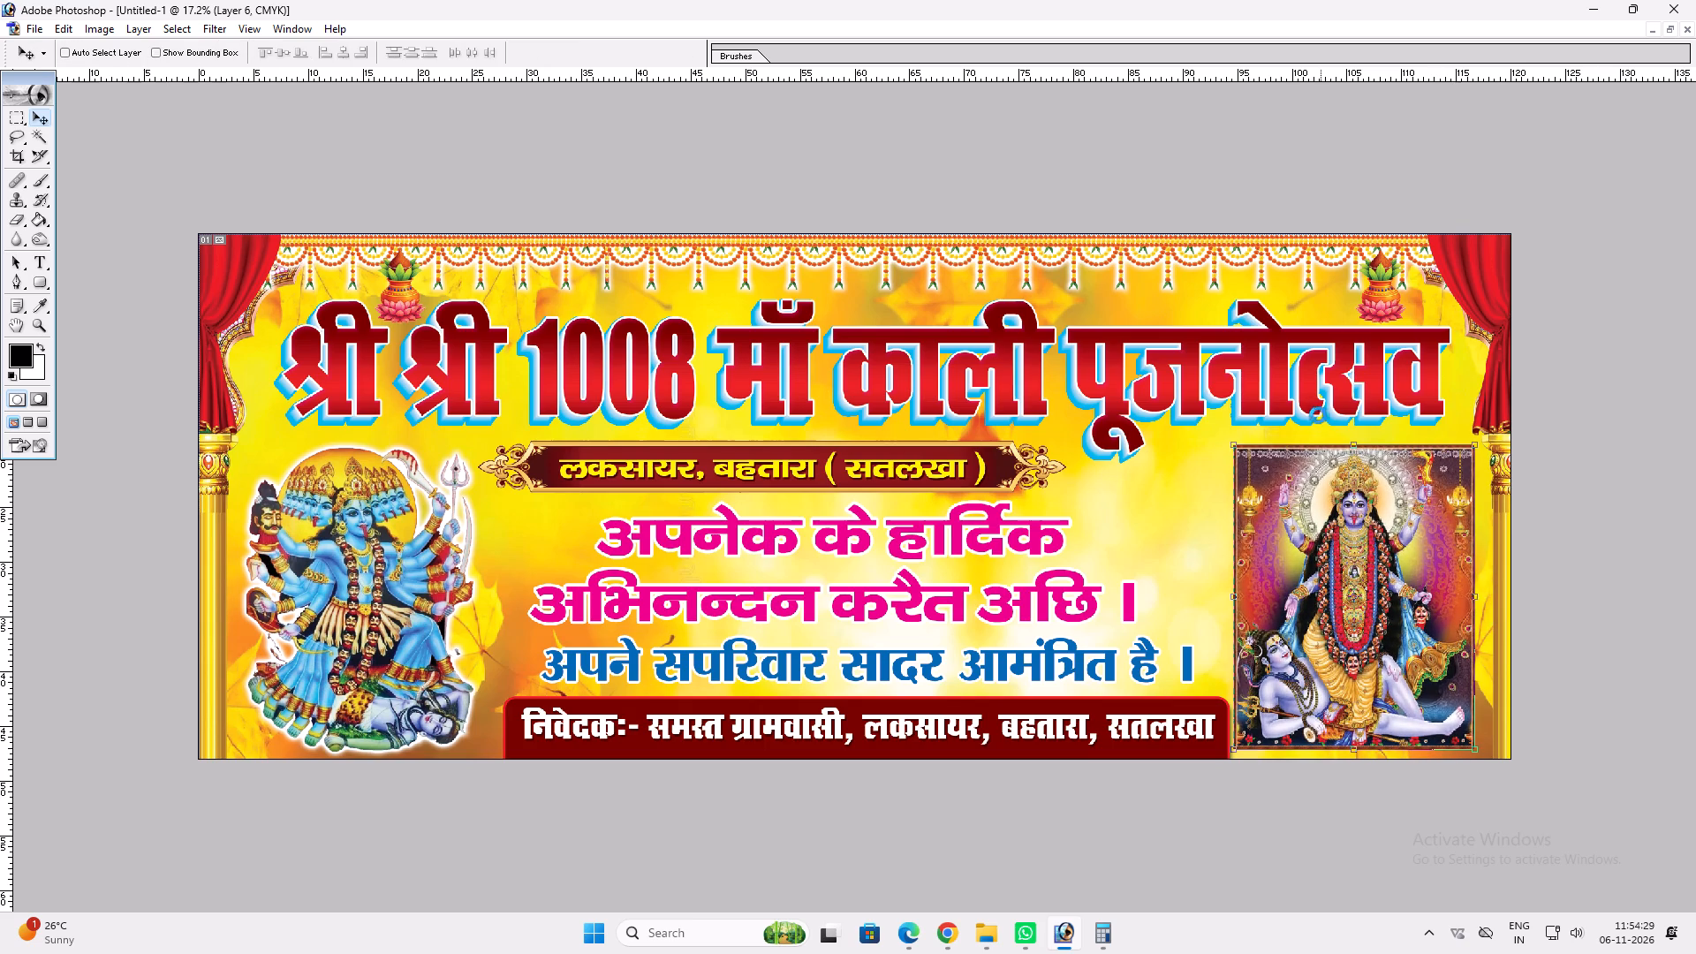
pyautogui.press('v')
pyautogui.press('Right')
pyautogui.press('Right')
pyautogui.press('Down')
pyautogui.press('v')
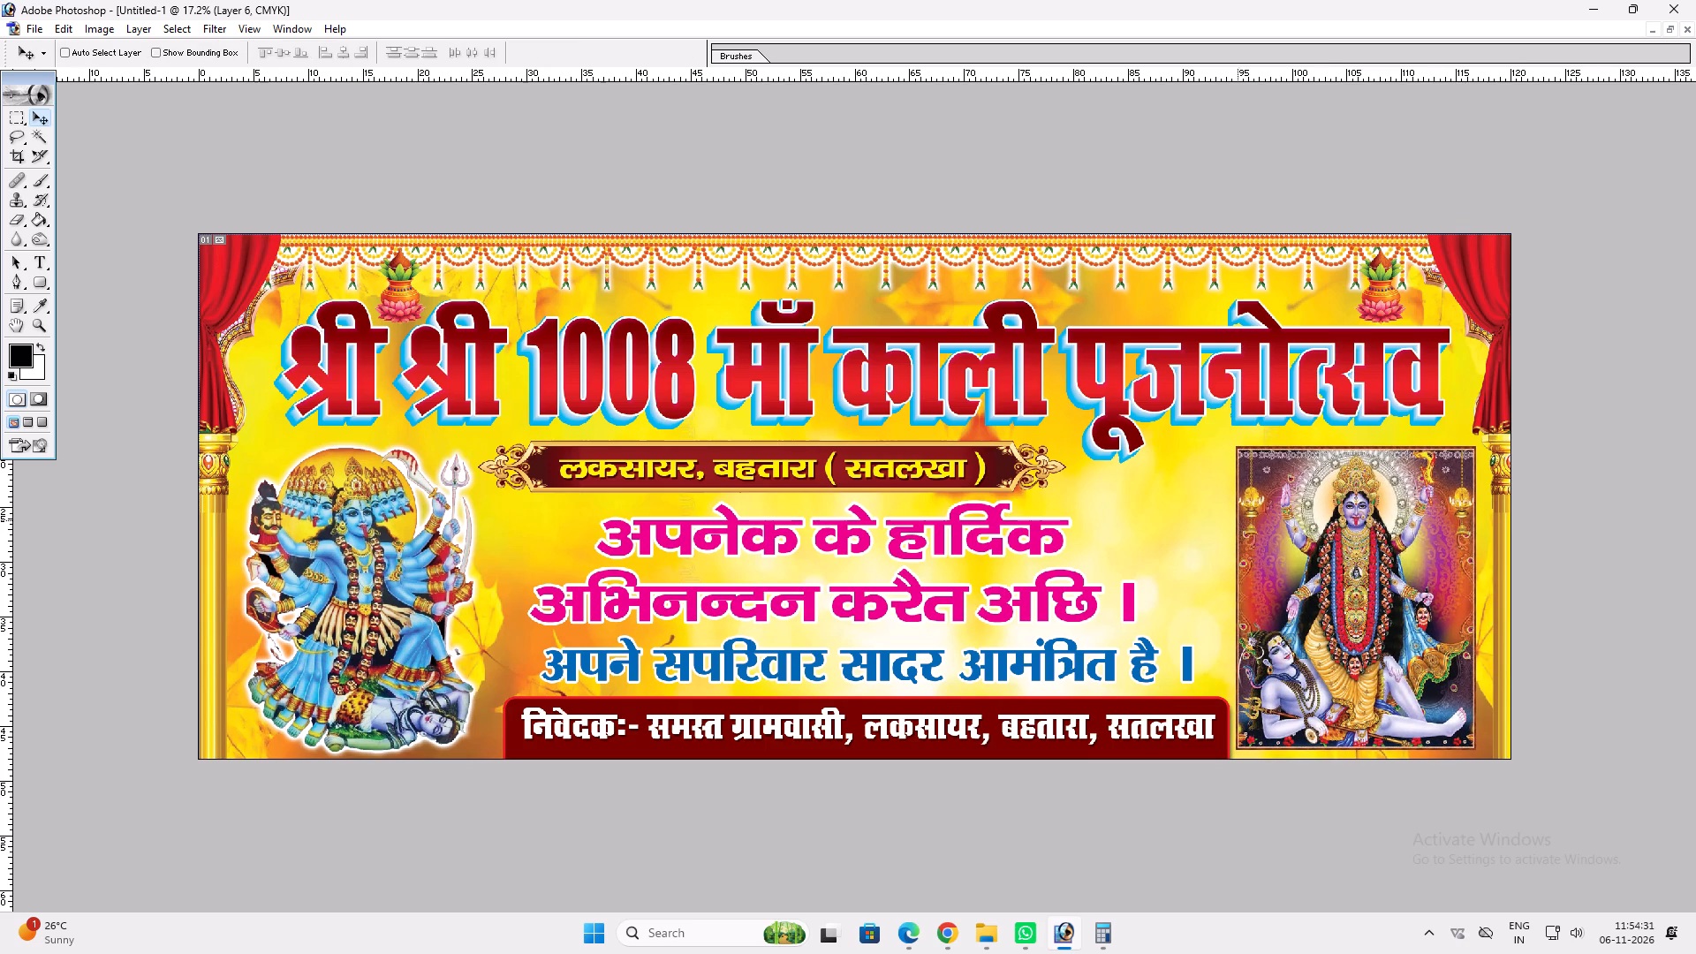
# Widen the magenta two-line greeting toward the new Kali image and center it in the gap between both images.
pyautogui.keyDown('ctrl'); pyautogui.click(1035, 533); pyautogui.keyUp('ctrl')
pyautogui.hotkey('ctrl', 't')
pyautogui.keyDown('shift'); pyautogui.moveTo(1132, 535); pyautogui.dragTo(1163, 531); pyautogui.keyUp('shift')
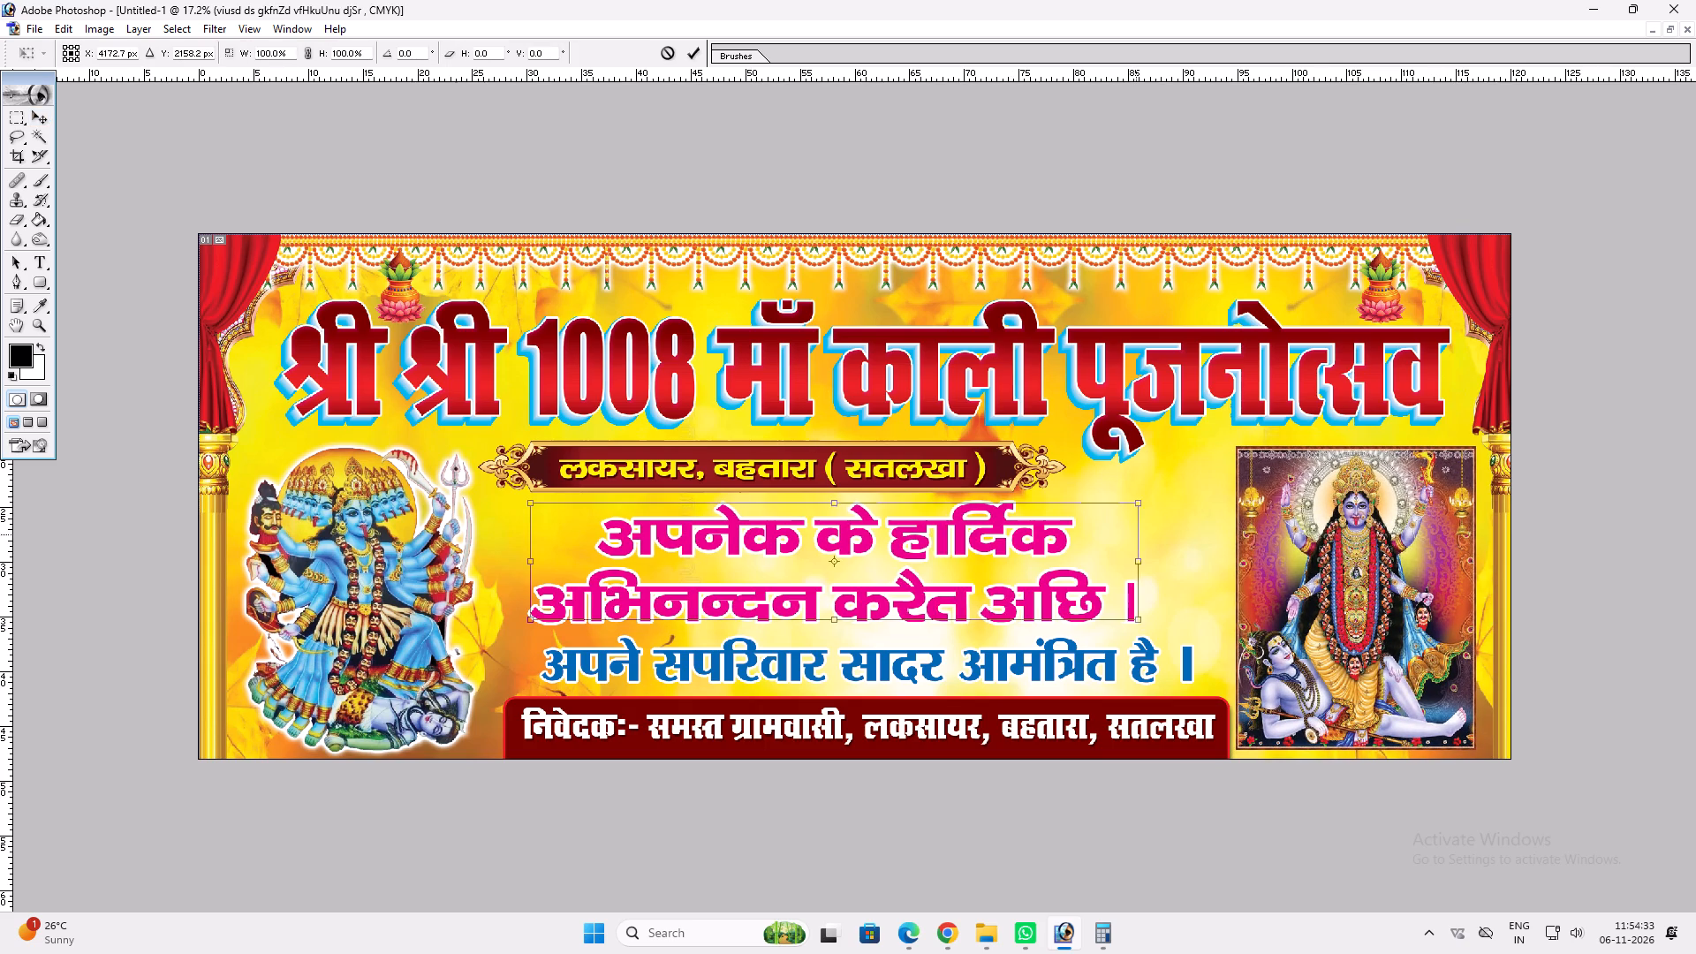
pyautogui.keyDown('shift'); pyautogui.moveTo(1163, 531); pyautogui.dragTo(1210, 524); pyautogui.keyUp('shift')
pyautogui.hotkey('shift', 'Return')
pyautogui.press('v')
pyautogui.moveTo(1097, 565); pyautogui.dragTo(1085, 564)
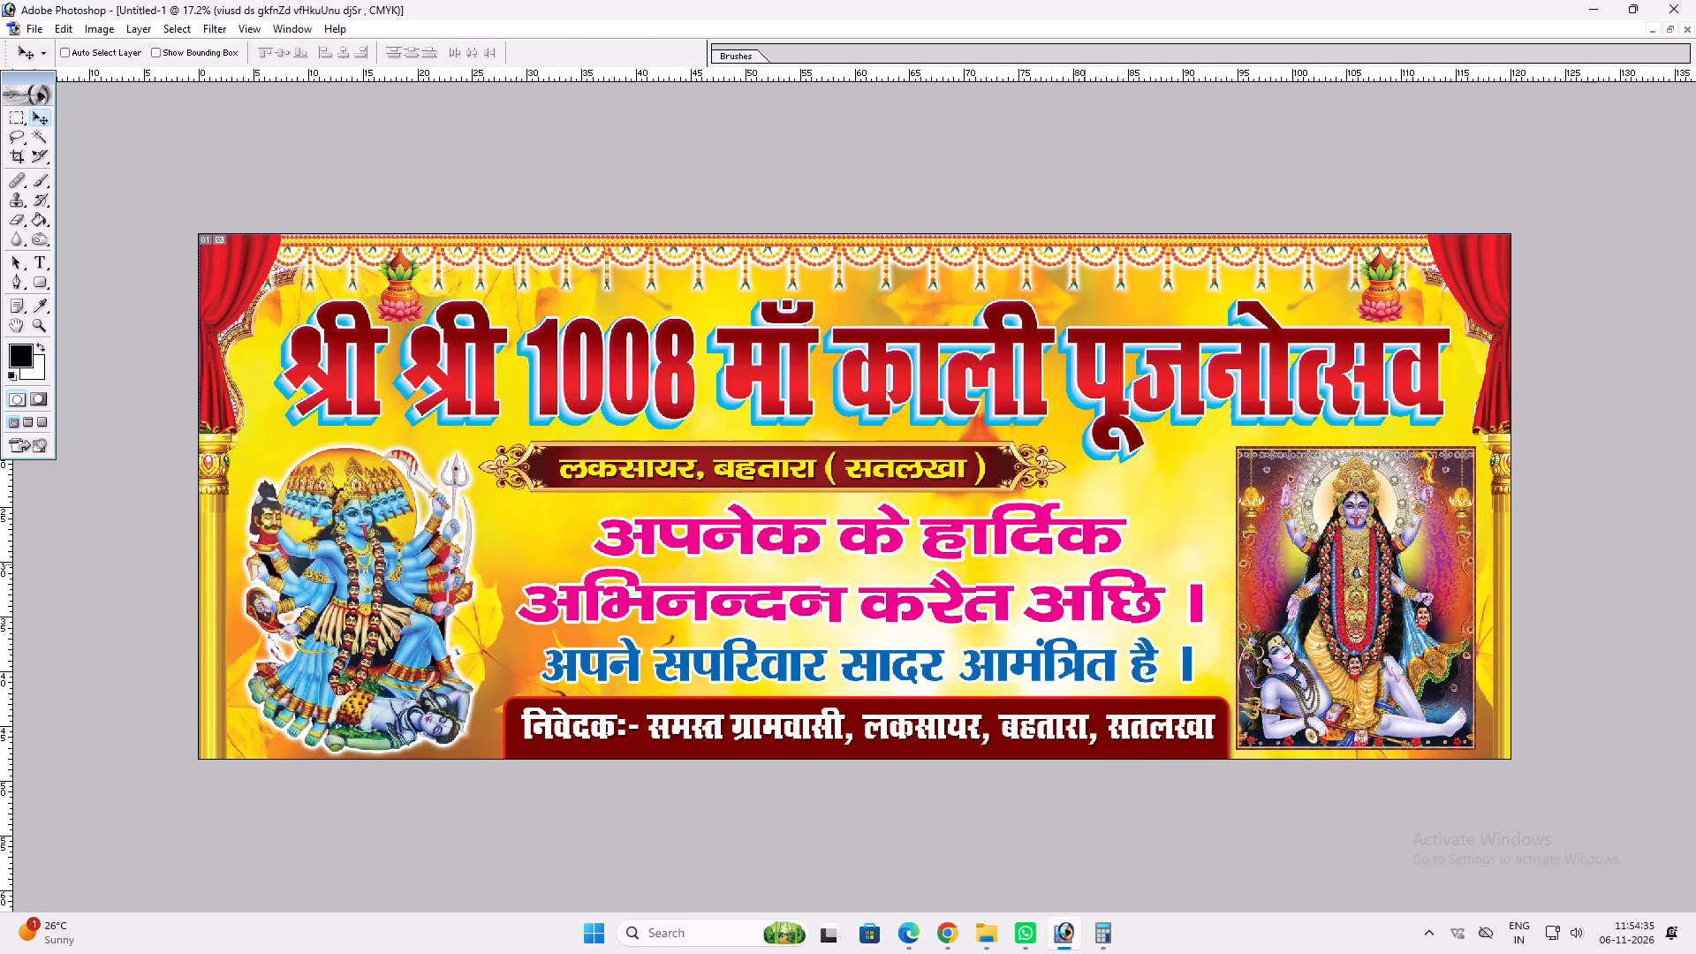
pyautogui.moveTo(1085, 564); pyautogui.dragTo(1085, 564)
# Stretch the blue "अपने सपरिवार सादर आमंत्रित है" line leftward to align with the greeting's left edge.
pyautogui.keyDown('ctrl'); pyautogui.click(1050, 649); pyautogui.keyUp('ctrl')
pyautogui.hotkey('ctrl', 't')
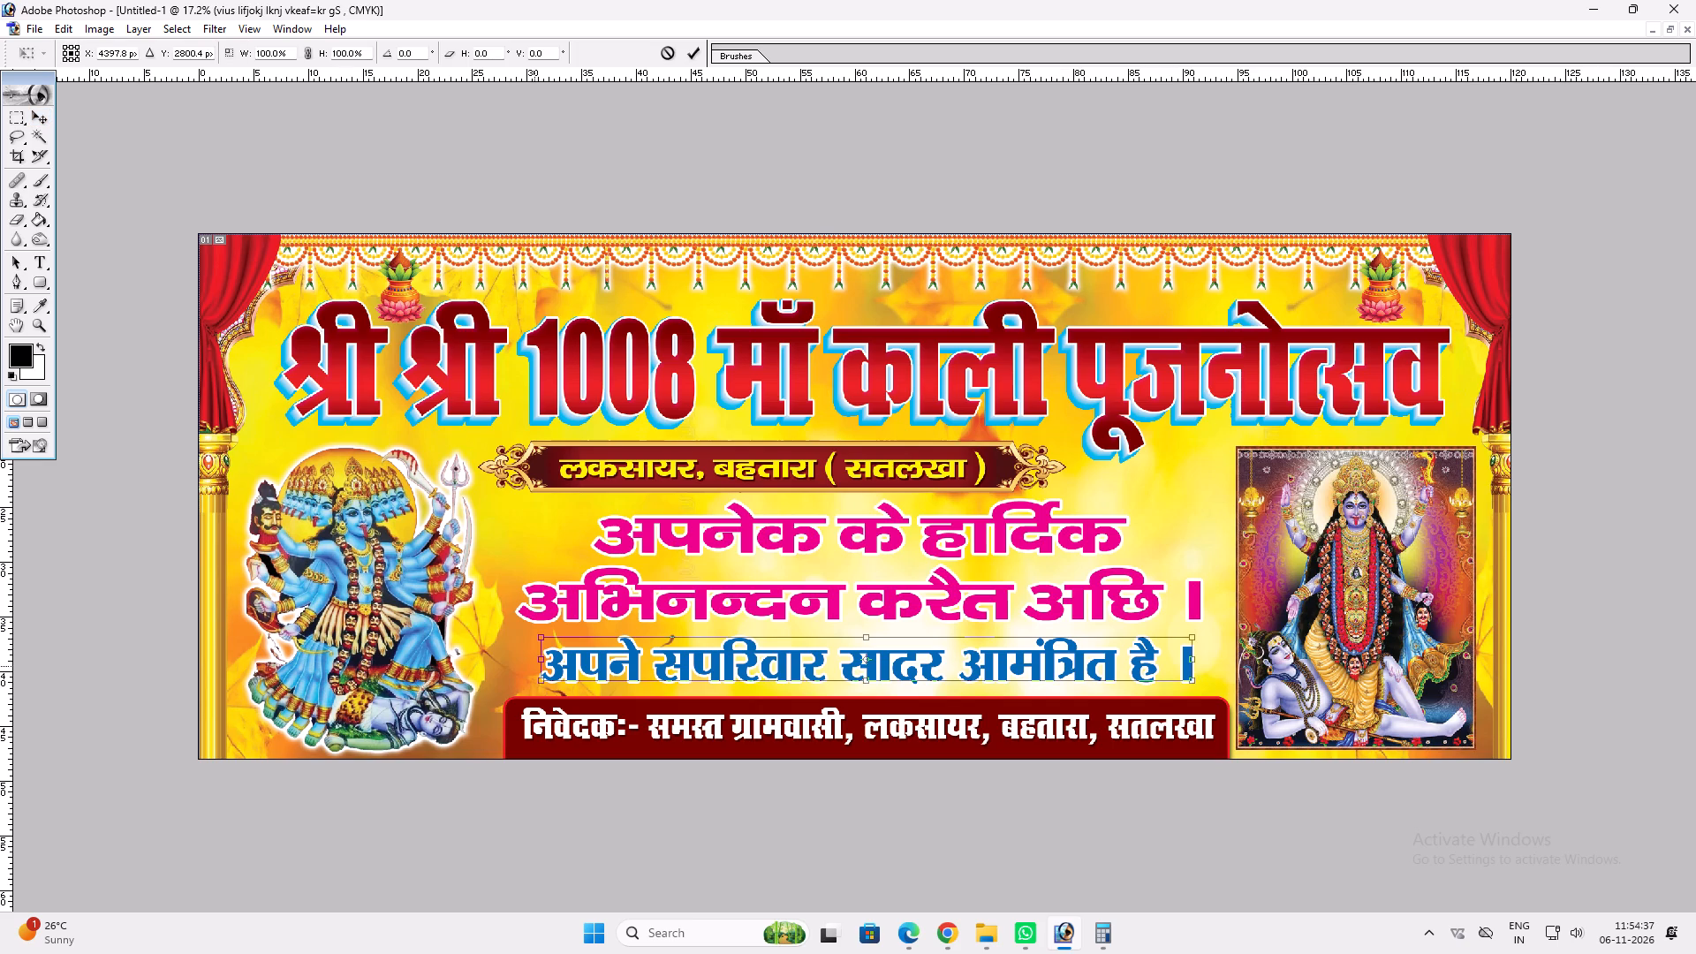
pyautogui.keyDown('shift'); pyautogui.moveTo(537, 664); pyautogui.dragTo(512, 662); pyautogui.keyUp('shift')
pyautogui.hotkey('shift', 'Return')
pyautogui.press('v')
# Capture a screenshot of the whole banner area.
pyautogui.press('Print')
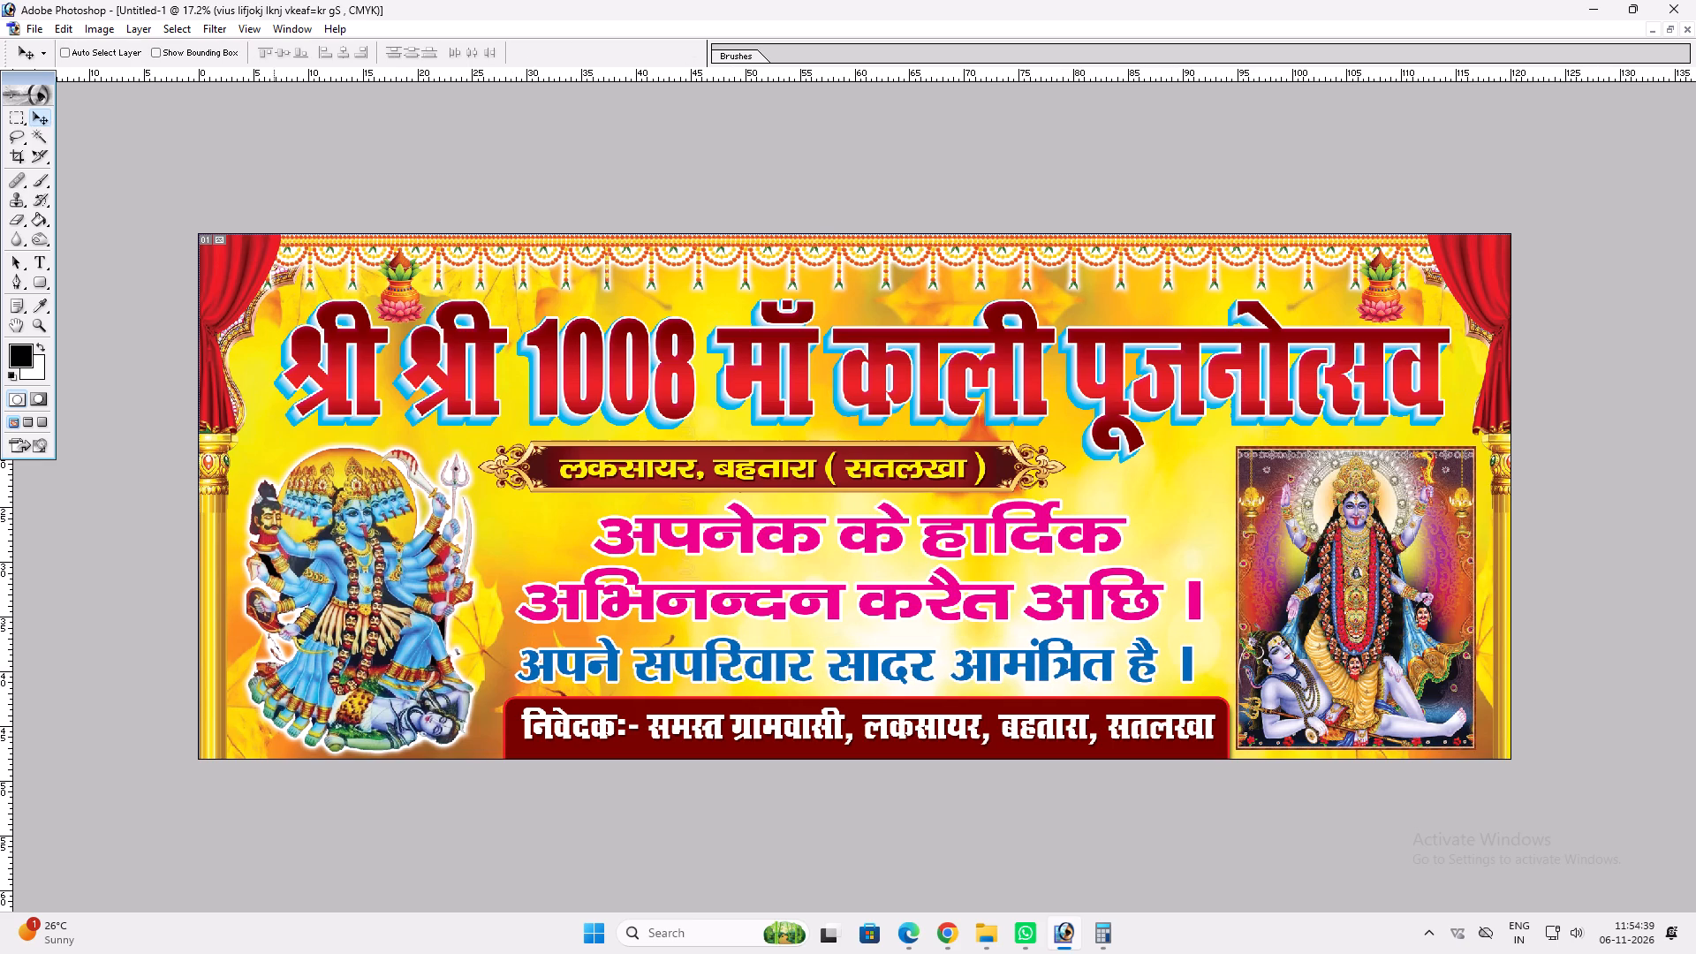
pyautogui.moveTo(188, 224); pyautogui.dragTo(1540, 763)
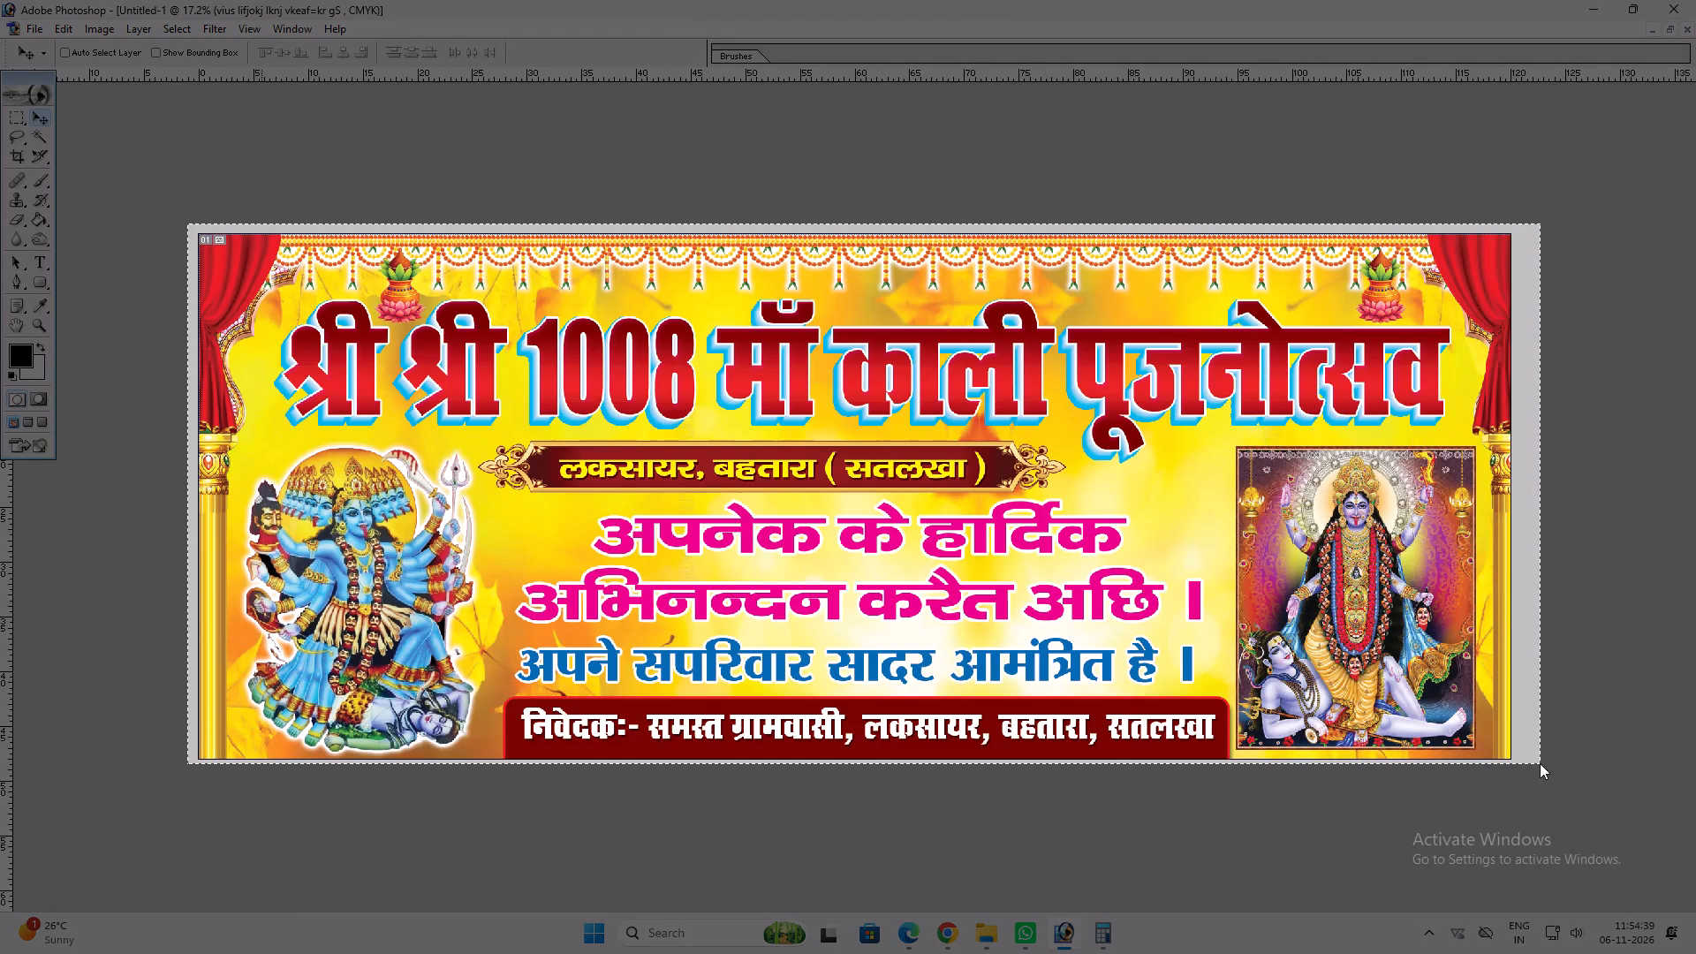
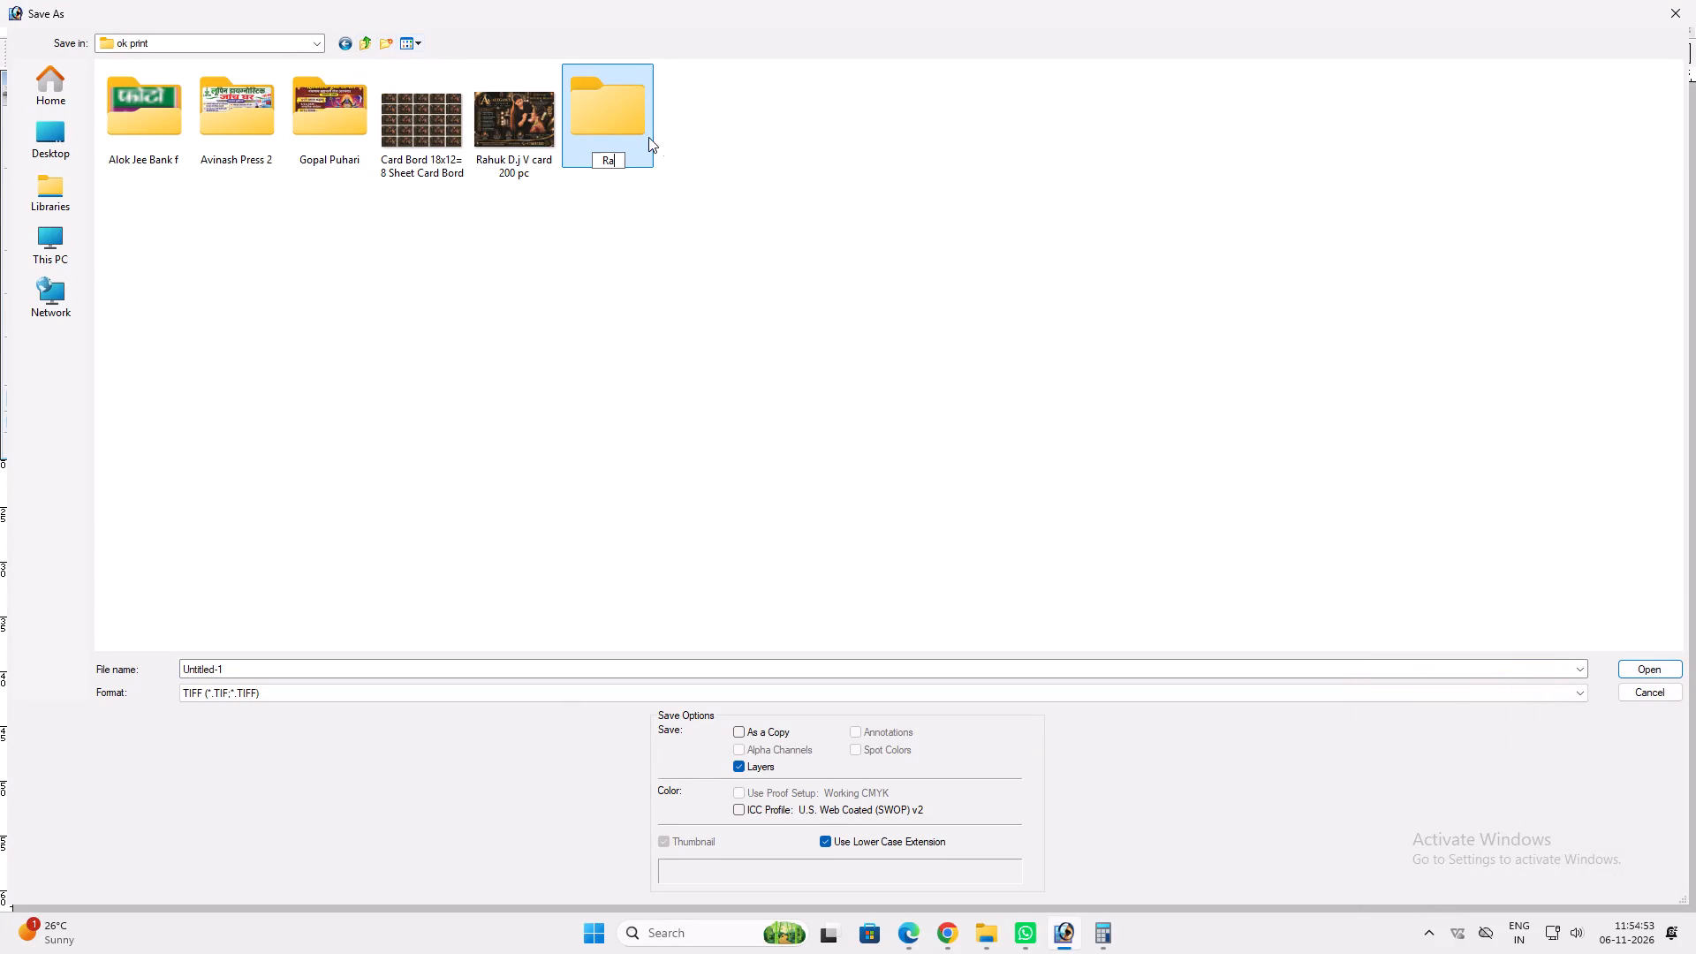
# Delete the newly created "Ra" folder from the "ok print" folder.
pyautogui.click(620, 129)
pyautogui.click(643, 191)
pyautogui.click(614, 132)
pyautogui.press('Delete')
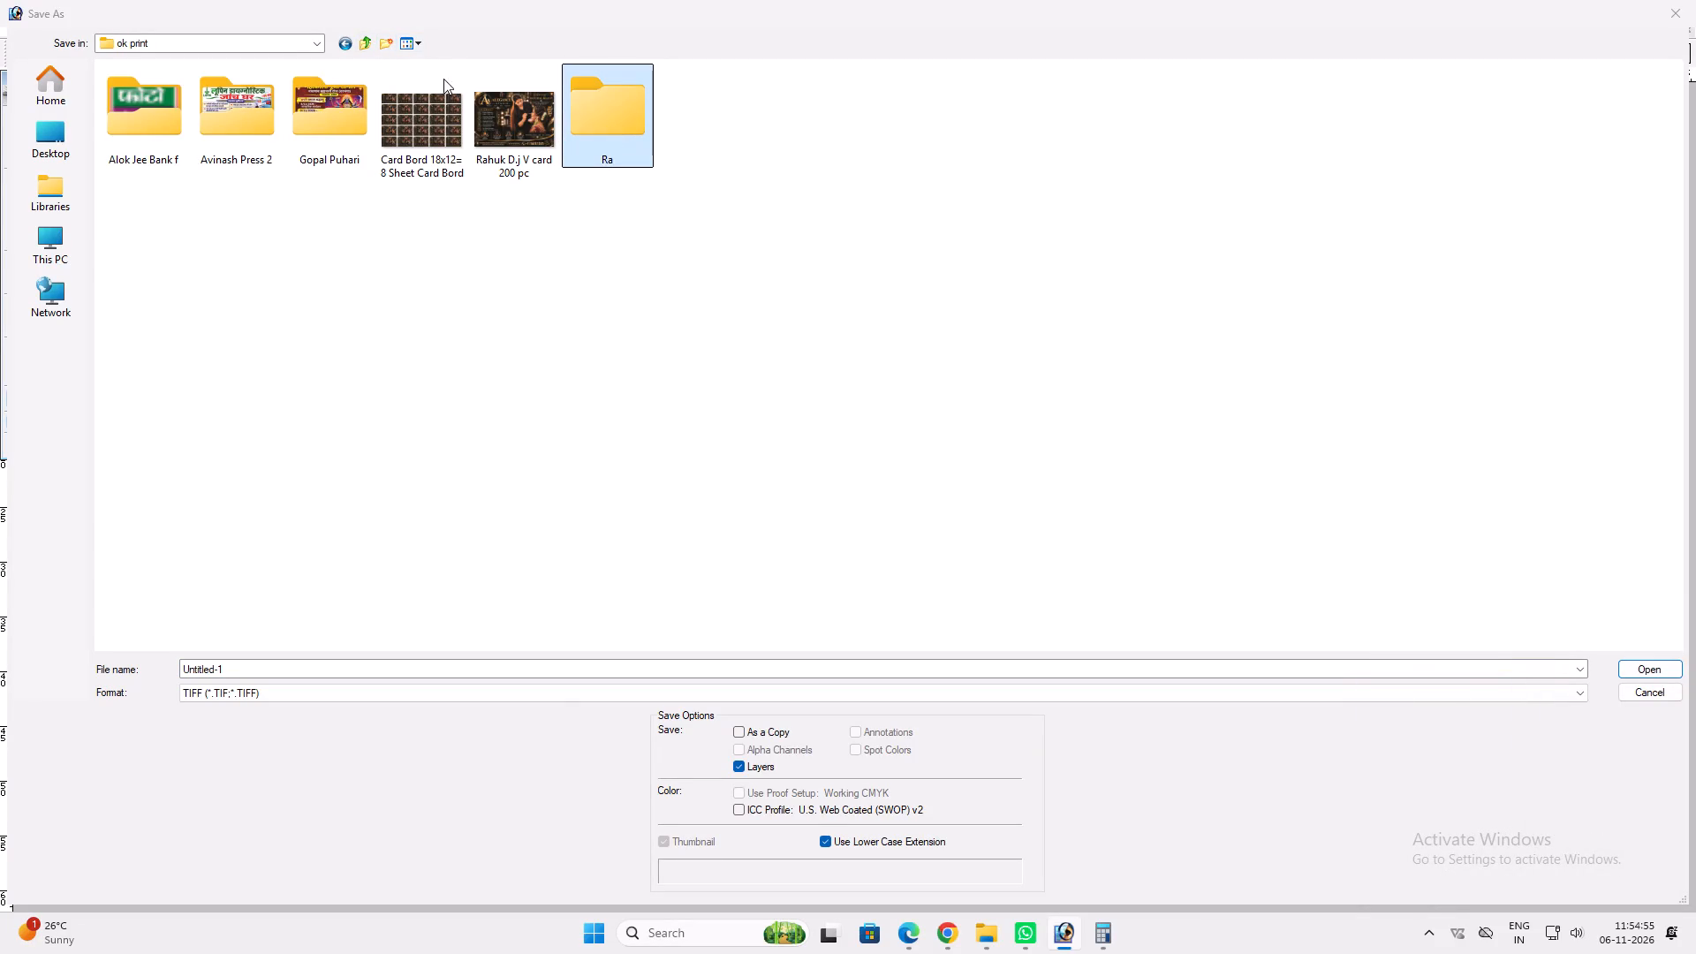
pyautogui.click(364, 43)
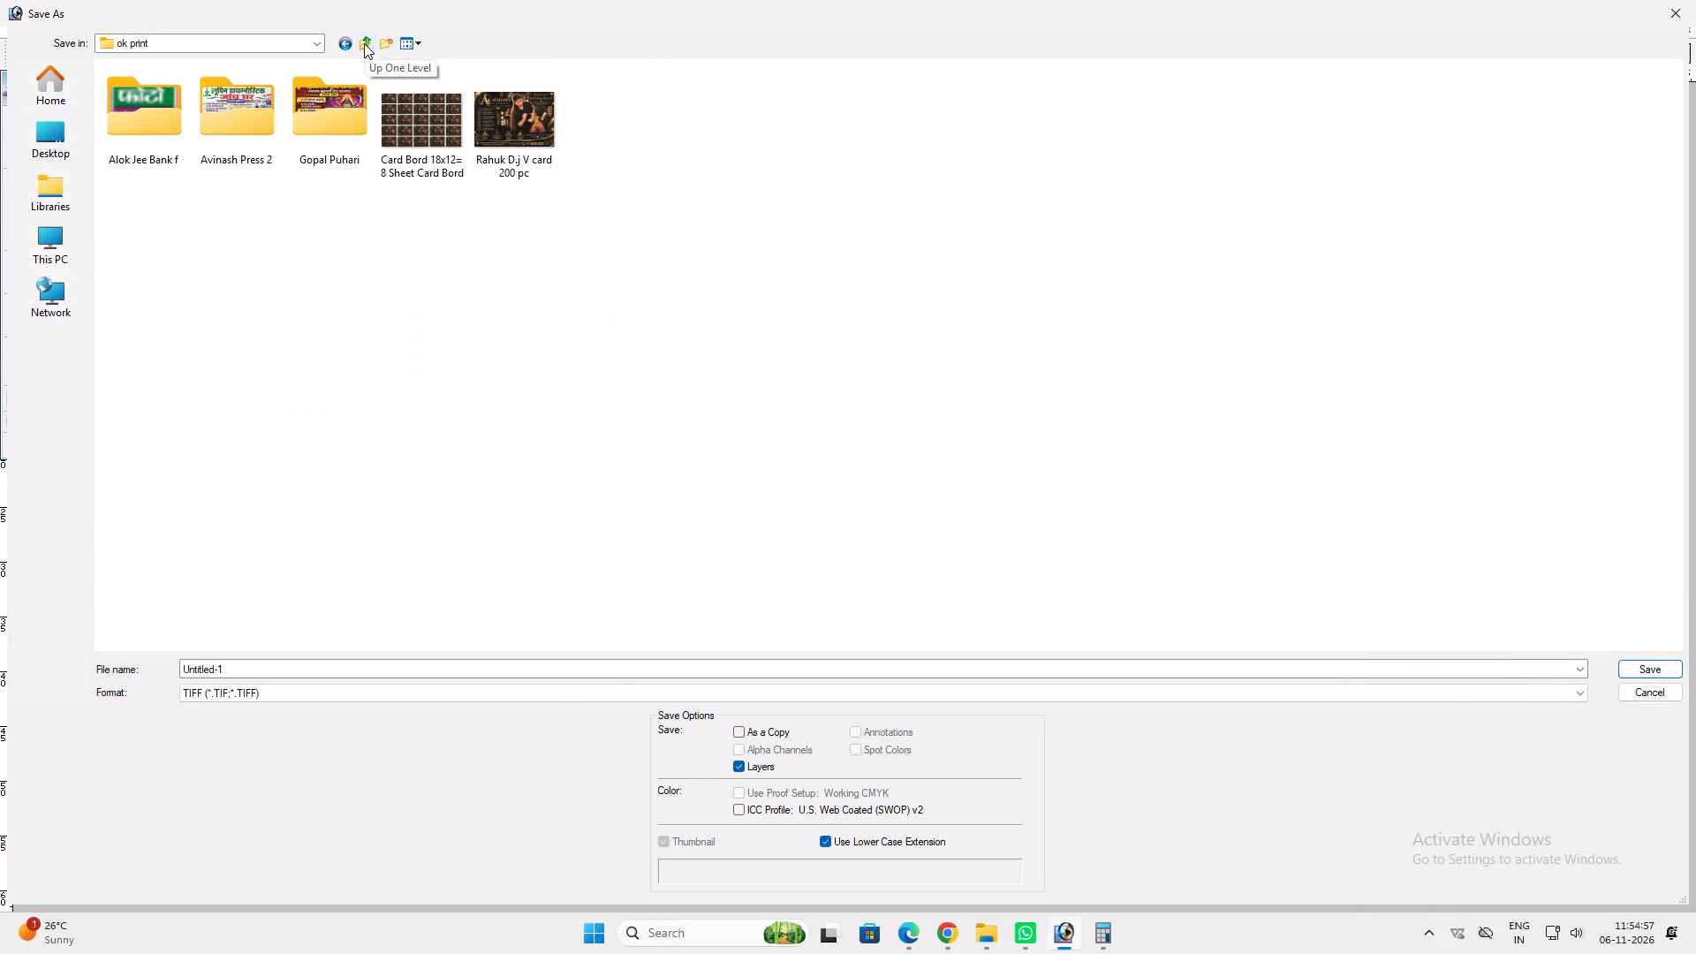
pyautogui.click(364, 43)
pyautogui.click(386, 39)
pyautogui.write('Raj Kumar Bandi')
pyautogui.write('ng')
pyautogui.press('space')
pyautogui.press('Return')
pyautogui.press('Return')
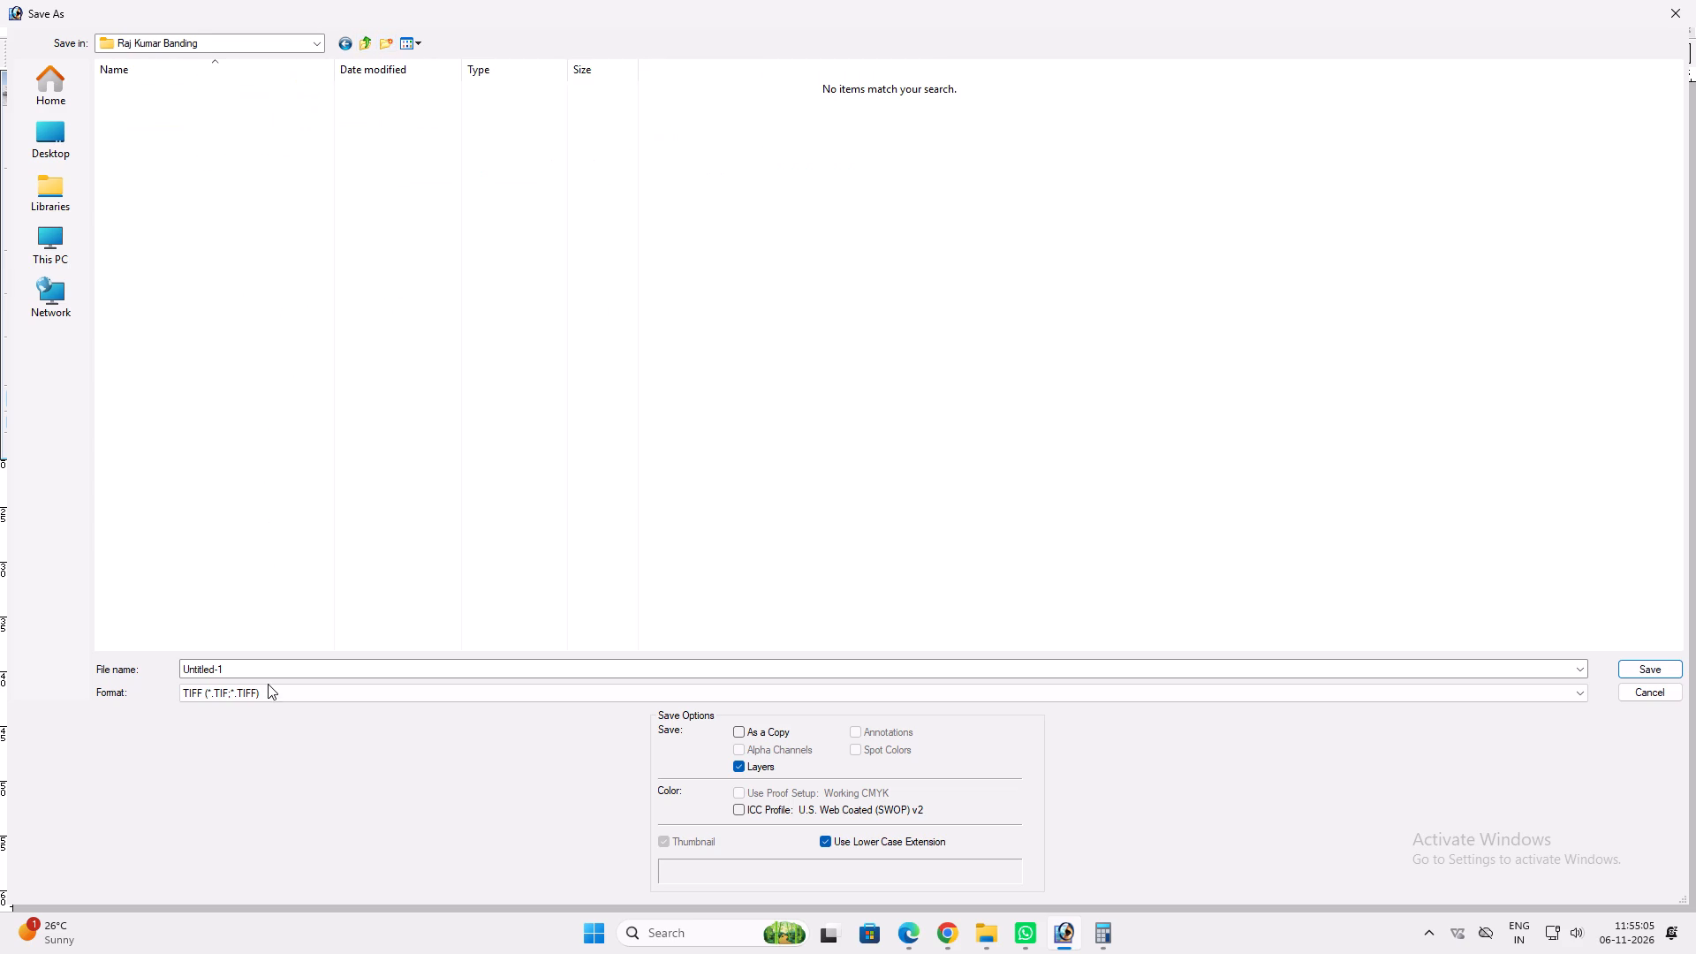
# Save the banner as a TIFF named "Kali Pooja Laksarya 10x4= 1 pc old".
pyautogui.click(260, 664)
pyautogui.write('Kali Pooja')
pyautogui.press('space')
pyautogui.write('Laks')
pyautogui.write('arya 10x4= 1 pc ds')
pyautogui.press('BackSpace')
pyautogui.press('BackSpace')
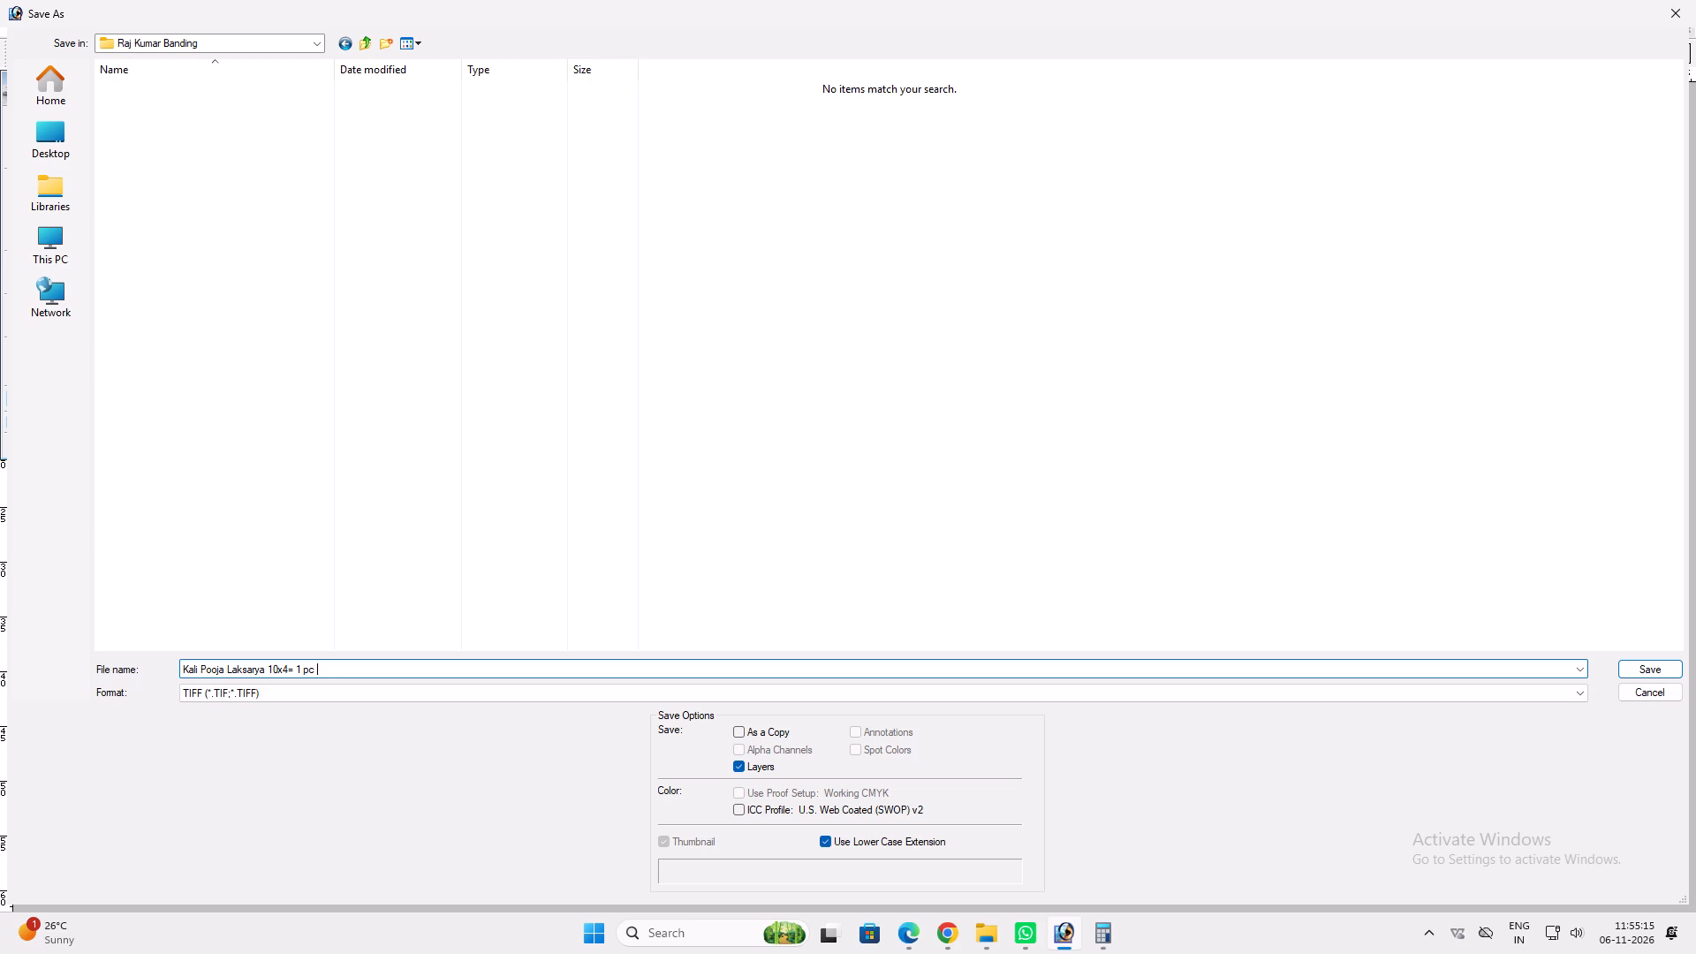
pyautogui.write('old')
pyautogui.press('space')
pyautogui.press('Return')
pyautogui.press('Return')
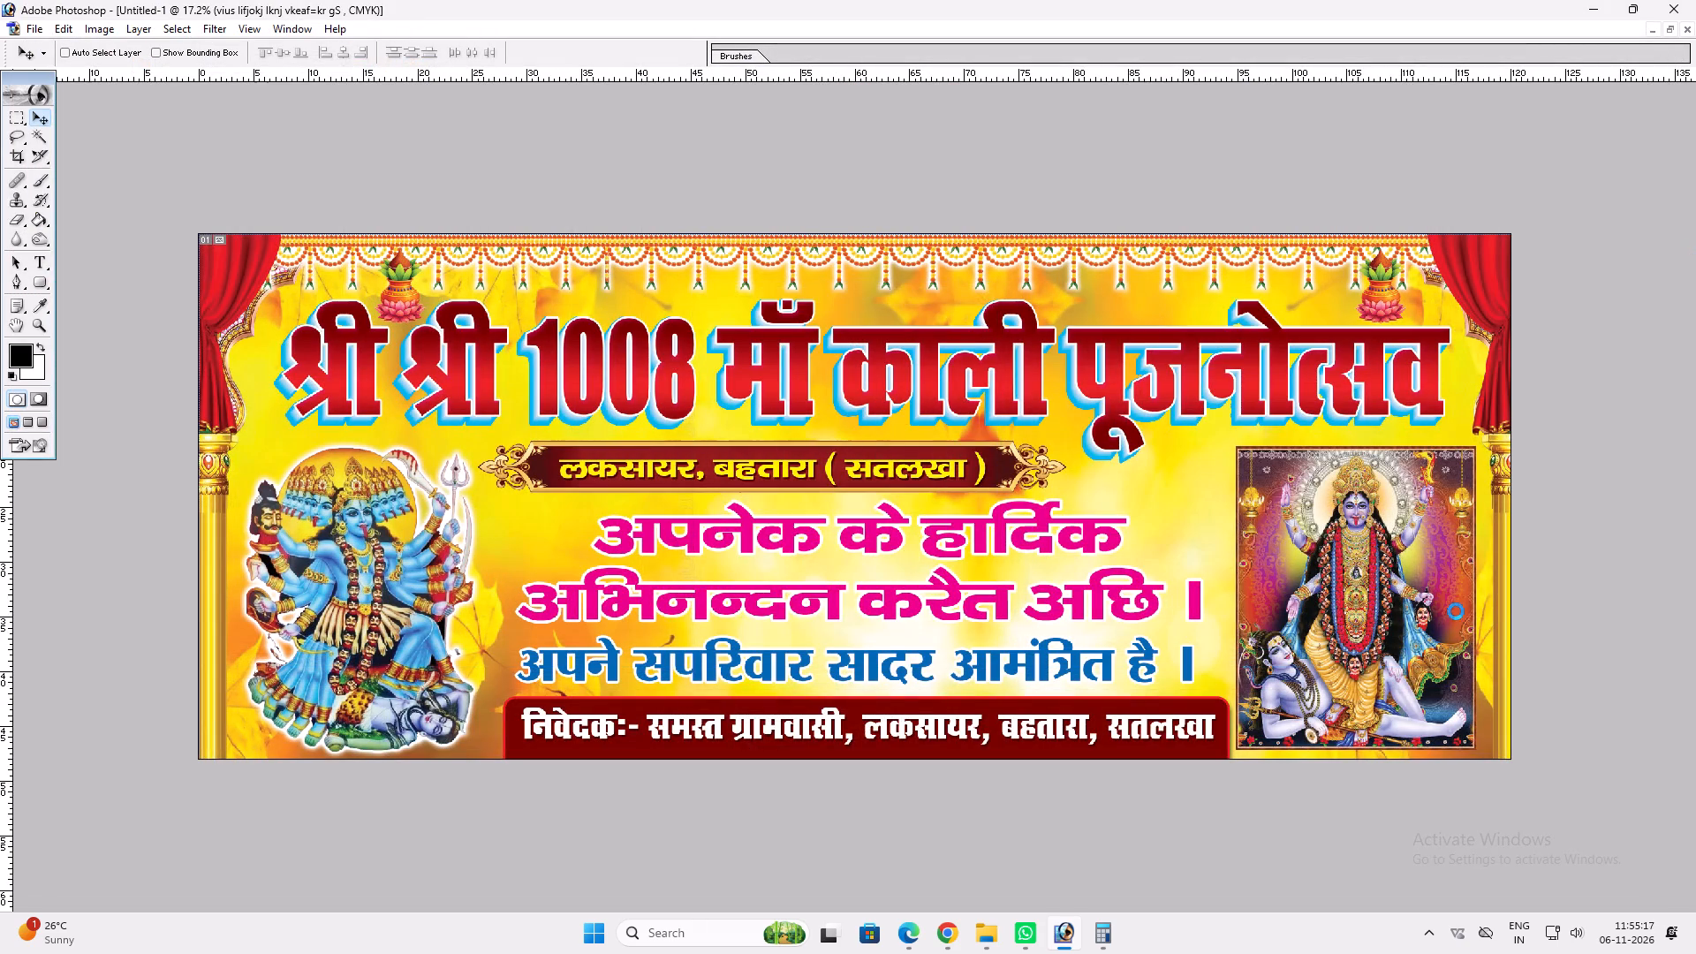
# Duplicate the white "निवेदकः-" line and place the copy above the main heading, below the garland.
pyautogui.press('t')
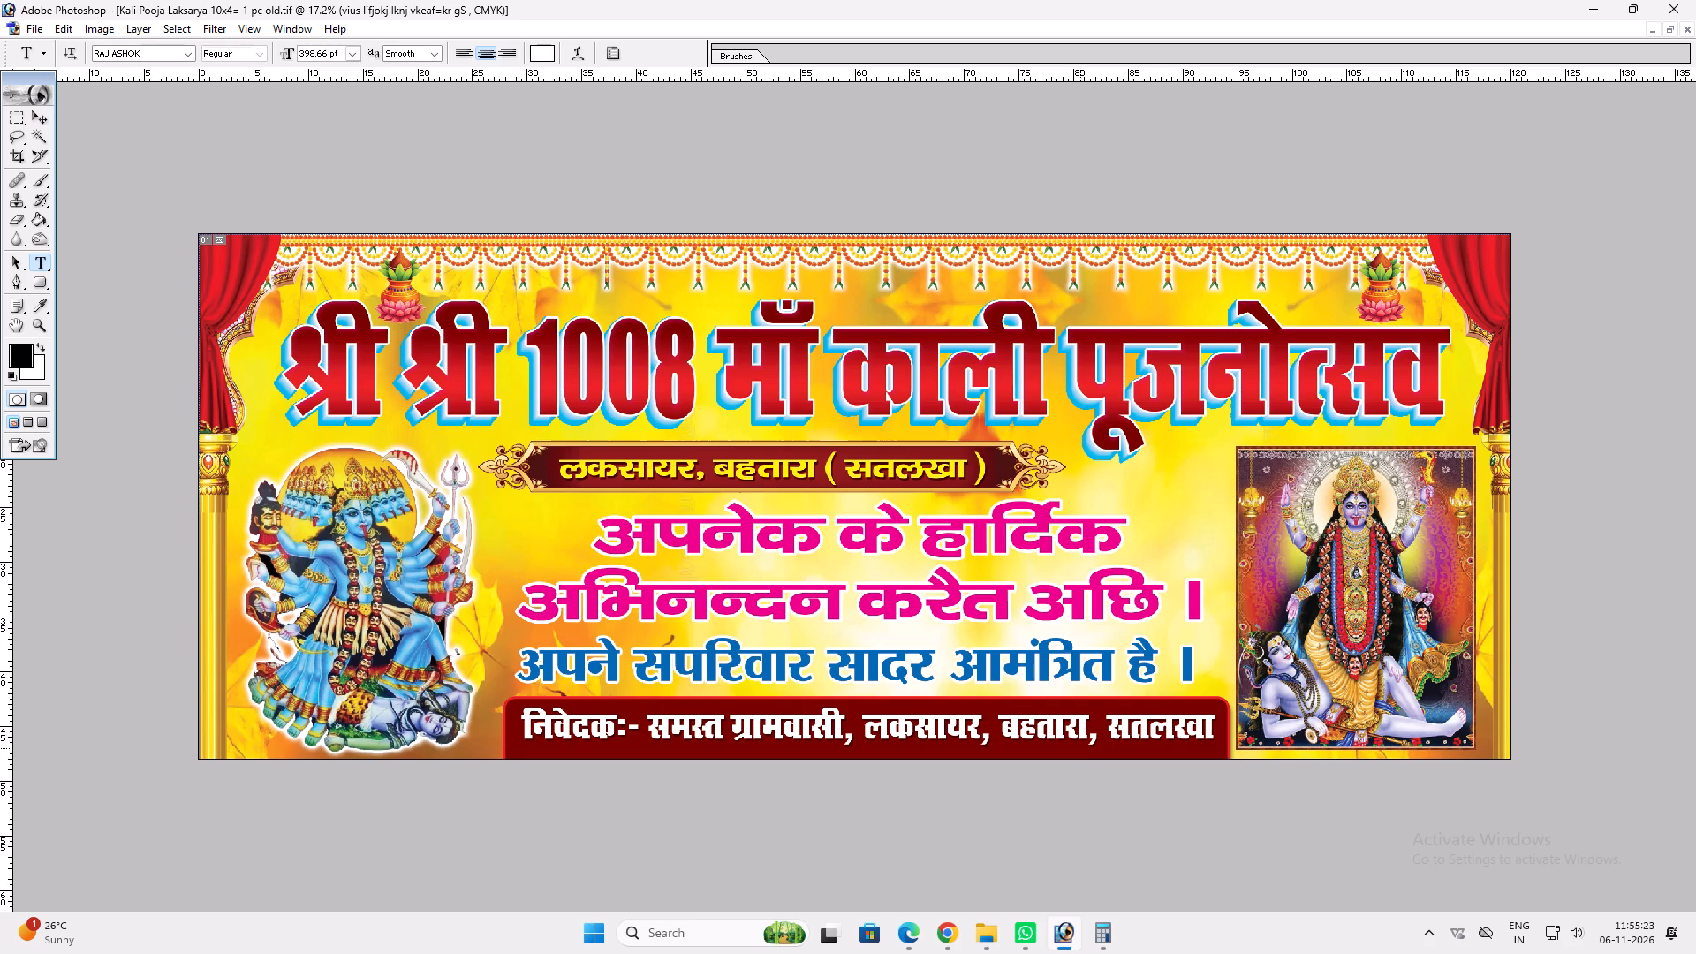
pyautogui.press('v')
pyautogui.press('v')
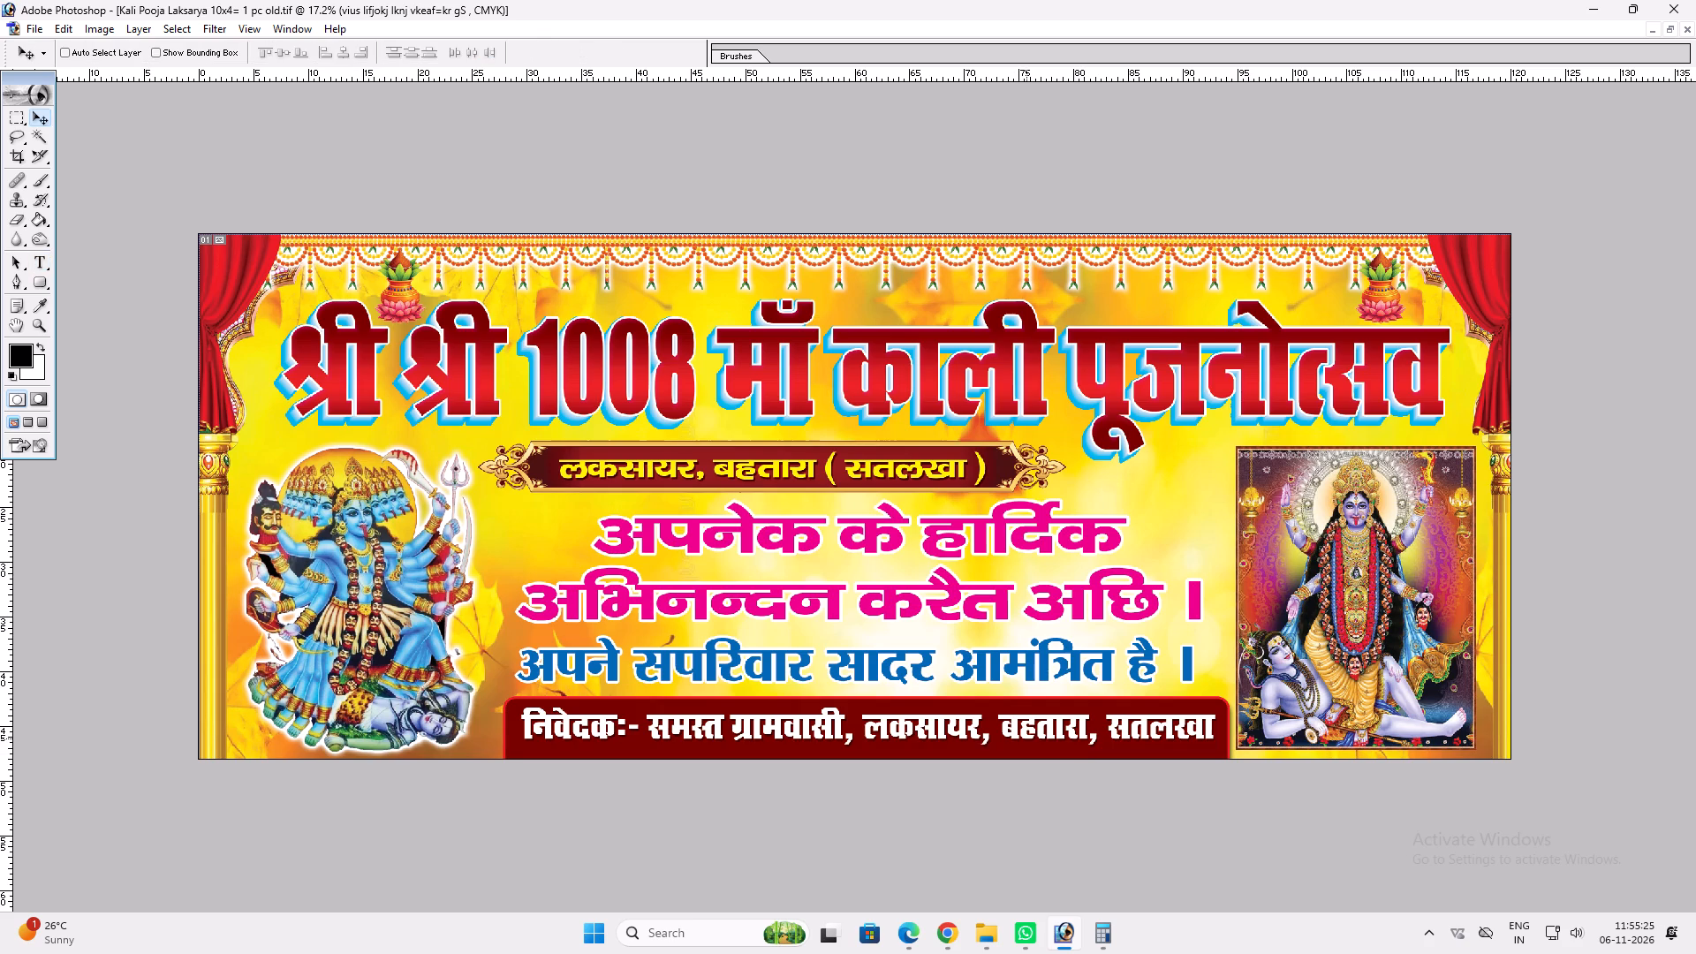
pyautogui.keyDown('ctrl'); pyautogui.click(1013, 729); pyautogui.keyUp('ctrl')
pyautogui.keyDown('alt'); pyautogui.moveTo(1013, 729); pyautogui.dragTo(816, 294); pyautogui.keyUp('alt')
# Replace the duplicated line's whole text with "वर्षः- 2026".
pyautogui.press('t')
pyautogui.click(742, 287)
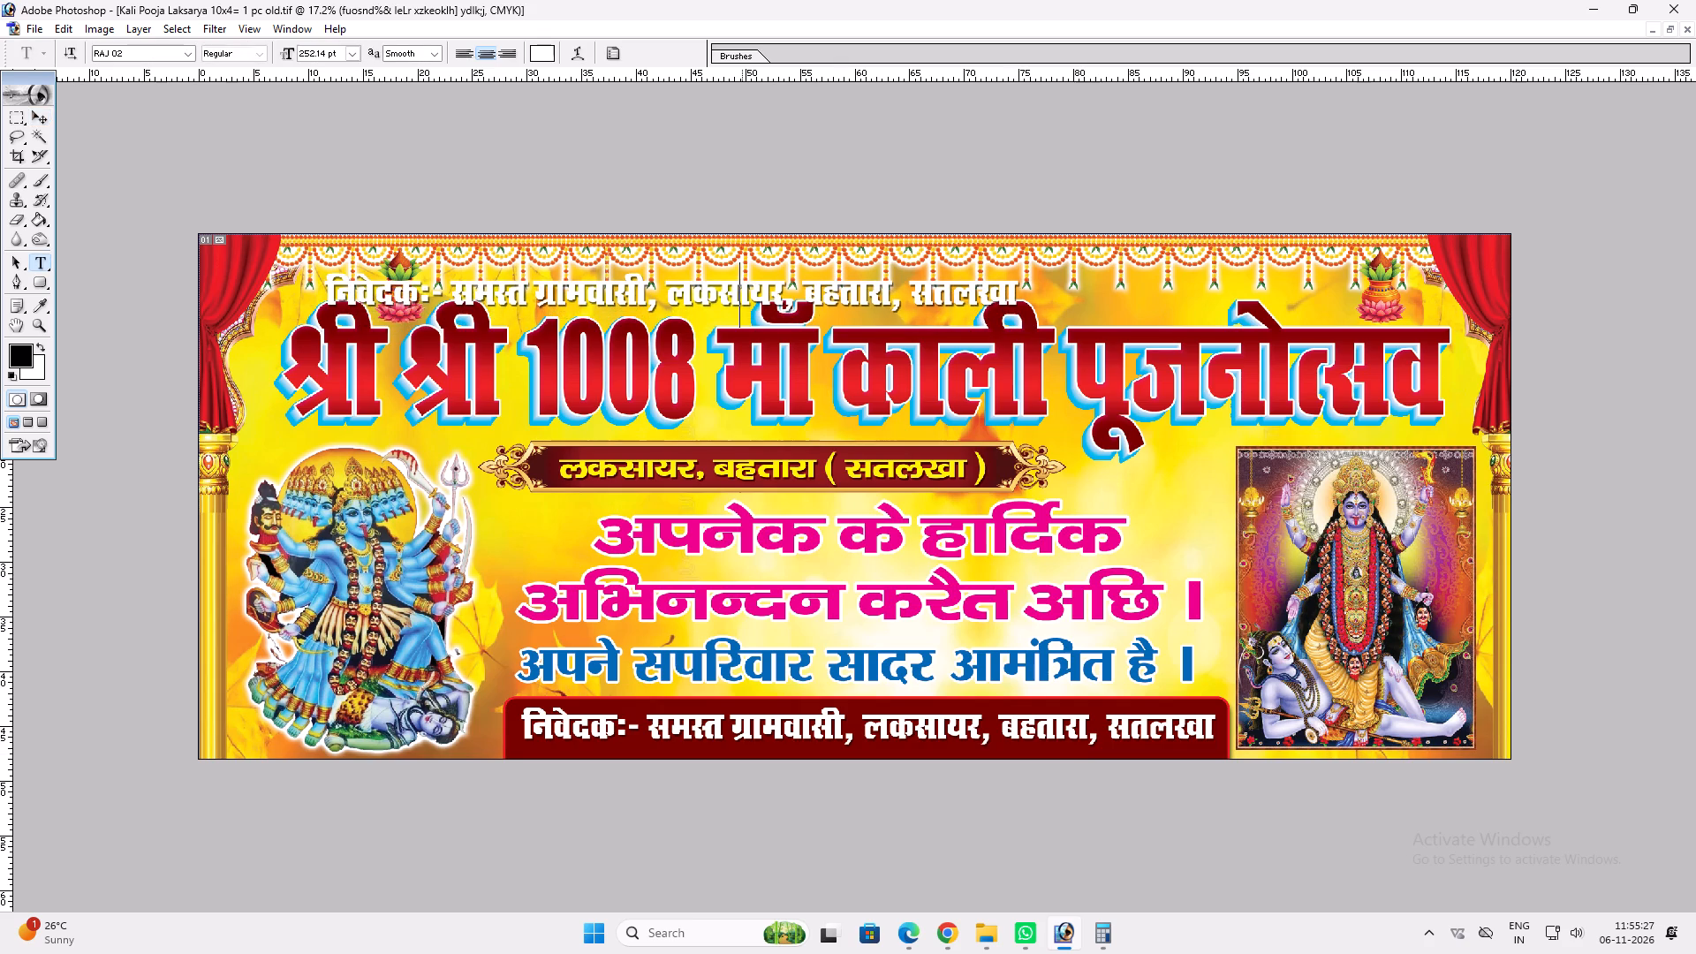
pyautogui.hotkey('ctrl', 'a')
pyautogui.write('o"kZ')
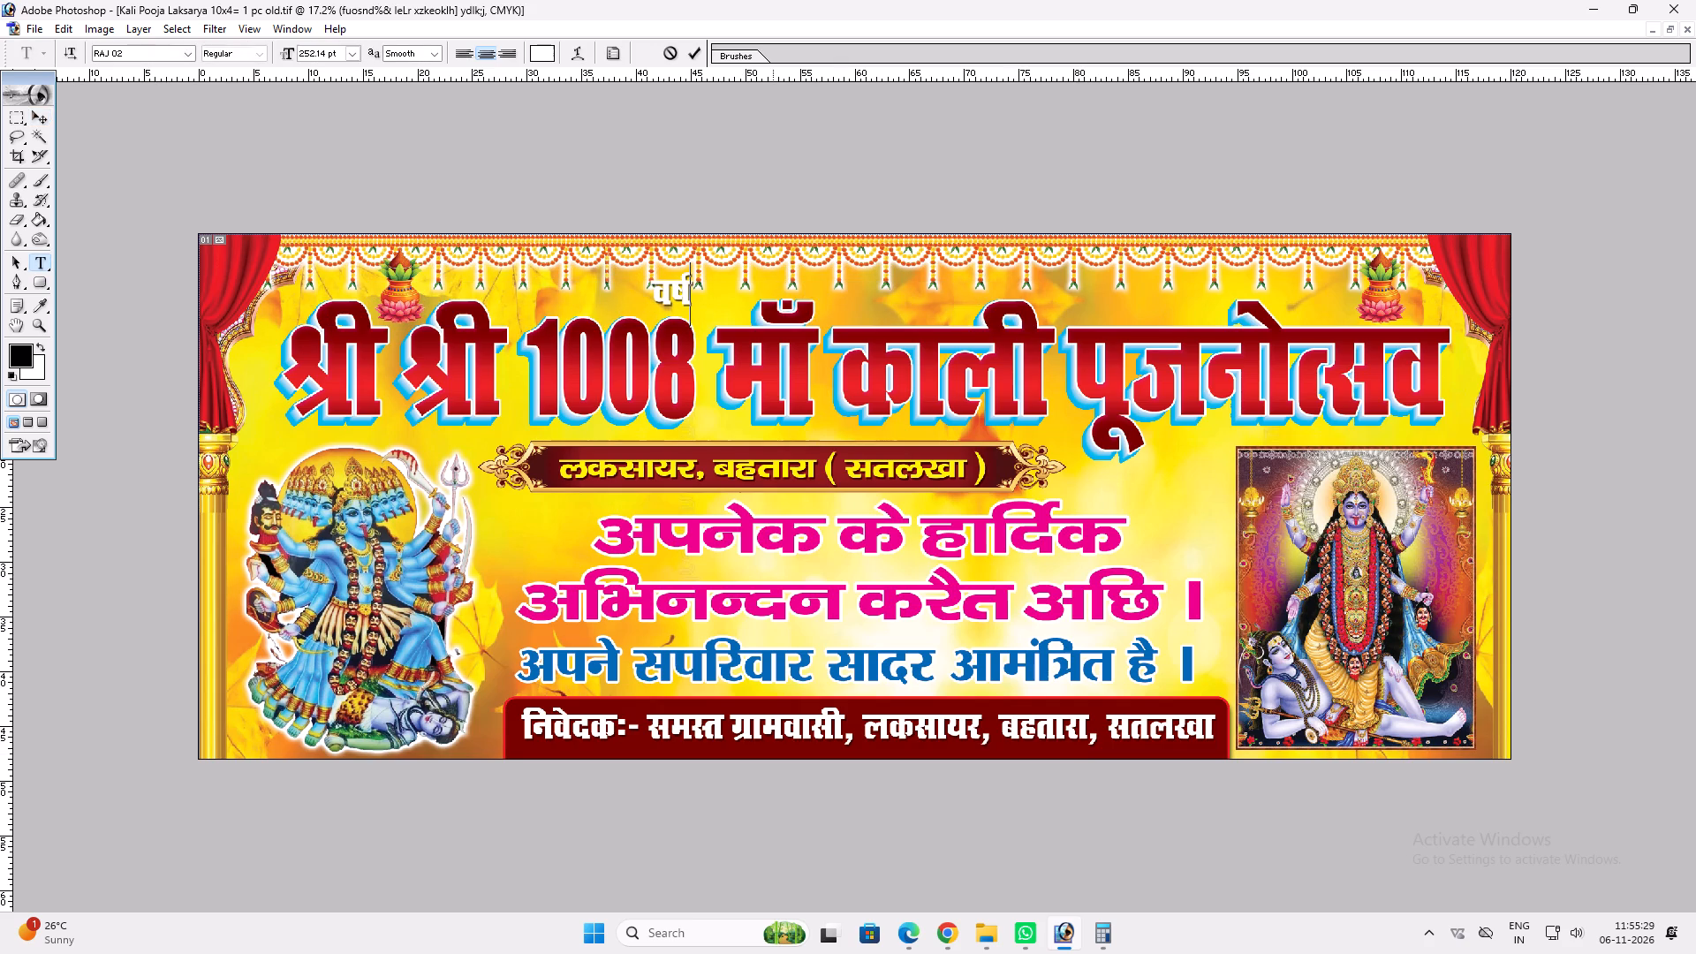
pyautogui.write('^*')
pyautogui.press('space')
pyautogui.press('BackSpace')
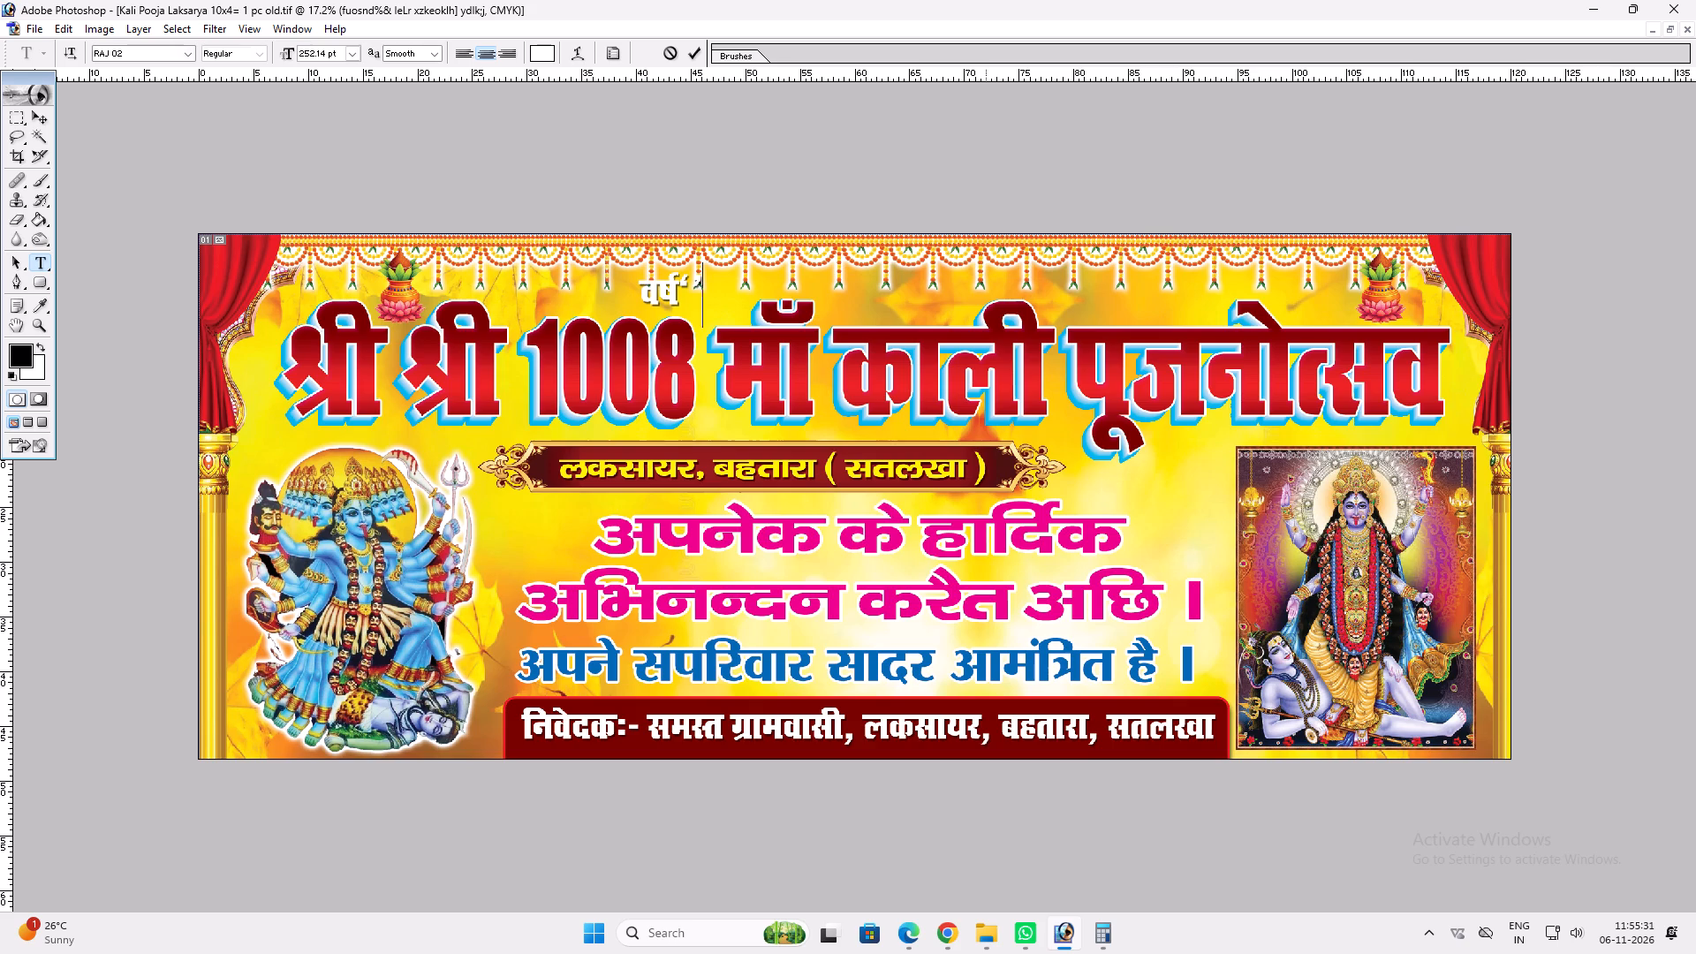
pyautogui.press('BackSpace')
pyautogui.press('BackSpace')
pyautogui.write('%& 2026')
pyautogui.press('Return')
# Enlarge the "वर्षः- 2026" line and move it leftward so it sits above "1008" in the heading.
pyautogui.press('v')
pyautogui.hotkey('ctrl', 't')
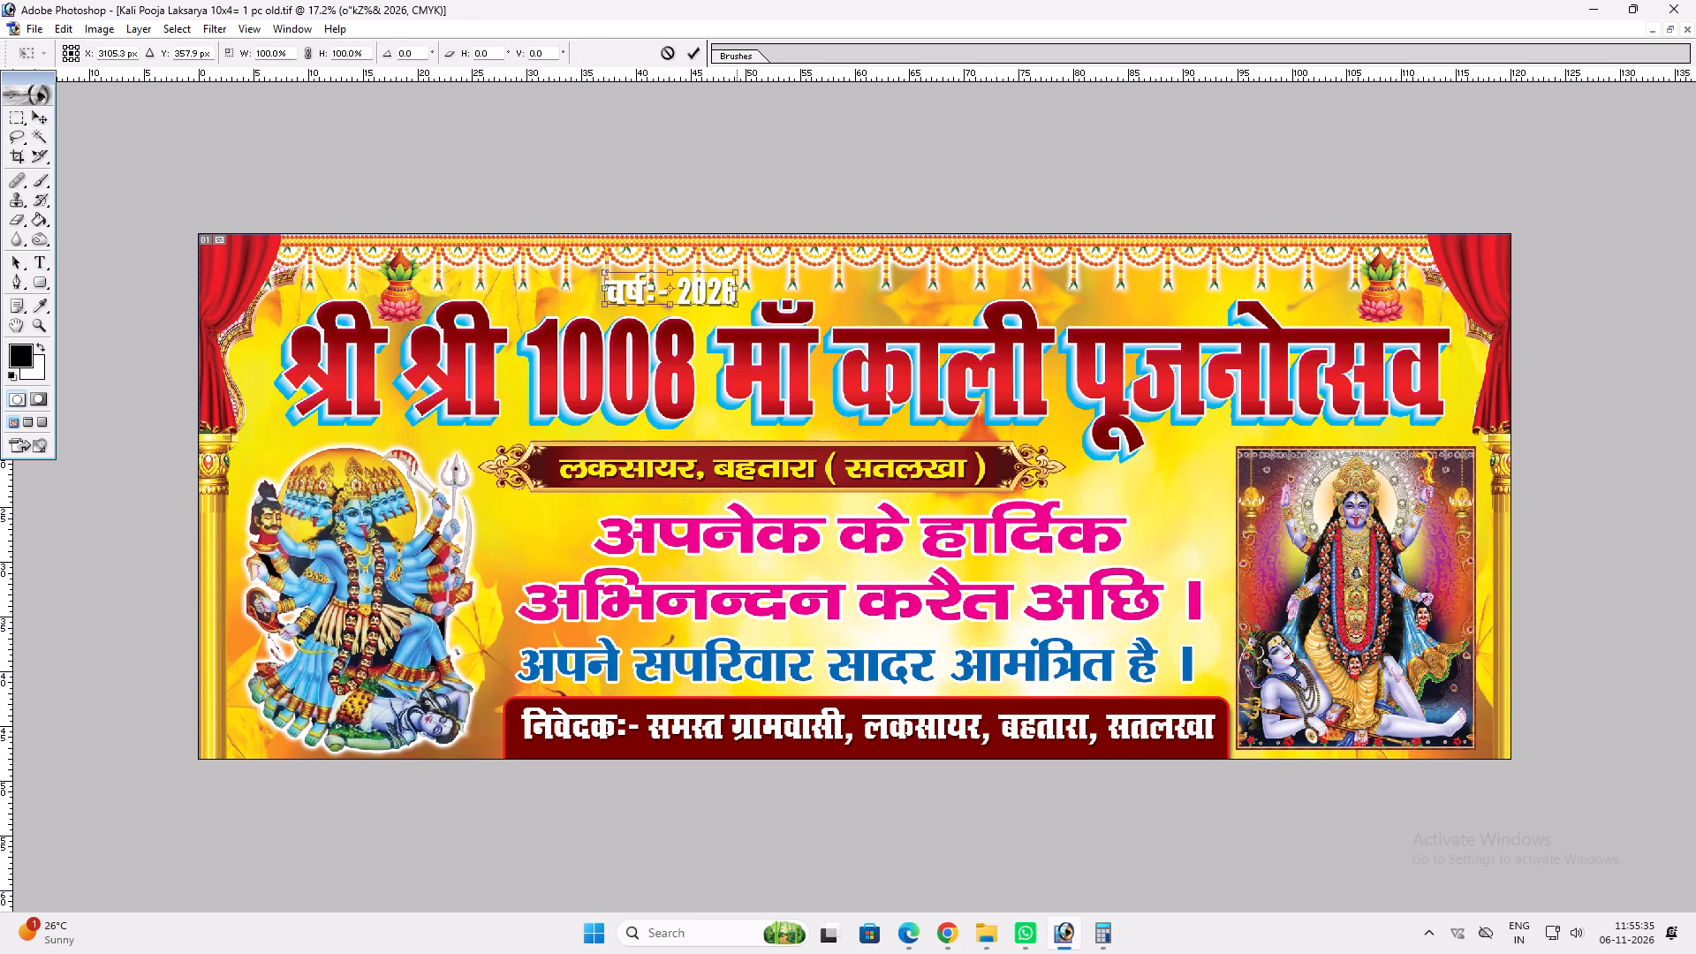
pyautogui.keyDown('shift'); pyautogui.moveTo(735, 292); pyautogui.dragTo(784, 278); pyautogui.keyUp('shift')
pyautogui.hotkey('shift', 'Return')
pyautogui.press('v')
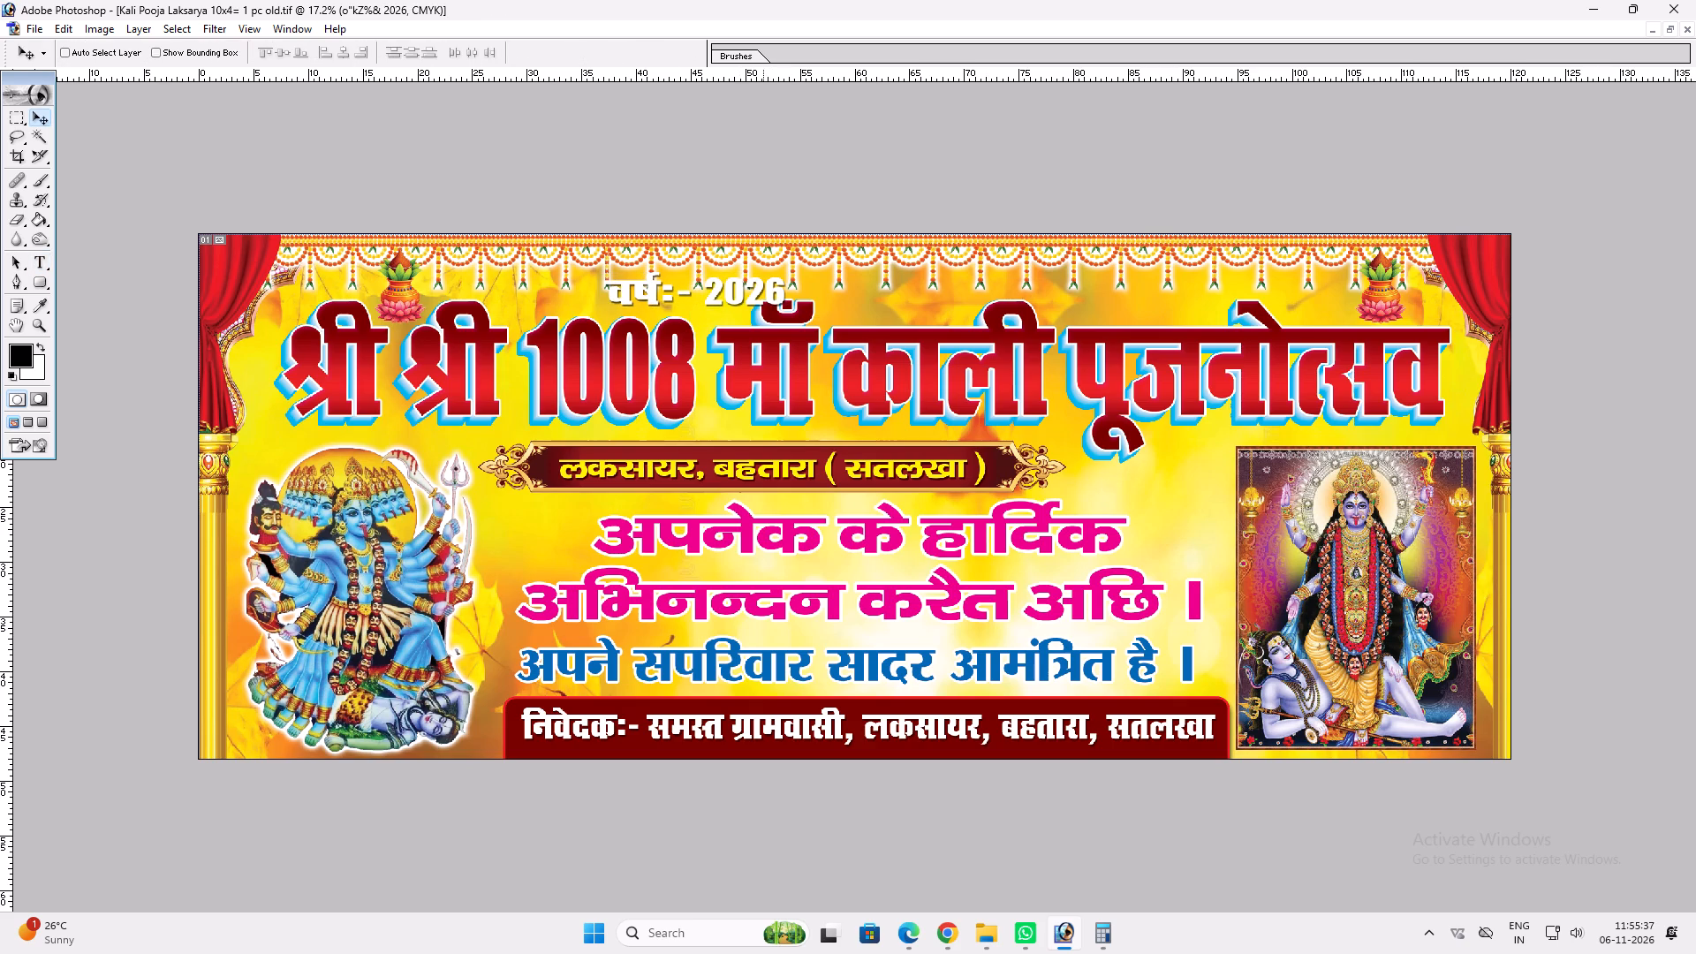
pyautogui.moveTo(761, 314); pyautogui.dragTo(654, 304)
pyautogui.hotkey('ctrl', 't')
pyautogui.keyDown('shift'); pyautogui.moveTo(682, 294); pyautogui.dragTo(707, 298); pyautogui.keyUp('shift')
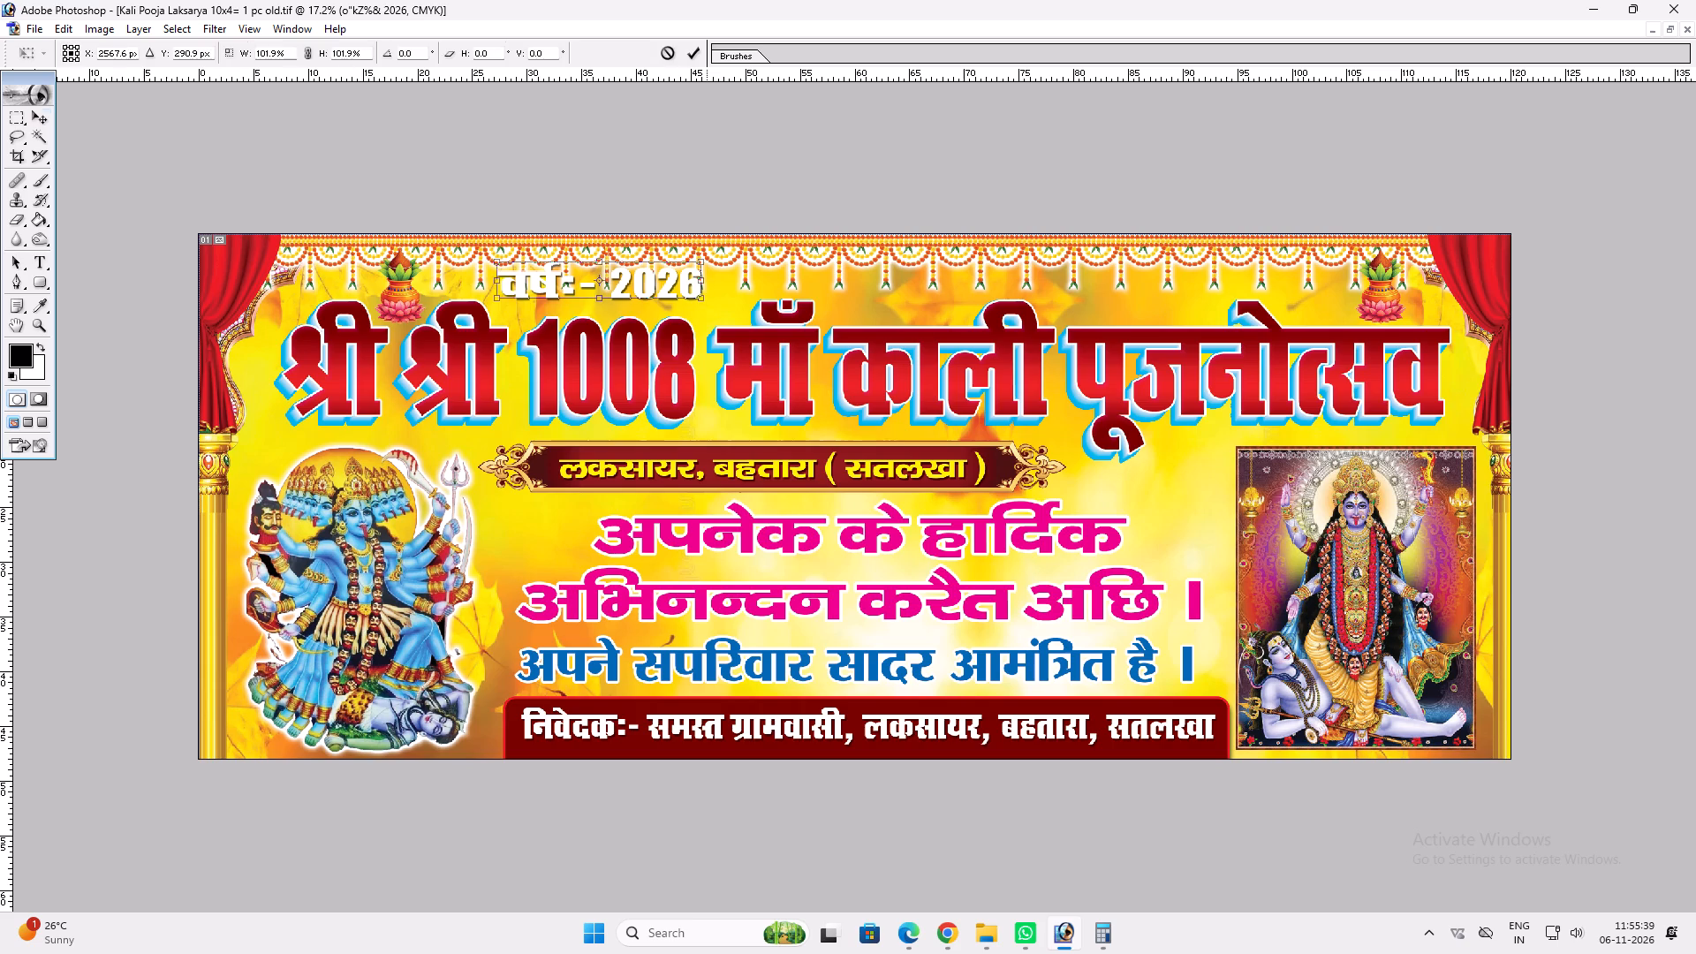
pyautogui.hotkey('shift', 'Return')
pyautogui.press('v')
pyautogui.moveTo(646, 310); pyautogui.dragTo(664, 308)
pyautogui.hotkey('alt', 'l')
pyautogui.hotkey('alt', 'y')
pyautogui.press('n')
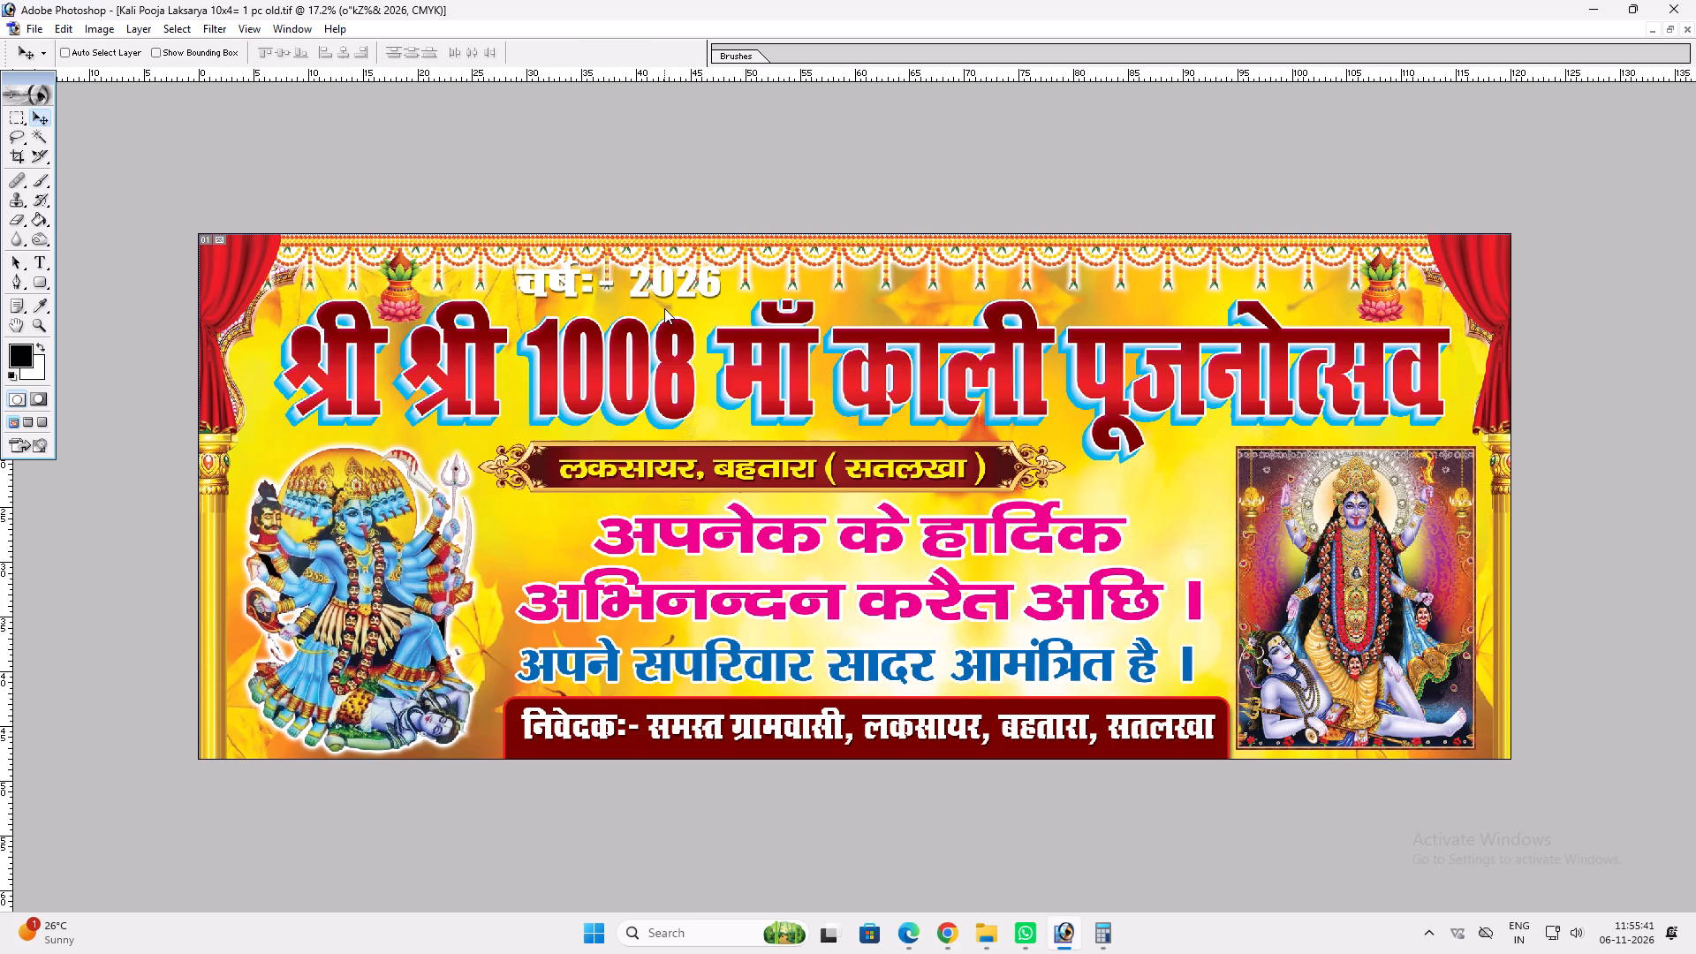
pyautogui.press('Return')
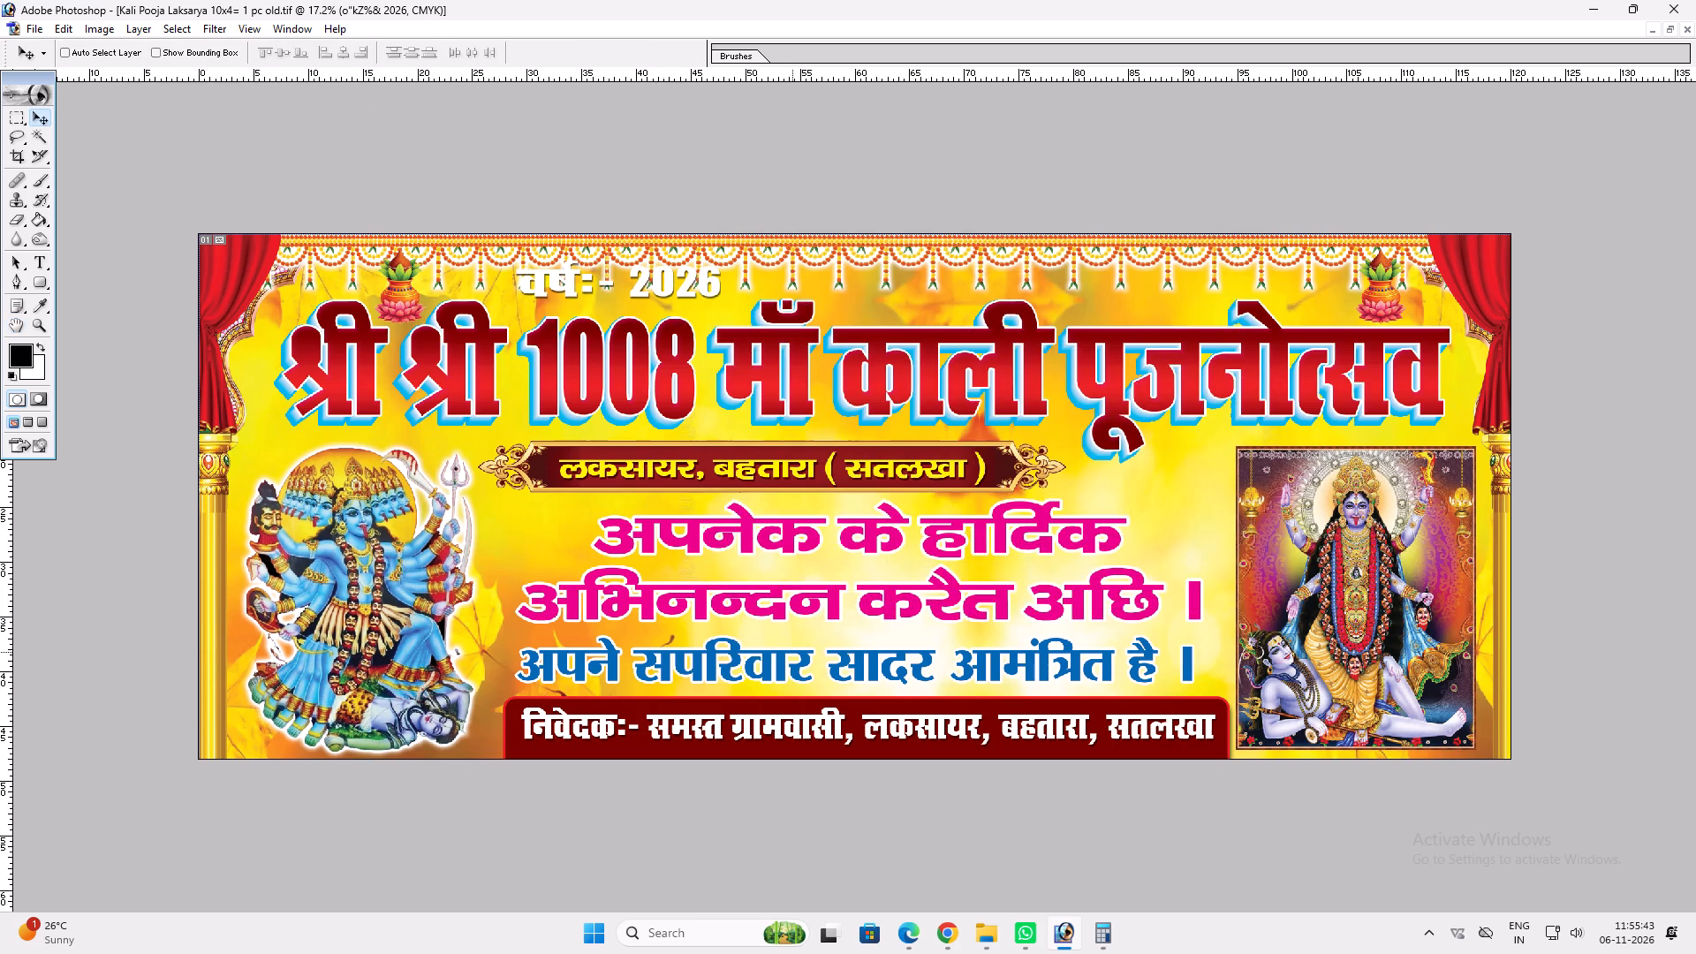
# Copy the layer style from the blue "अपने सपरिवार सादर आमंत्रित है" line and paste it onto the "वर्षः- 2026" line.
pyautogui.keyDown('ctrl'); pyautogui.click(795, 652); pyautogui.keyUp('ctrl')
pyautogui.hotkey('alt', 'l')
pyautogui.hotkey('alt', 'y')
pyautogui.hotkey('alt', 'c')
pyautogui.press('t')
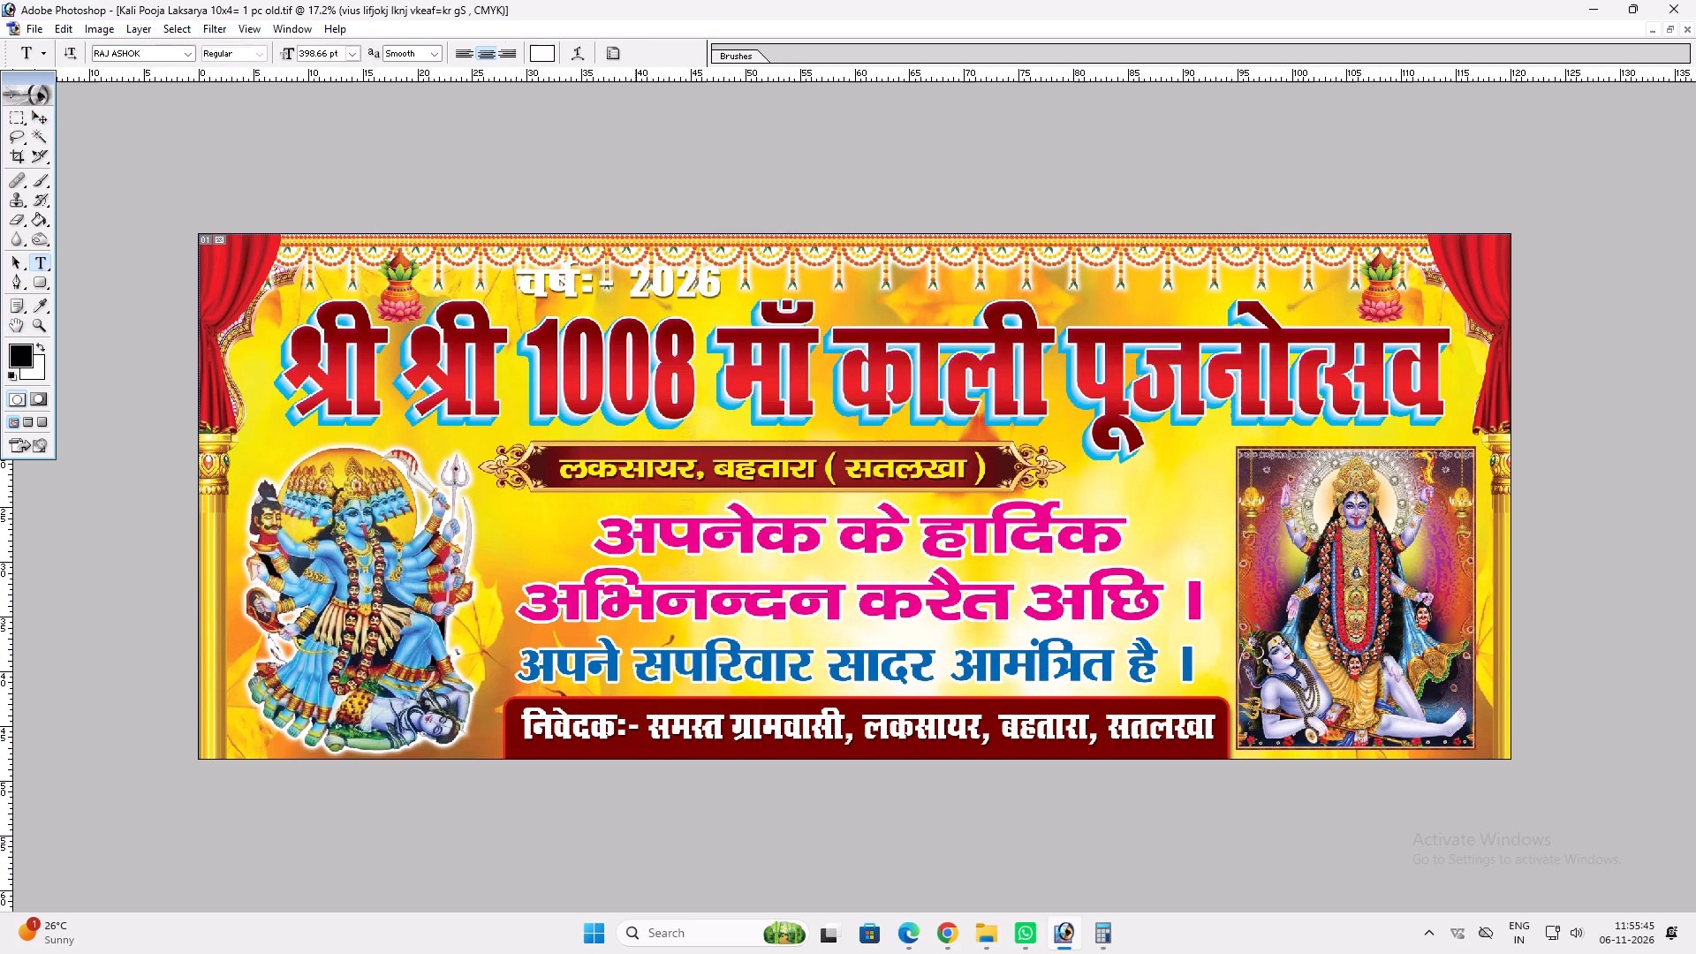
pyautogui.click(632, 299)
pyautogui.press('Return')
pyautogui.hotkey('alt', 'l')
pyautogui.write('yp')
# Nudge the "वर्षः- 2026" line slightly right and down, closer to "1008" in the heading.
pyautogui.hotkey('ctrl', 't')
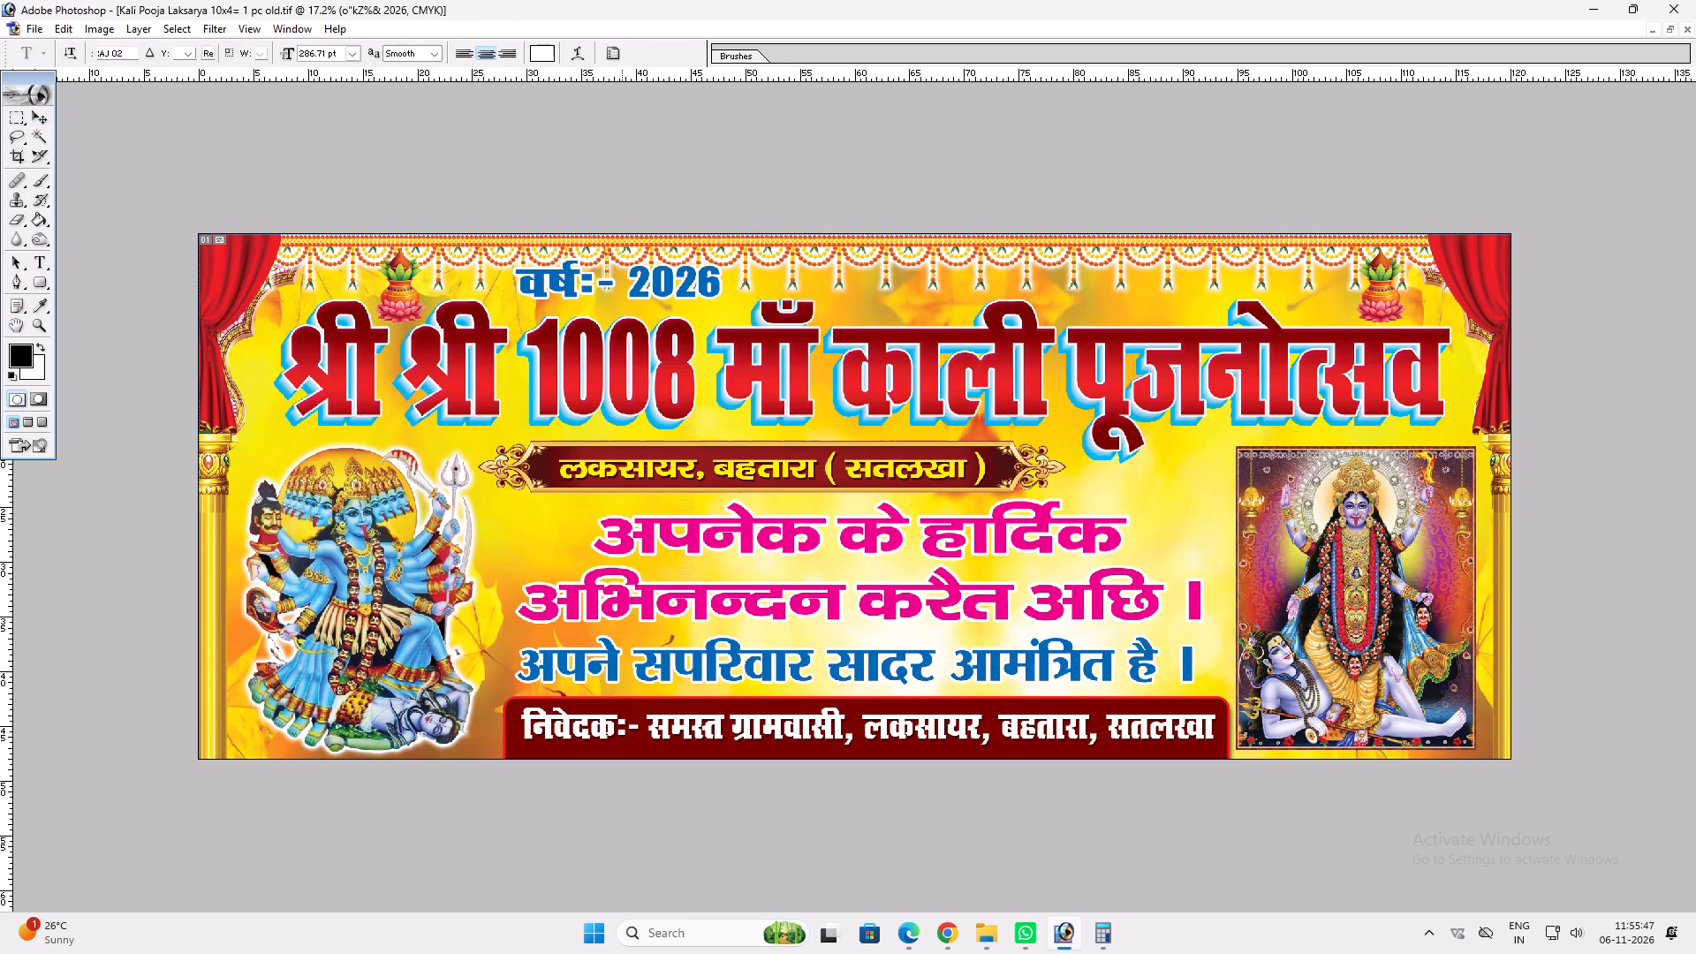
pyautogui.keyDown('shift'); pyautogui.moveTo(645, 300); pyautogui.dragTo(636, 304); pyautogui.keyUp('shift')
pyautogui.hotkey('shift', 'Return')
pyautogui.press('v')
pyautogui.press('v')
pyautogui.moveTo(629, 304); pyautogui.dragTo(640, 308)
# Save the updated banner file.
pyautogui.hotkey('ctrl', 's')
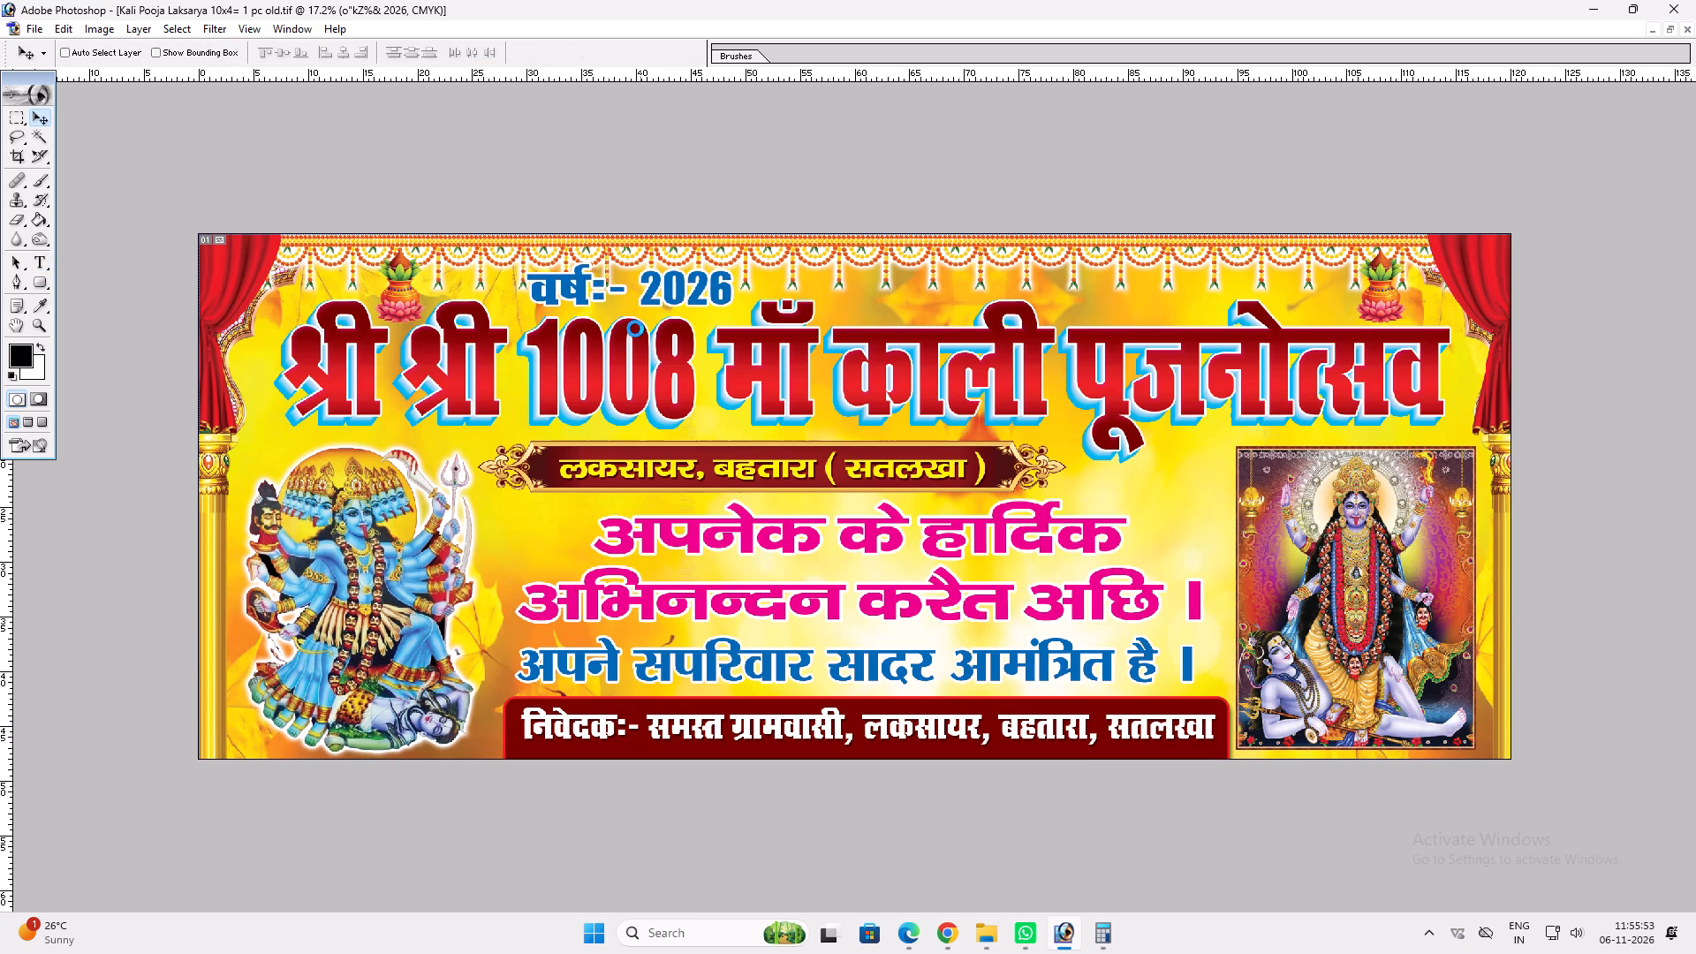
# Capture a screenshot of the whole banner area.
pyautogui.press('Print')
pyautogui.moveTo(193, 228); pyautogui.dragTo(1088, 633)
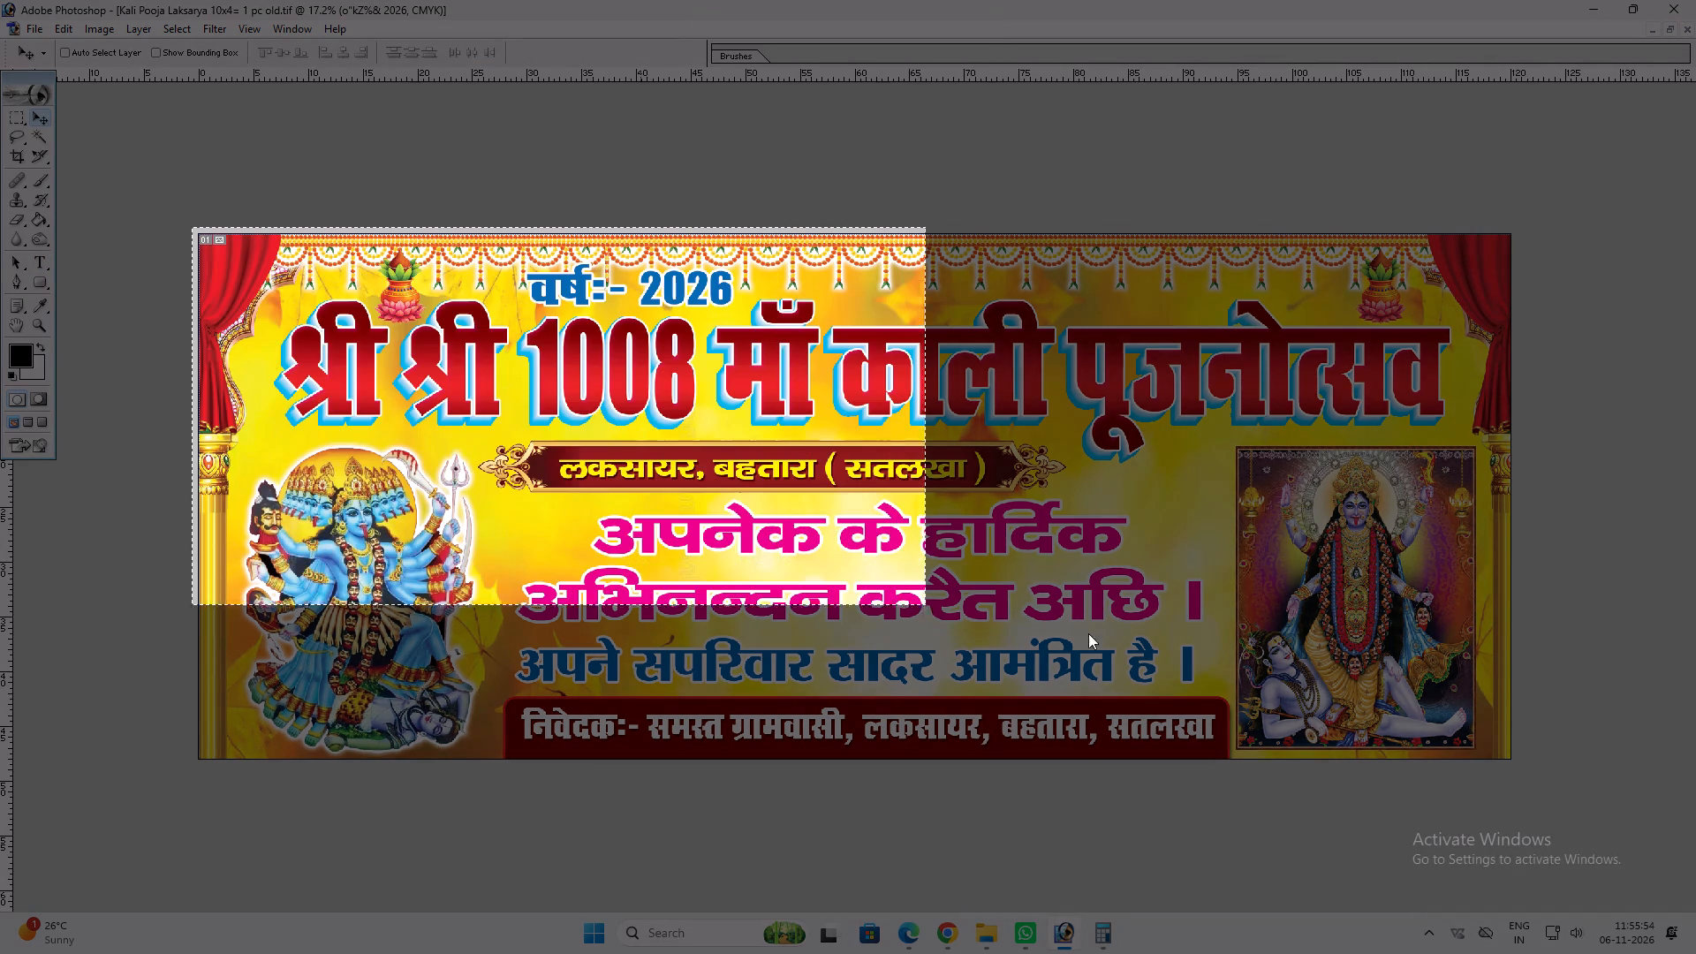
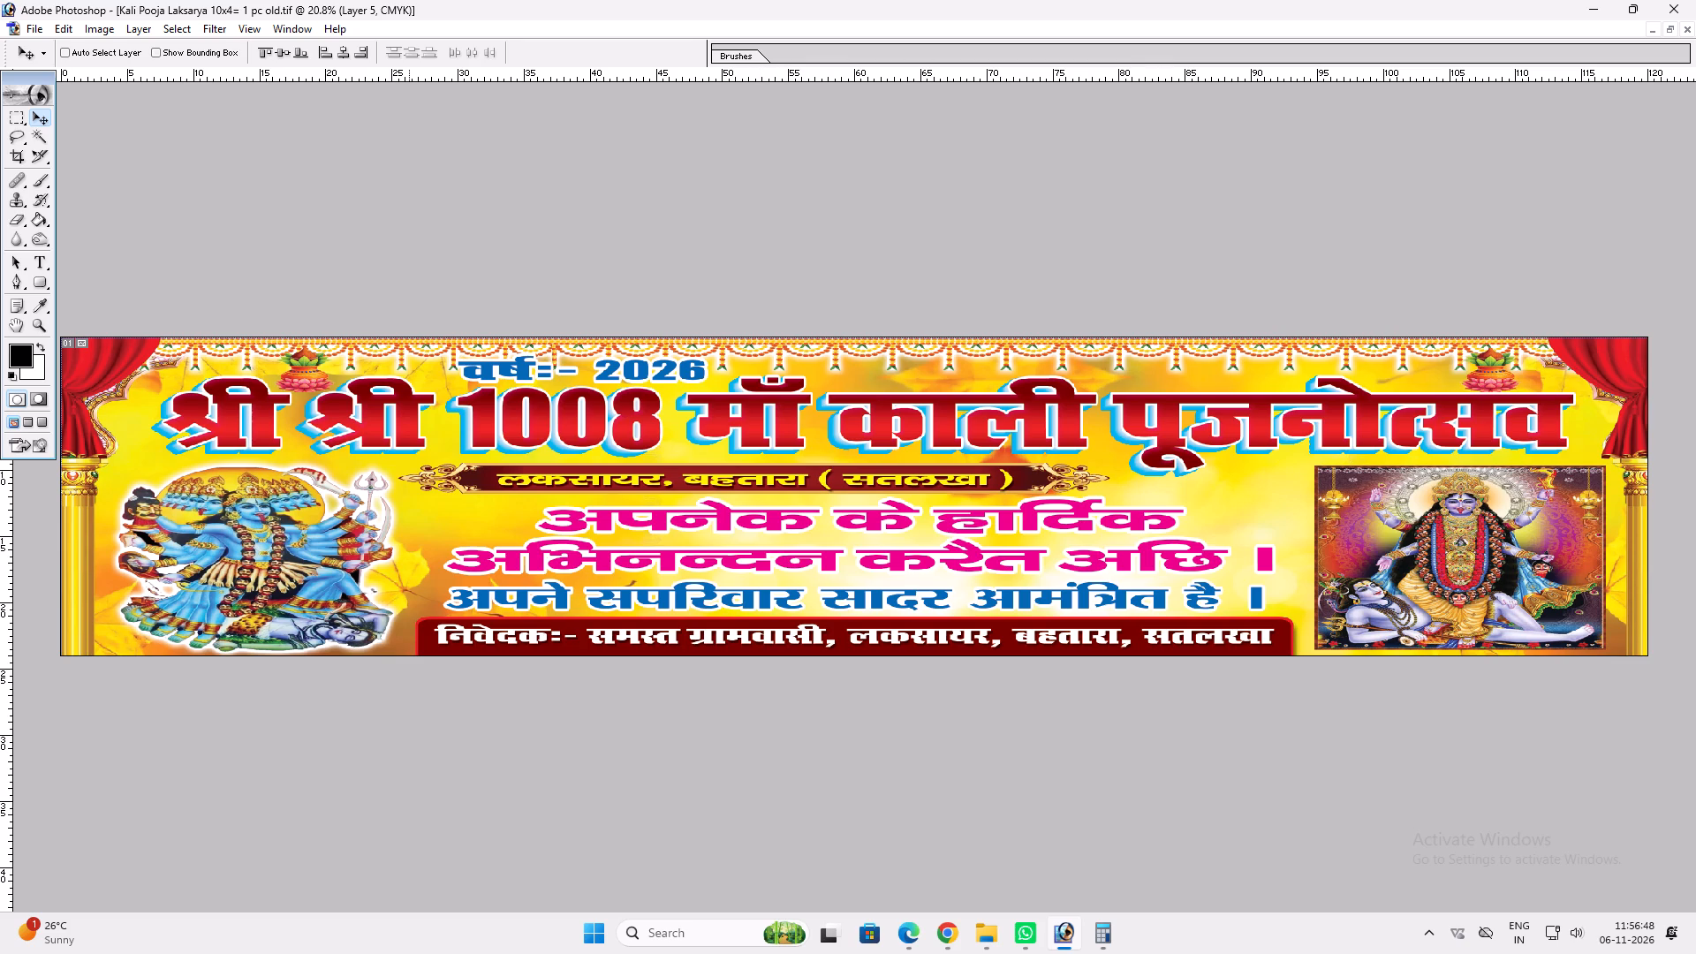
# Narrow the many-armed Kali figure on the banner's left to about 13 inches wide, keeping it beside the pillar.
pyautogui.keyDown('ctrl'); pyautogui.click(245, 577); pyautogui.keyUp('ctrl')
pyautogui.hotkey('ctrl', 't')
pyautogui.keyDown('shift'); pyautogui.moveTo(294, 468); pyautogui.dragTo(328, 365); pyautogui.keyUp('shift')
pyautogui.keyDown('shift'); pyautogui.moveTo(391, 365); pyautogui.dragTo(273, 460); pyautogui.keyUp('shift')
pyautogui.hotkey('shift', 'Return')
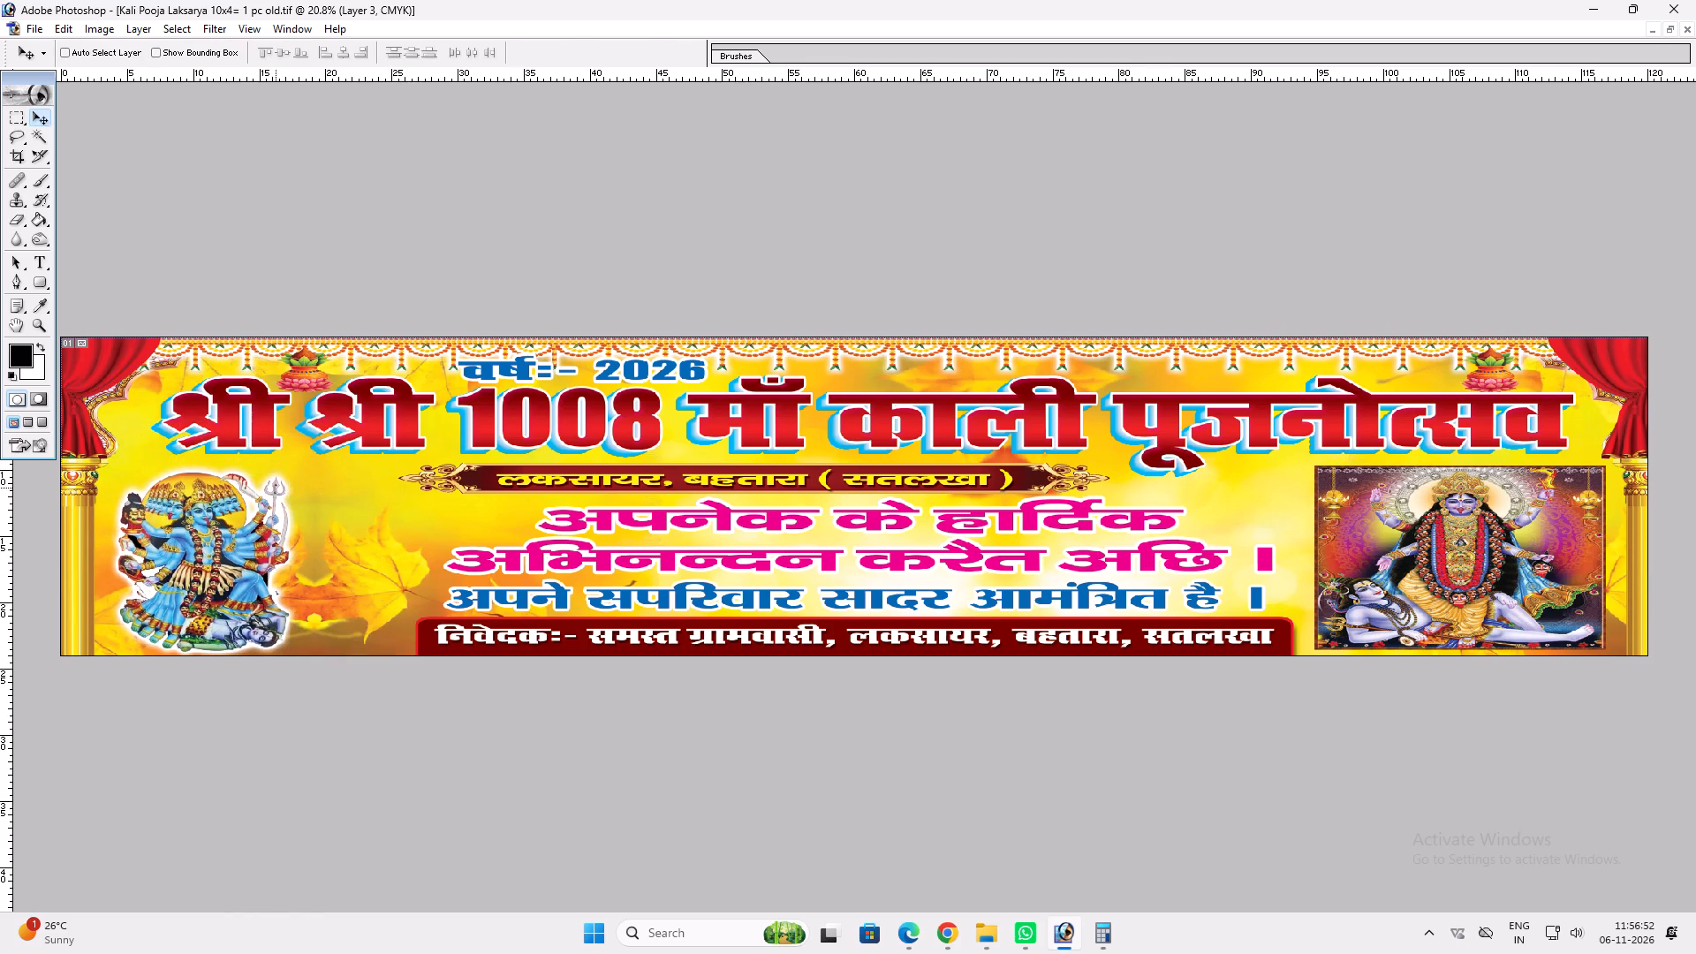
pyautogui.keyDown('shift'); pyautogui.click(267, 526); pyautogui.keyUp('shift')
# Narrow the framed Kali picture on the banner's right to about 12 inches wide, keeping its outer edge by the pillar.
pyautogui.keyDown('ctrl'); pyautogui.click(1331, 501); pyautogui.keyUp('ctrl')
pyautogui.hotkey('ctrl', 't')
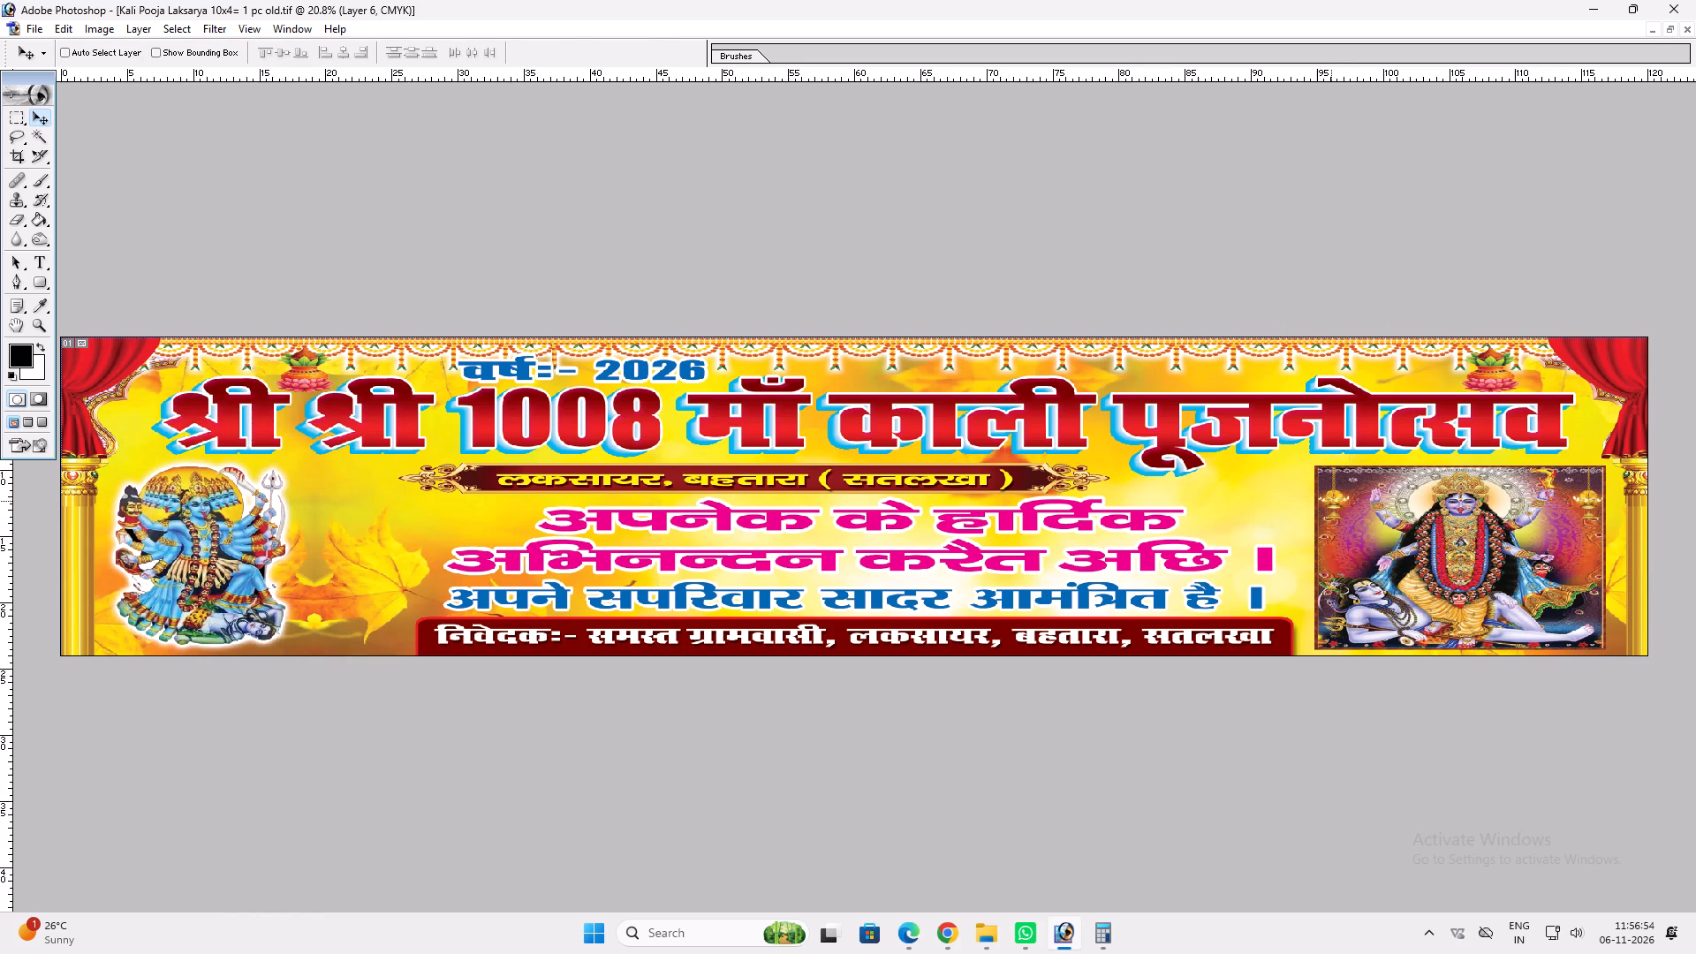
pyautogui.keyDown('shift'); pyautogui.moveTo(1308, 504); pyautogui.dragTo(1440, 499); pyautogui.keyUp('shift')
pyautogui.hotkey('shift', 'Return')
pyautogui.press('v')
# Join the two pink lines "अपनेक के हार्दिक" and "अभिनन्दन करैत अछि ।" into a single text line.
pyautogui.press('t')
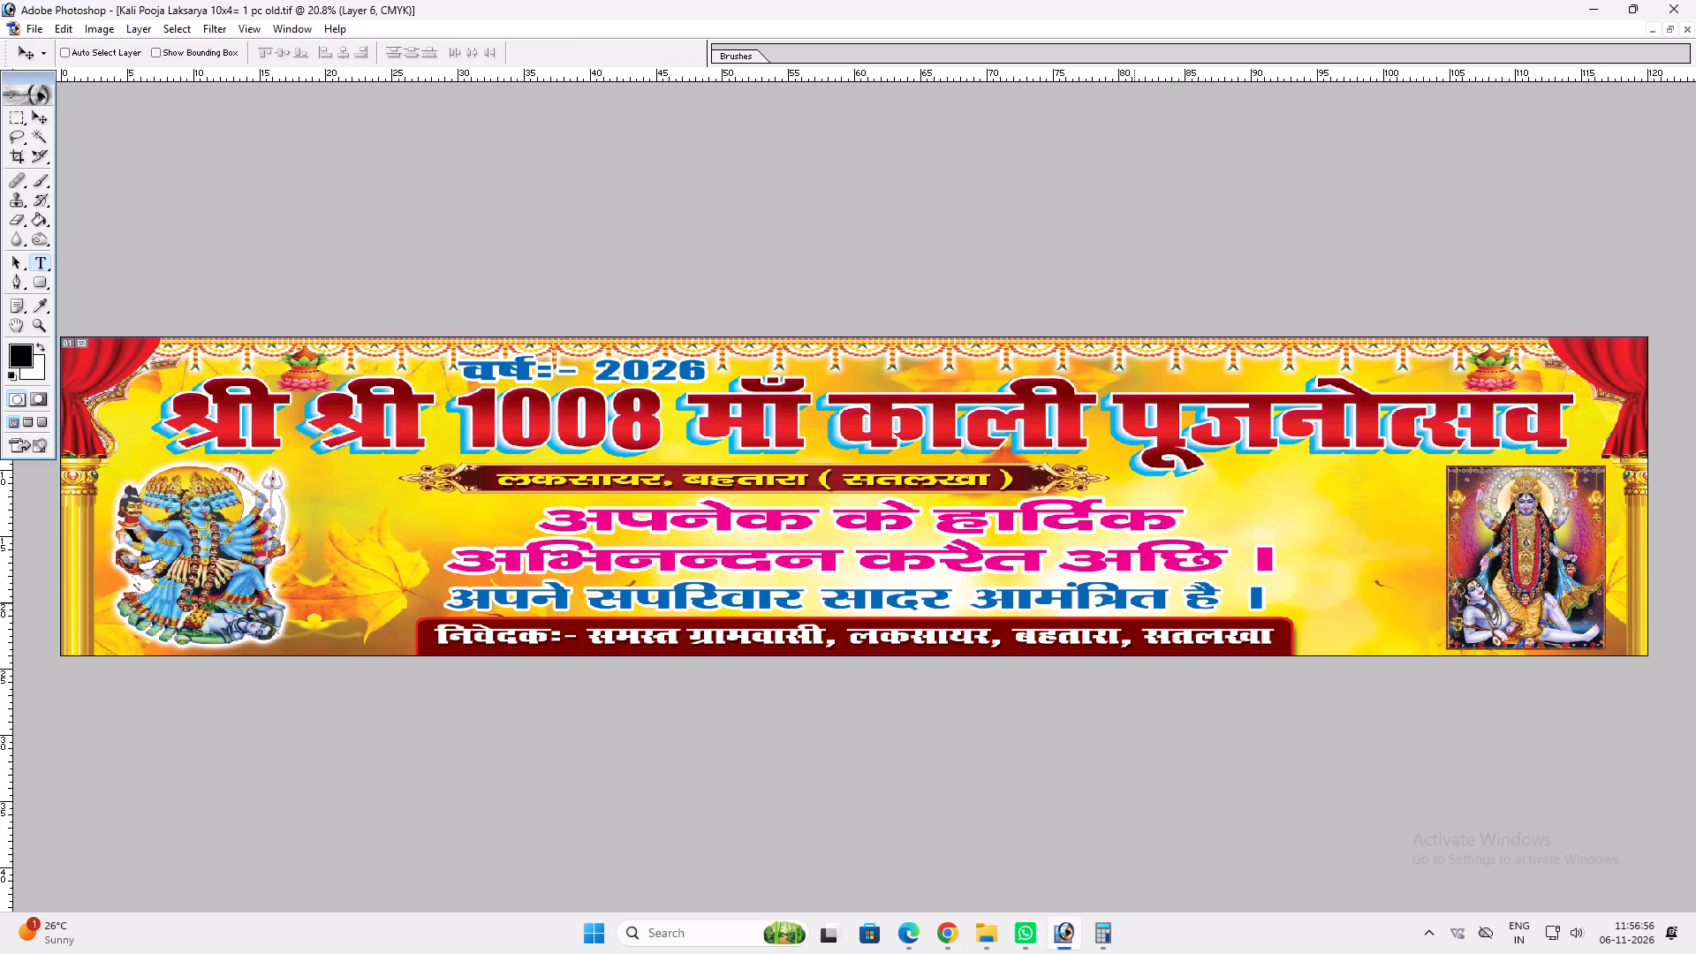
pyautogui.click(1114, 578)
pyautogui.press('Home')
pyautogui.press('BackSpace')
pyautogui.press('Return')
pyautogui.press('v')
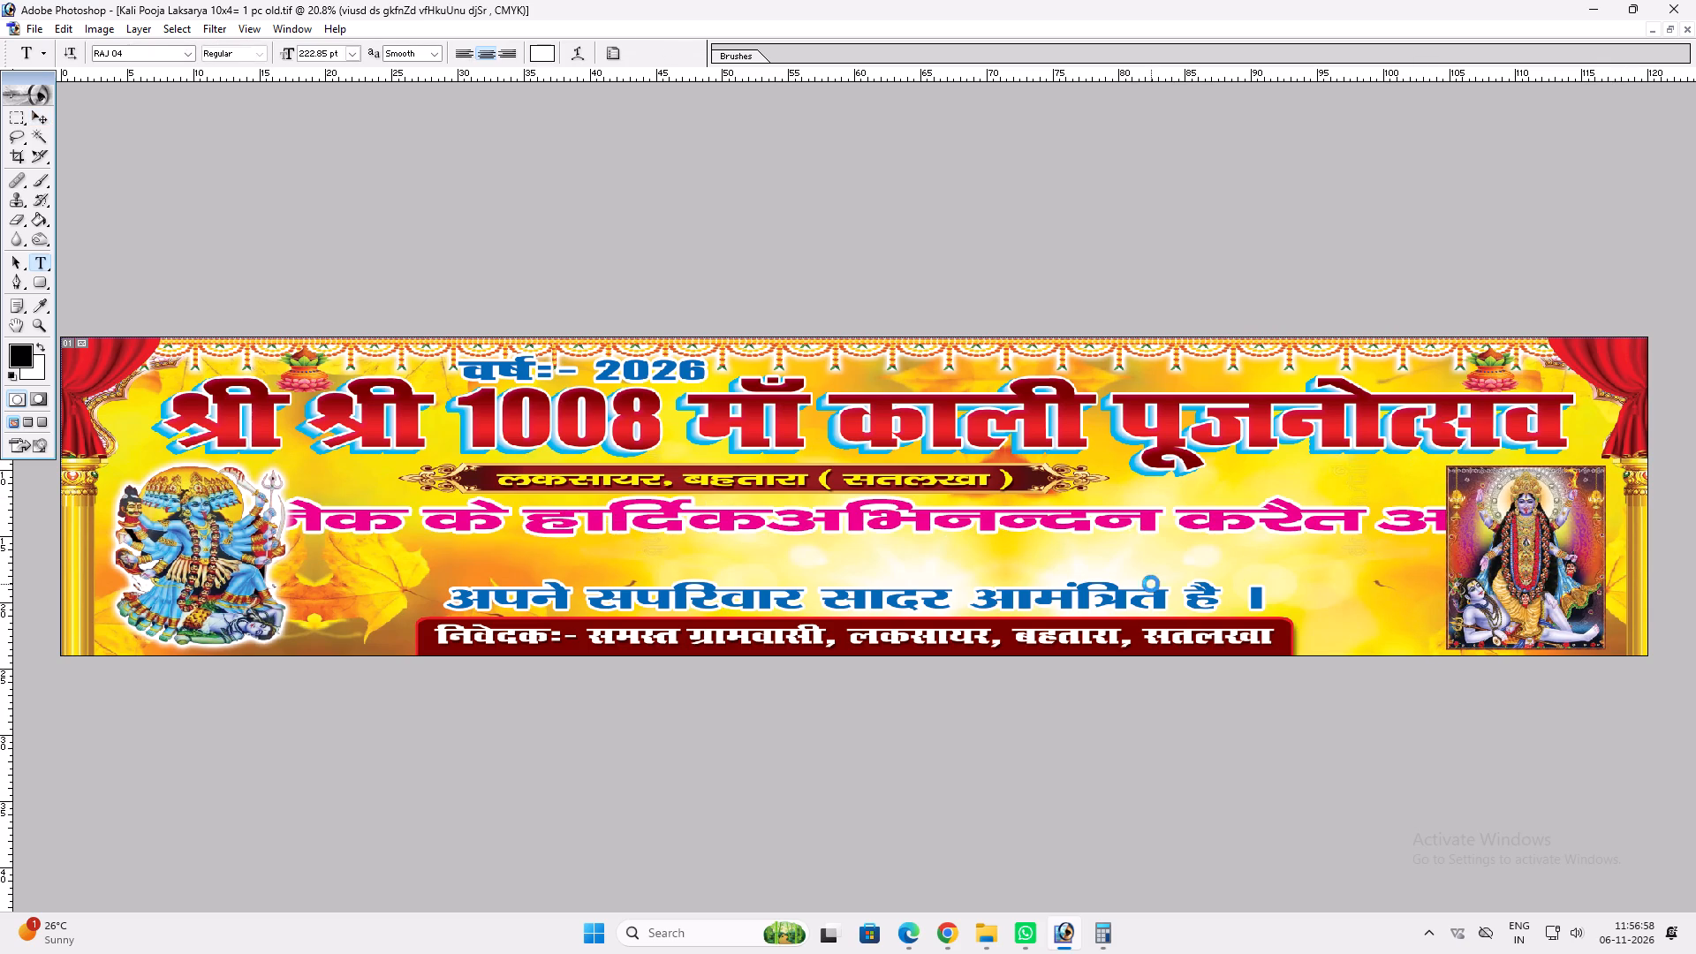
# Narrow the joined pink line to fit between the two deity pictures and move it down just above the blue line.
pyautogui.hotkey('ctrl', 't')
pyautogui.keyDown('alt'); pyautogui.keyDown('shift'); pyautogui.moveTo(1594, 517); pyautogui.dragTo(1426, 524); pyautogui.keyUp('shift'); pyautogui.keyUp('alt')
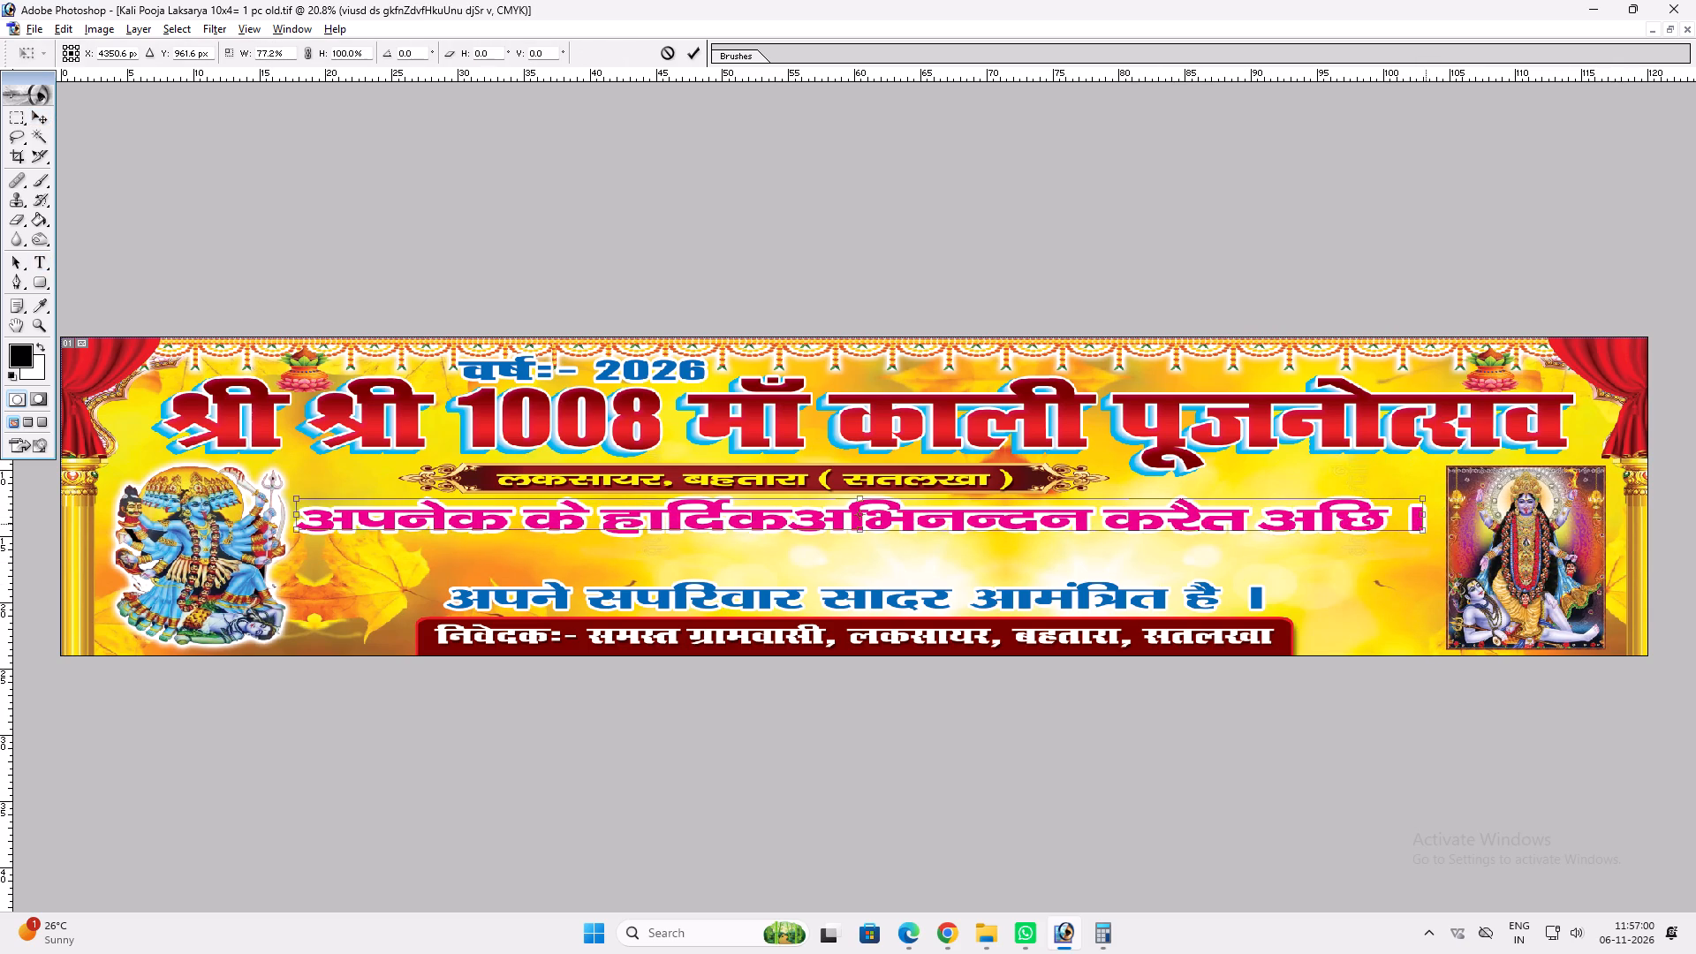
pyautogui.keyDown('alt'); pyautogui.keyDown('shift'); pyautogui.moveTo(1426, 524); pyautogui.dragTo(1397, 522); pyautogui.keyUp('shift'); pyautogui.keyUp('alt')
pyautogui.keyDown('shift'); pyautogui.click(1315, 537); pyautogui.keyUp('shift')
pyautogui.press('Return')
pyautogui.press('v')
pyautogui.moveTo(1230, 531); pyautogui.dragTo(1228, 574)
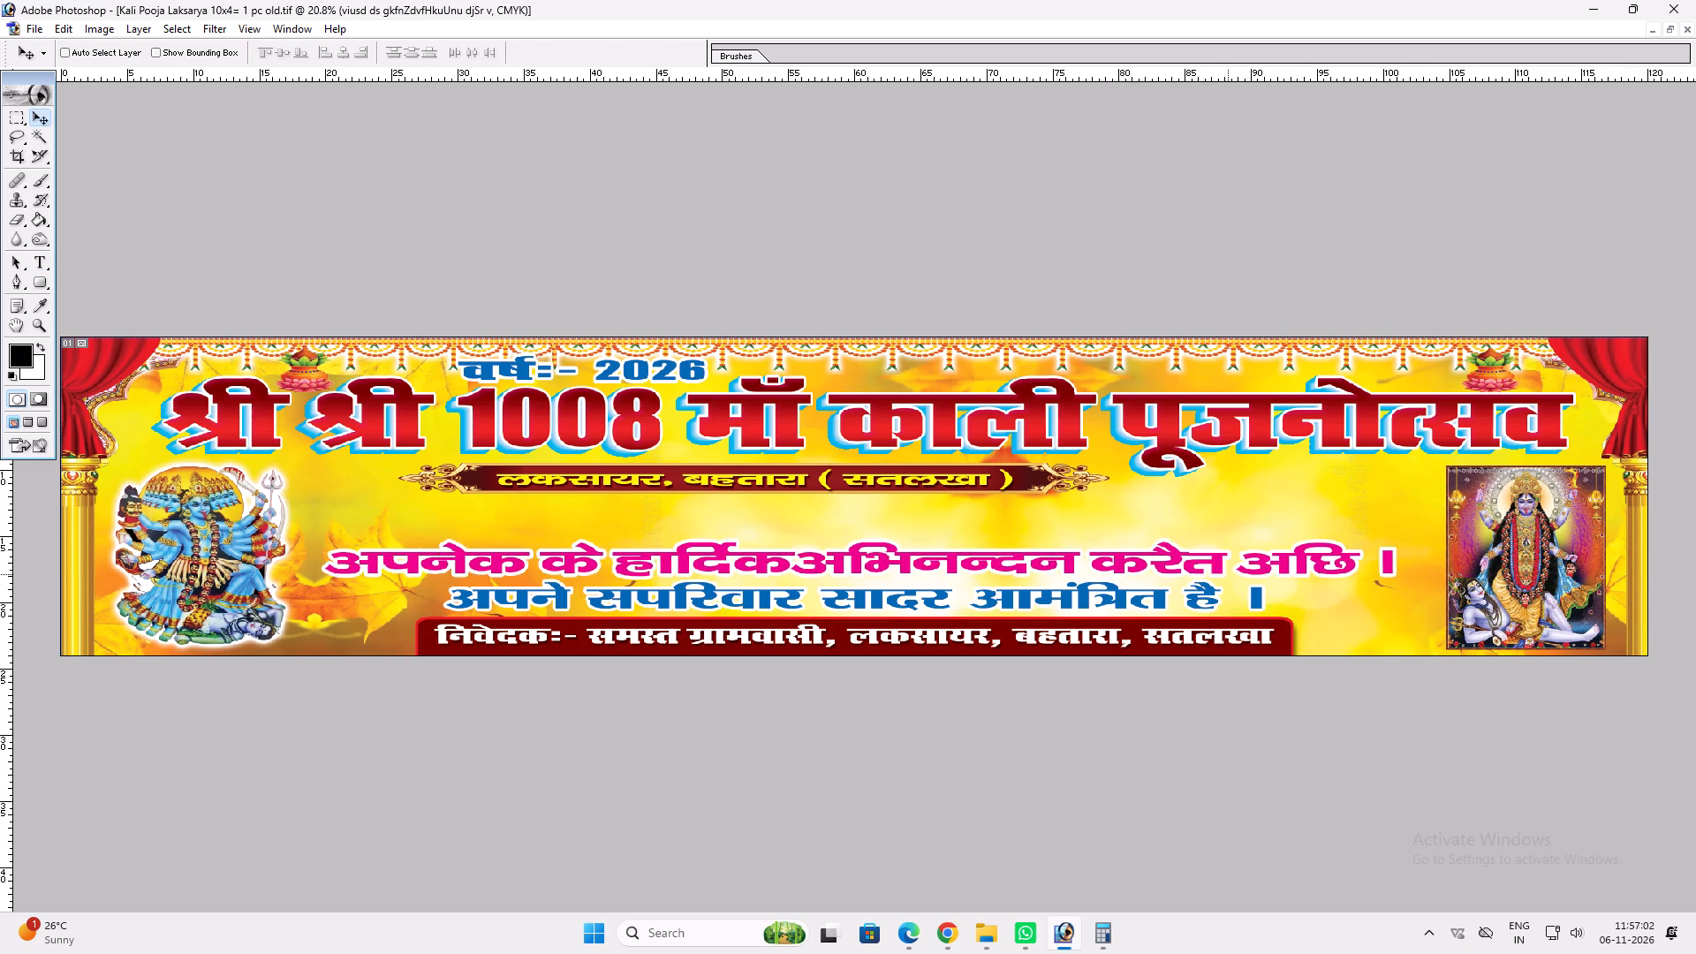
pyautogui.moveTo(1228, 574); pyautogui.dragTo(1229, 565)
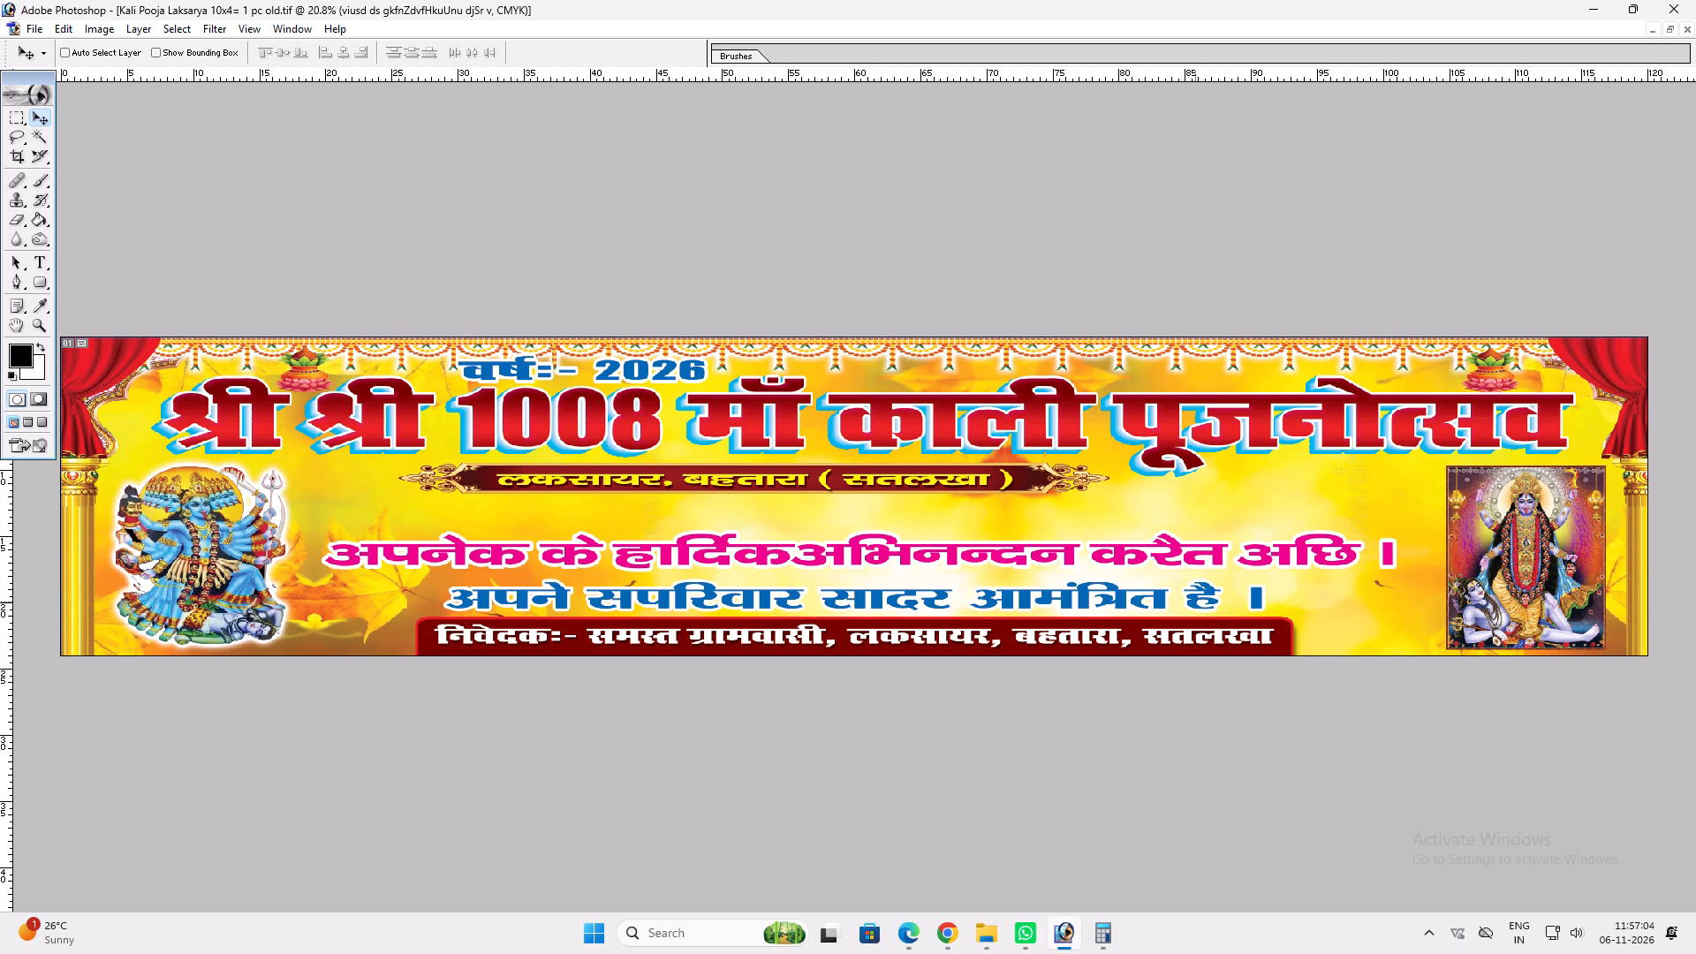
pyautogui.hotkey('ctrl', 'o')
pyautogui.click(375, 51)
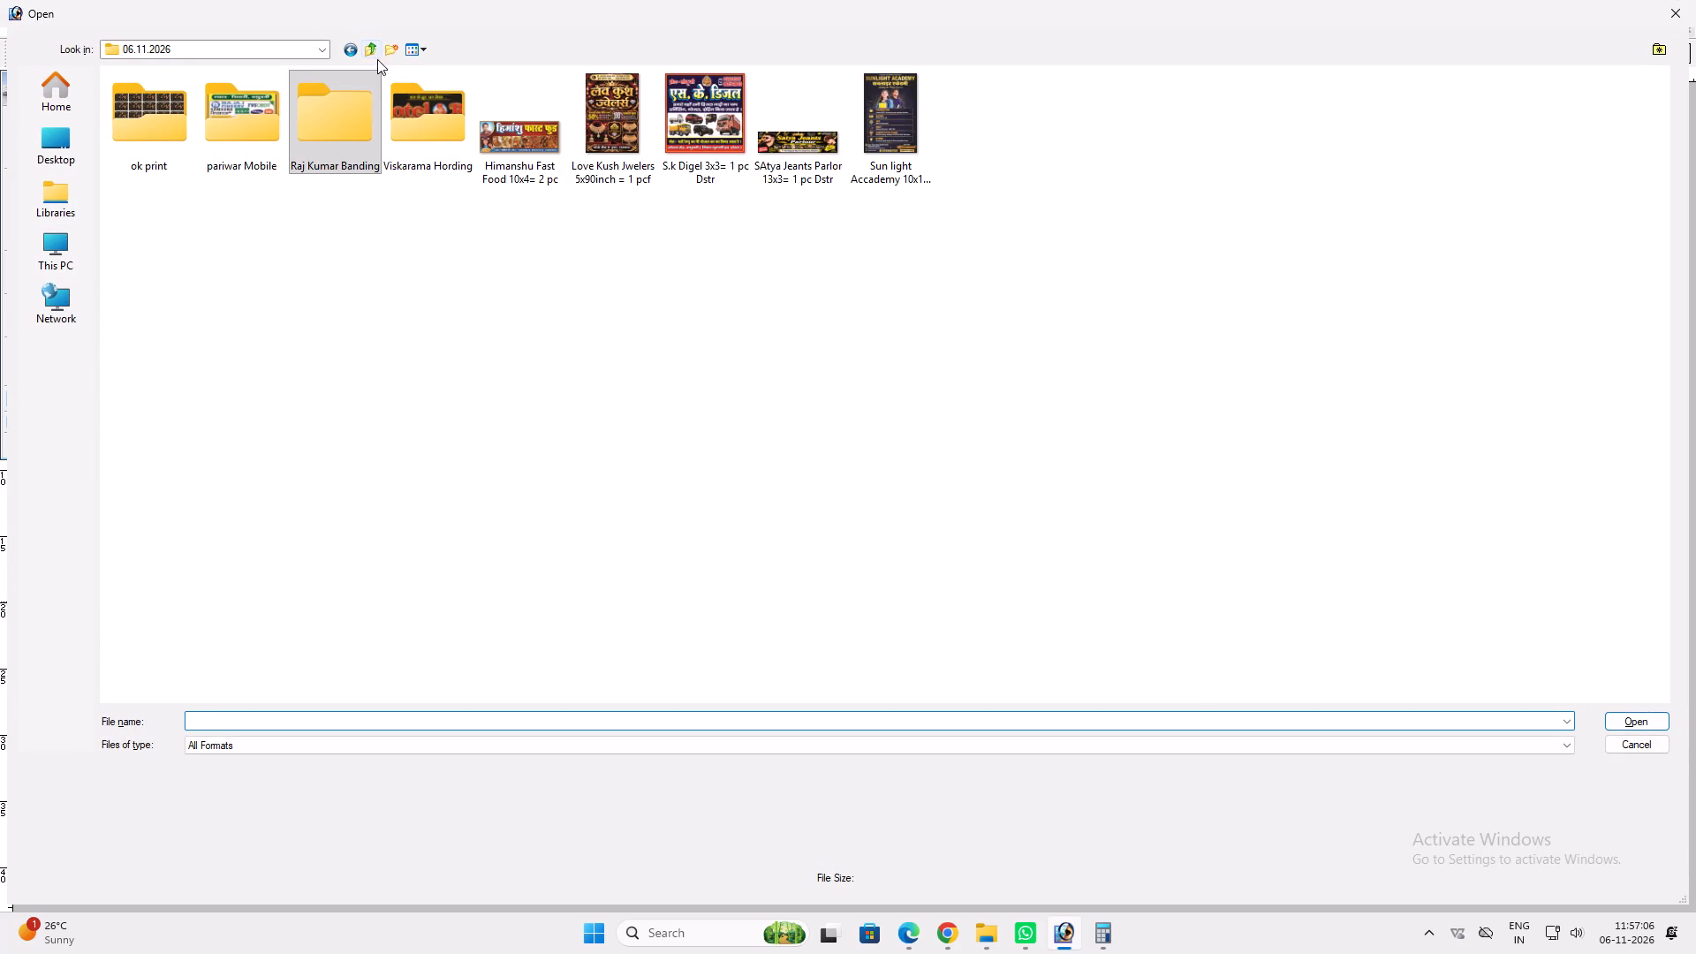
pyautogui.tripleClick(162, 129)
pyautogui.press('f')
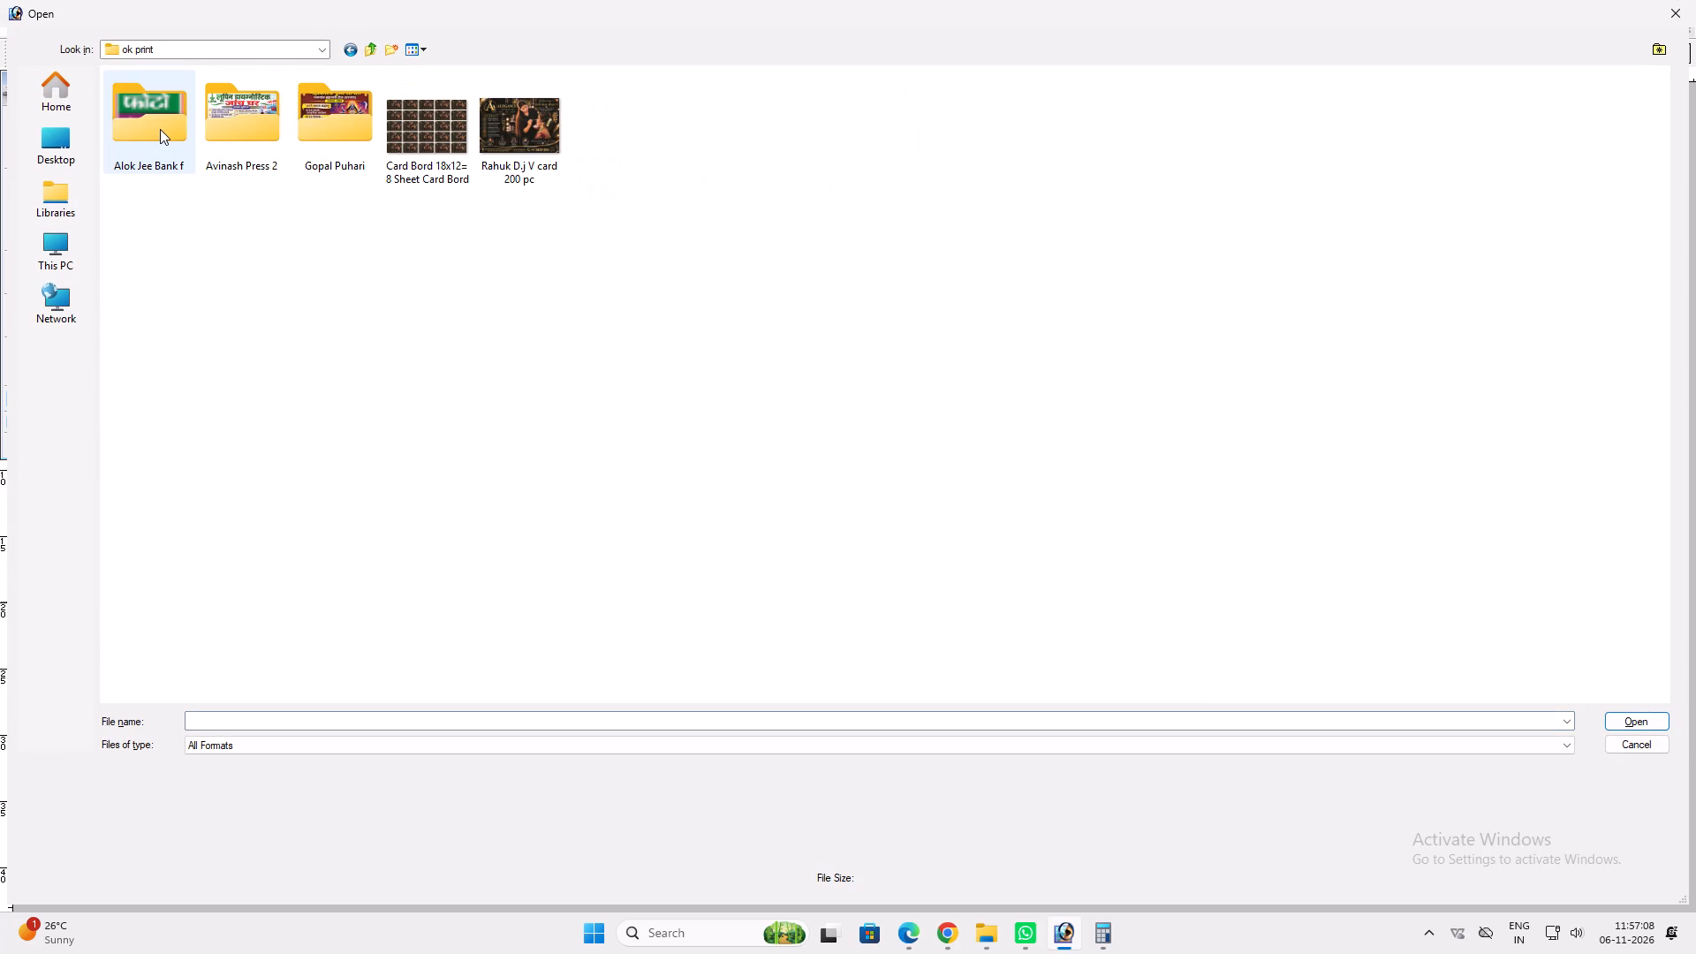
pyautogui.doubleClick(351, 107)
pyautogui.click(180, 111)
pyautogui.press('Return')
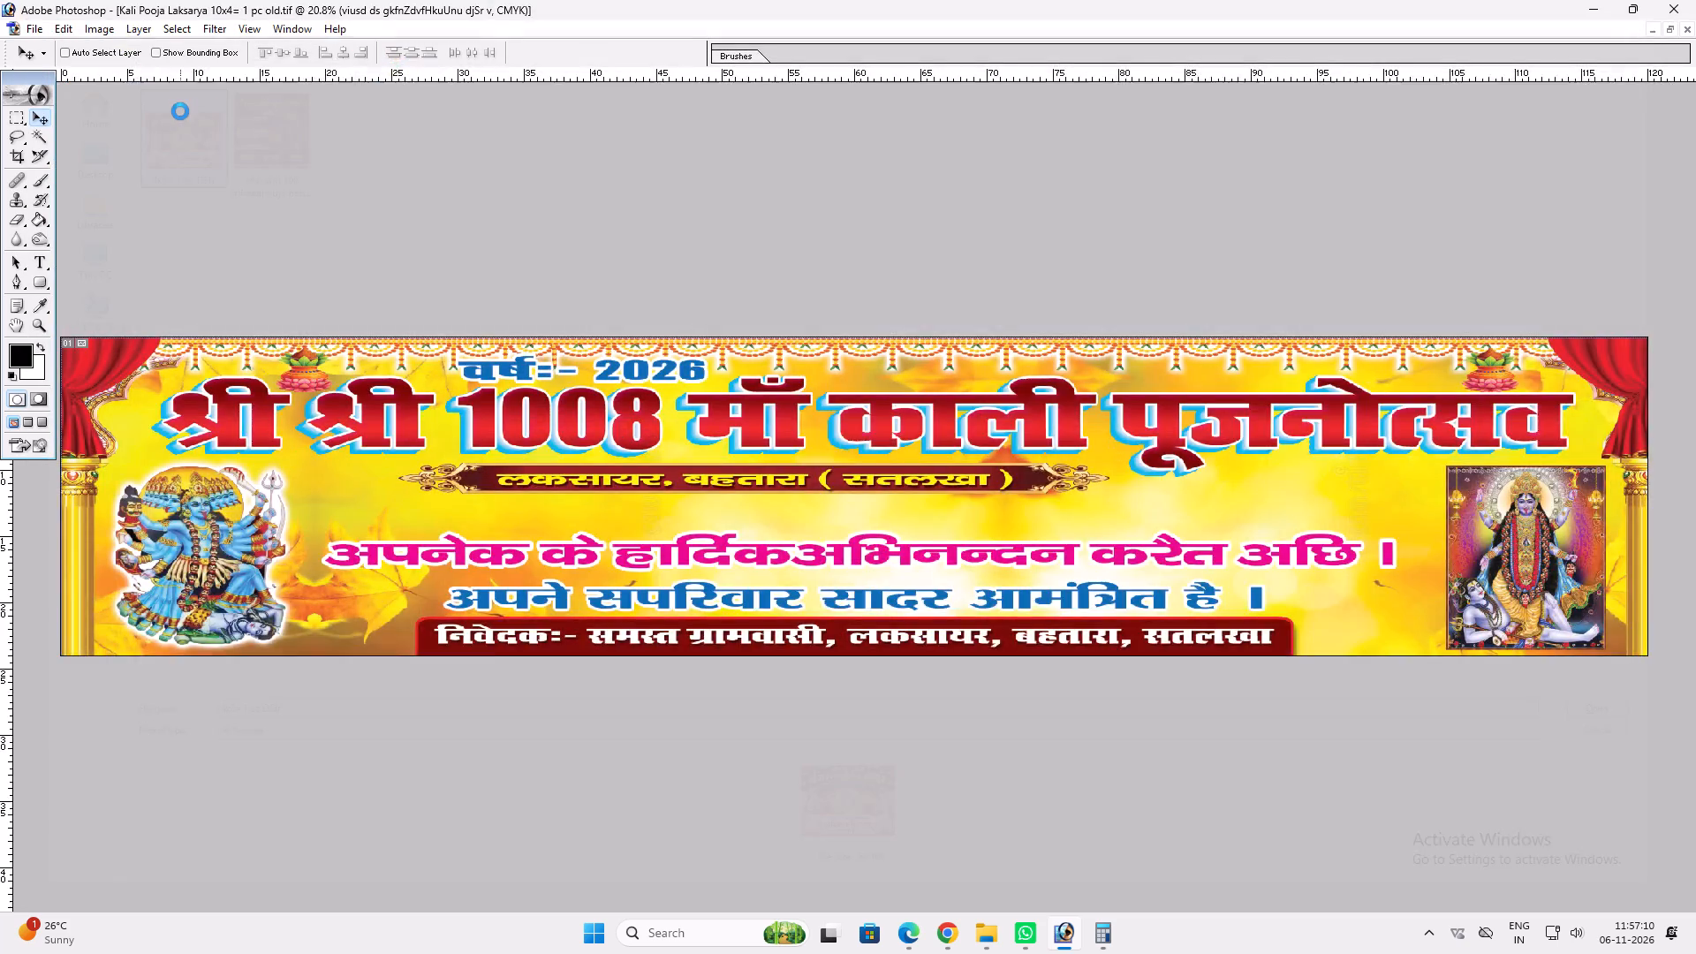
# Add white RAJ 04 text "nqYgk" over the word "दुल्हा" on the blue plaque above the Hanuman image.
pyautogui.click(441, 103)
pyautogui.moveTo(441, 103); pyautogui.dragTo(516, 153)
pyautogui.hotkey('ctrl', '+')
pyautogui.hotkey('ctrl', '+')
pyautogui.press('space')
pyautogui.press('space')
pyautogui.press('space')
pyautogui.press('space')
pyautogui.press('space')
pyautogui.press('space')
pyautogui.press('space')
pyautogui.press('space')
pyautogui.moveTo(816, 280); pyautogui.dragTo(729, 736)
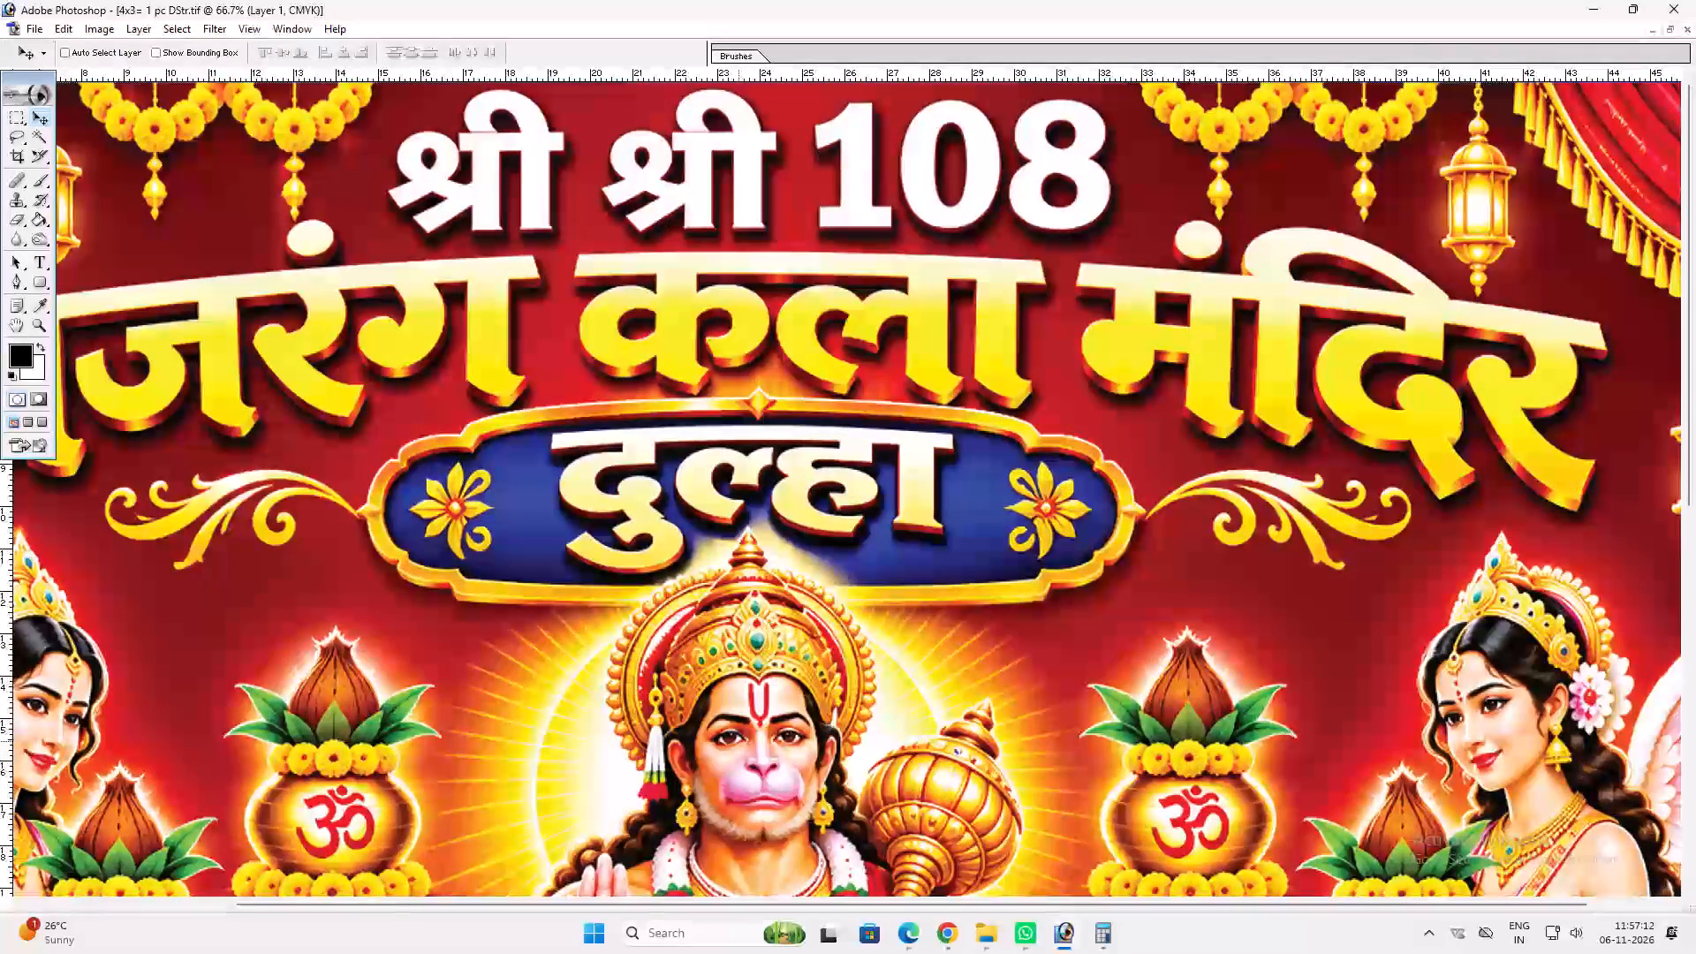
pyautogui.press('t')
pyautogui.press('t')
pyautogui.press('t')
pyautogui.write('tt')
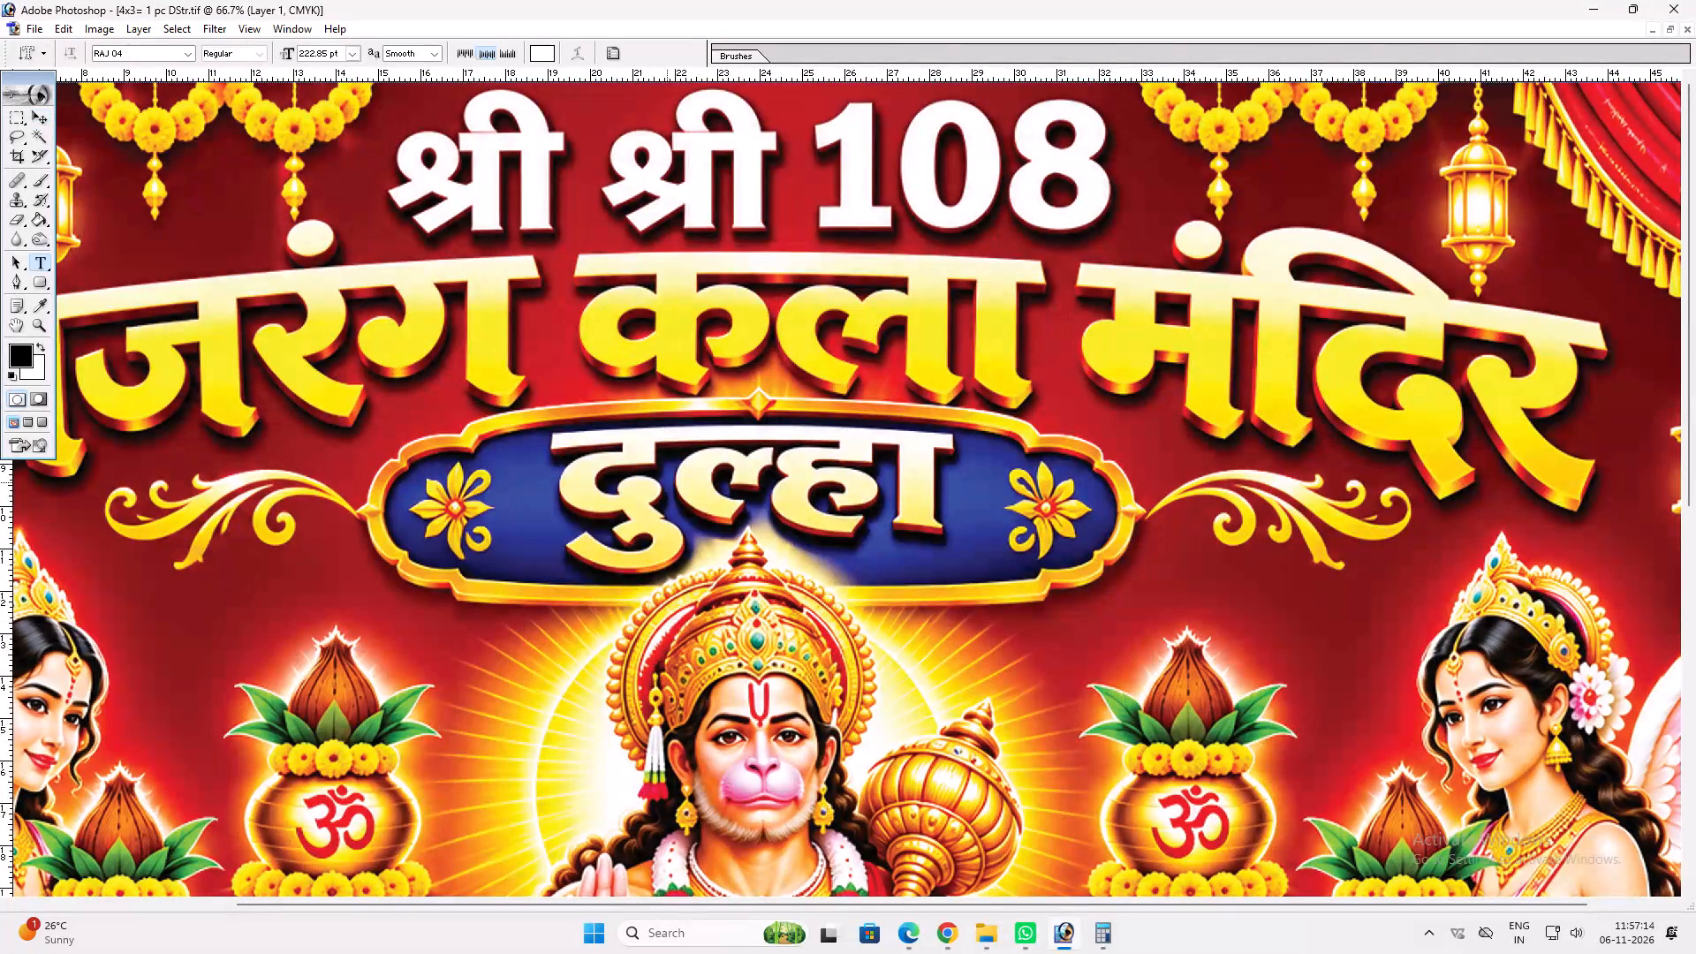
pyautogui.click(667, 482)
pyautogui.write('ff')
pyautogui.hotkey('ctrl', 'a')
pyautogui.write('nq')
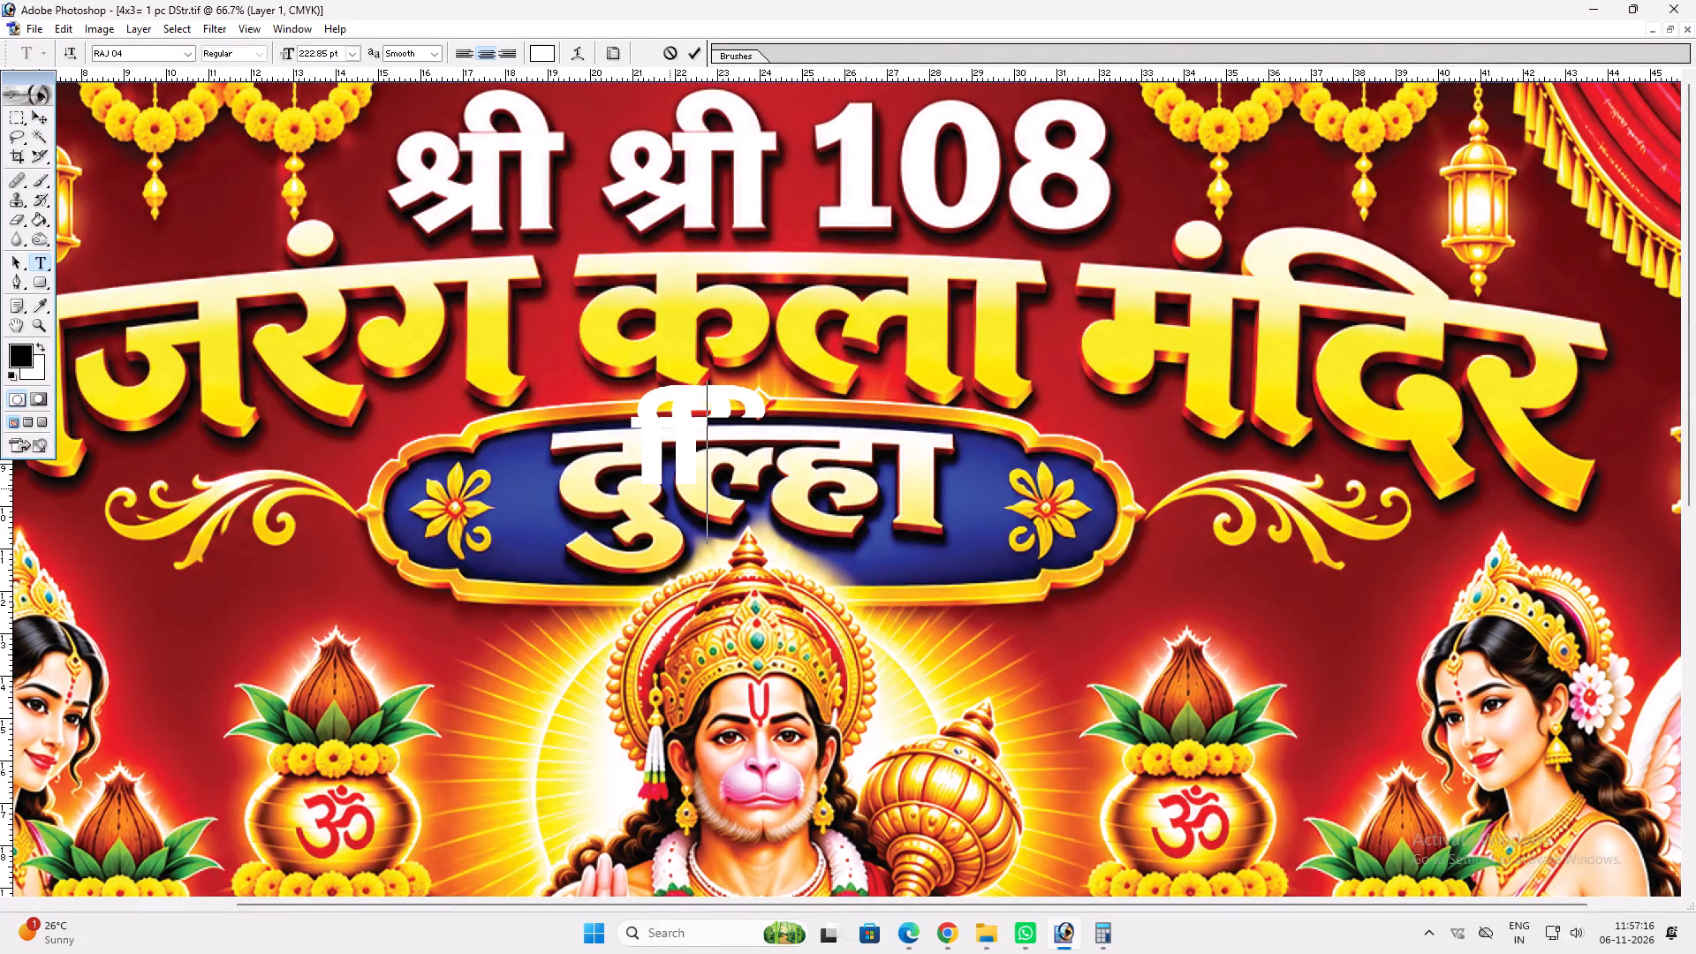
pyautogui.write('Ygk')
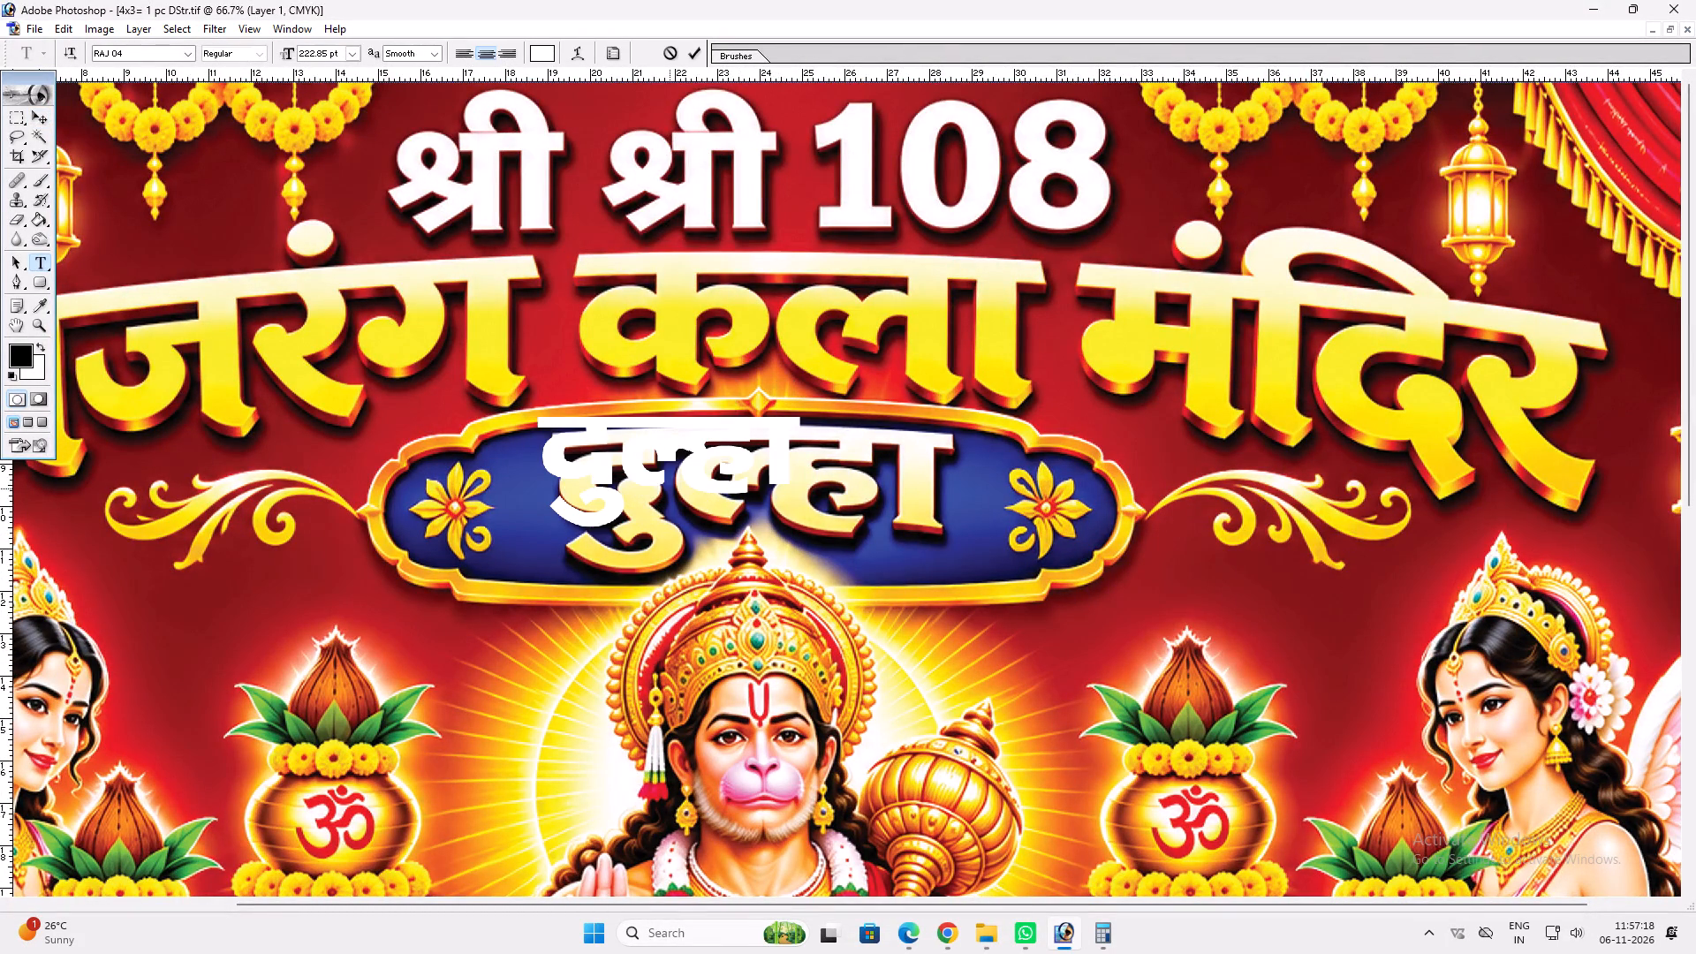
# Replace the "Y" with "y" in the new plaque text so the word reads "दुलहा".
pyautogui.moveTo(632, 463); pyautogui.dragTo(687, 469)
pyautogui.press('y')
pyautogui.press('Return')
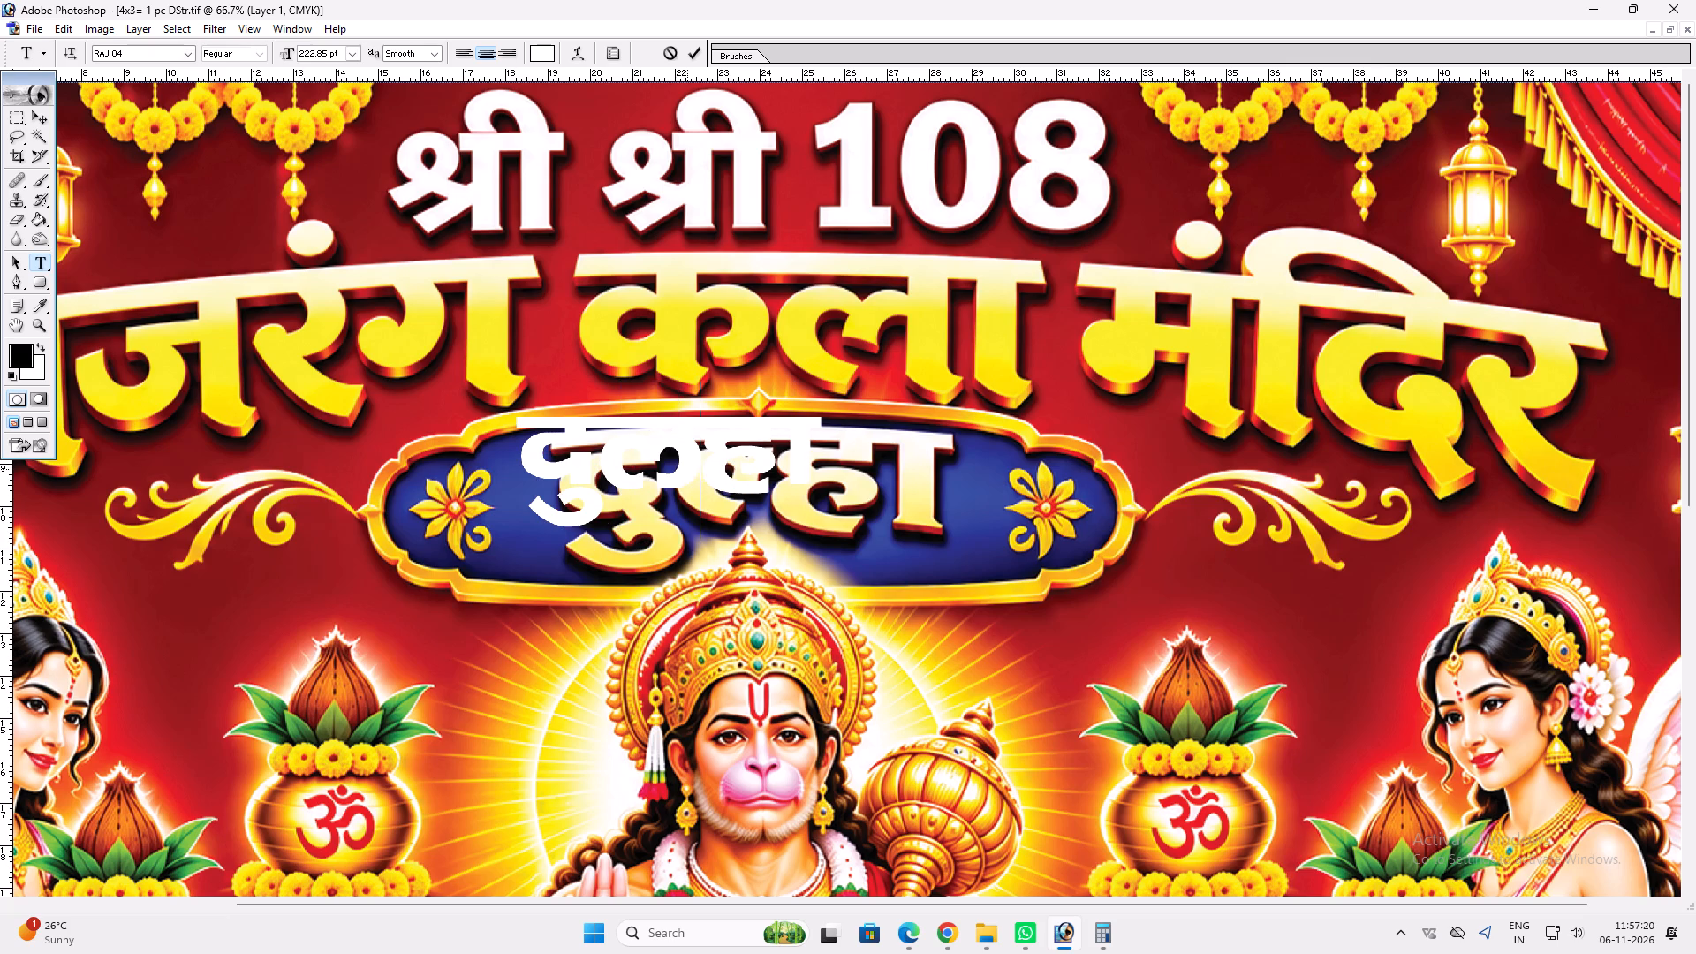
# Enlarge the "दुलहा" text to about 315.55 pt so it spans the original word on the plaque.
pyautogui.hotkey('ctrl', 't')
pyautogui.keyDown('shift'); pyautogui.moveTo(820, 482); pyautogui.dragTo(950, 490); pyautogui.keyUp('shift')
pyautogui.hotkey('shift', 'Return')
# Set the tracking of the whole "दुलहा" text to 10.
pyautogui.press('t')
pyautogui.click(834, 497)
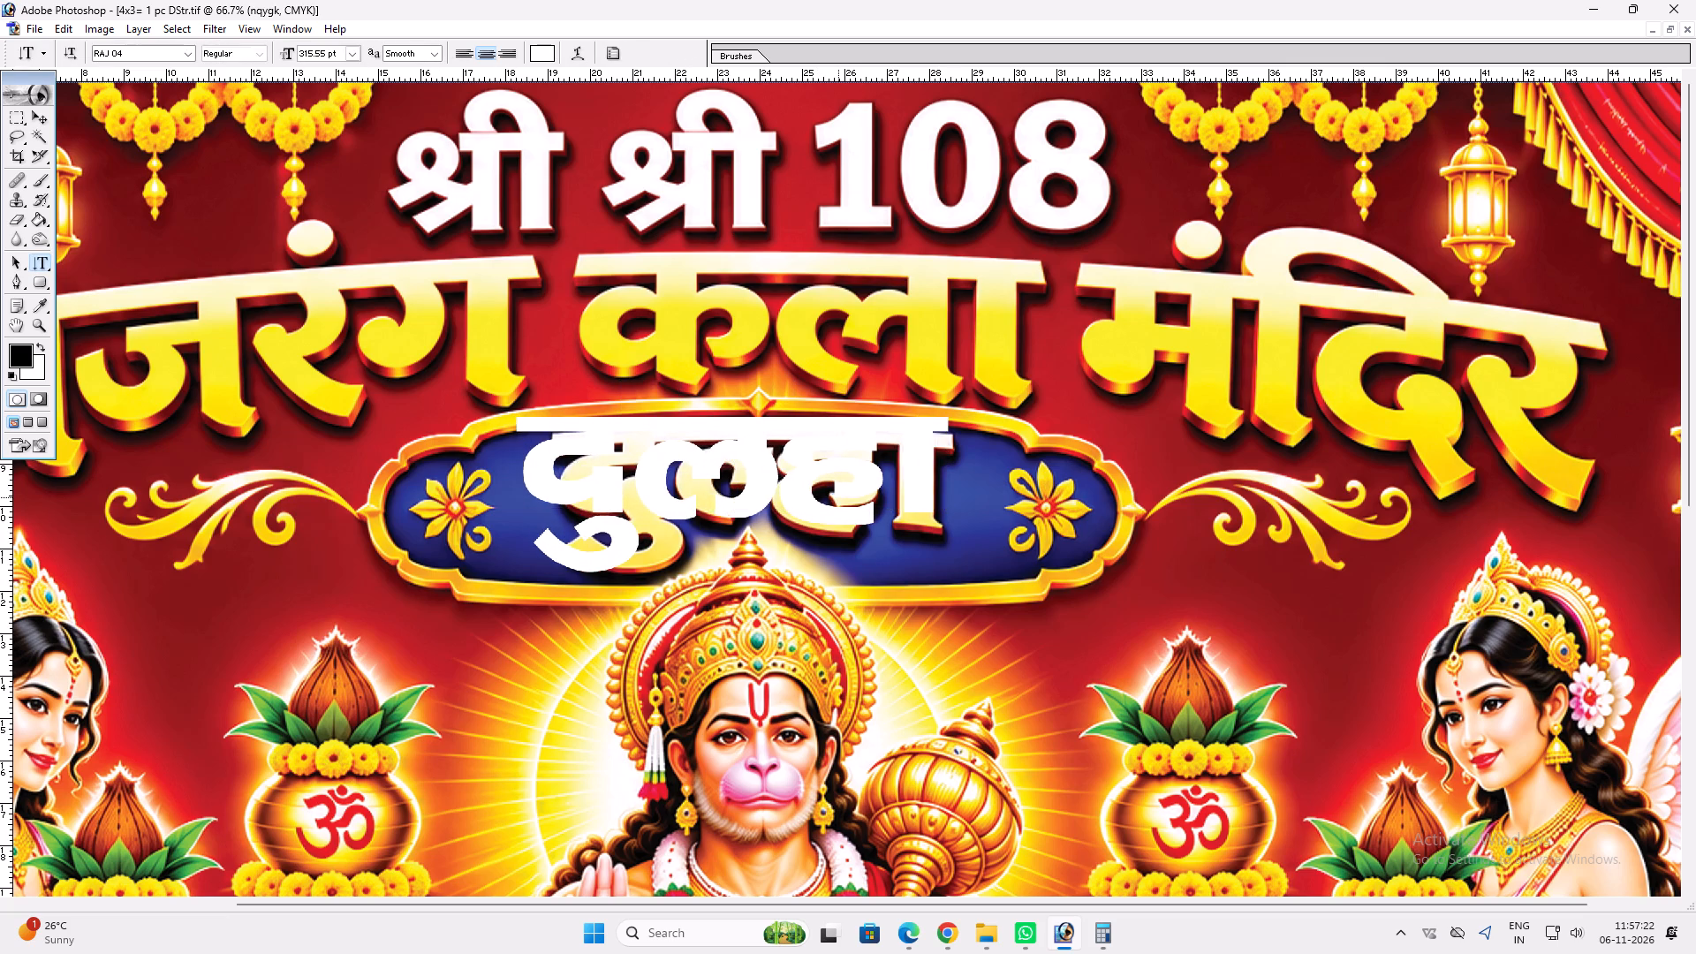
pyautogui.hotkey('ctrl', 'a')
pyautogui.hotkey('ctrl', 't')
pyautogui.hotkey('ctrl', 't')
pyautogui.hotkey('ctrl', 't')
pyautogui.click(1411, 152)
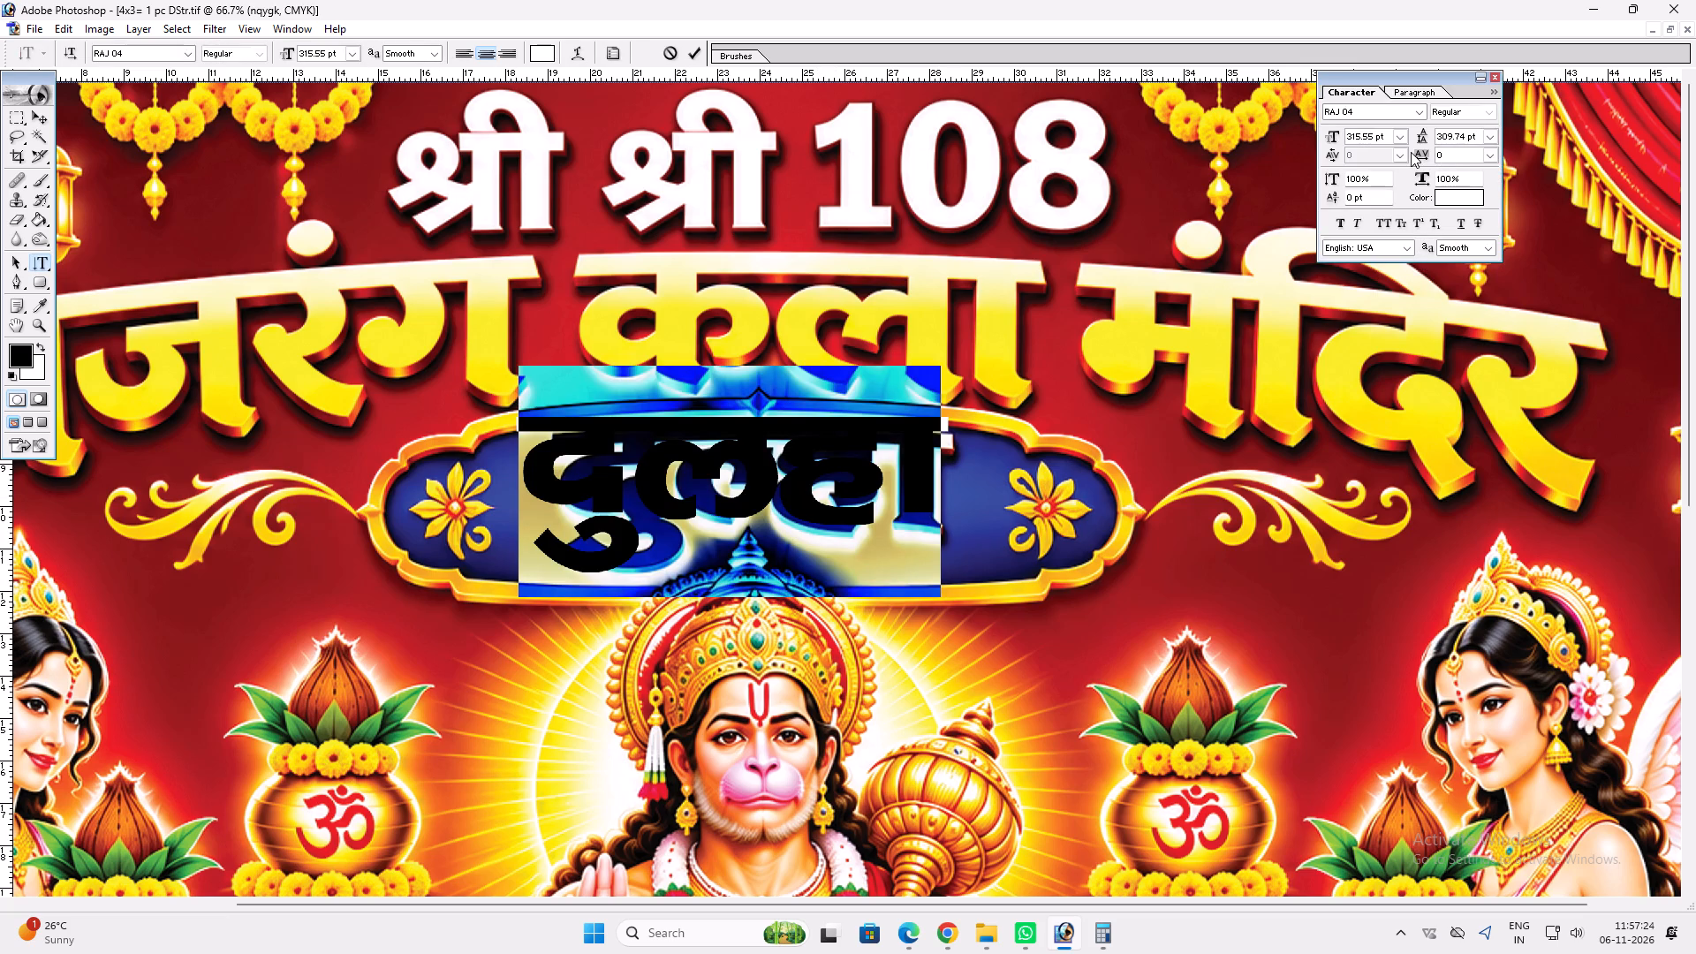
pyautogui.click(1419, 148)
pyautogui.write('10')
pyautogui.press('Return')
pyautogui.press('Return')
pyautogui.press('v')
pyautogui.press('v')
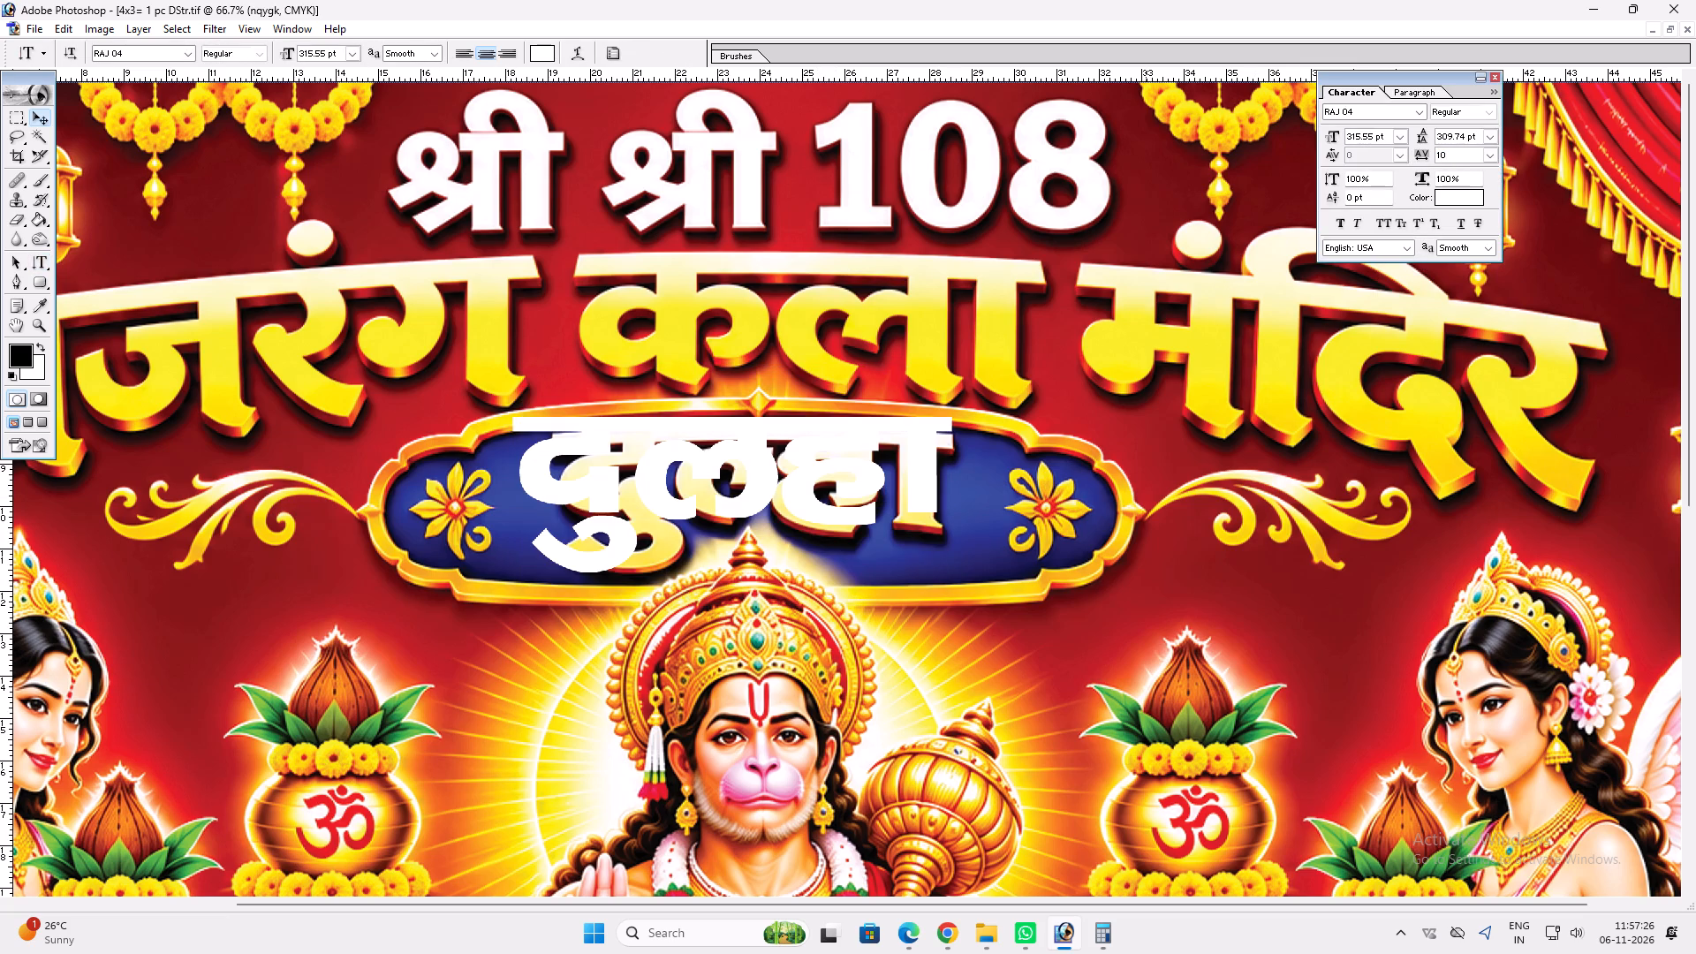
# Rotate the "दुलहा" text slightly clockwise.
pyautogui.press('v')
pyautogui.hotkey('ctrl', 't')
pyautogui.moveTo(1033, 466); pyautogui.dragTo(1026, 482)
pyautogui.press('Return')
# Add a yellow-to-white gradient overlay to "दुलहा", sampling yellow from the heading and placing its stop at about 24%.
pyautogui.hotkey('alt', 'l')
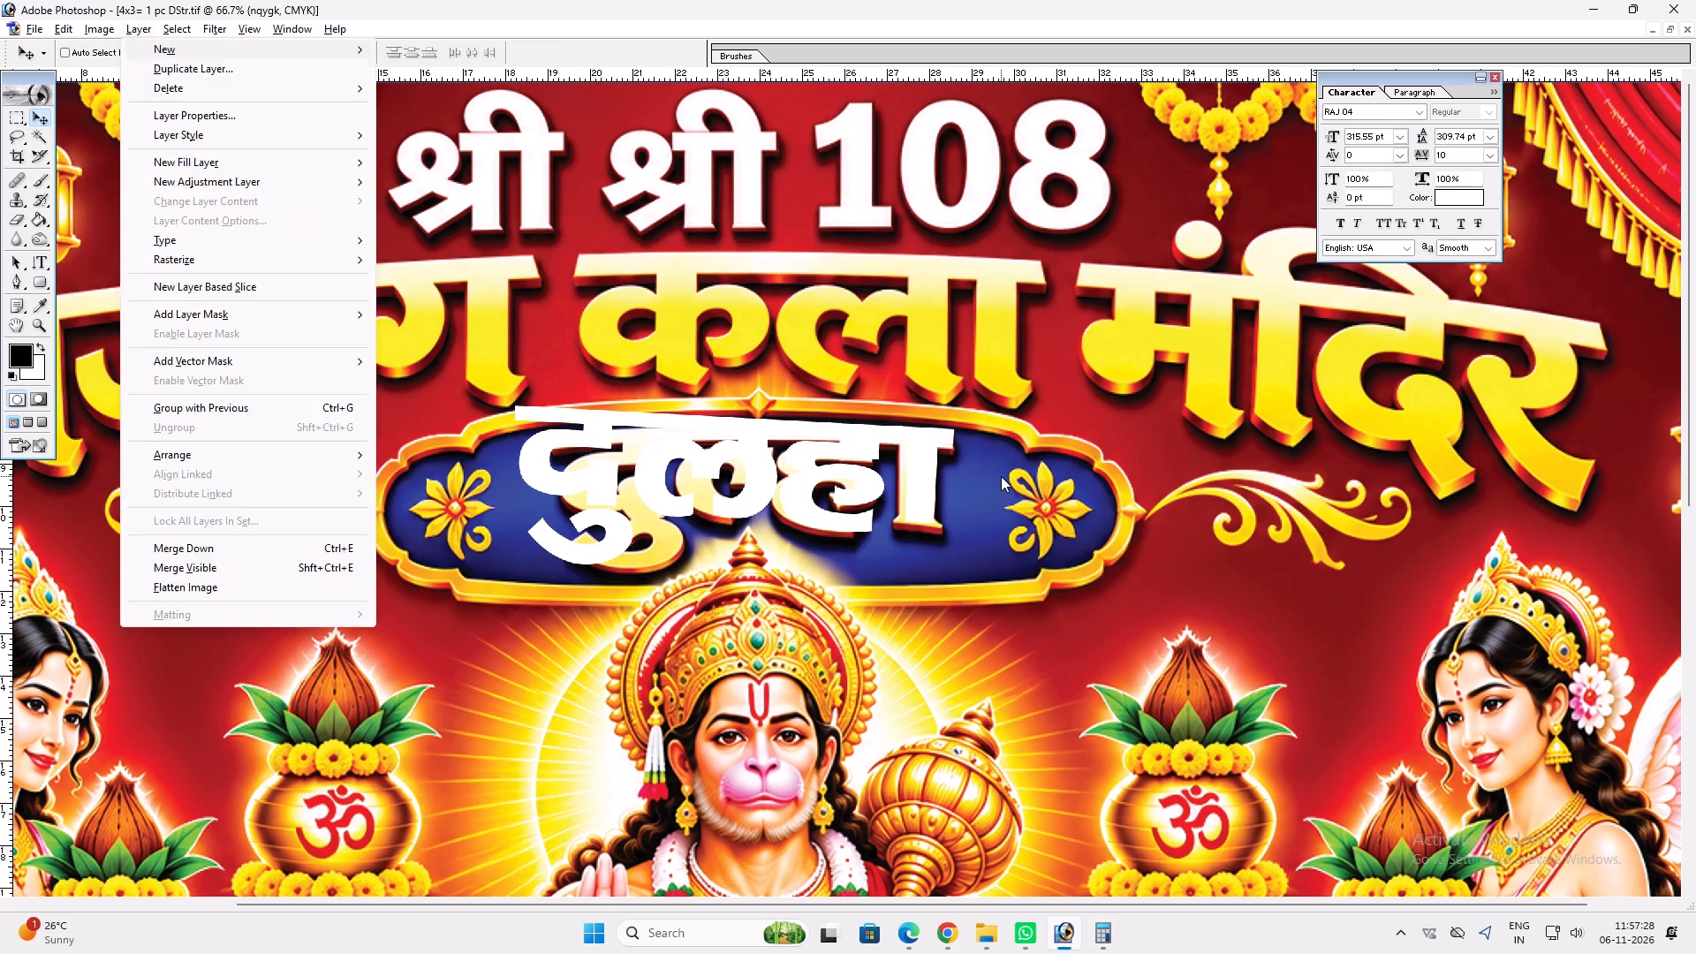
pyautogui.write('yg')
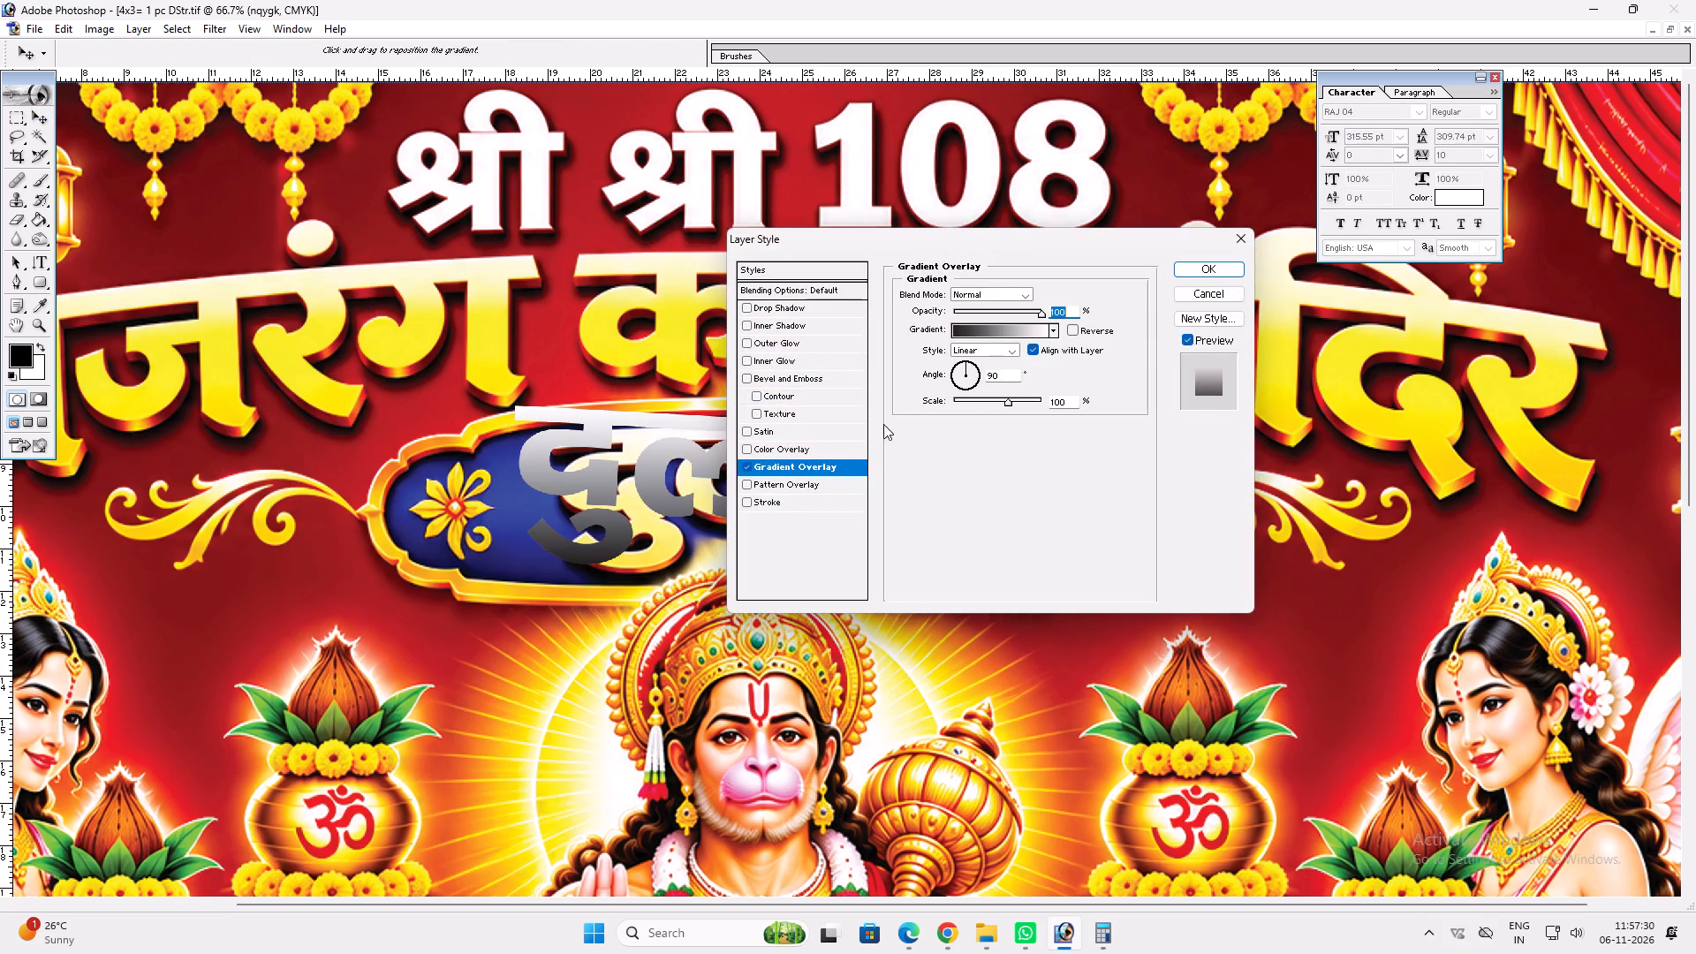
pyautogui.click(991, 334)
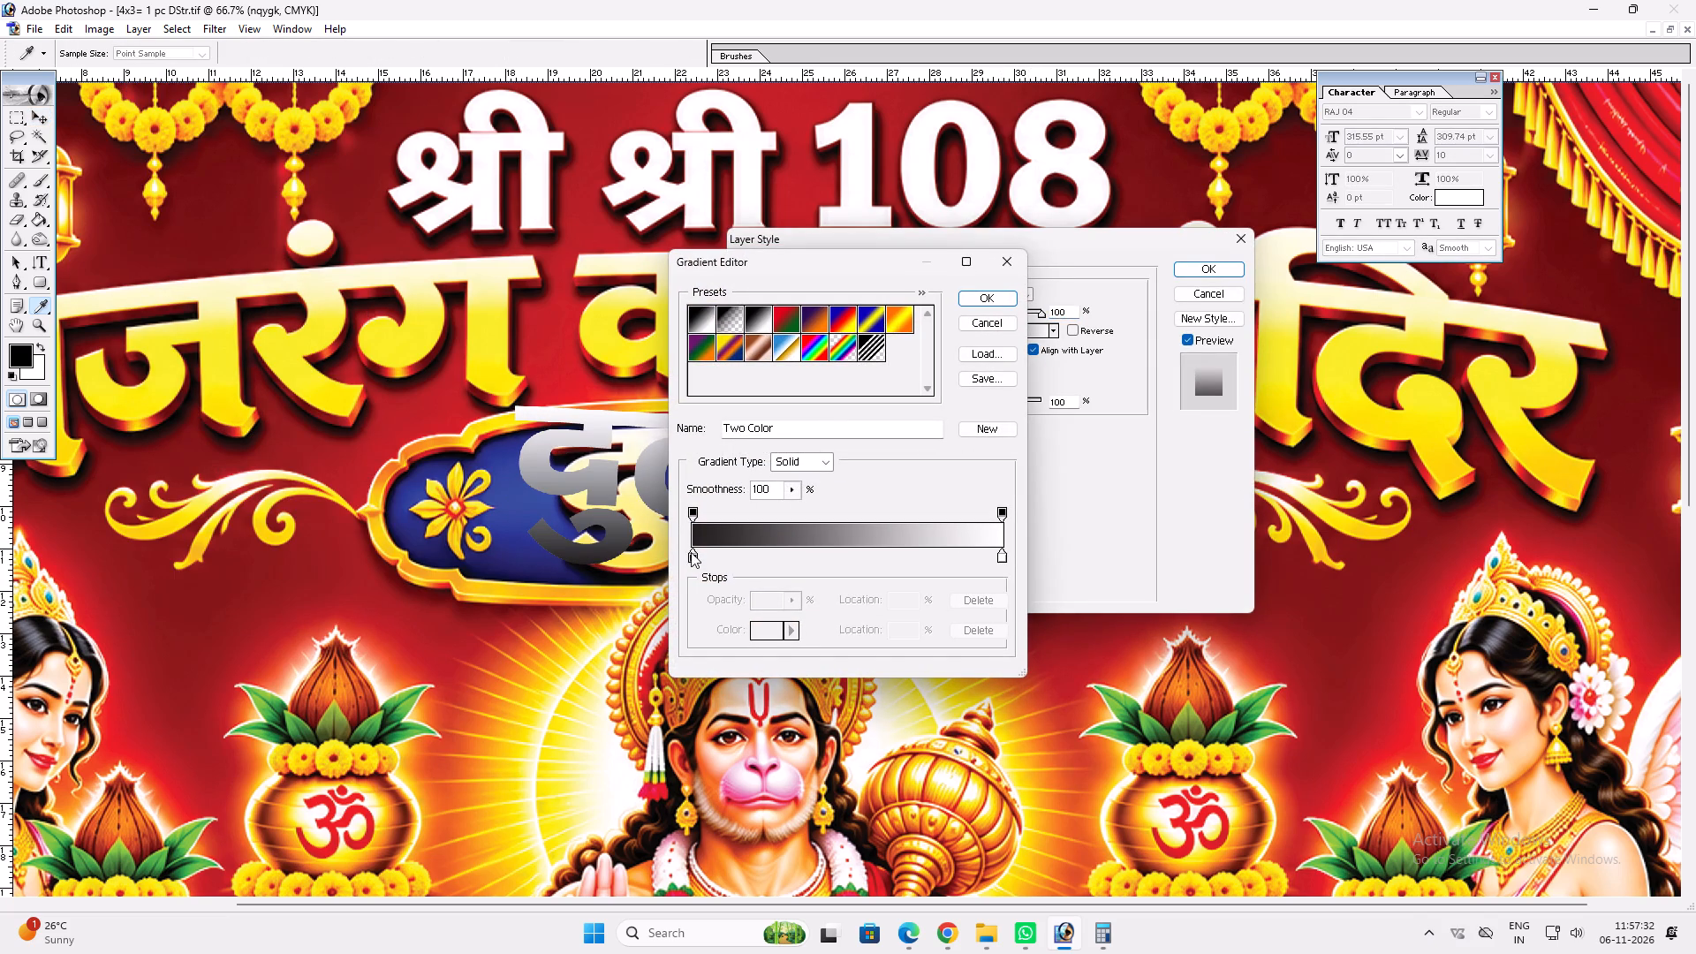
pyautogui.moveTo(693, 552); pyautogui.dragTo(770, 552)
pyautogui.click(777, 636)
pyautogui.click(1293, 424)
pyautogui.press('Return')
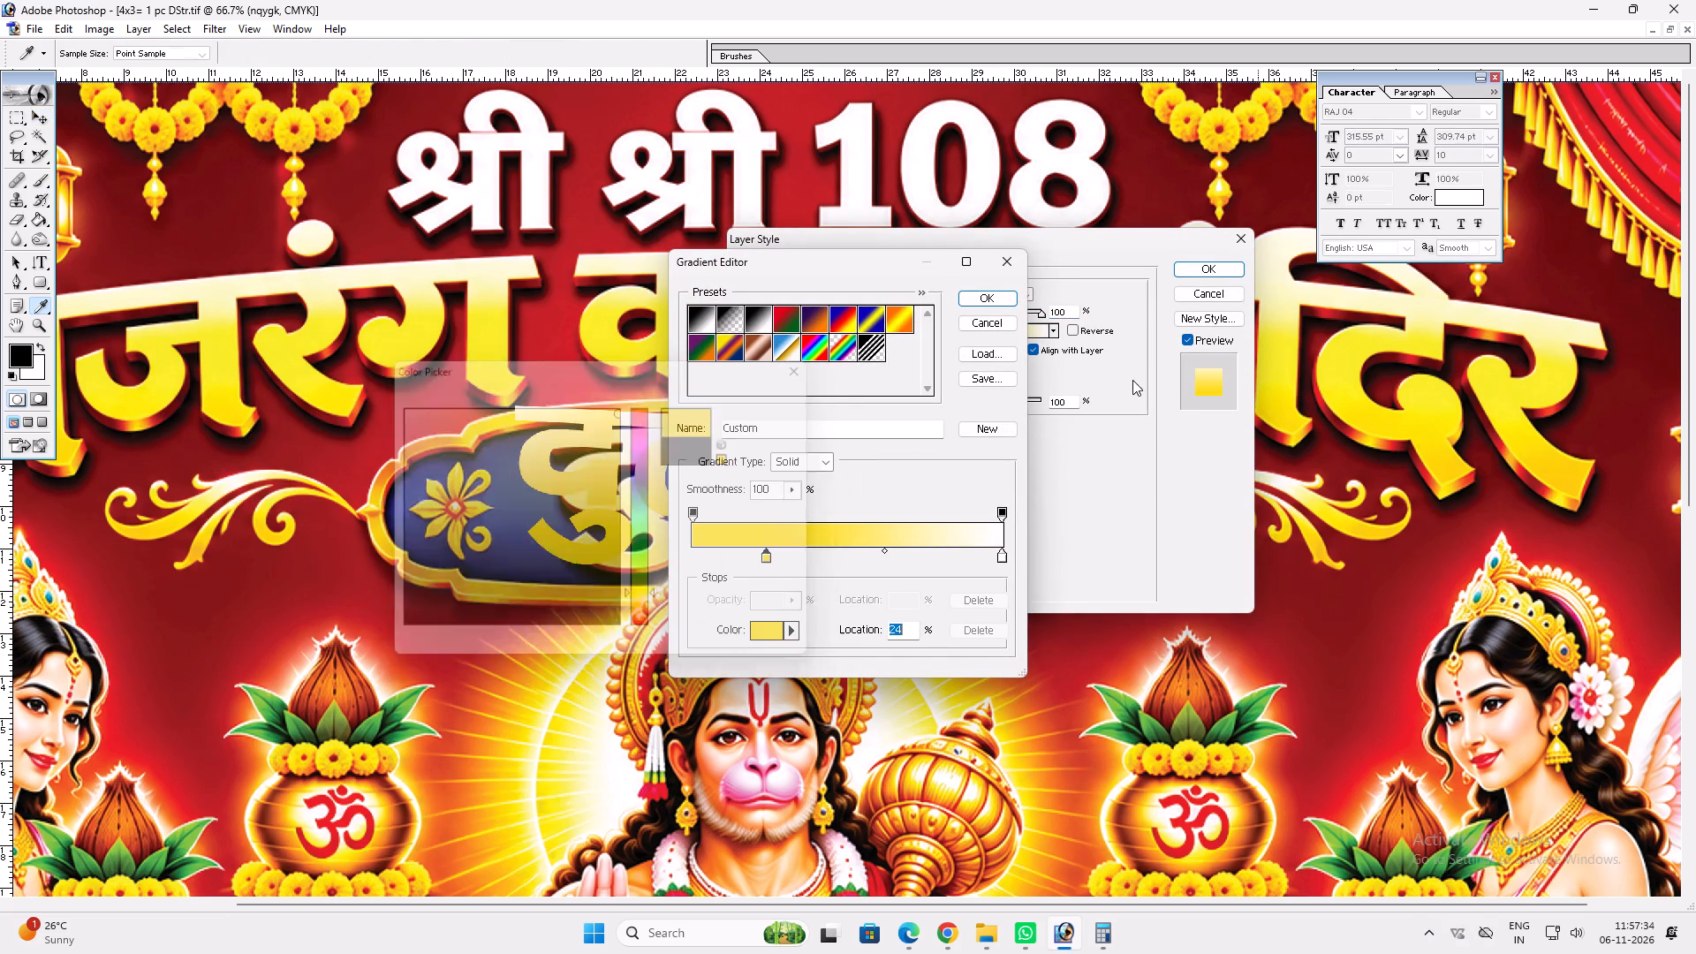
pyautogui.press('Return')
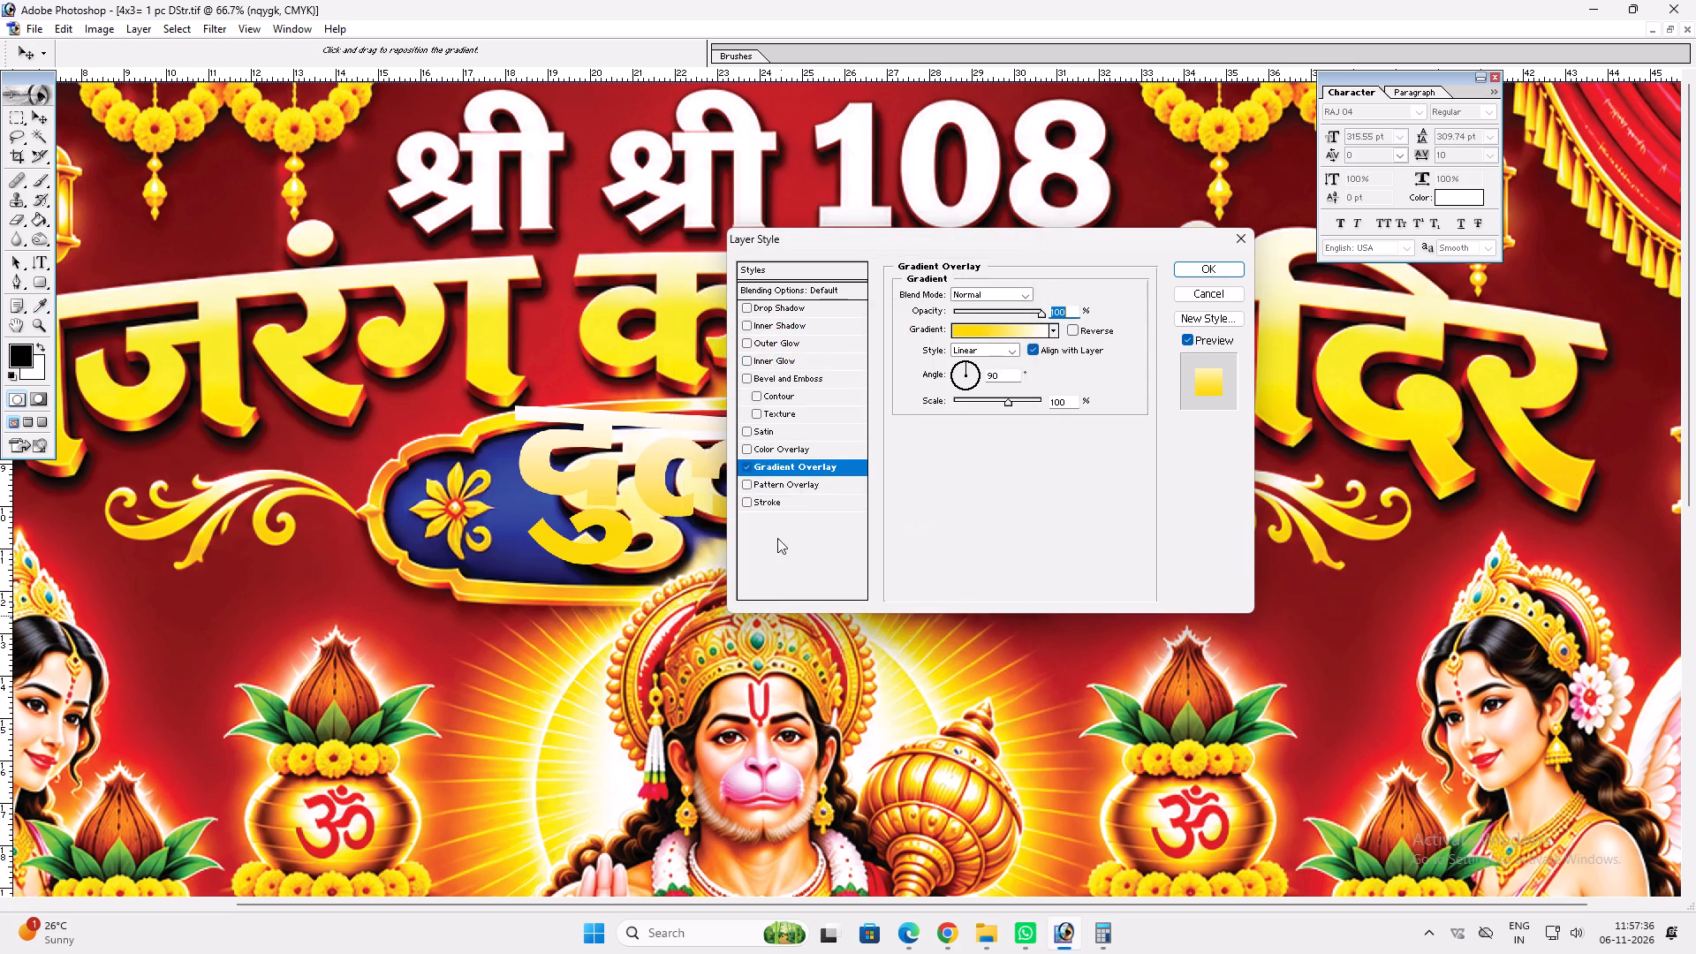
# Add a black outside stroke to the "दुलहा" text.
pyautogui.click(758, 499)
pyautogui.click(936, 390)
pyautogui.moveTo(531, 570); pyautogui.dragTo(935, 708)
pyautogui.press('Return')
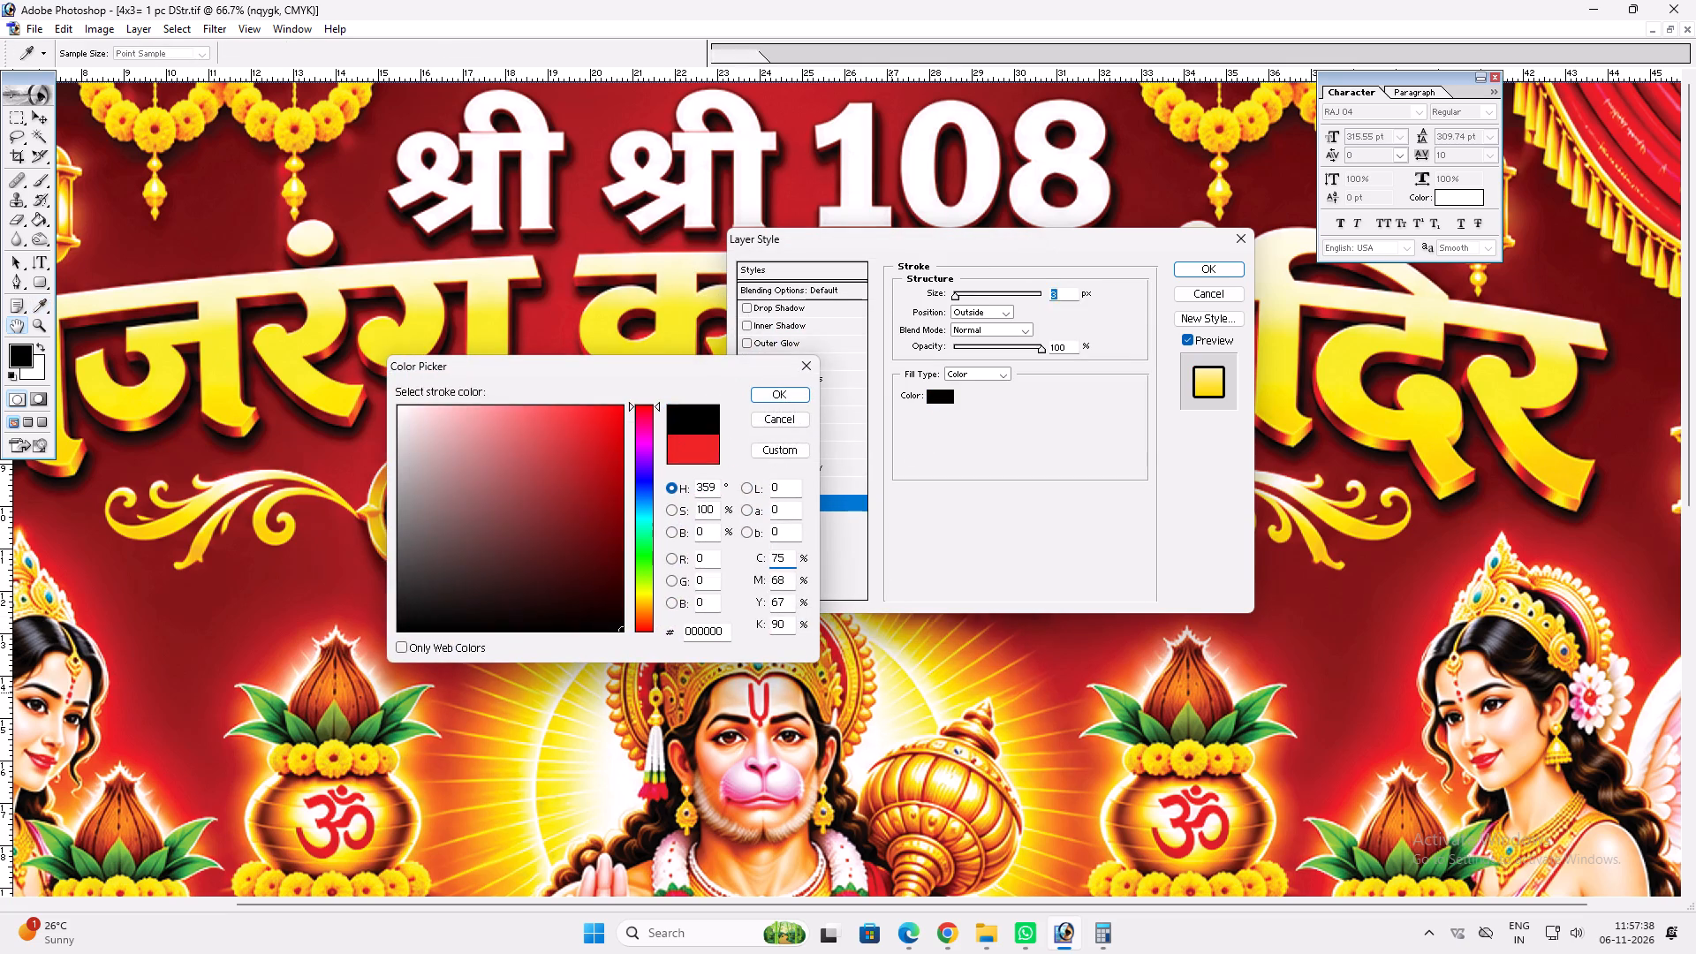
pyautogui.scroll(2, 1157, 460)
pyautogui.scroll(-1, 1143, 433)
# Add an Inner Bevel with the Chisel Hard technique to "दुलहा" and increase the bevel size slightly.
pyautogui.click(829, 377)
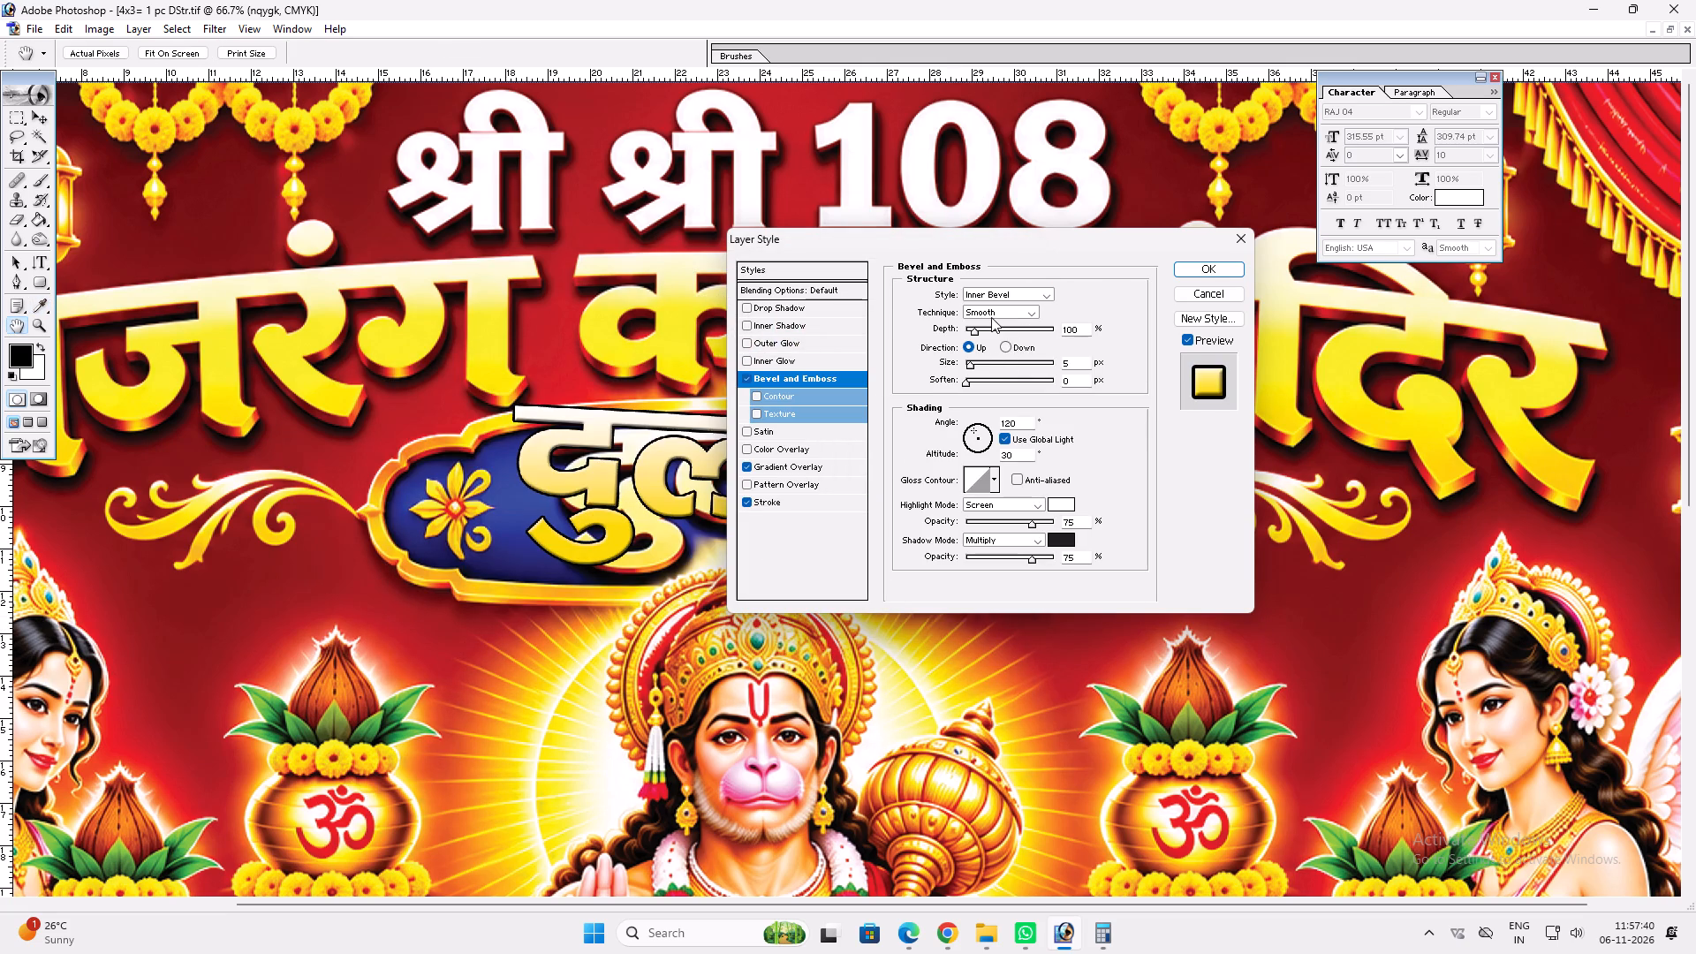
pyautogui.click(991, 317)
pyautogui.click(980, 334)
pyautogui.click(974, 358)
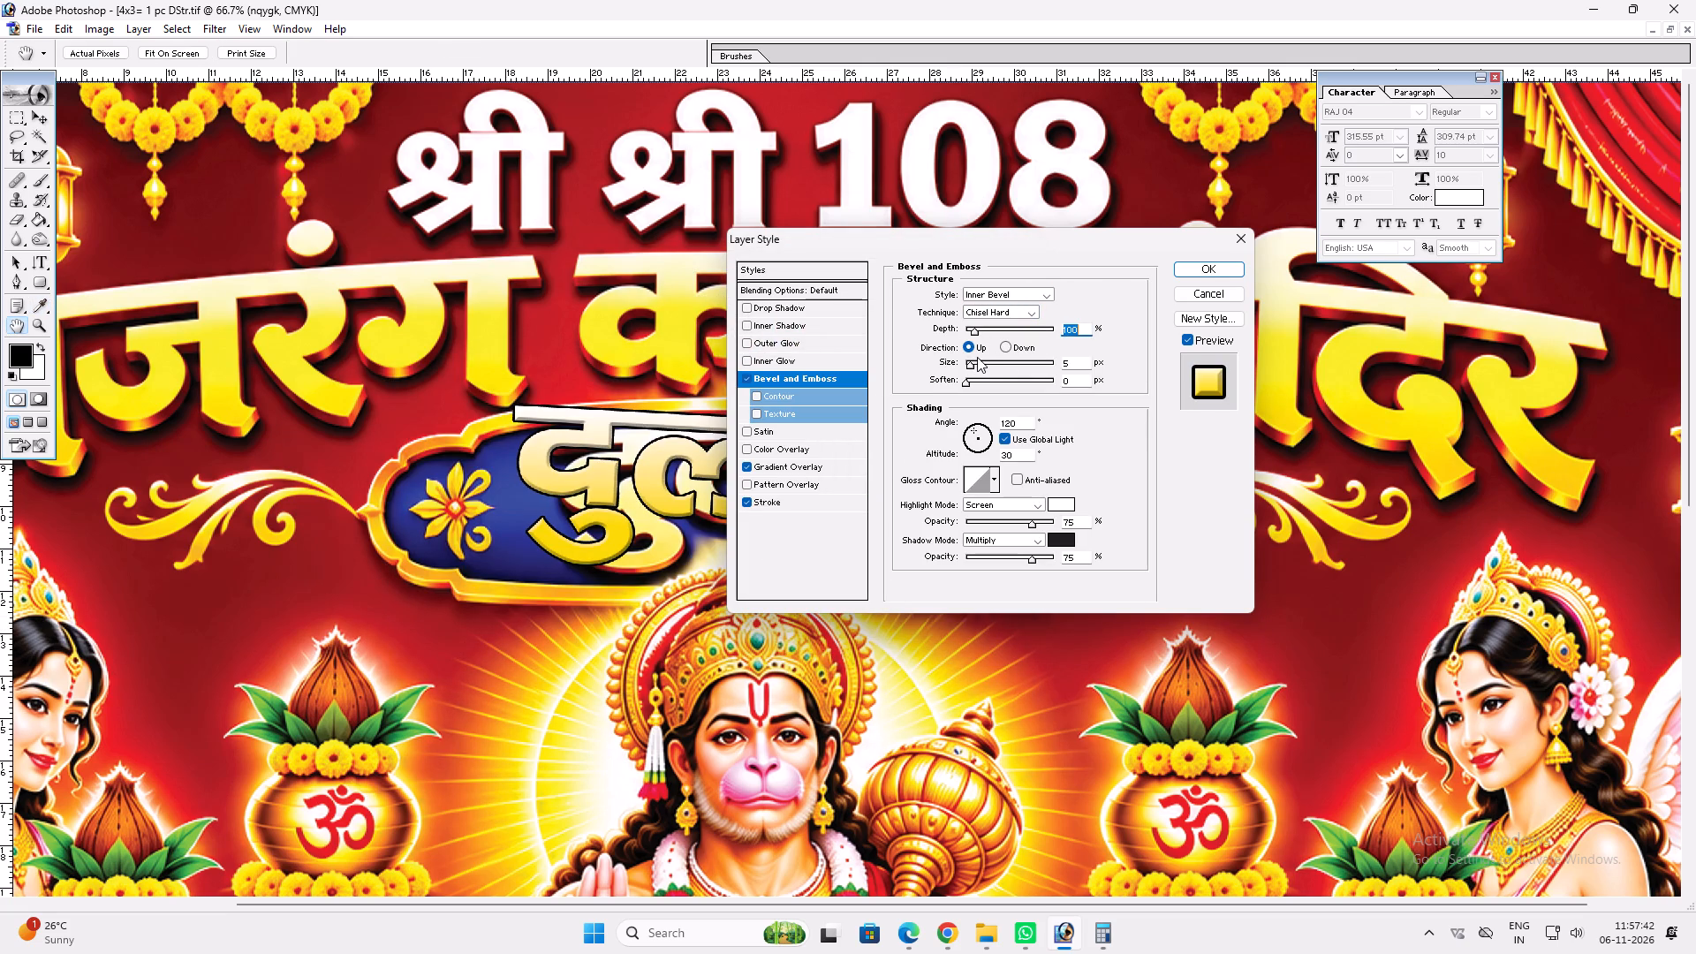
pyautogui.click(978, 360)
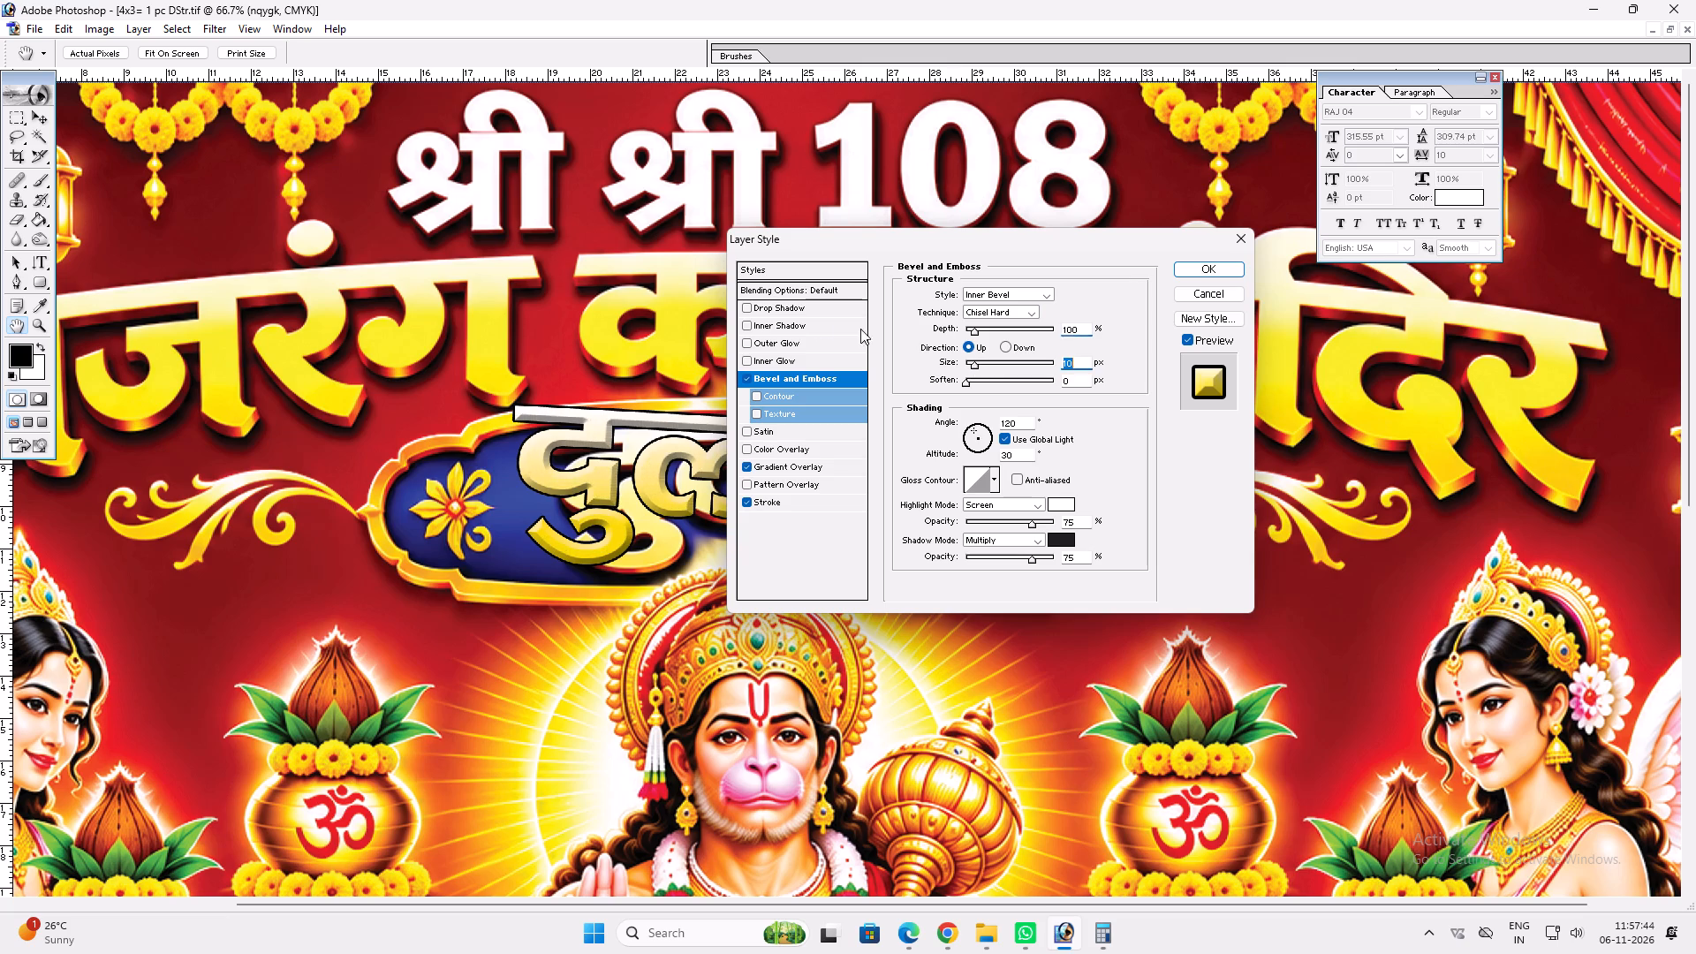
# Add a drop shadow to "दुलहा" with 100% opacity and a slightly larger distance, and apply the layer style.
pyautogui.click(813, 303)
pyautogui.moveTo(1026, 314); pyautogui.dragTo(1214, 324)
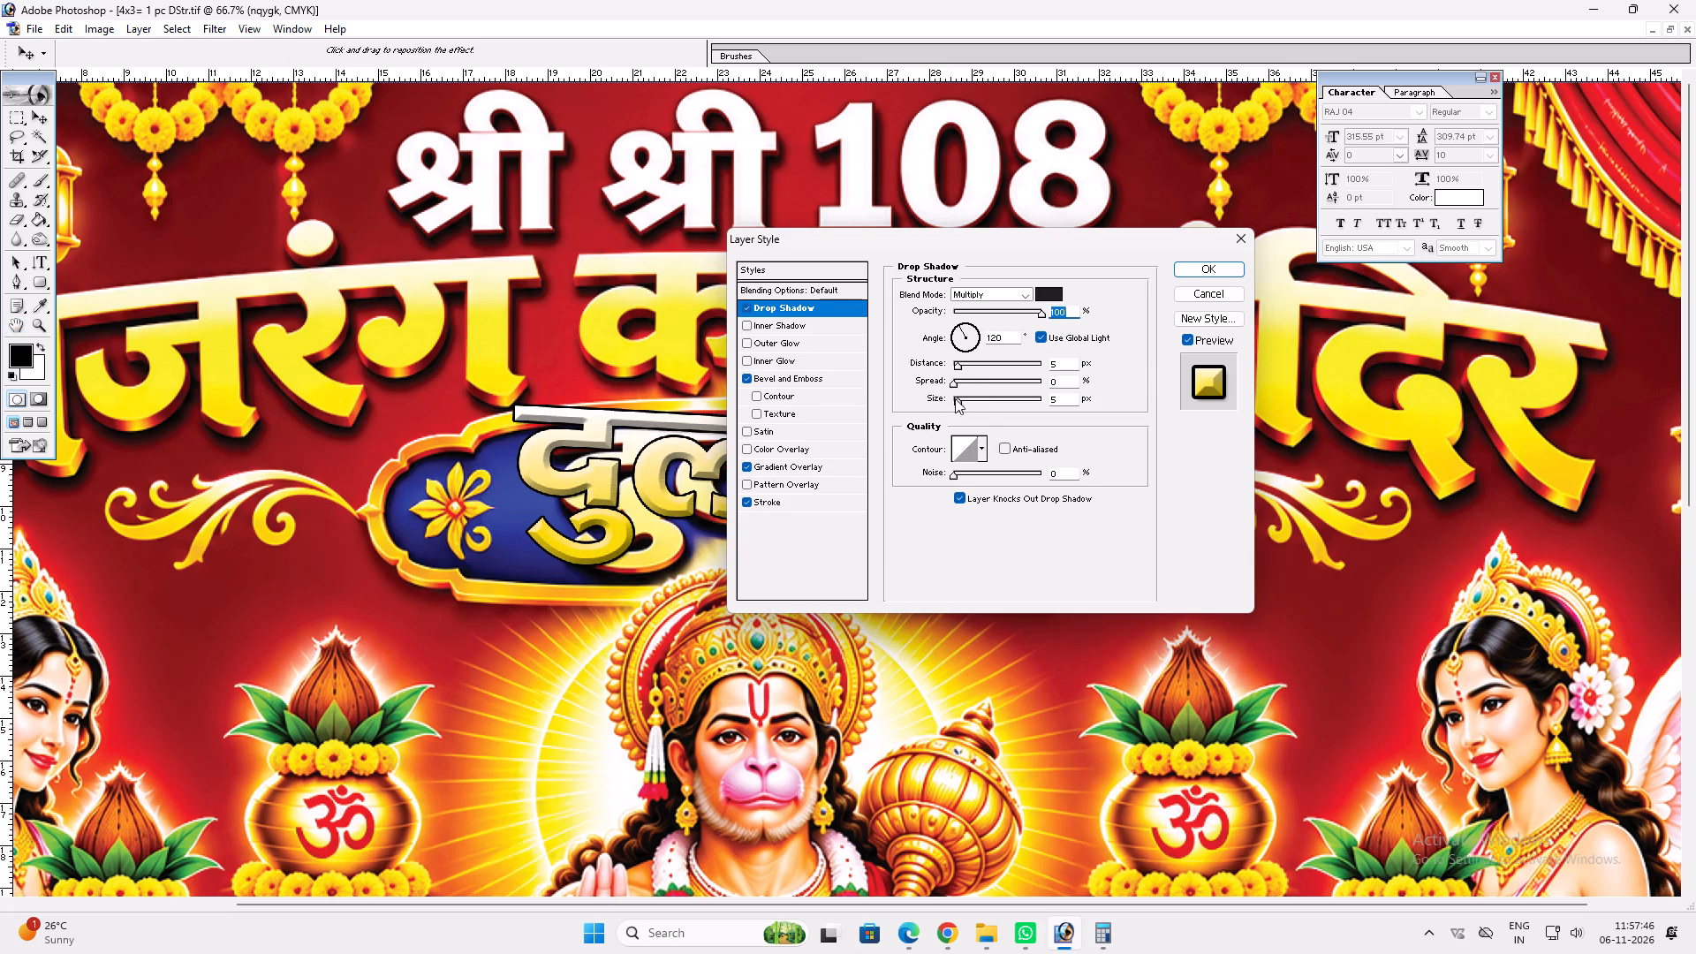
pyautogui.click(970, 366)
pyautogui.press('Return')
# Rotate the "दुलहा" text back to level and tilt it about 2 degrees counterclockwise.
pyautogui.hotkey('ctrl', 't')
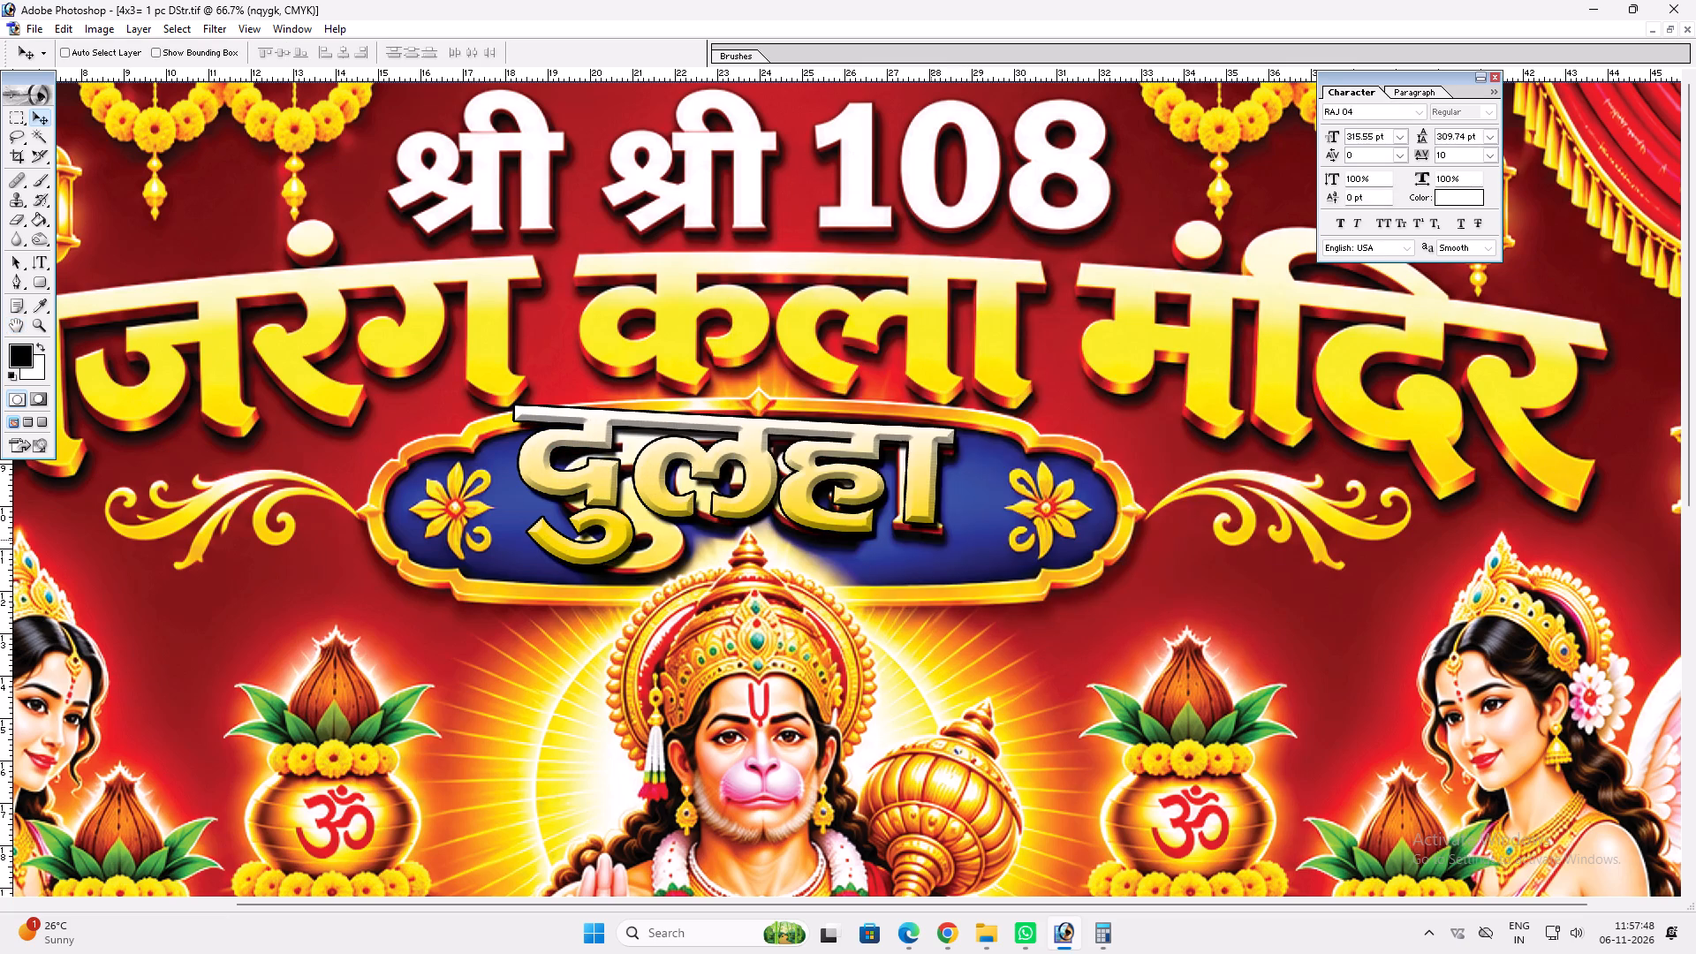
pyautogui.keyDown('ctrl'); pyautogui.moveTo(931, 574); pyautogui.dragTo(950, 571); pyautogui.keyUp('ctrl')
pyautogui.press('Return')
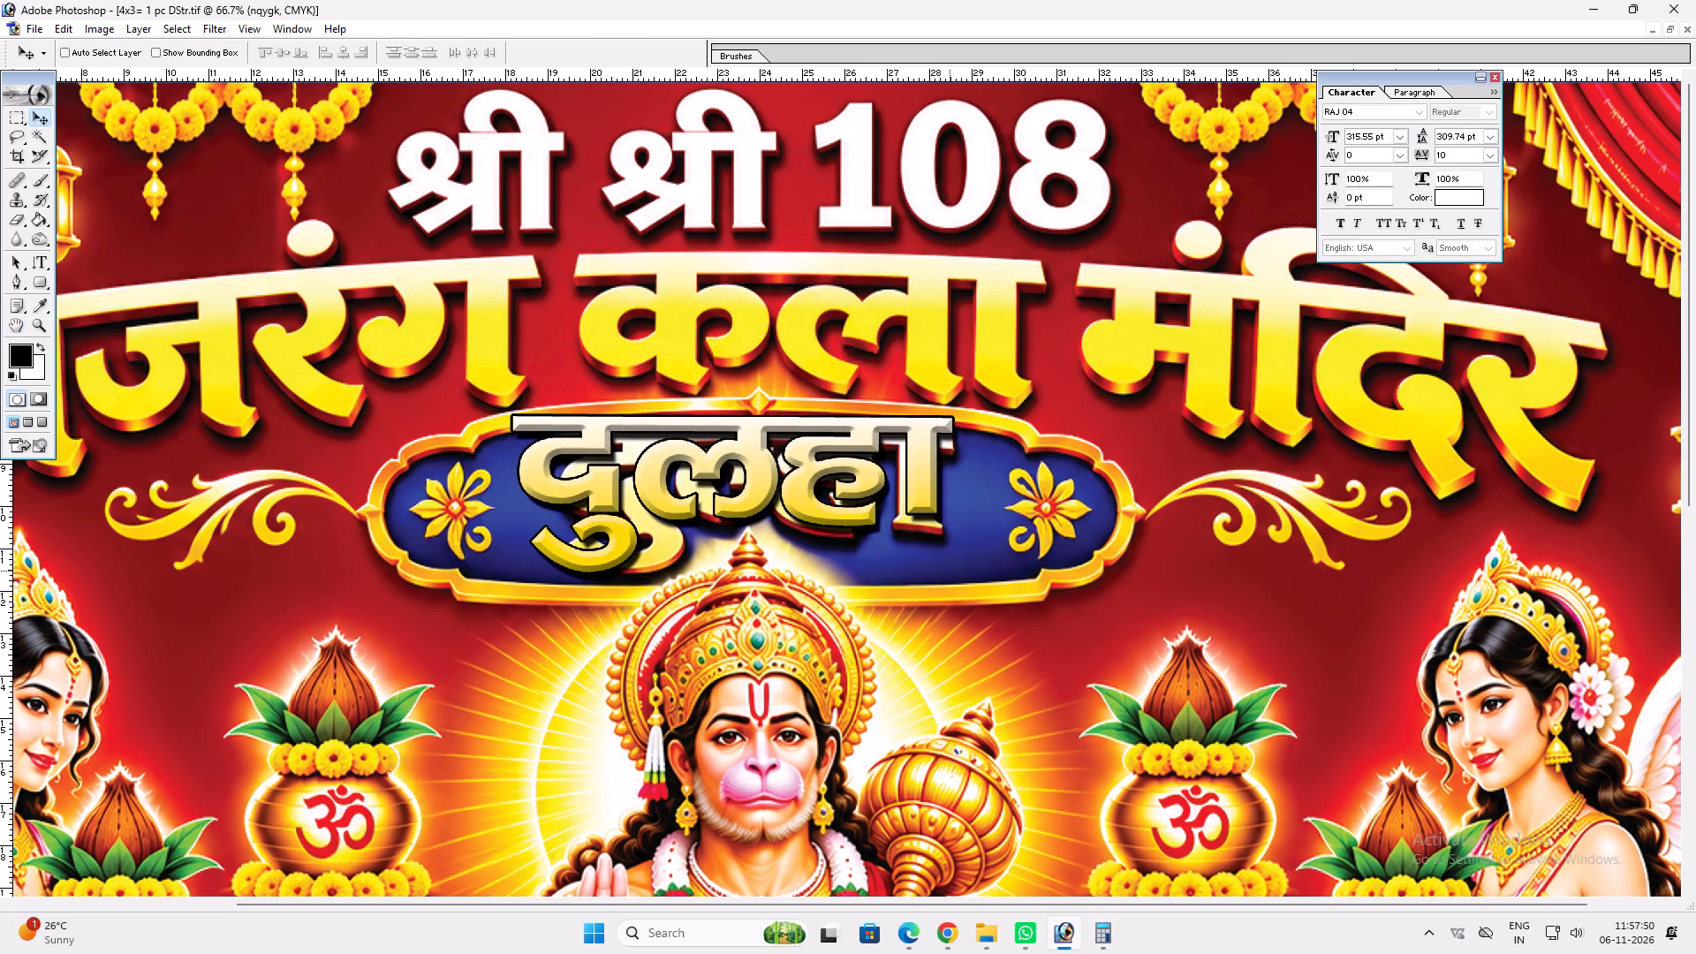
pyautogui.hotkey('ctrl', 't')
pyautogui.keyDown('ctrl'); pyautogui.moveTo(935, 631); pyautogui.dragTo(946, 628); pyautogui.keyUp('ctrl')
pyautogui.press('Return')
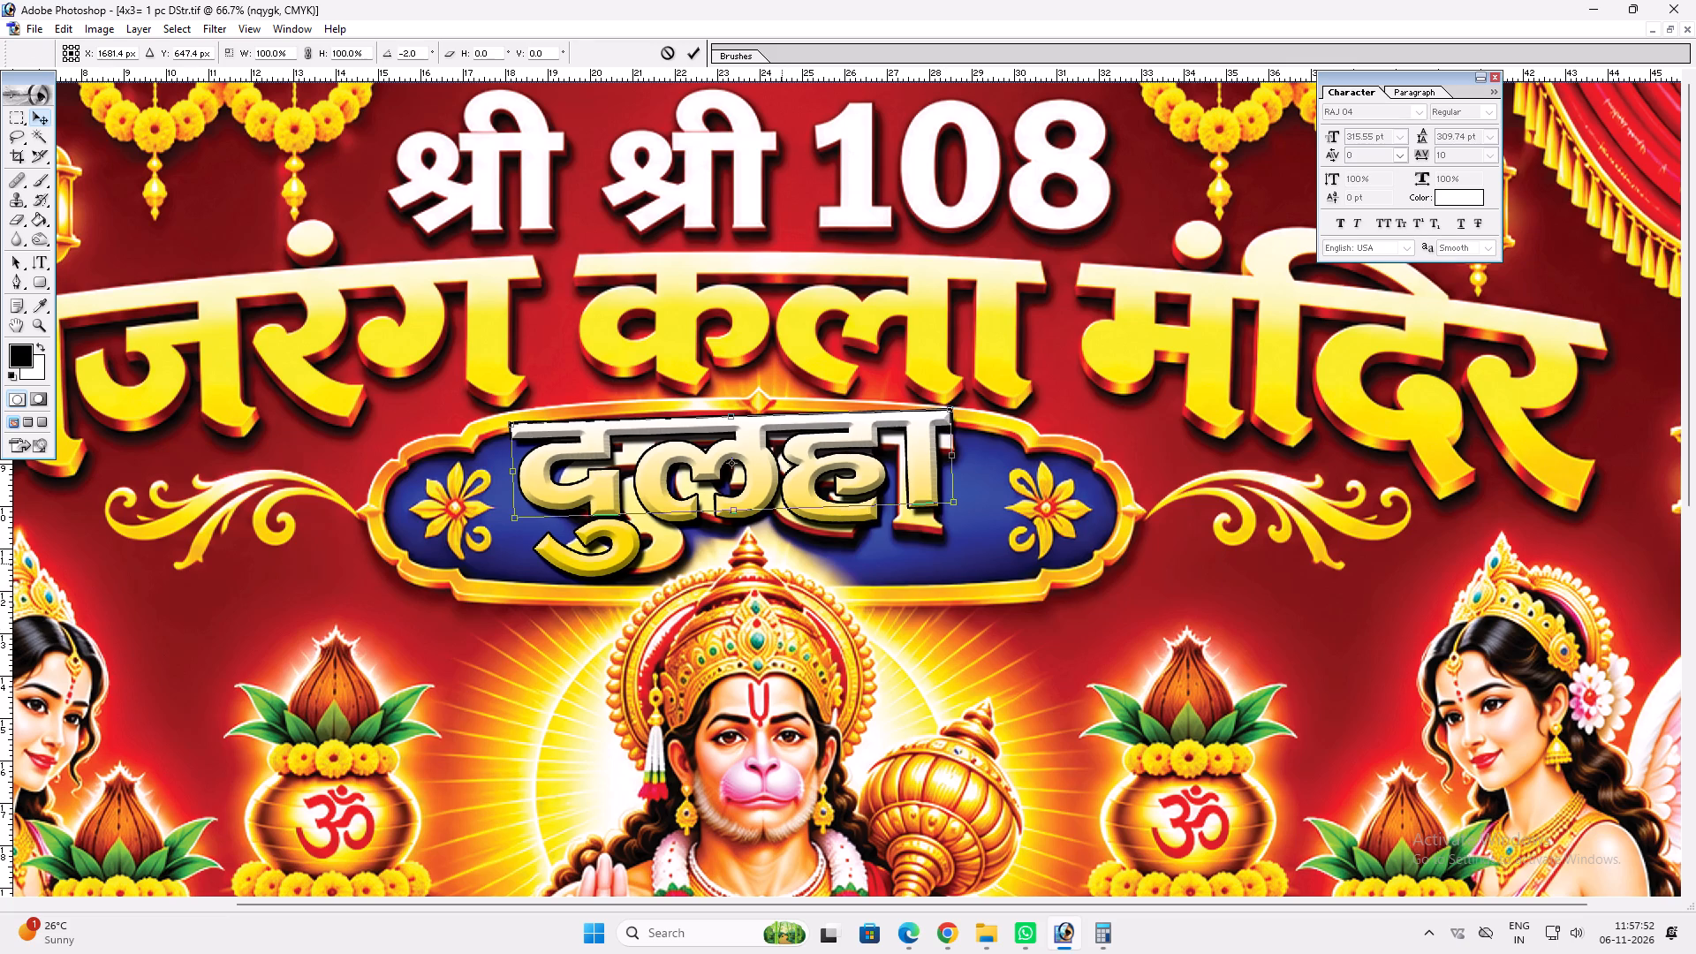
# Warp the "दुलहा" text with a slight horizontal Arc bend of about +6% and nudge it down on the plaque.
pyautogui.press('t')
pyautogui.click(768, 487)
pyautogui.hotkey('ctrl', 'a')
pyautogui.click(587, 53)
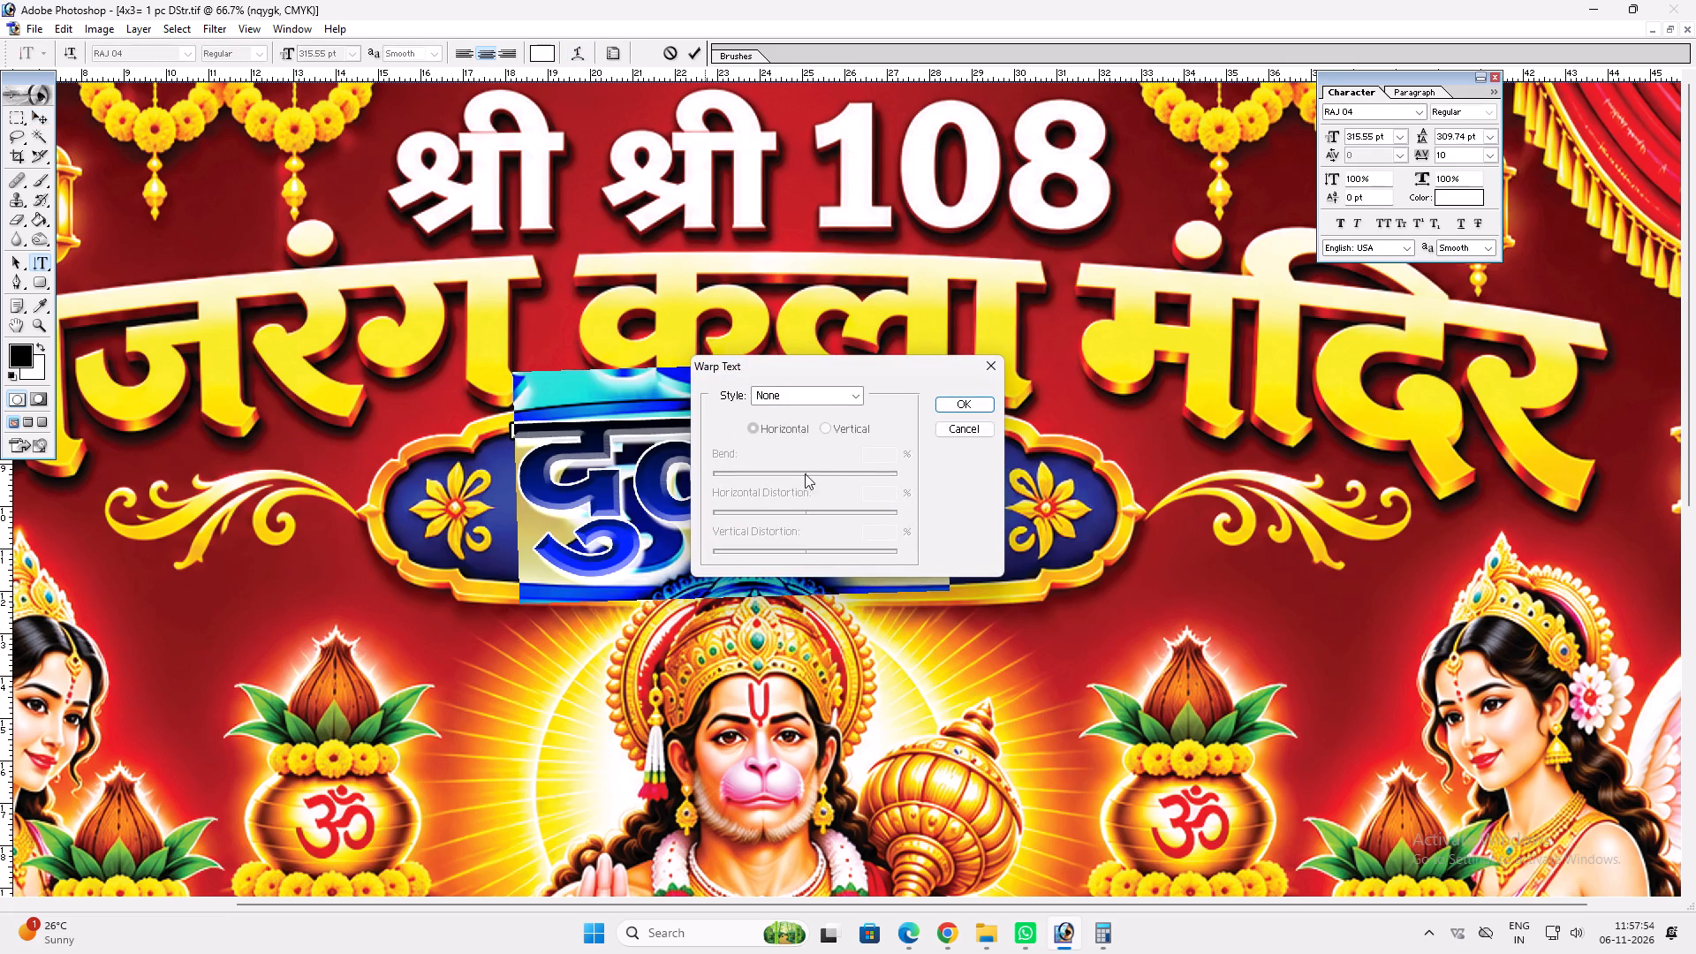
pyautogui.click(854, 394)
pyautogui.click(824, 441)
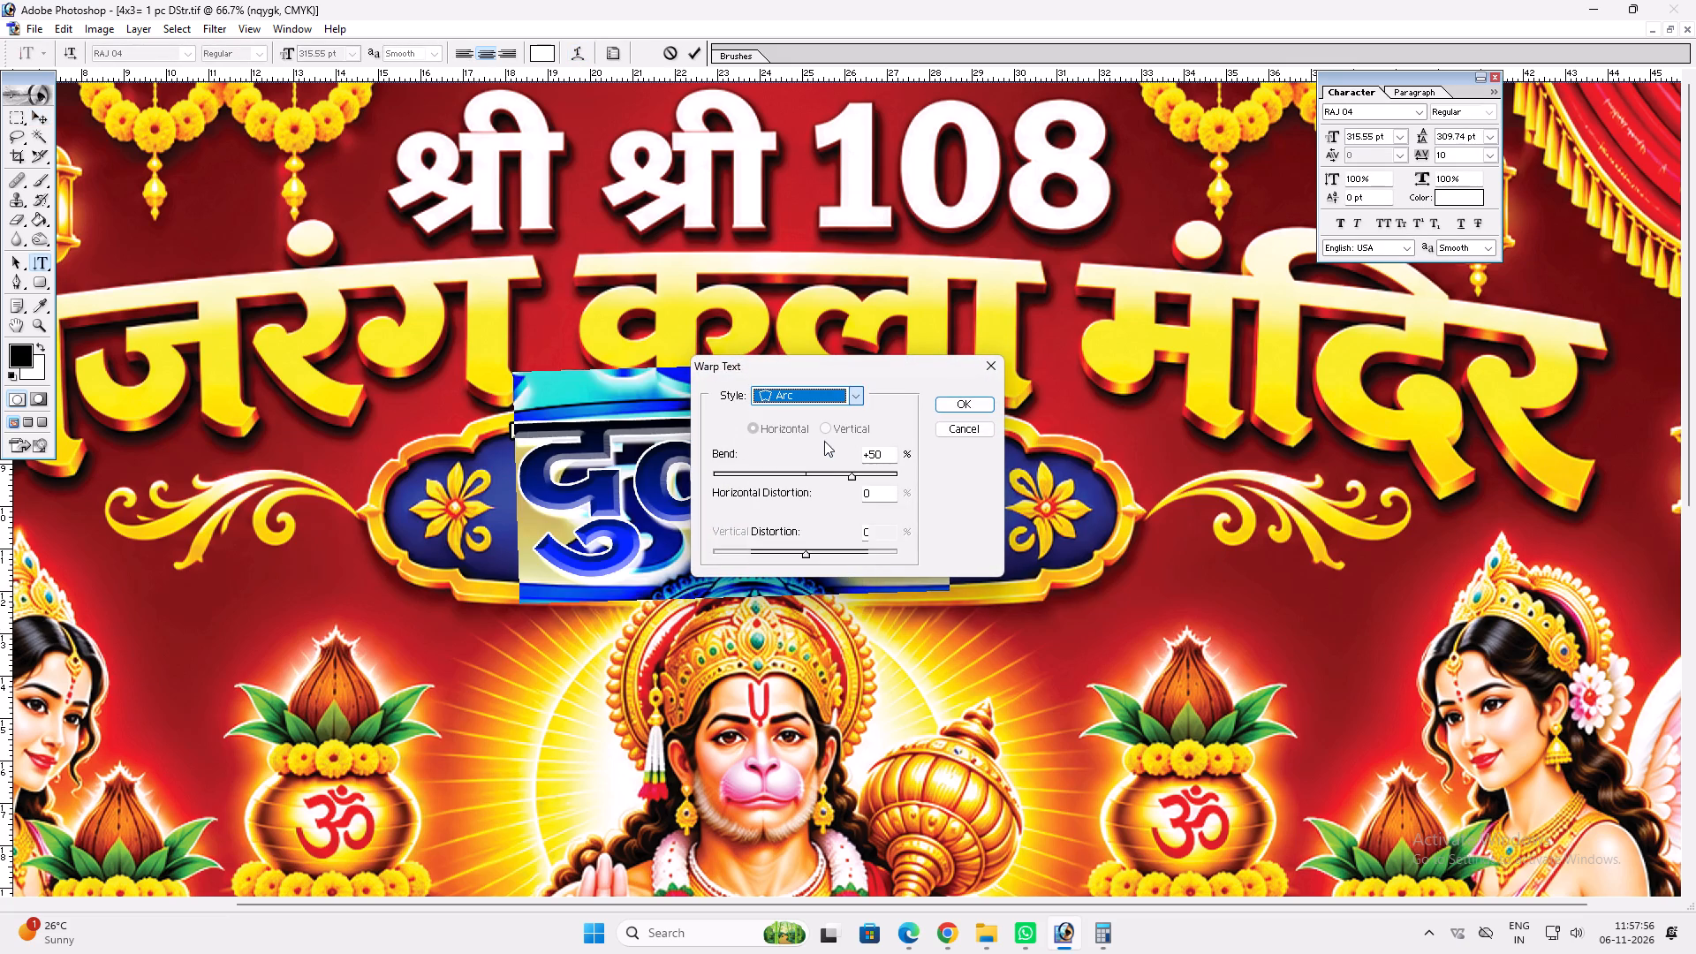
pyautogui.moveTo(852, 474); pyautogui.dragTo(812, 481)
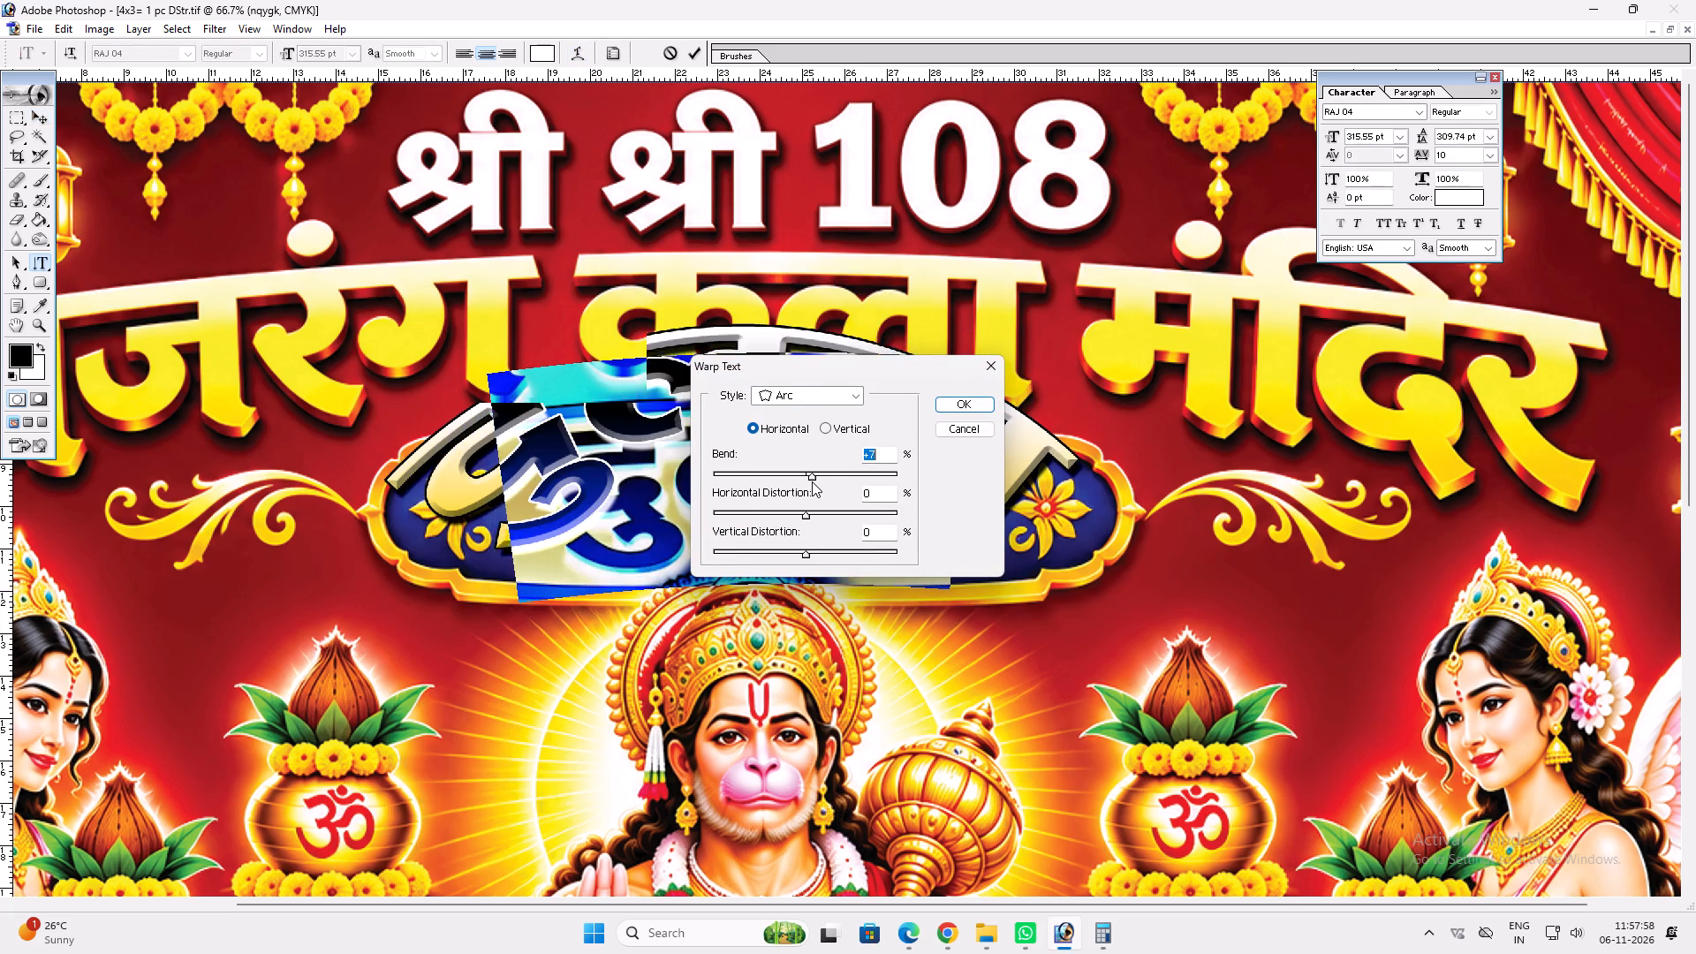
pyautogui.moveTo(812, 481); pyautogui.dragTo(811, 481)
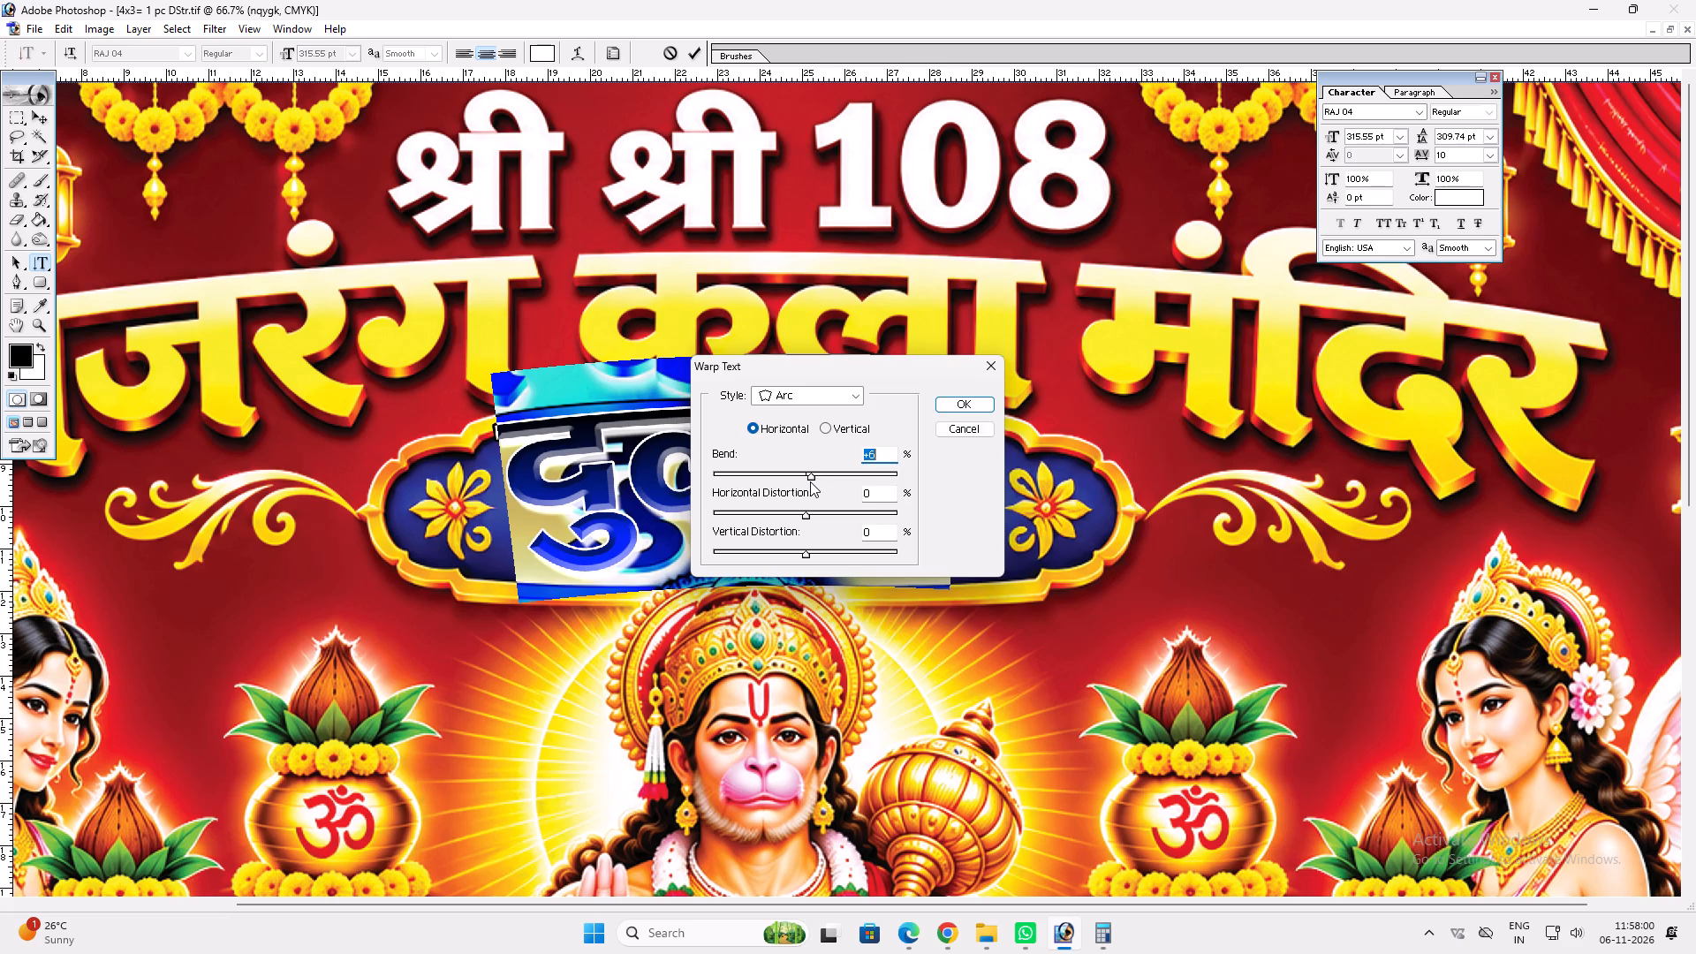
pyautogui.press('Return')
pyautogui.press('Return')
pyautogui.press('v')
pyautogui.moveTo(827, 507); pyautogui.dragTo(828, 520)
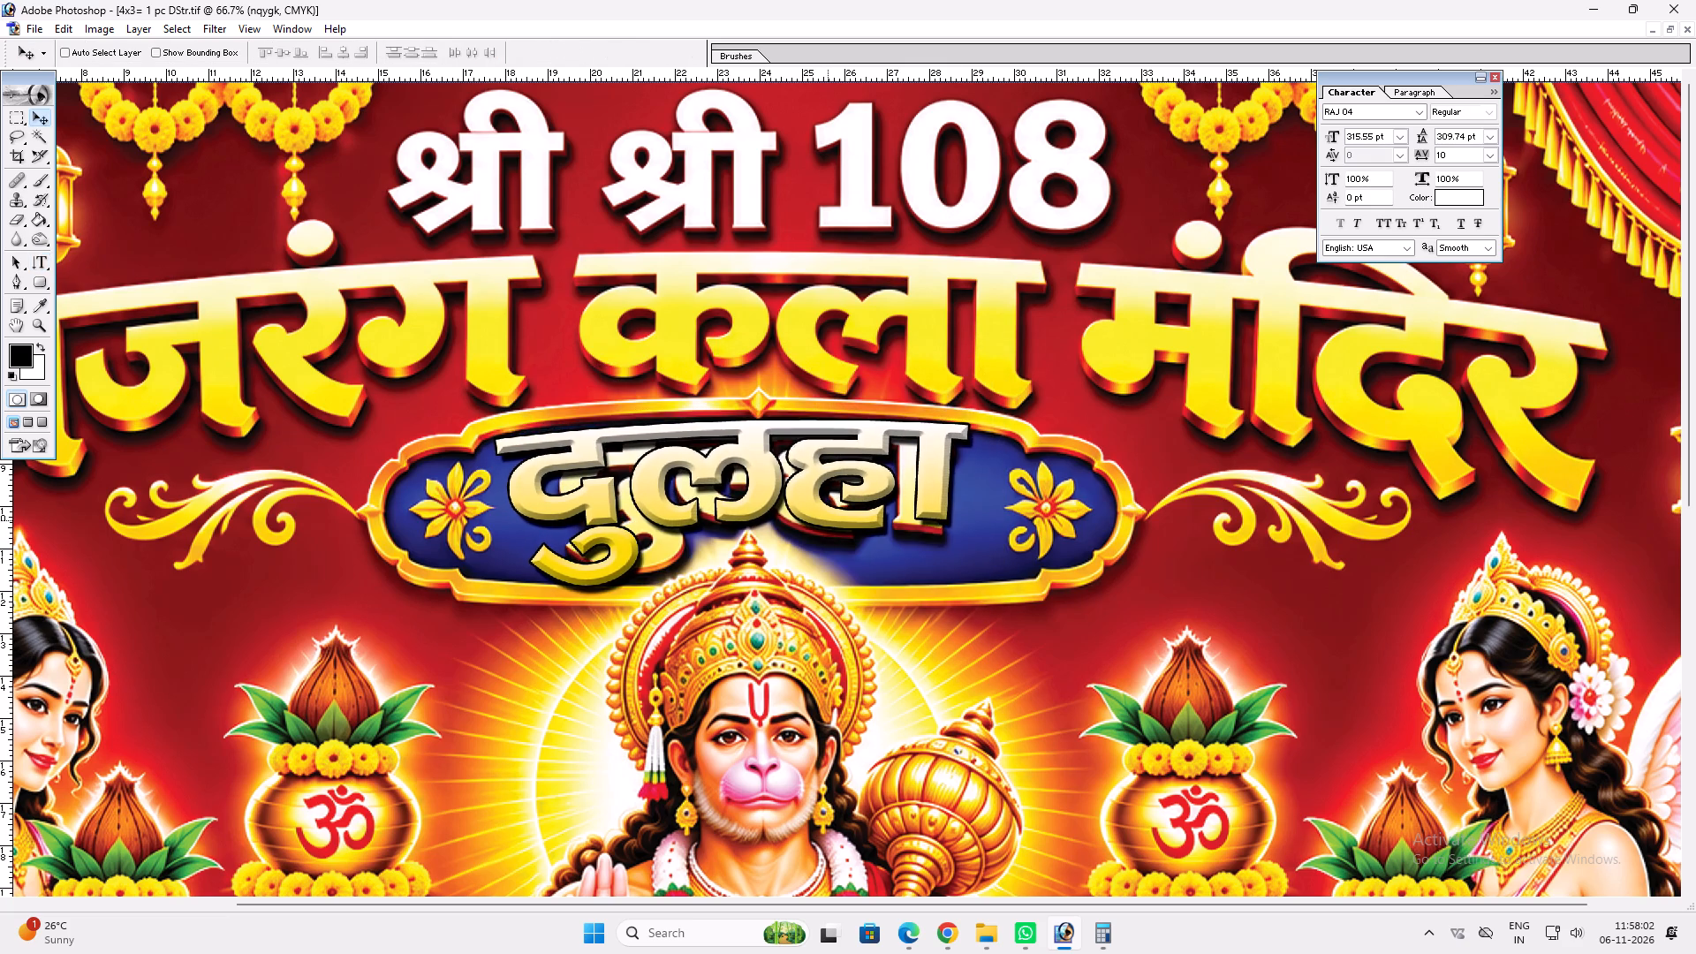
pyautogui.moveTo(828, 520); pyautogui.dragTo(828, 519)
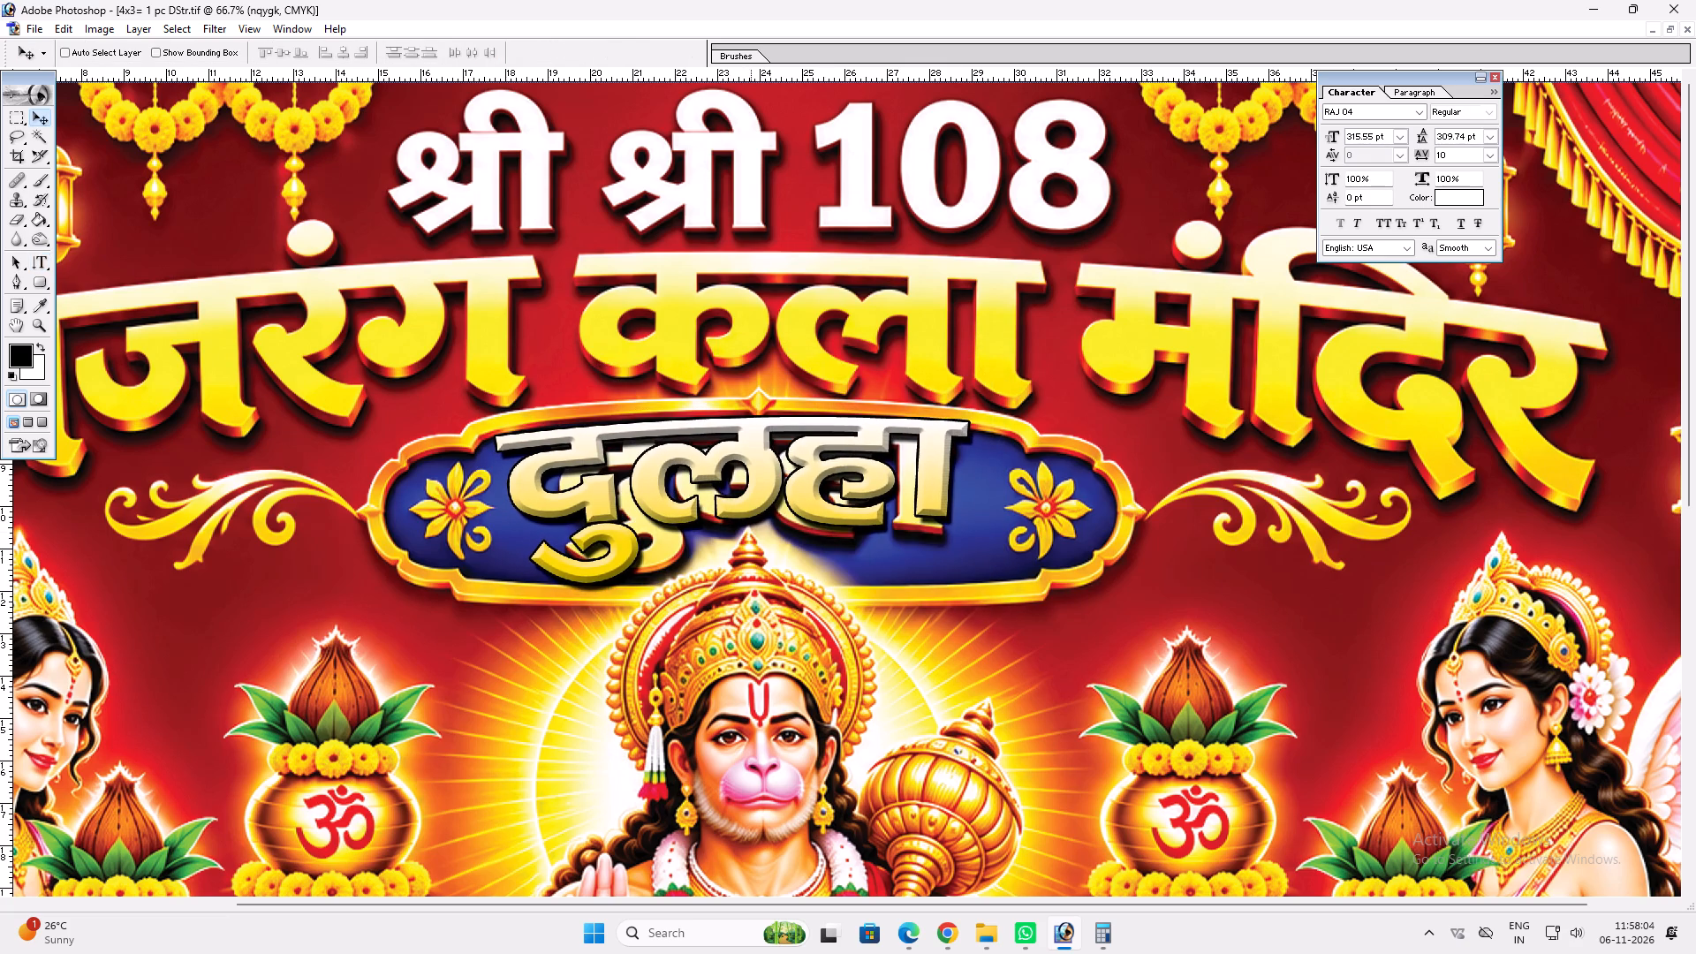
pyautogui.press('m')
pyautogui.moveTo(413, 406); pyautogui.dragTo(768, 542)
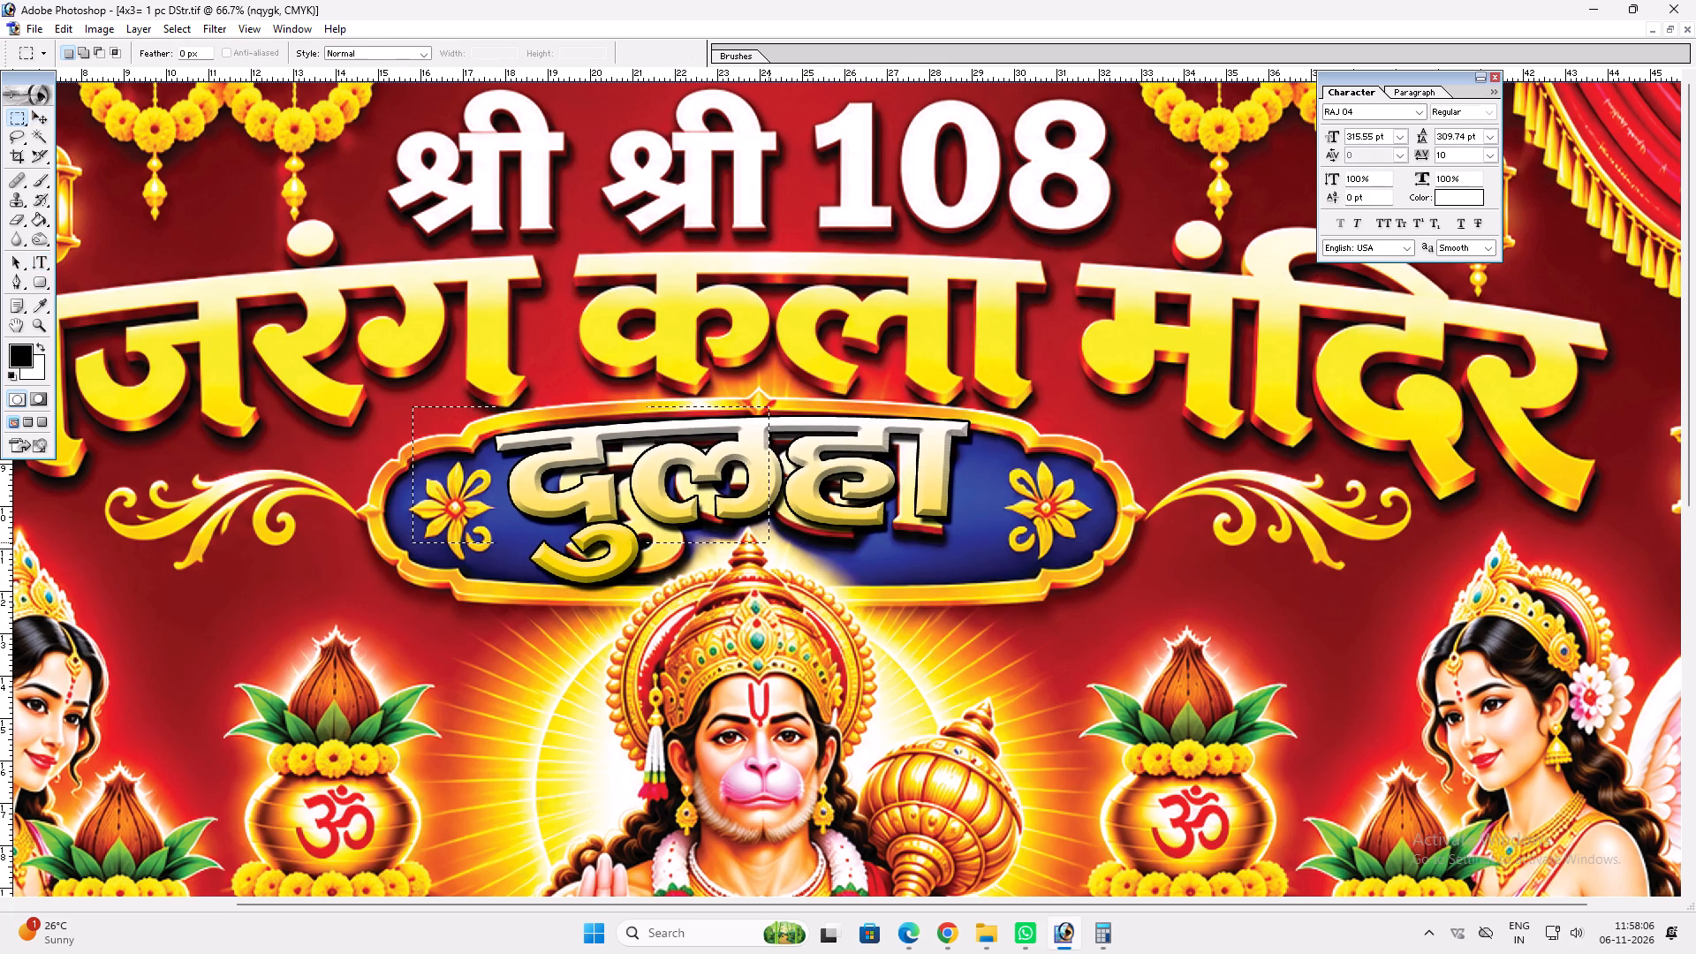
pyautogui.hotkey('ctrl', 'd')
# Scale the "दुलहा" text down slightly and move it down to sit inside the blue plaque.
pyautogui.press('v')
pyautogui.keyDown('ctrl'); pyautogui.click(769, 488); pyautogui.keyUp('ctrl')
pyautogui.hotkey('ctrl', 't')
pyautogui.keyDown('alt'); pyautogui.keyDown('shift'); pyautogui.moveTo(960, 527); pyautogui.dragTo(944, 527); pyautogui.keyUp('shift'); pyautogui.keyUp('alt')
pyautogui.keyDown('alt'); pyautogui.keyDown('shift'); pyautogui.moveTo(963, 527); pyautogui.dragTo(948, 526); pyautogui.keyUp('shift'); pyautogui.keyUp('alt')
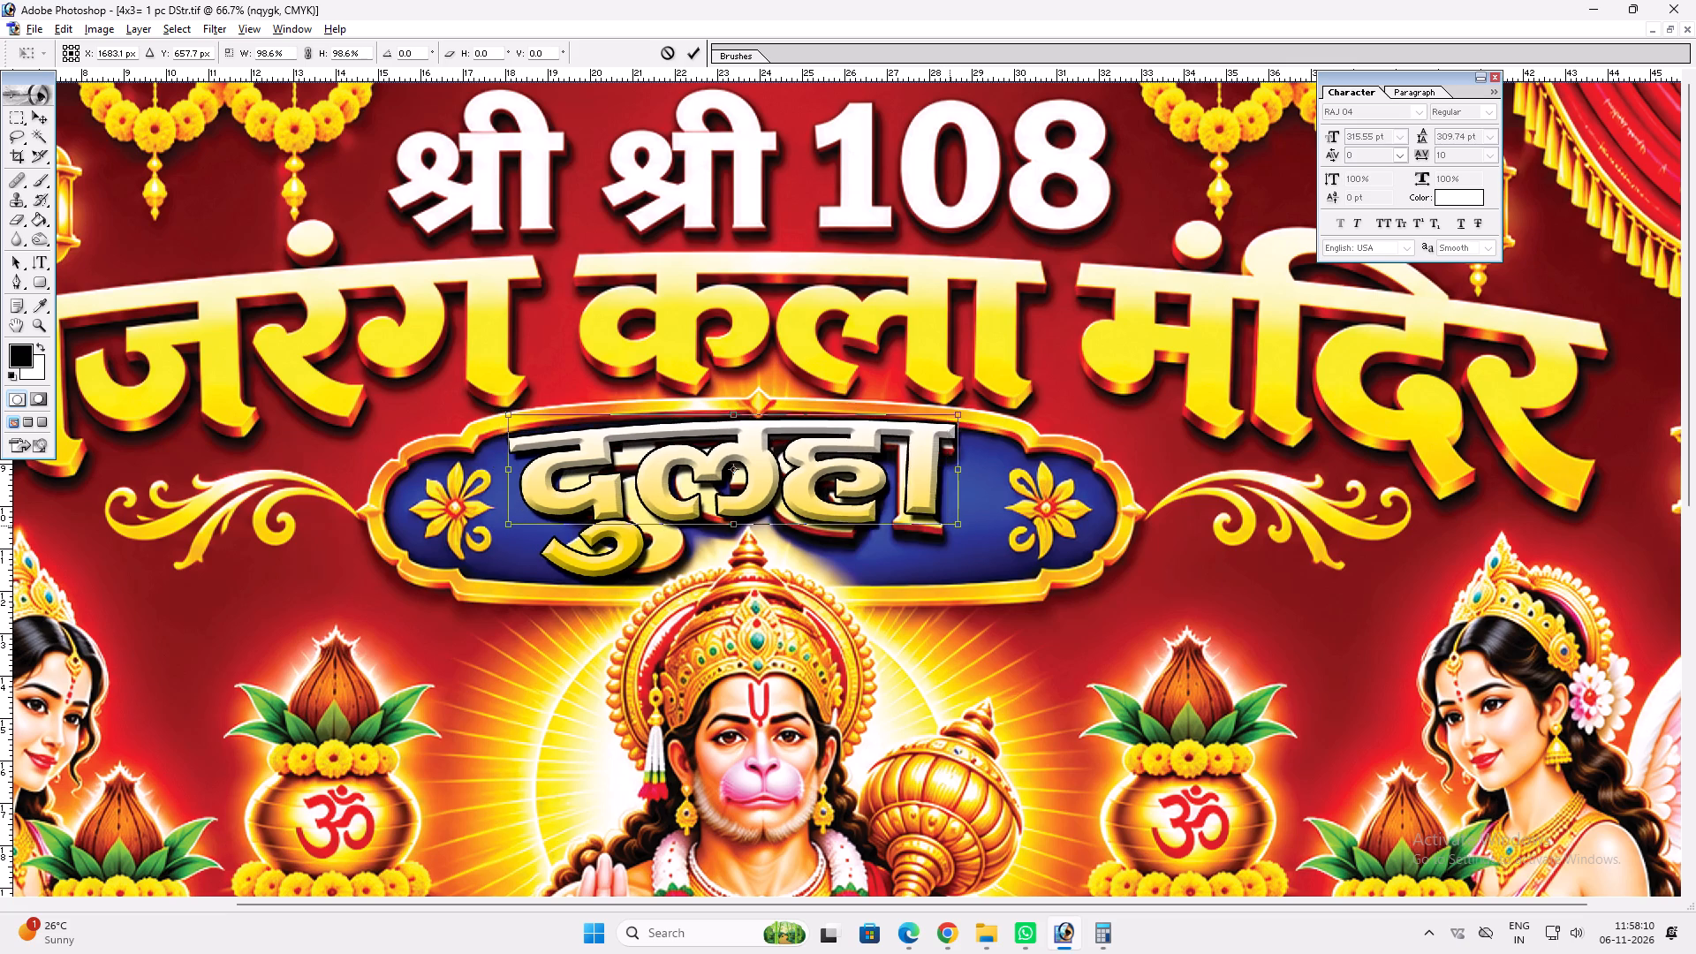
pyautogui.keyDown('alt'); pyautogui.keyDown('shift'); pyautogui.moveTo(948, 526); pyautogui.dragTo(945, 526); pyautogui.keyUp('shift'); pyautogui.keyUp('alt')
pyautogui.press('Return')
pyautogui.press('v')
pyautogui.moveTo(917, 526); pyautogui.dragTo(916, 537)
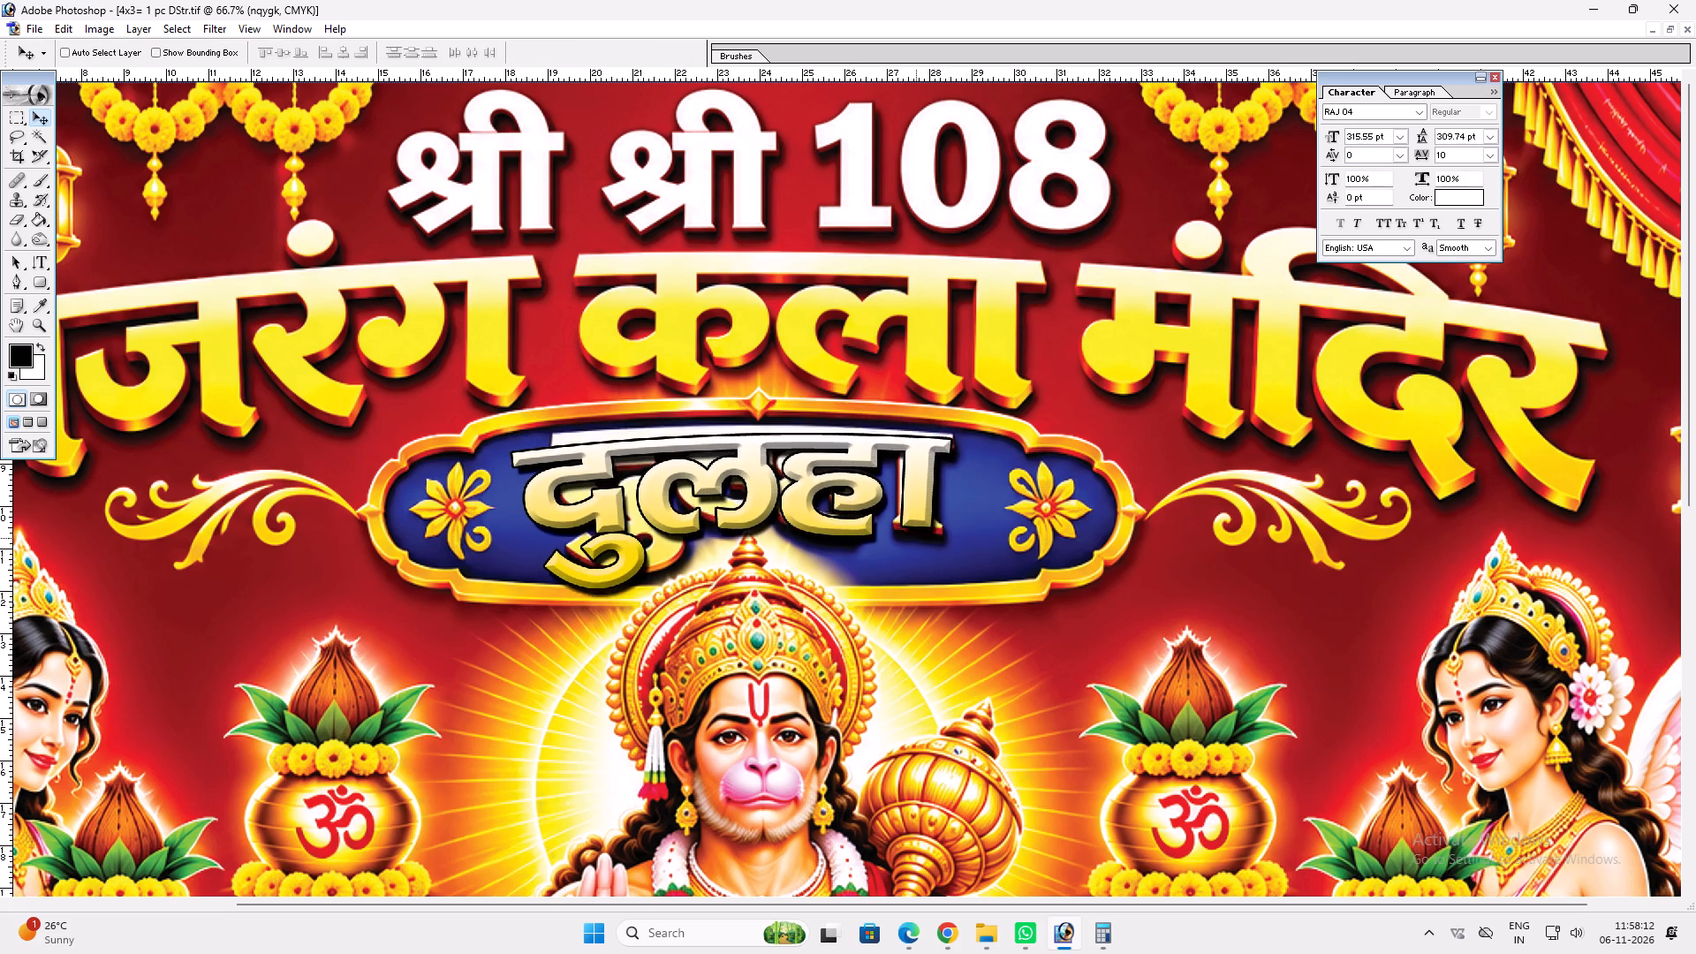
pyautogui.moveTo(916, 537); pyautogui.dragTo(916, 535)
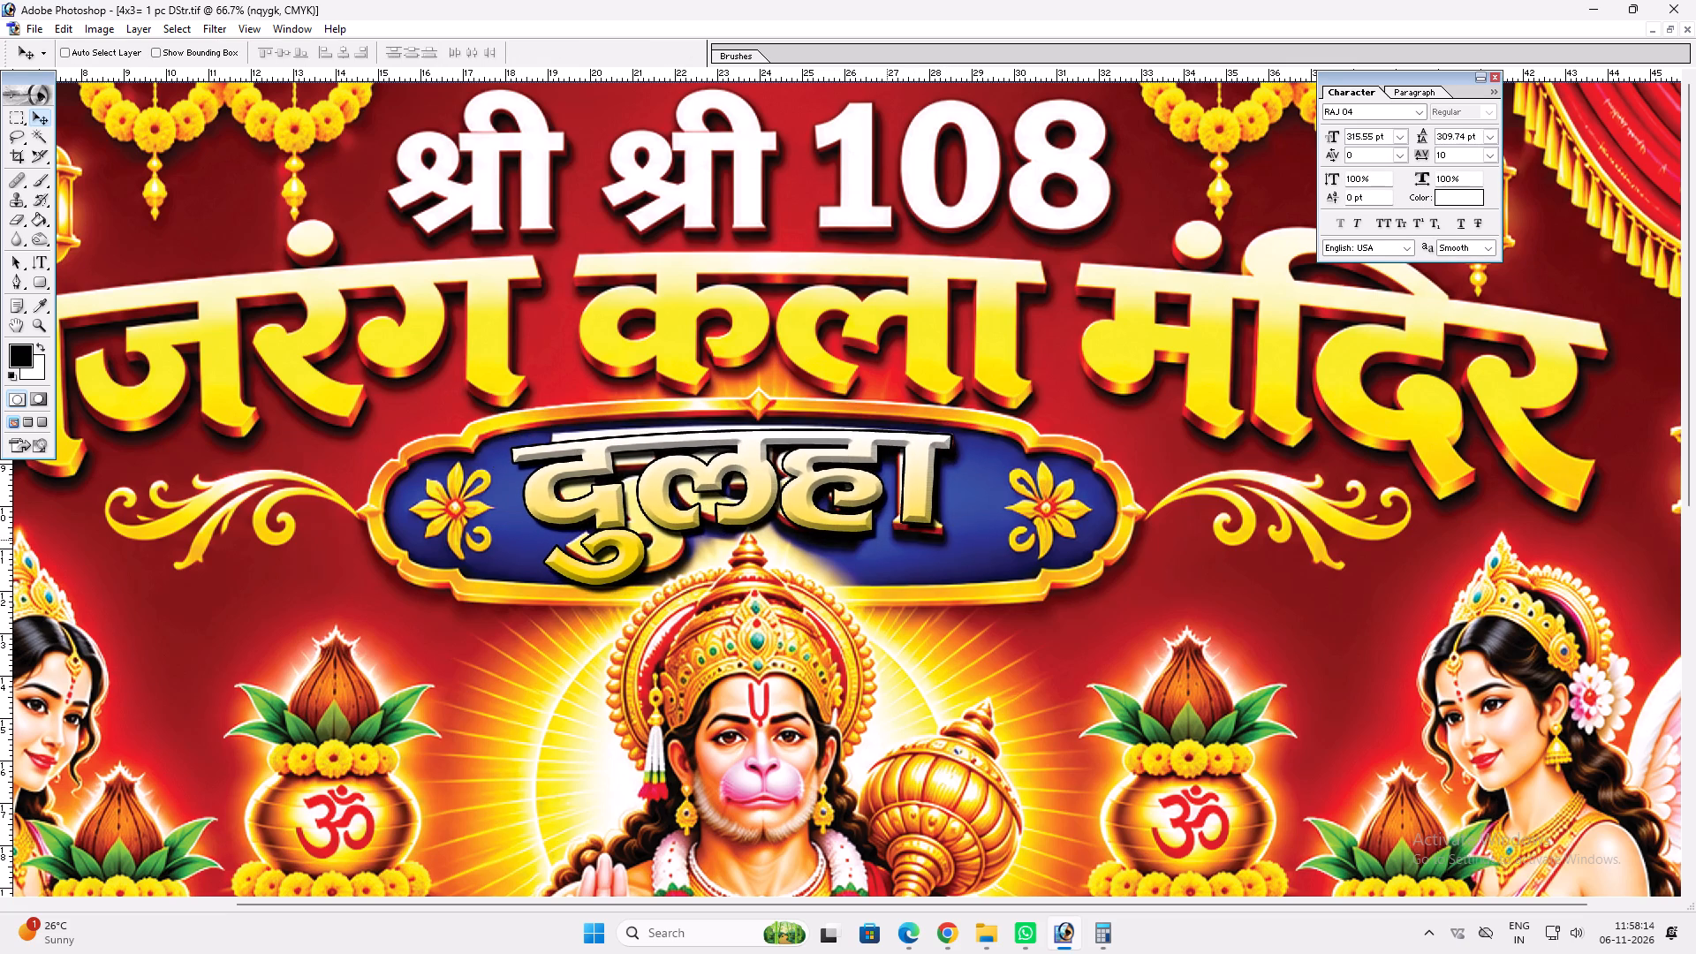
# Crop the banner to the plaque area around the "दुलहा" text.
pyautogui.press('c')
pyautogui.moveTo(344, 410); pyautogui.dragTo(1095, 587)
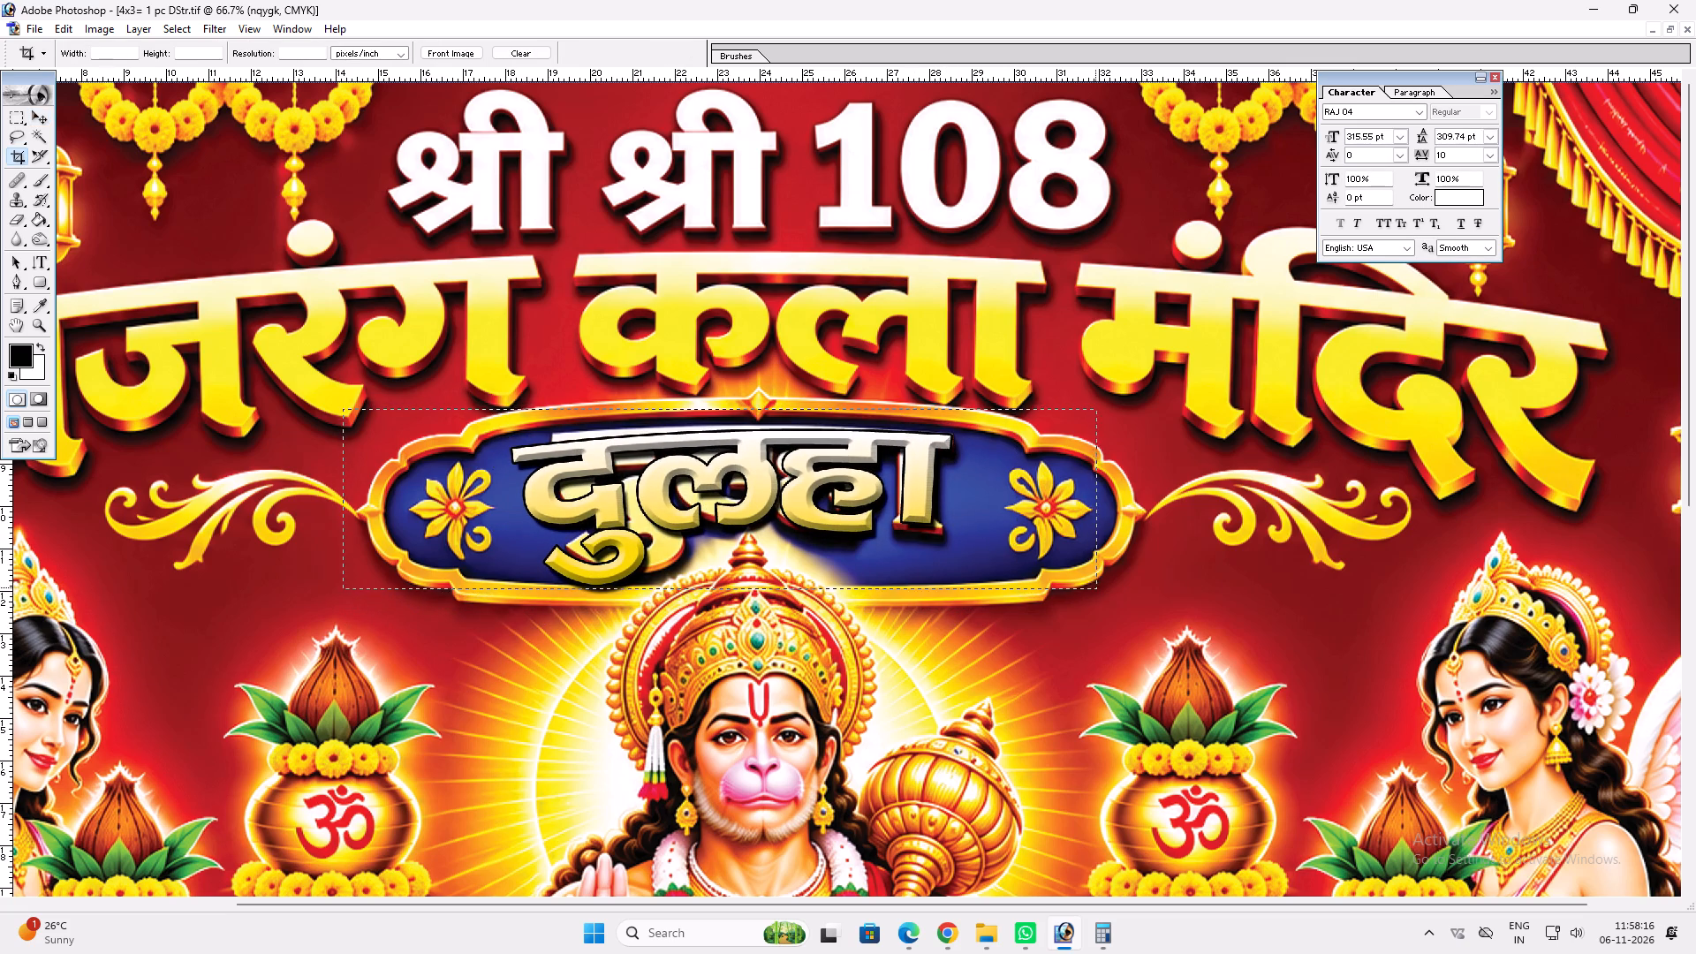
pyautogui.moveTo(1095, 587); pyautogui.dragTo(1105, 594)
pyautogui.press('Return')
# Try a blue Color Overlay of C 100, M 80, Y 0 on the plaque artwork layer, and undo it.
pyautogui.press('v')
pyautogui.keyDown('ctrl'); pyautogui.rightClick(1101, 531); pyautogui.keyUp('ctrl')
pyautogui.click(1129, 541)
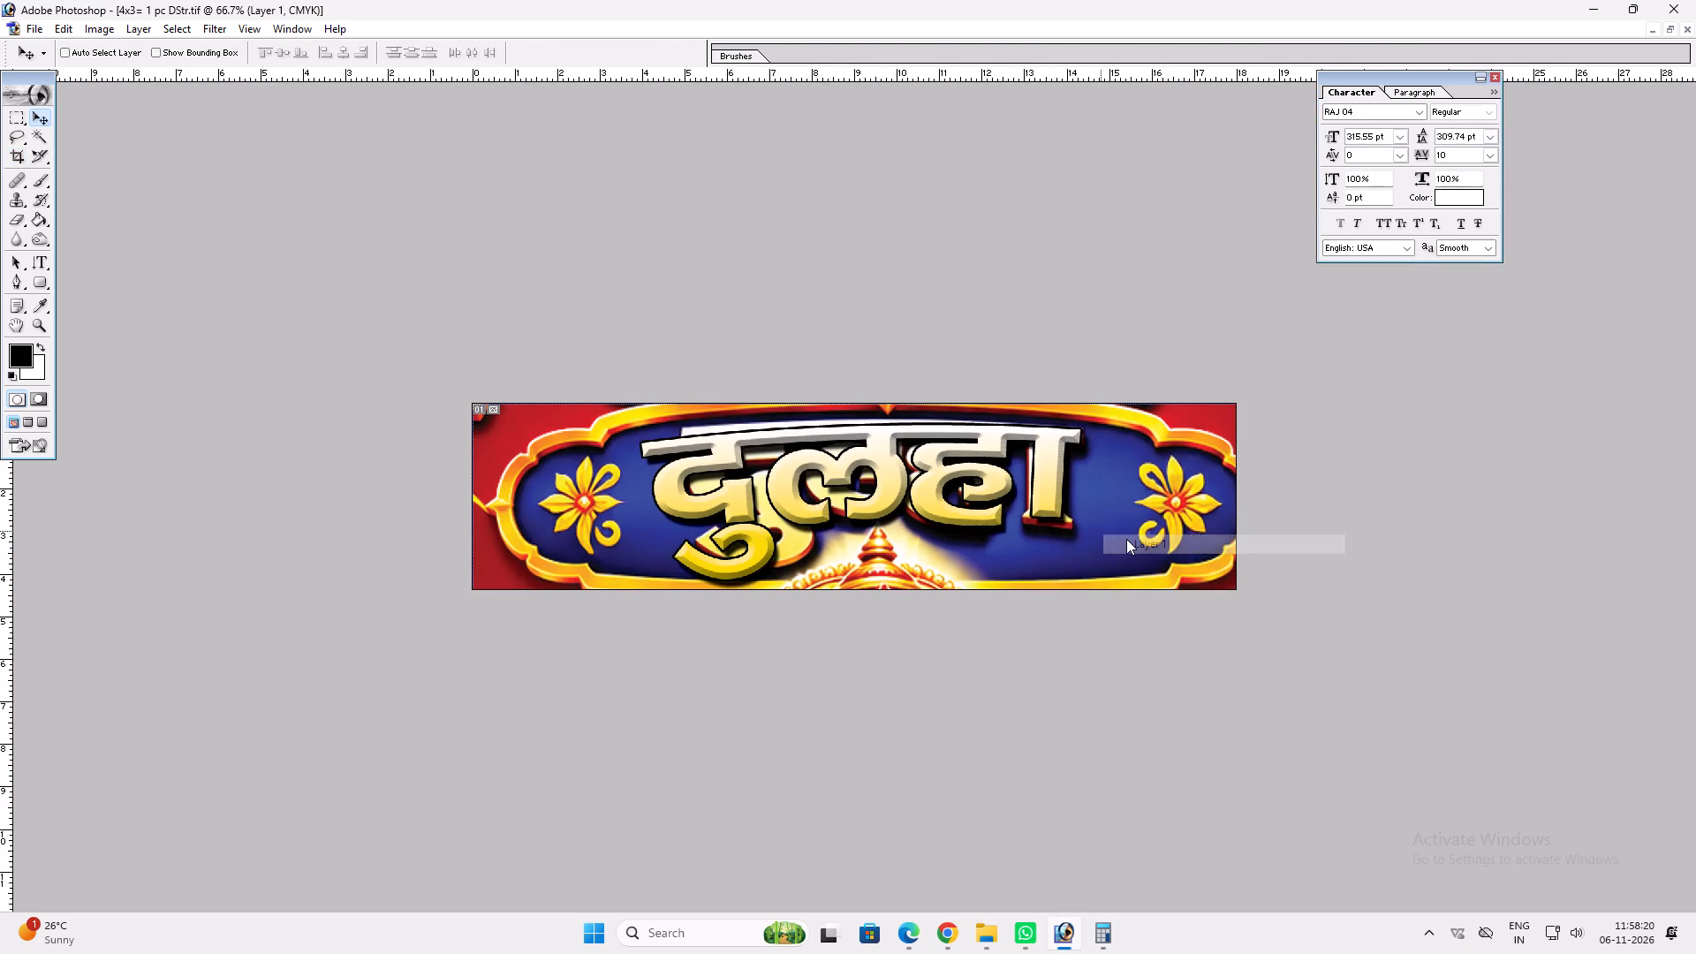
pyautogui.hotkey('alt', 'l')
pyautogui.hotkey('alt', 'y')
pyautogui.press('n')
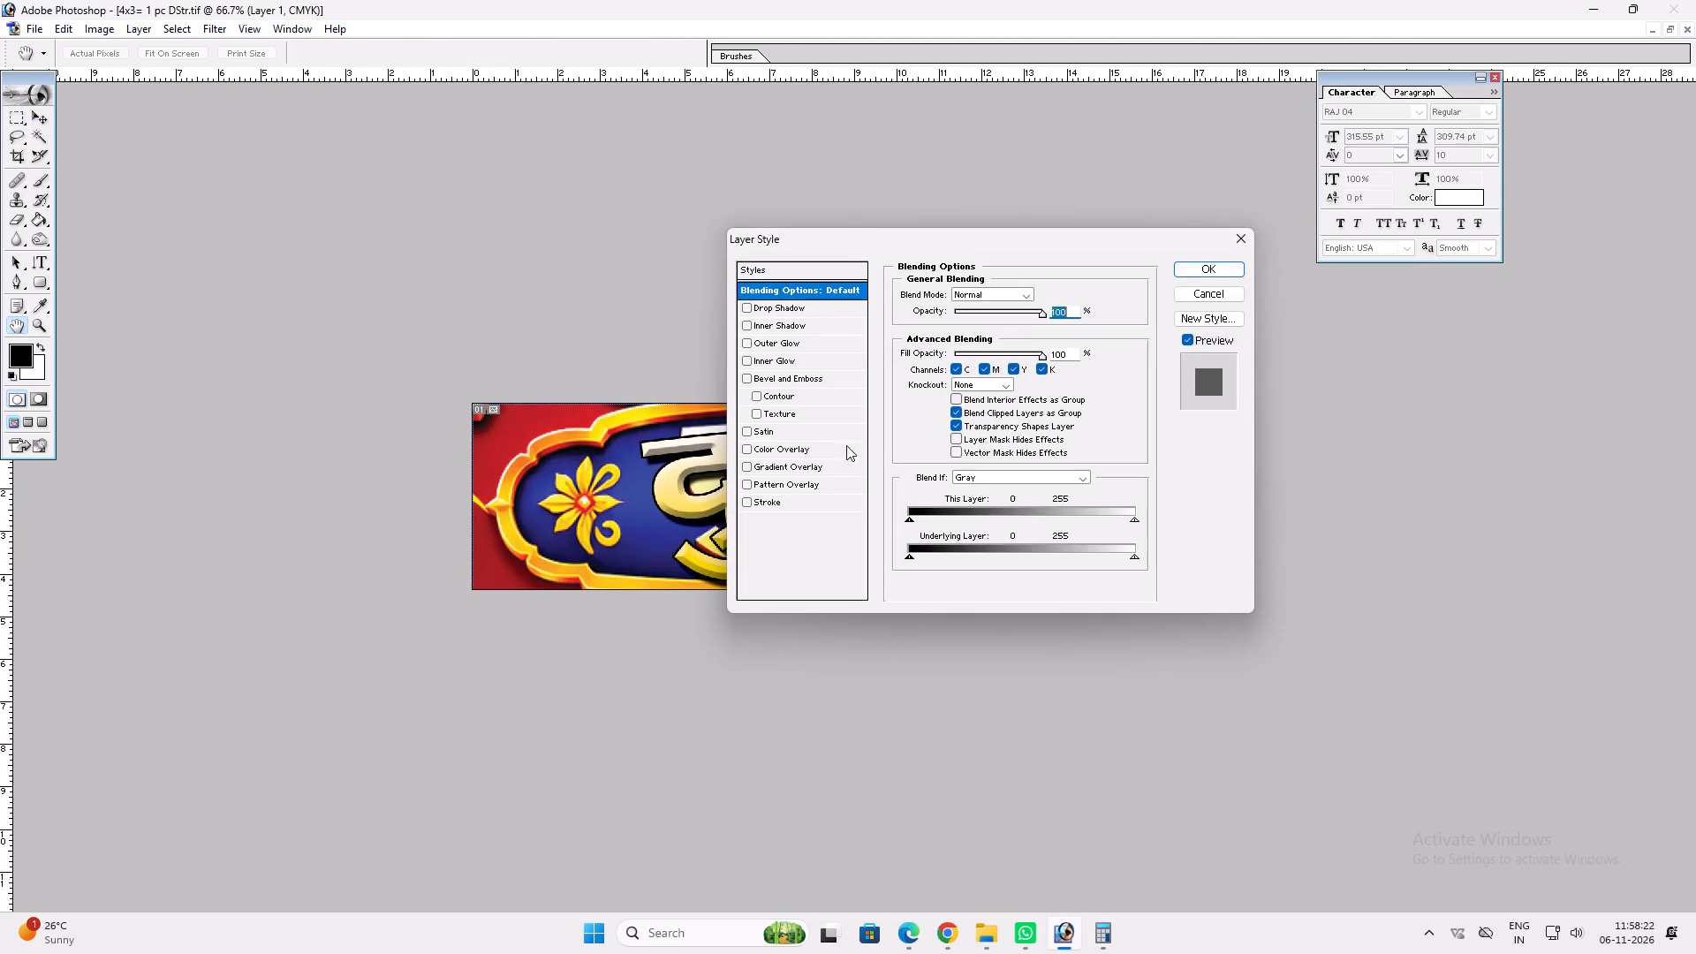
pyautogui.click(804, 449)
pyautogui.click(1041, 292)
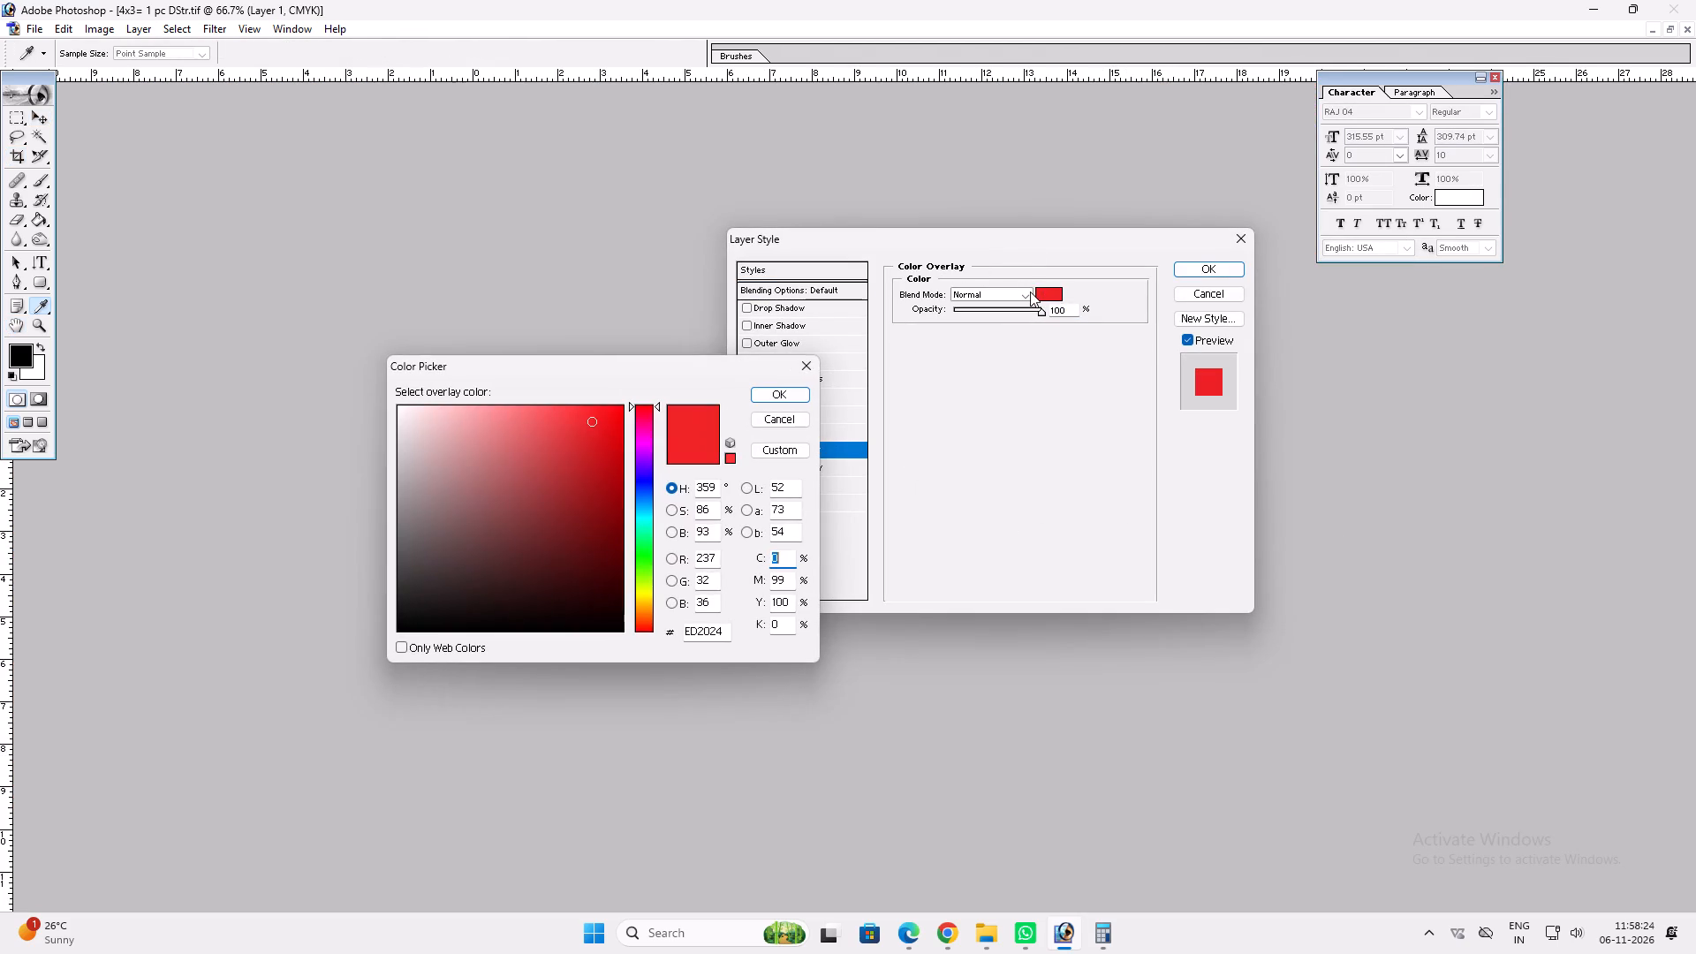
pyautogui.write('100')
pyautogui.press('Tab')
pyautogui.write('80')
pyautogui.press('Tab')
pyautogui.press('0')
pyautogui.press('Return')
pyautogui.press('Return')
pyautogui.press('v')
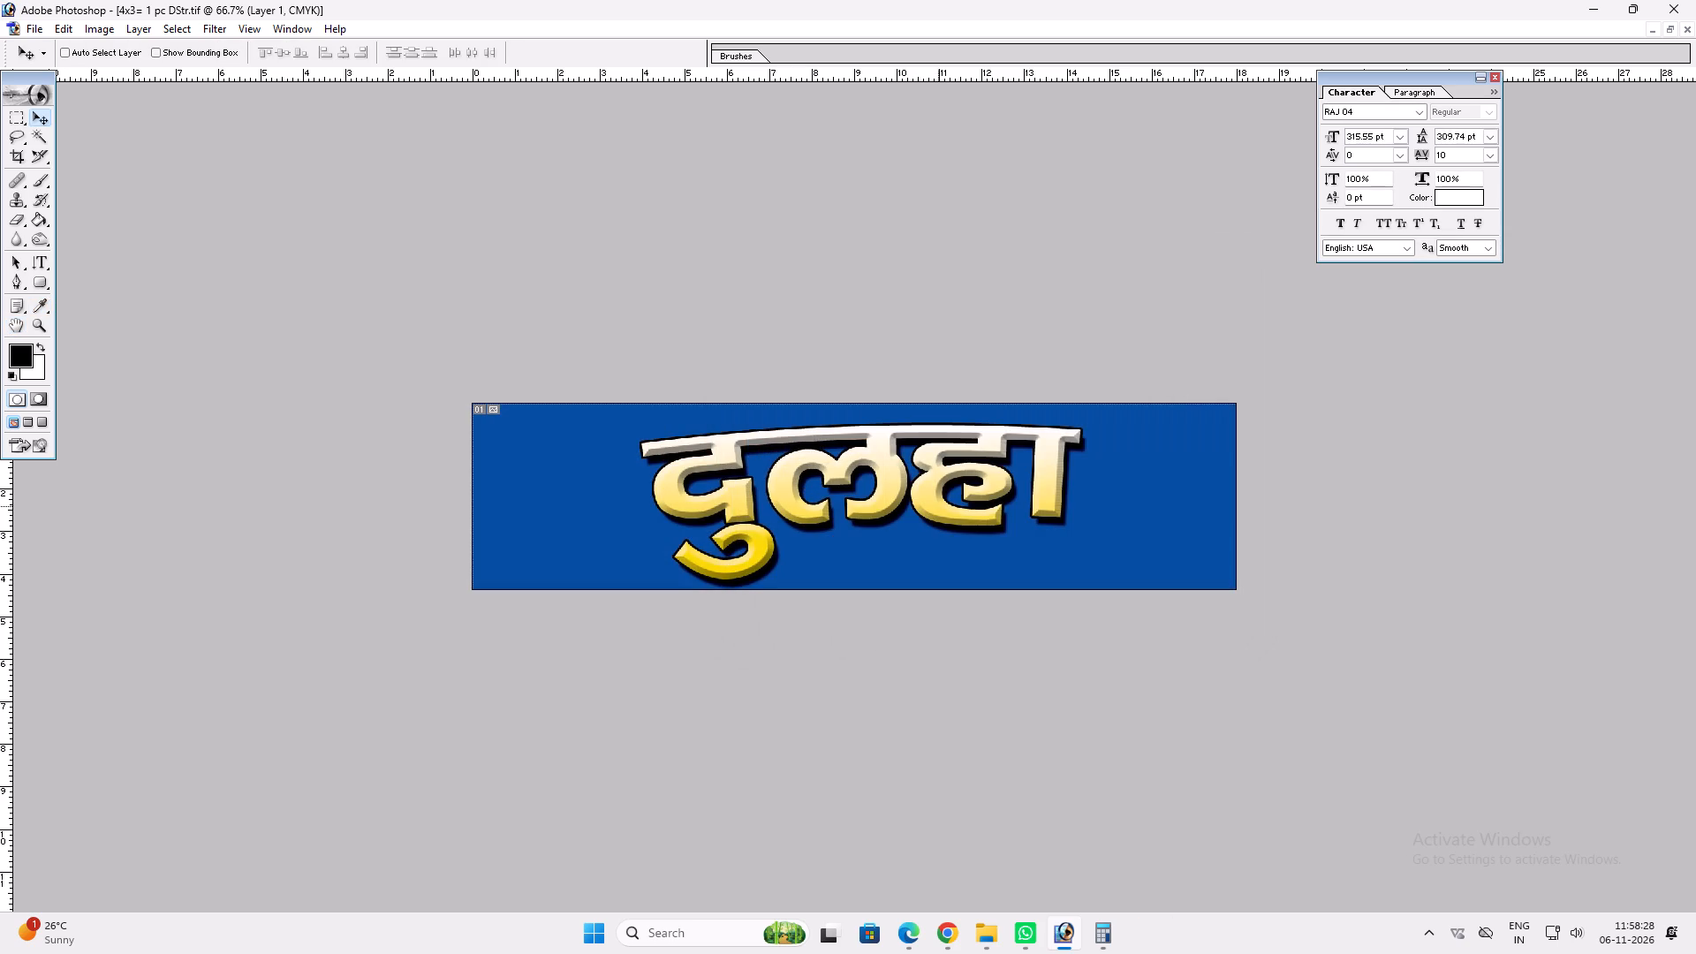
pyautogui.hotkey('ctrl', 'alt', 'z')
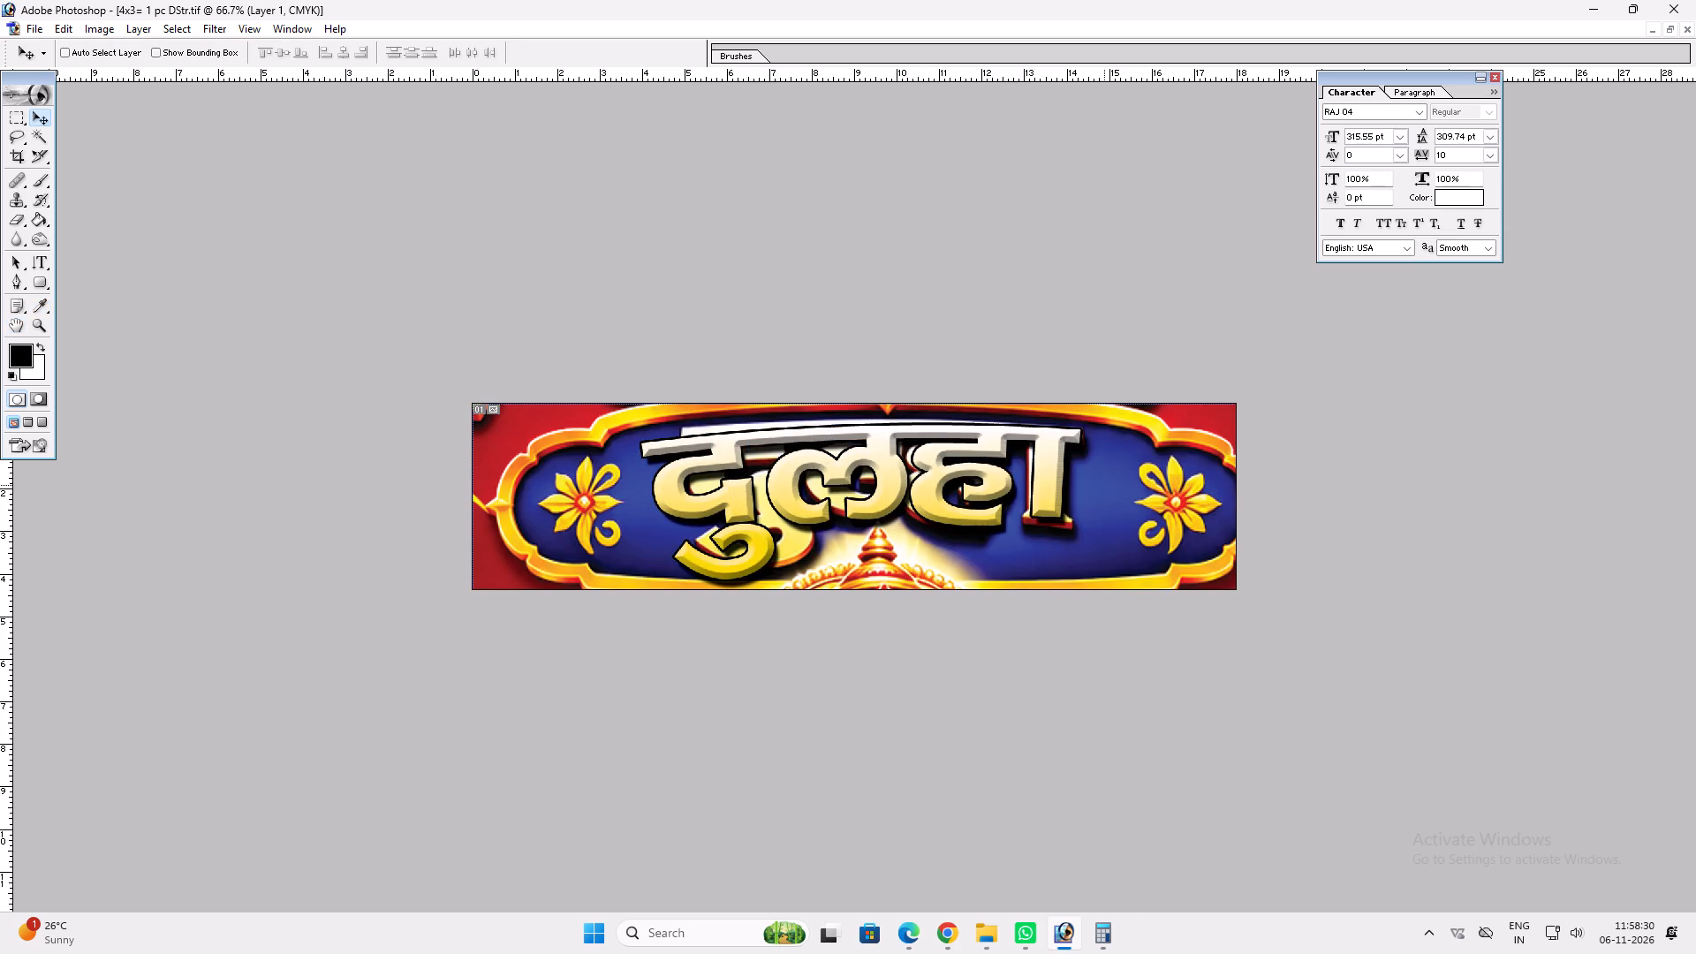
# Copy a small rectangle of the plaque's blue from beside the "दुलहा" text onto a new layer.
pyautogui.rightClick(1097, 473)
pyautogui.click(1116, 478)
pyautogui.press('m')
pyautogui.moveTo(1098, 450); pyautogui.dragTo(1130, 532)
pyautogui.hotkey('ctrl', 'c')
pyautogui.hotkey('ctrl', 'v')
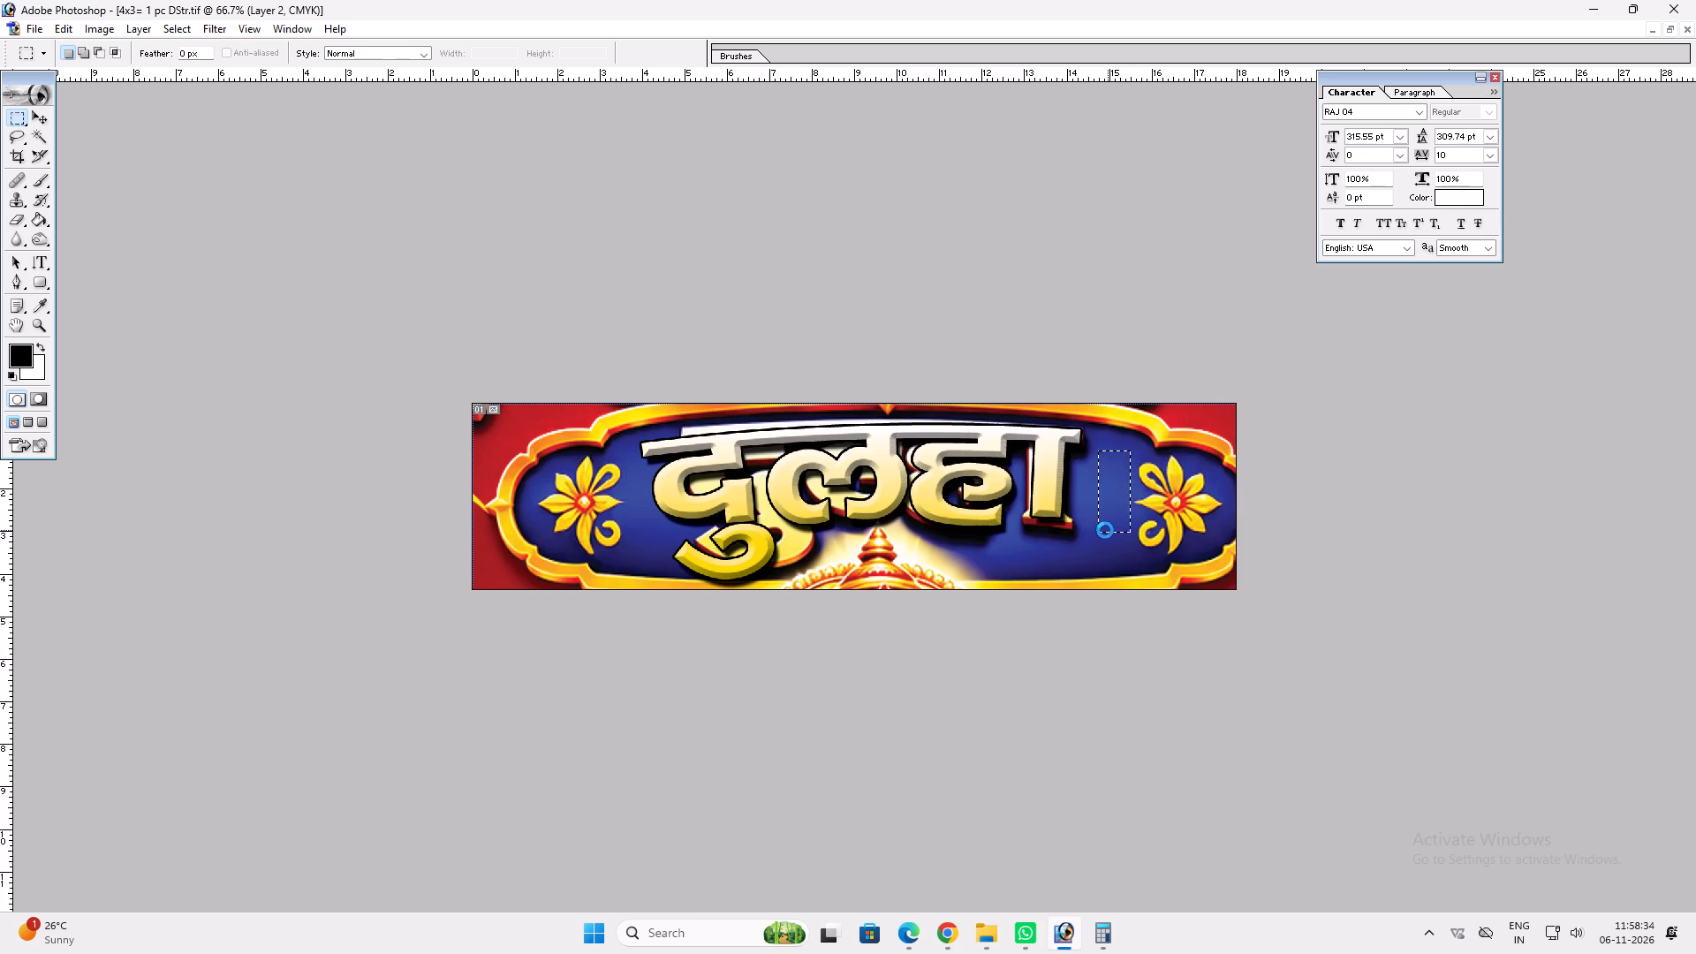
pyautogui.press('v')
pyautogui.moveTo(1104, 511); pyautogui.dragTo(1107, 480)
pyautogui.hotkey('ctrl', 'z')
# Apply a Color Overlay to the plaque artwork layer, using the blue 394FA2 sampled from the copied rectangle.
pyautogui.keyDown('ctrl'); pyautogui.click(1229, 428); pyautogui.keyUp('ctrl')
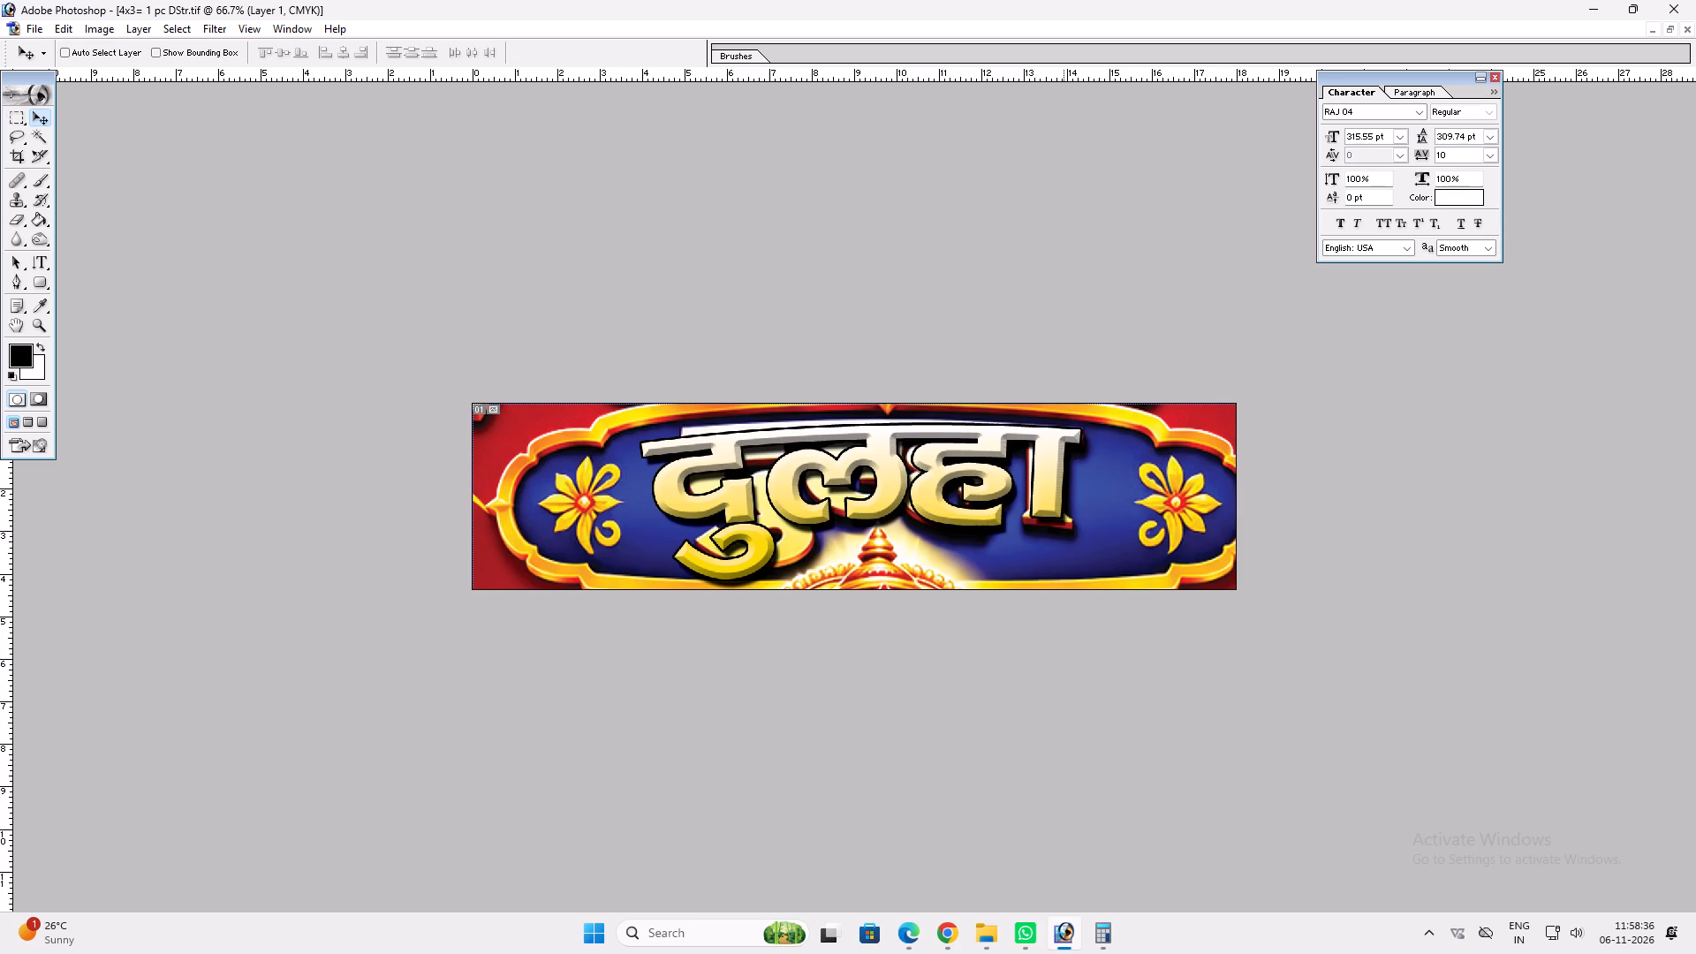
pyautogui.hotkey('alt', 'l')
pyautogui.hotkey('alt', 'y')
pyautogui.press('n')
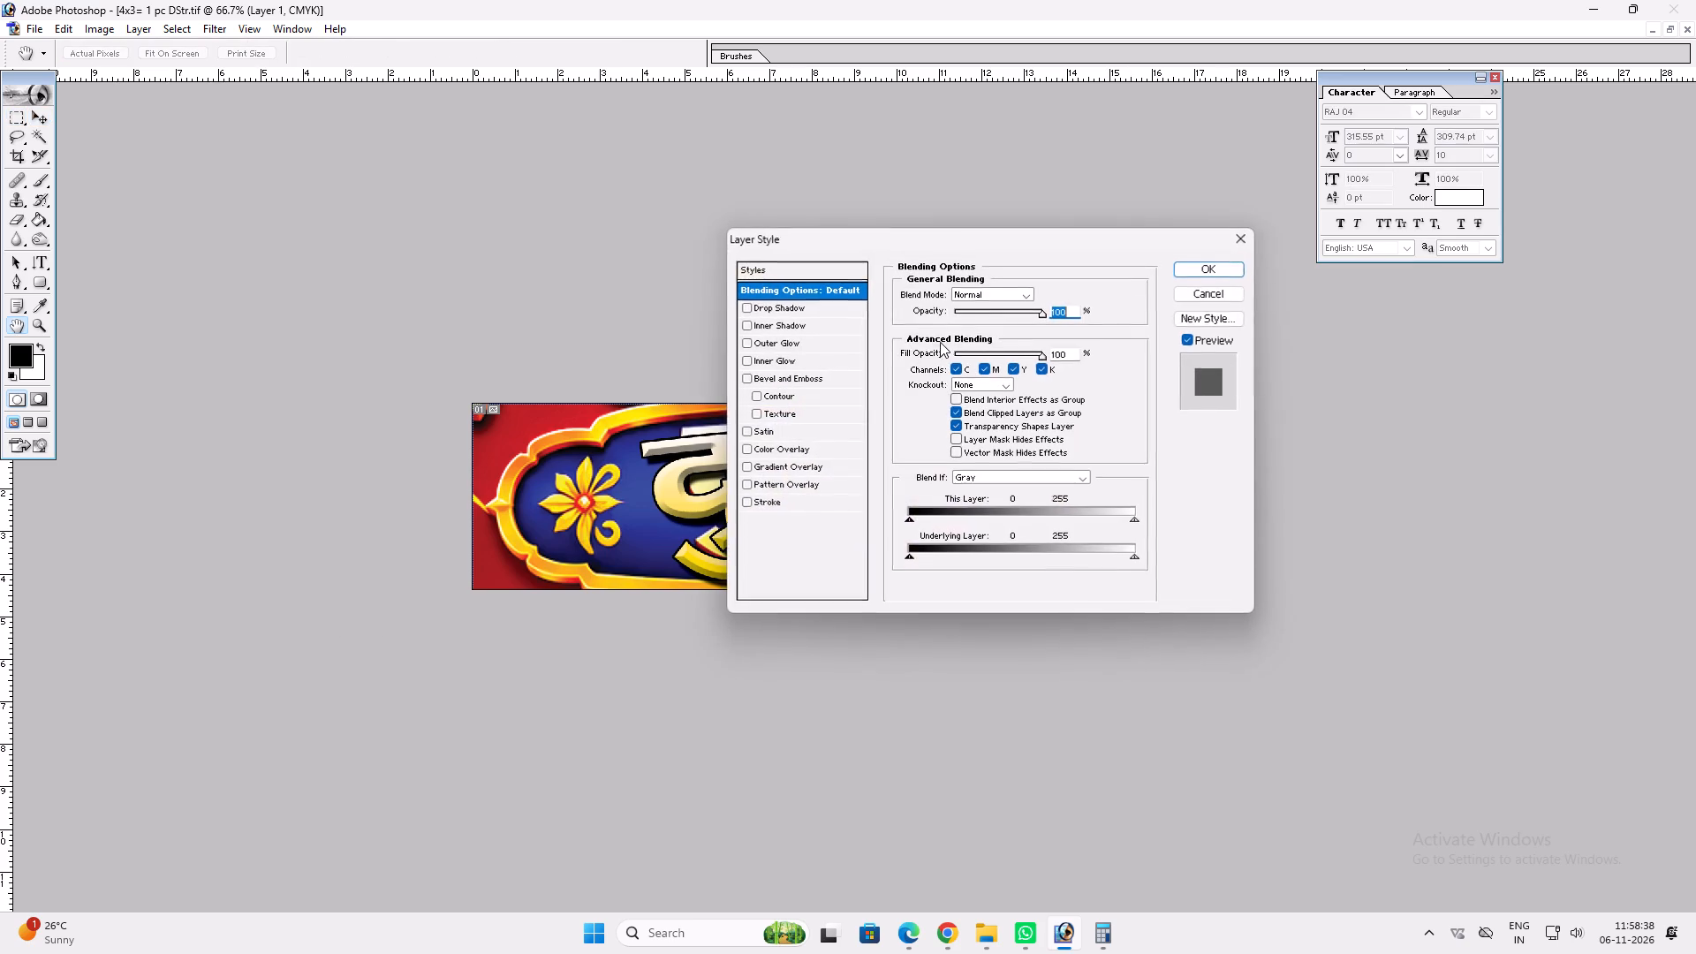
pyautogui.moveTo(955, 232); pyautogui.dragTo(369, 222)
pyautogui.click(231, 432)
pyautogui.click(228, 437)
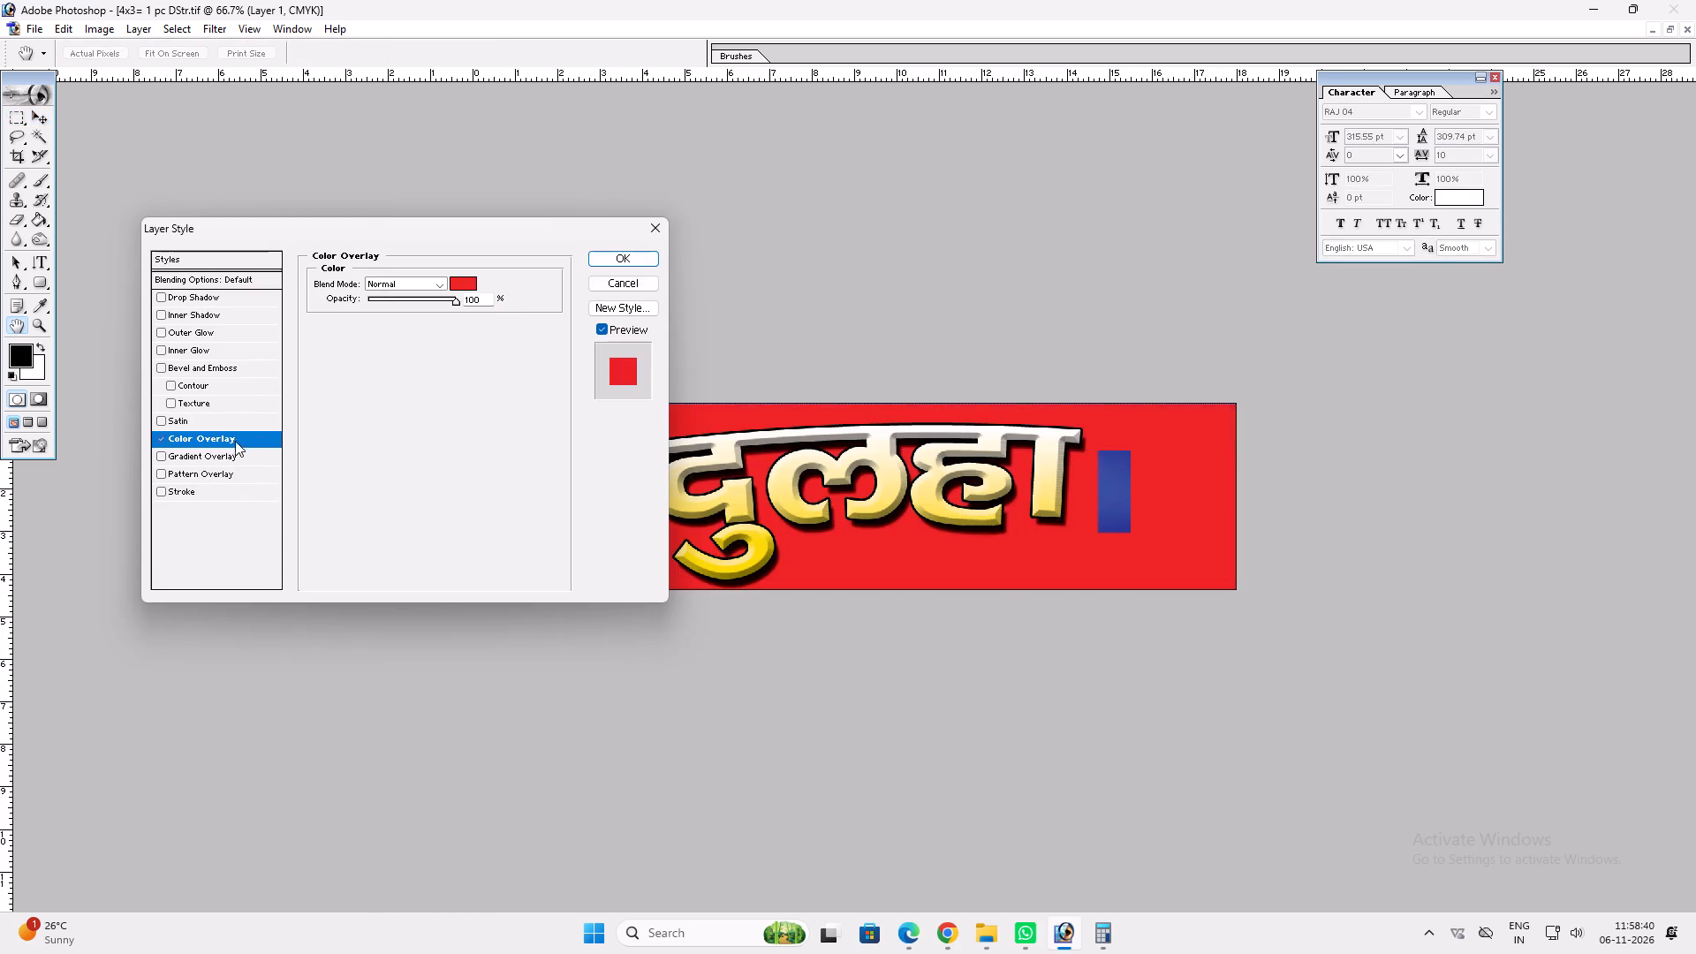
pyautogui.click(467, 283)
pyautogui.click(1112, 492)
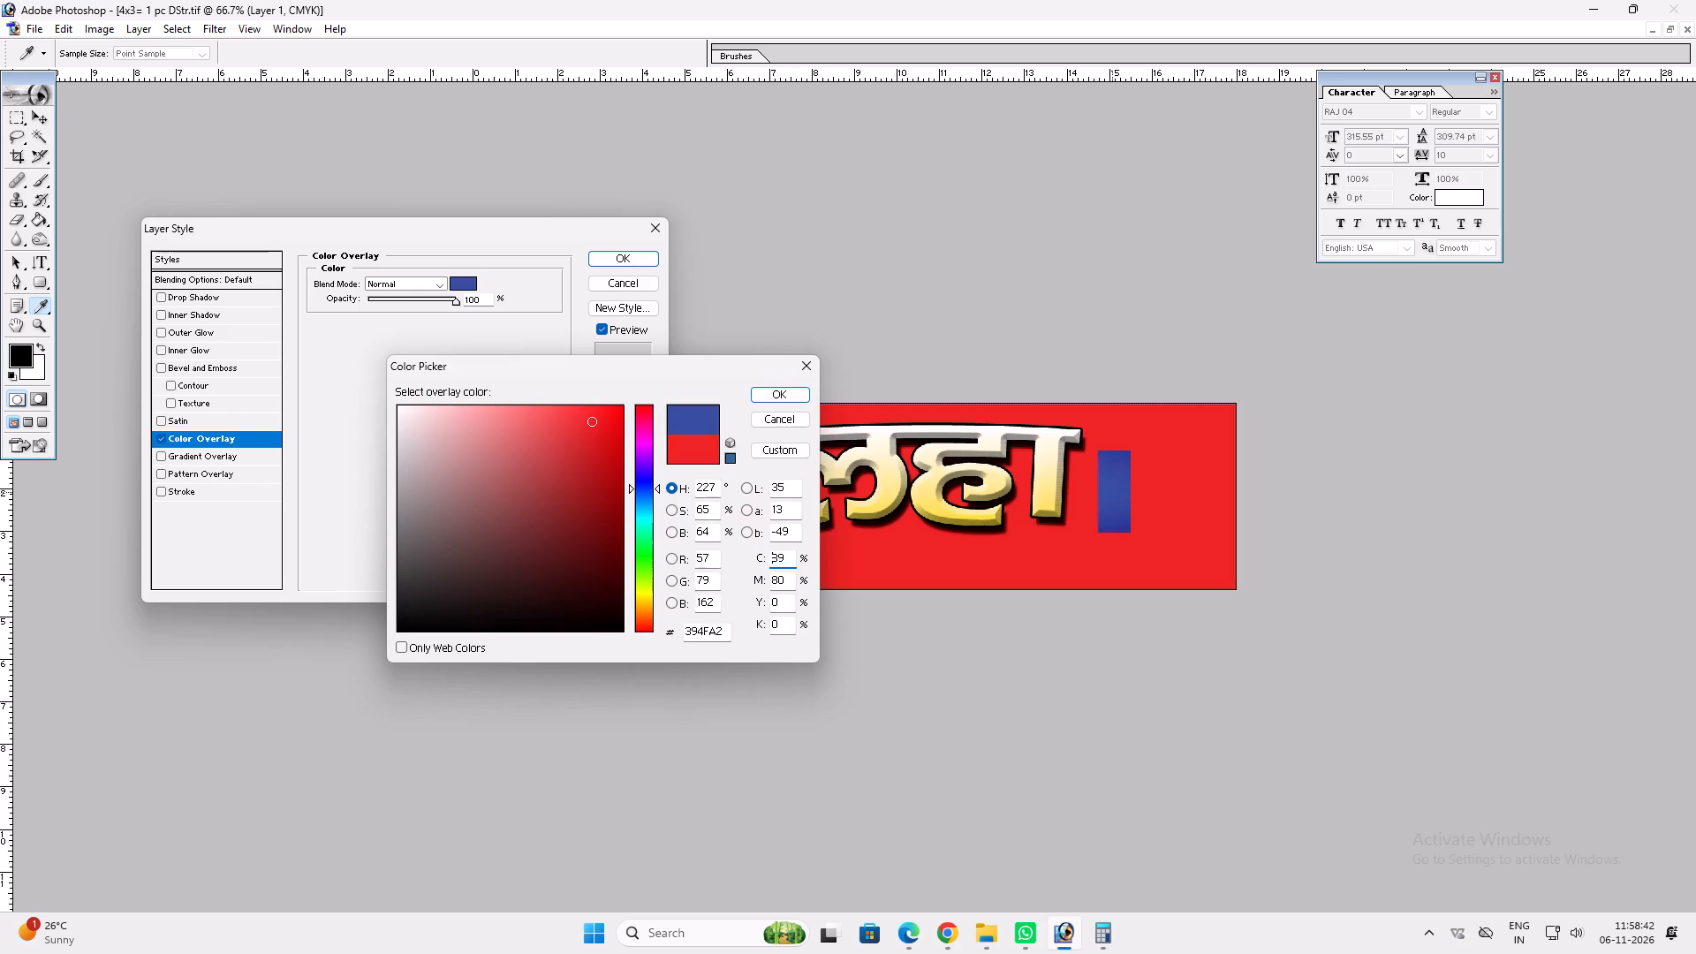
pyautogui.press('Return')
pyautogui.press('Return')
# Send the copied blue rectangle to the back, behind the solid blue background.
pyautogui.press('v')
pyautogui.keyDown('ctrl'); pyautogui.click(1114, 481); pyautogui.keyUp('ctrl')
pyautogui.hotkey('ctrl', 'shift', '[')
pyautogui.hotkey('ctrl', 'shift', '[')
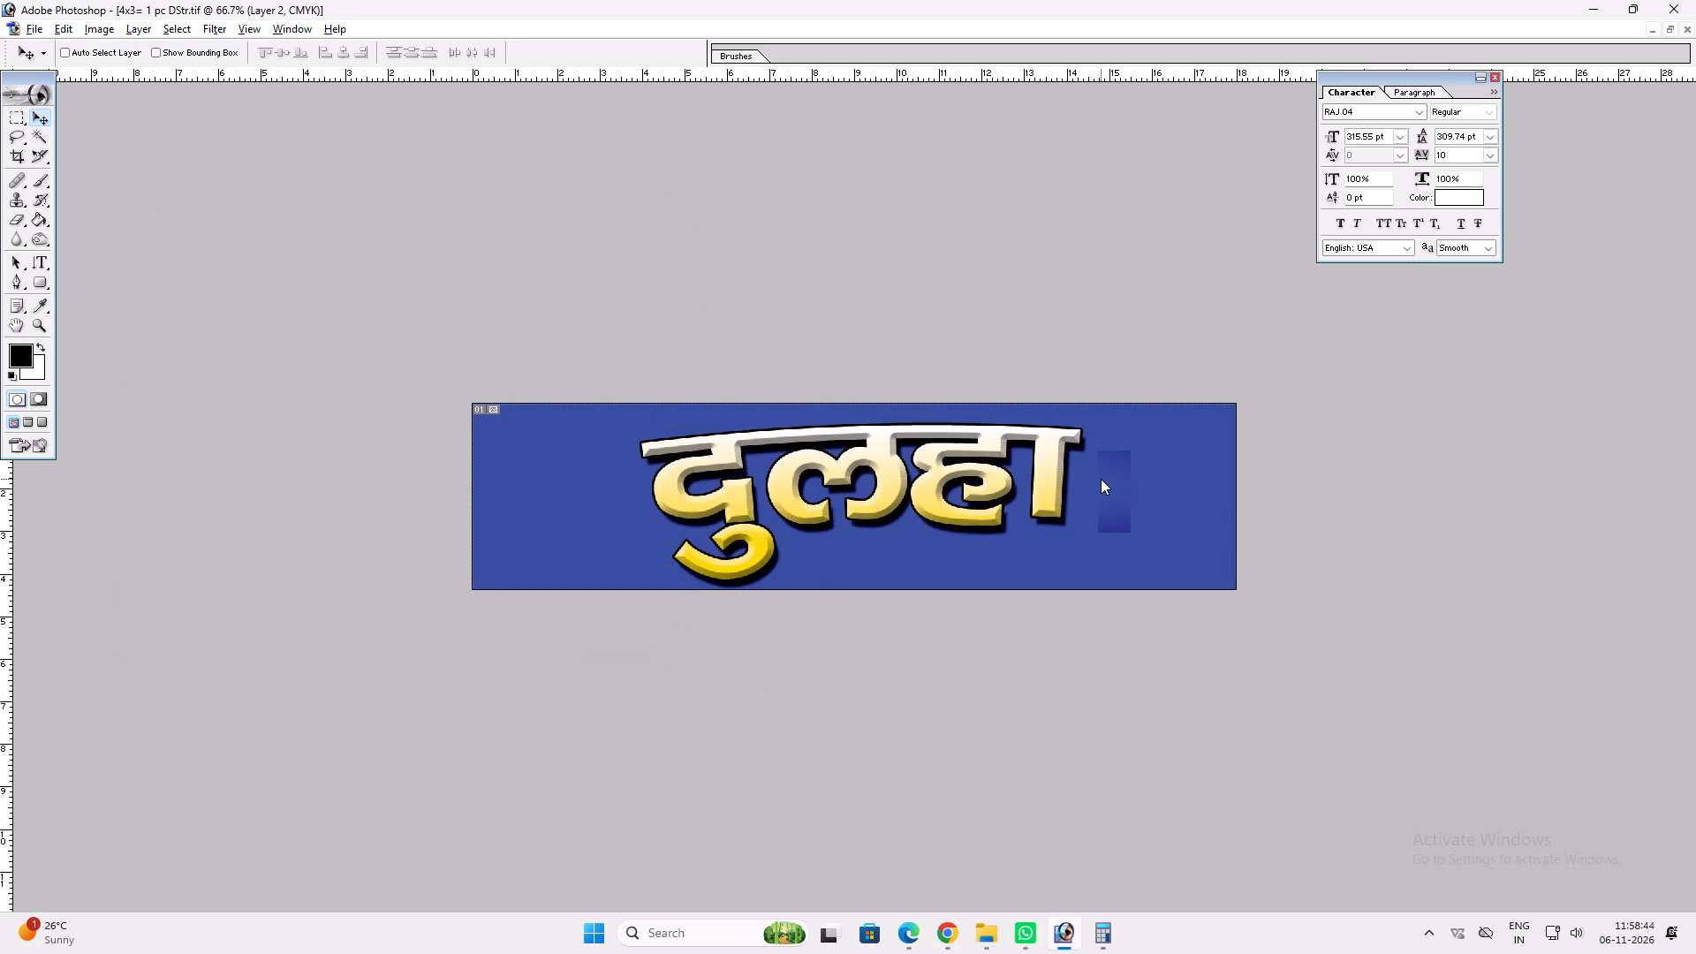
pyautogui.hotkey('ctrl', 'shift', '[')
pyautogui.press('v')
pyautogui.click(1101, 479)
pyautogui.hotkey('ctrl', 'shift', '[')
pyautogui.press('v')
# Rotate the "दुलहा" text about 2 degrees clockwise.
pyautogui.click(1054, 475)
pyautogui.hotkey('ctrl', 't')
pyautogui.keyDown('ctrl'); pyautogui.click(1154, 473); pyautogui.keyUp('ctrl')
pyautogui.press('Return')
pyautogui.press('v')
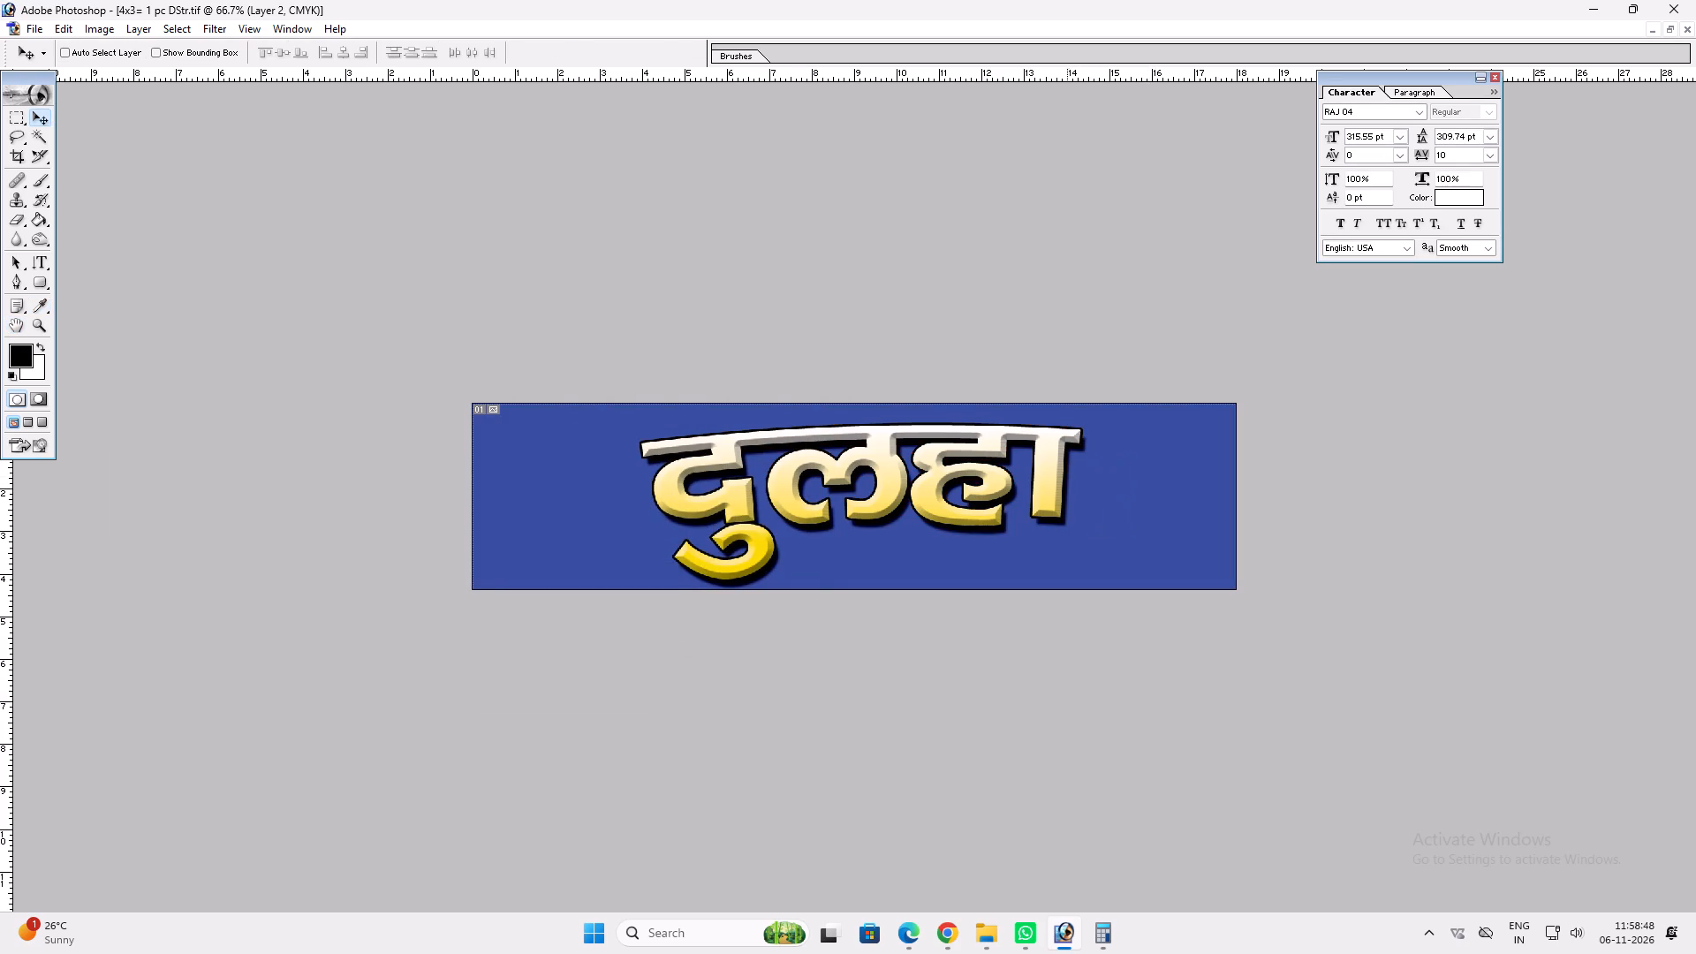
pyautogui.keyDown('ctrl'); pyautogui.click(1057, 455); pyautogui.keyUp('ctrl')
pyautogui.hotkey('ctrl', 't')
pyautogui.moveTo(1131, 452); pyautogui.dragTo(1131, 462)
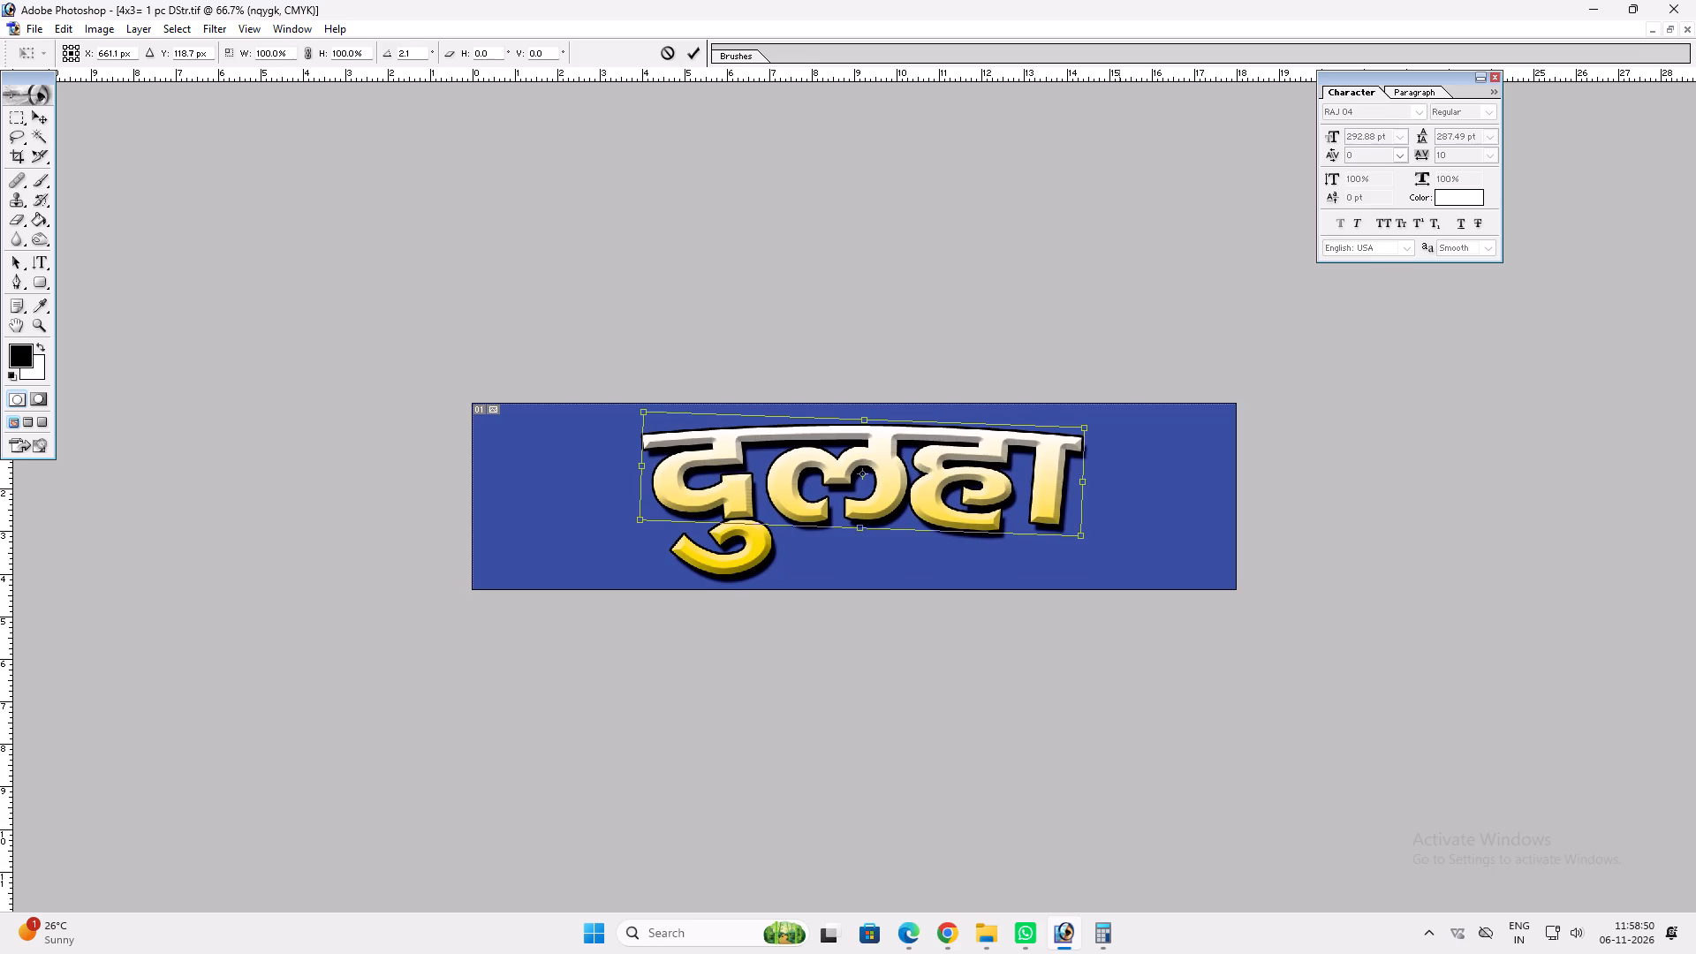
pyautogui.press('Return')
# Save the cropped patch as a new TIFF file named "pacth 2".
pyautogui.hotkey('ctrl', 'shift', 's')
pyautogui.write('pacth 2')
pyautogui.press('Return')
pyautogui.press('Return')
pyautogui.press('Return')
# Copy the "pacth 2" file into the Final Print folder using the file-opening dialog, and close the dialog.
pyautogui.hotkey('ctrl', 'o')
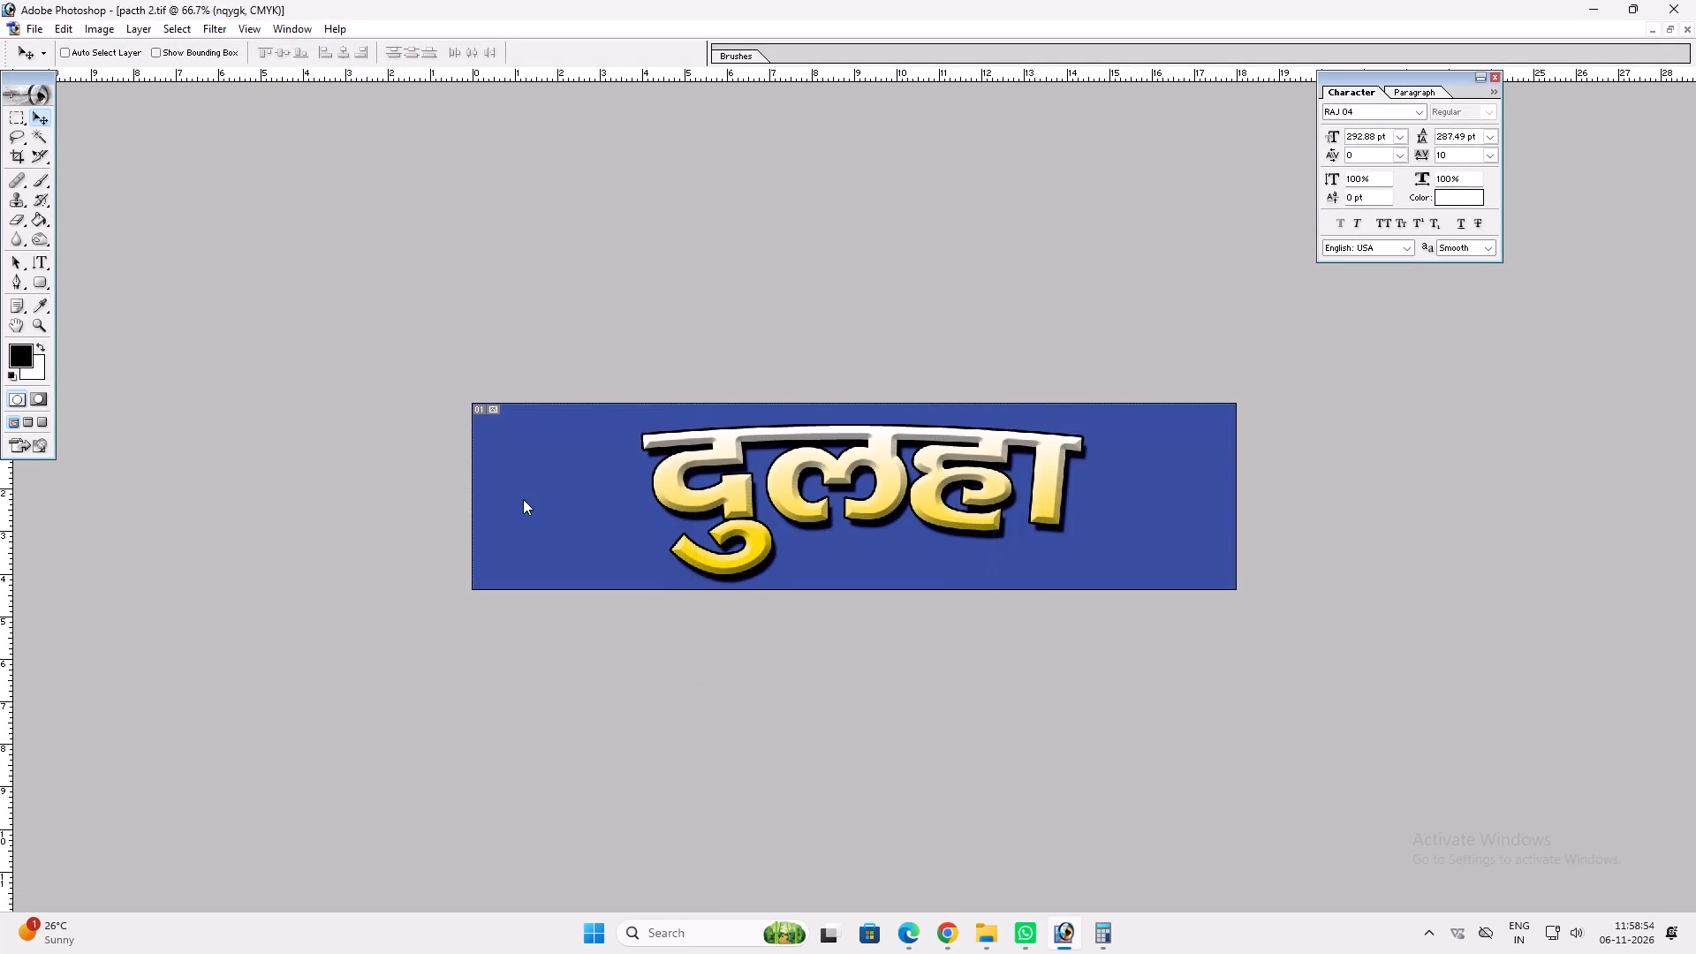
pyautogui.click(247, 125)
pyautogui.hotkey('ctrl', 'c')
pyautogui.hotkey('ctrl', 'c')
pyautogui.hotkey('ctrl', 'c')
pyautogui.keyDown('ctrl'); pyautogui.click(367, 52); pyautogui.keyUp('ctrl')
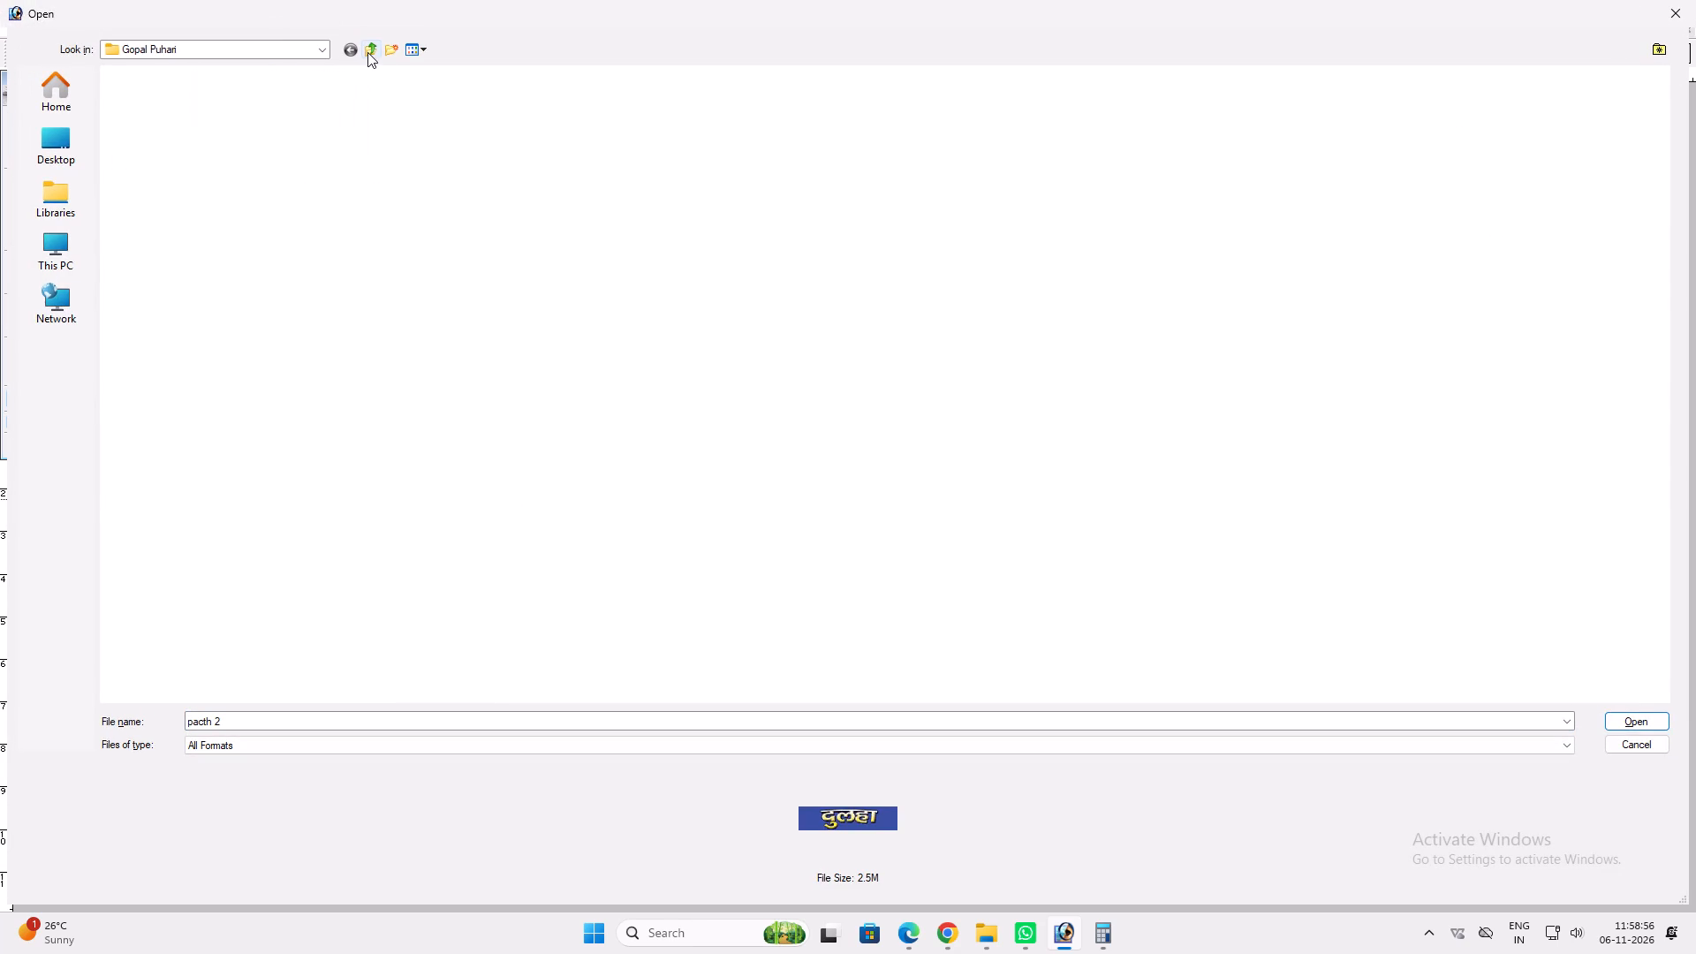
pyautogui.moveTo(490, 302); pyautogui.dragTo(491, 279)
pyautogui.click(373, 49)
pyautogui.click(445, 273)
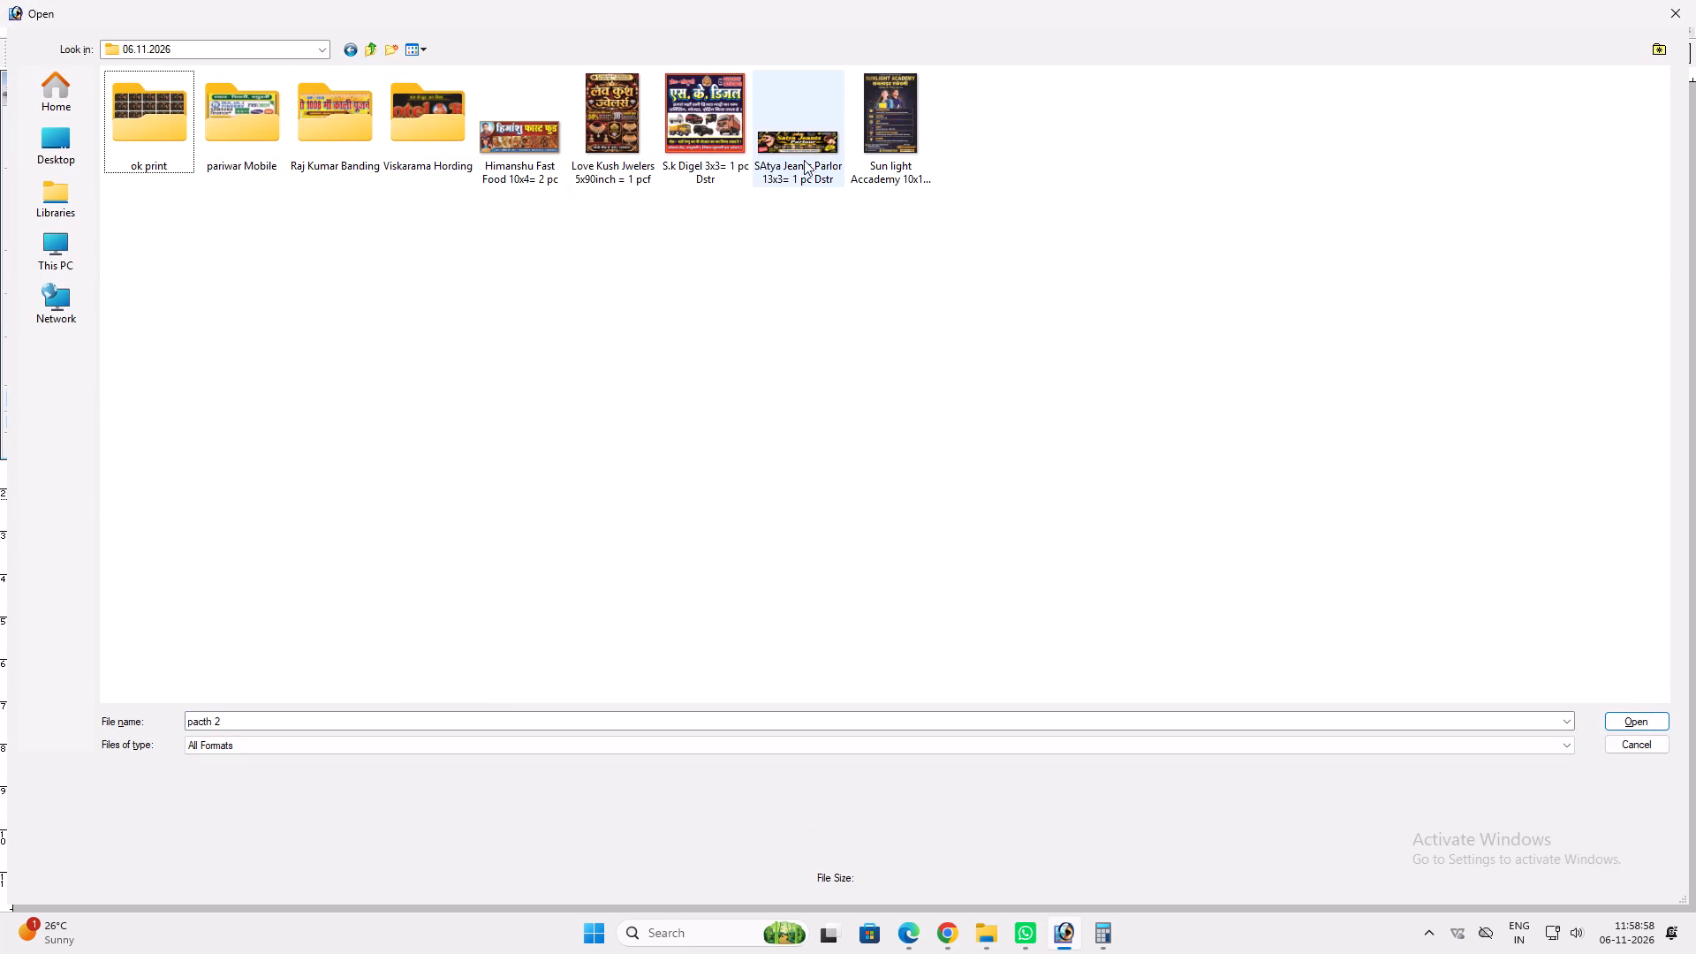
pyautogui.click(367, 52)
pyautogui.click(429, 305)
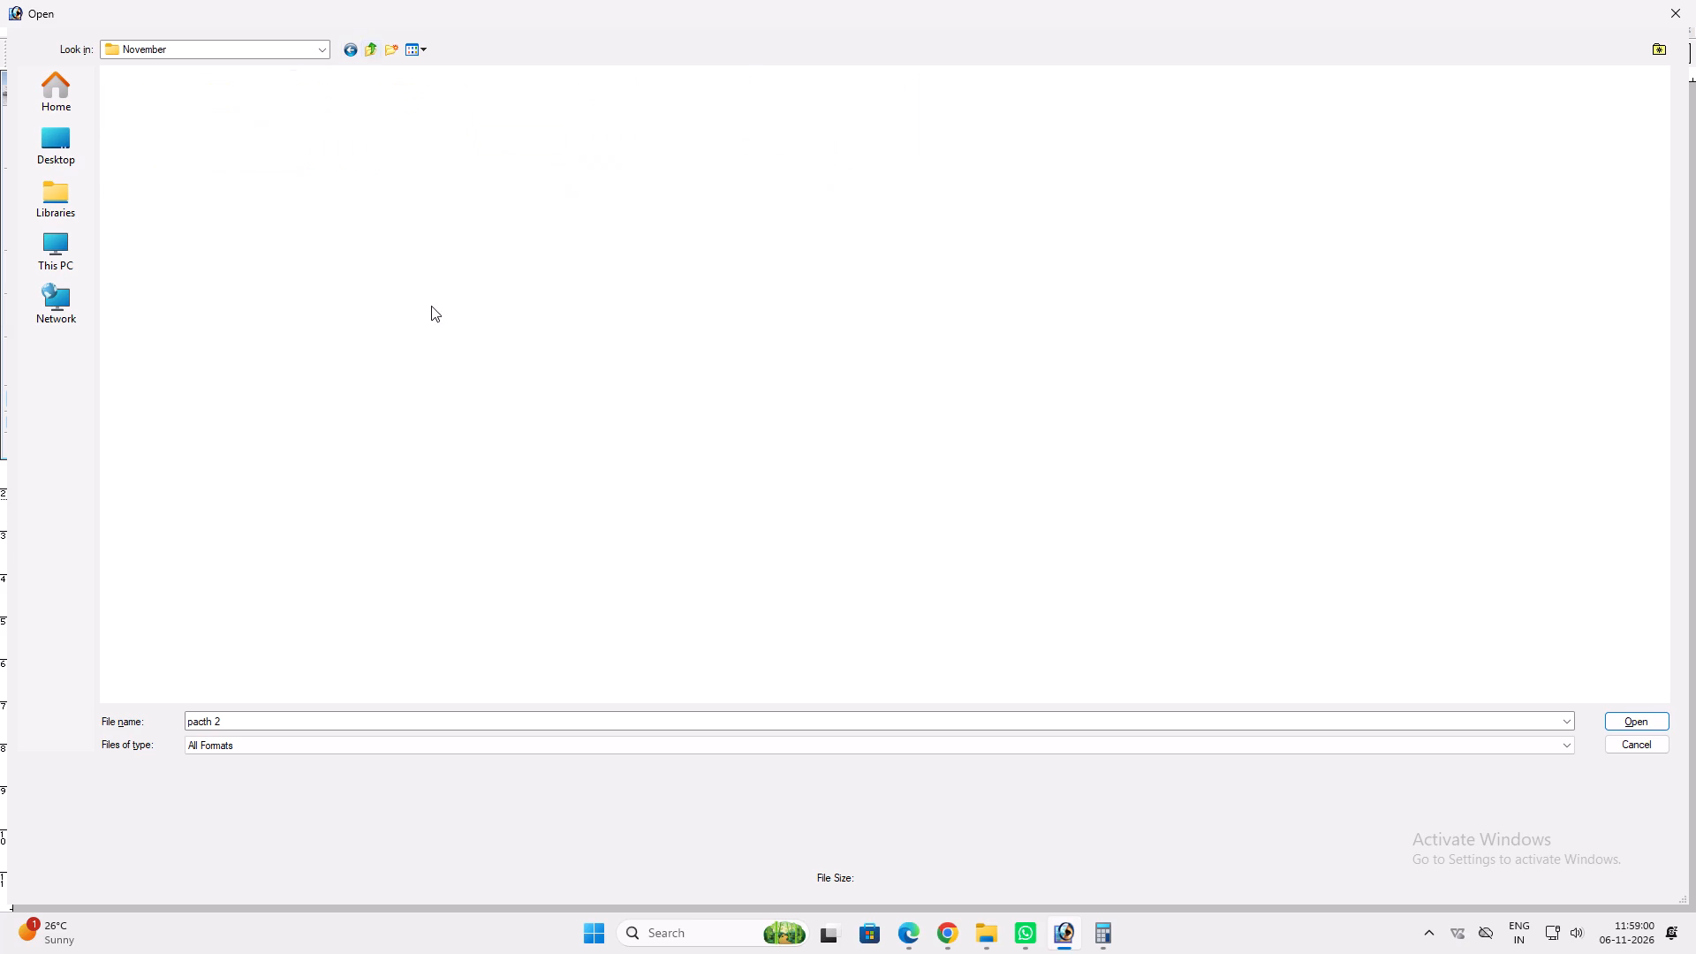
pyautogui.click(722, 156)
pyautogui.moveTo(722, 156); pyautogui.dragTo(722, 166)
pyautogui.click(725, 307)
pyautogui.hotkey('ctrl', 'v')
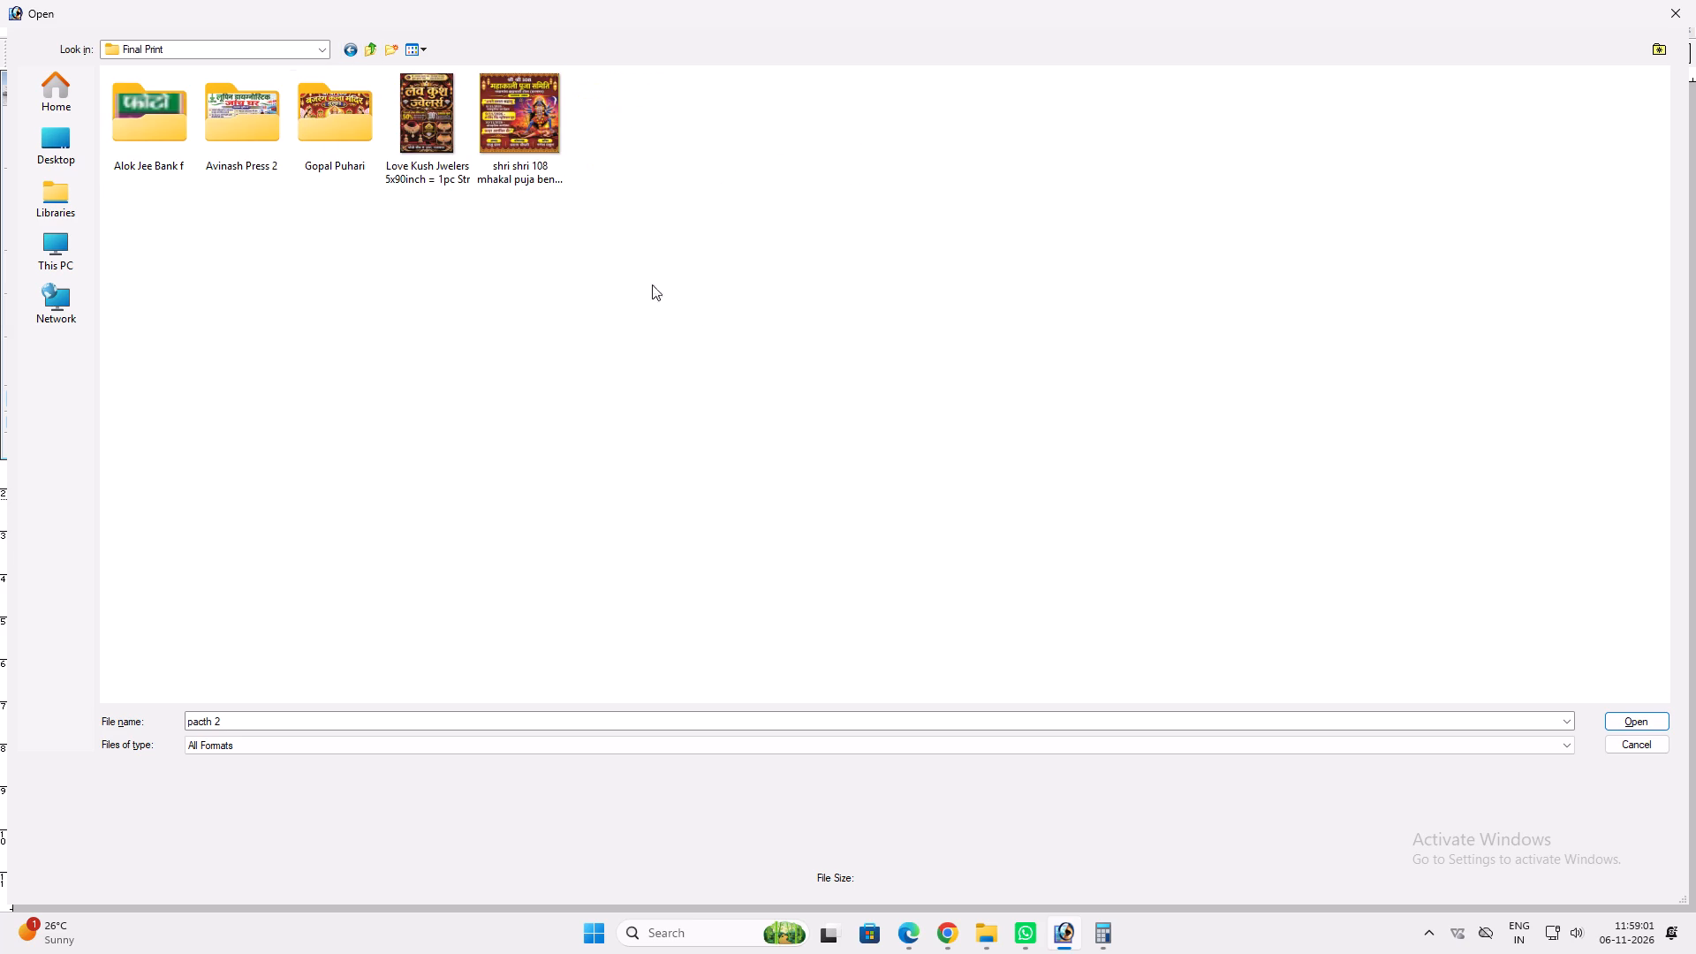
pyautogui.rightClick(623, 272)
pyautogui.click(690, 373)
pyautogui.click(980, 934)
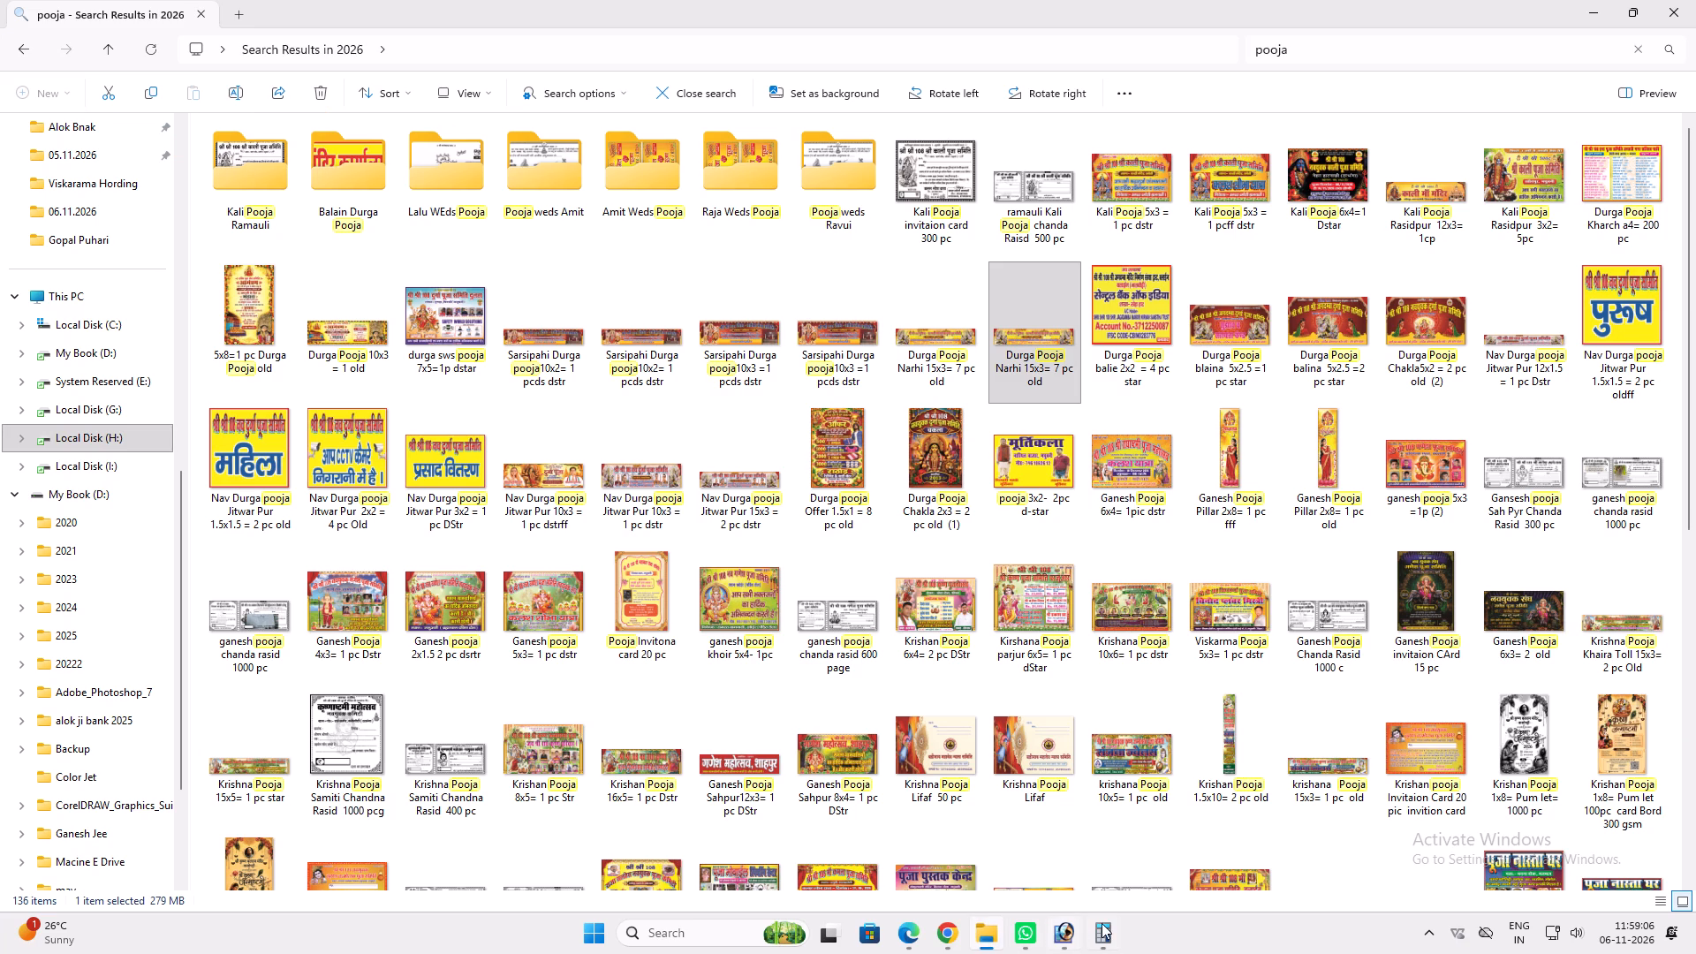
pyautogui.click(1053, 939)
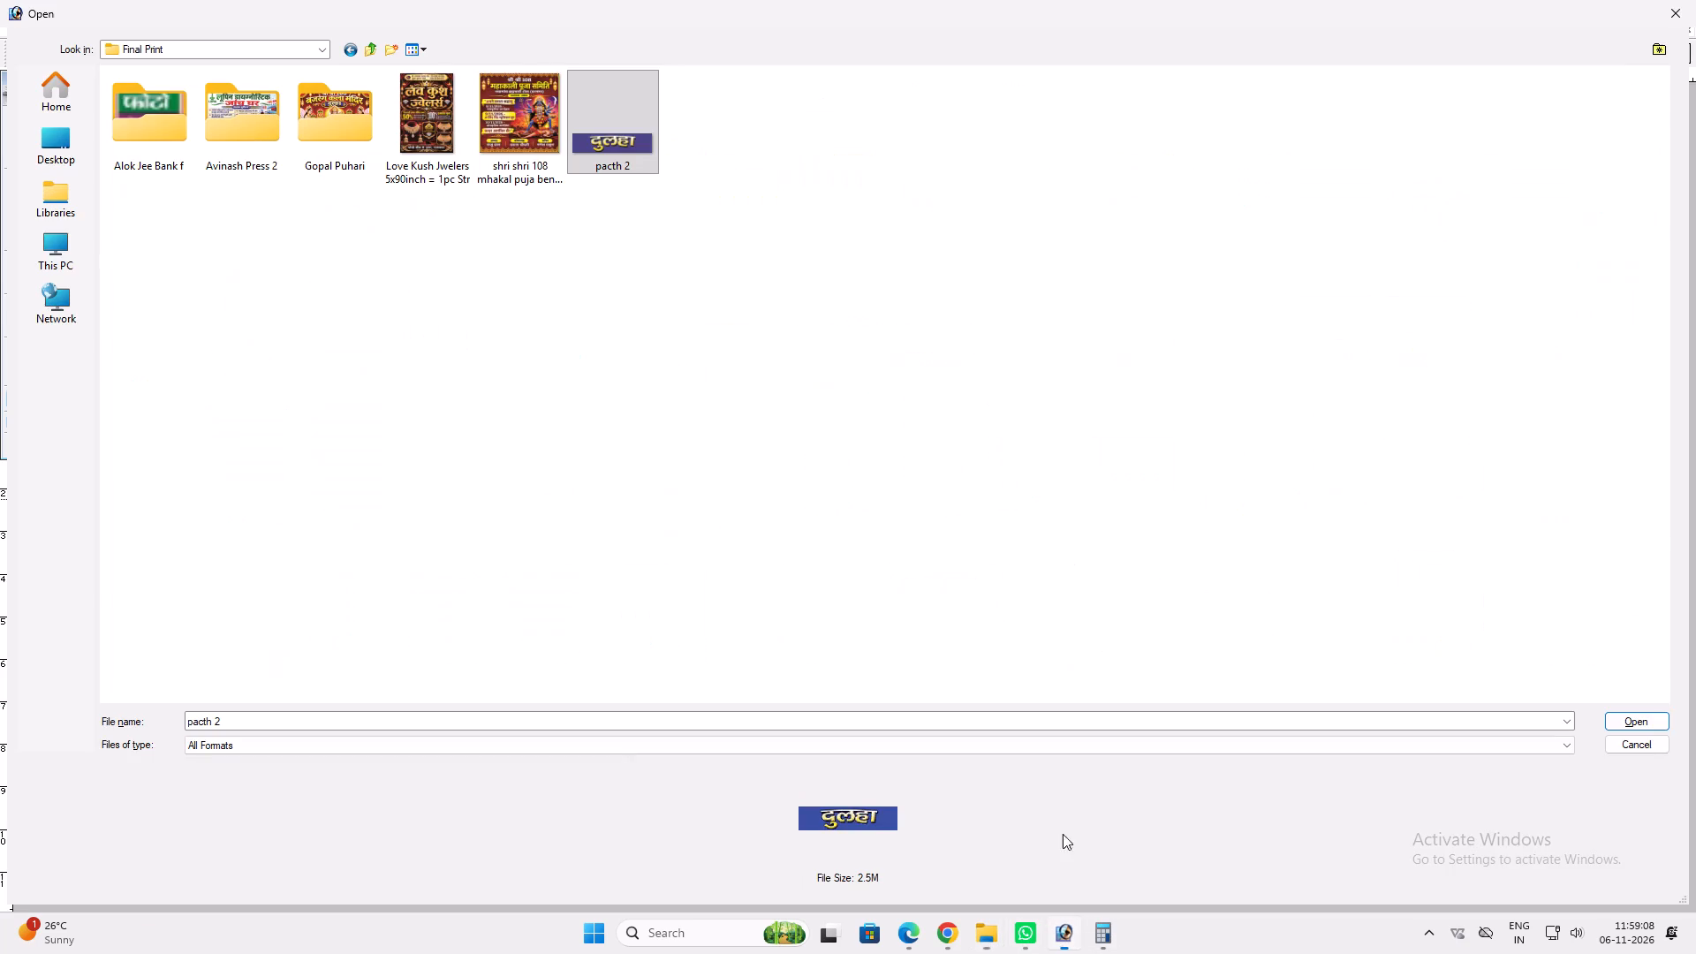
pyautogui.click(1695, 5)
# In the Kali Pooja banner, stretch the maroon plaque with the village names slightly taller and move it a little lower.
pyautogui.hotkey('ctrl', 'Tab')
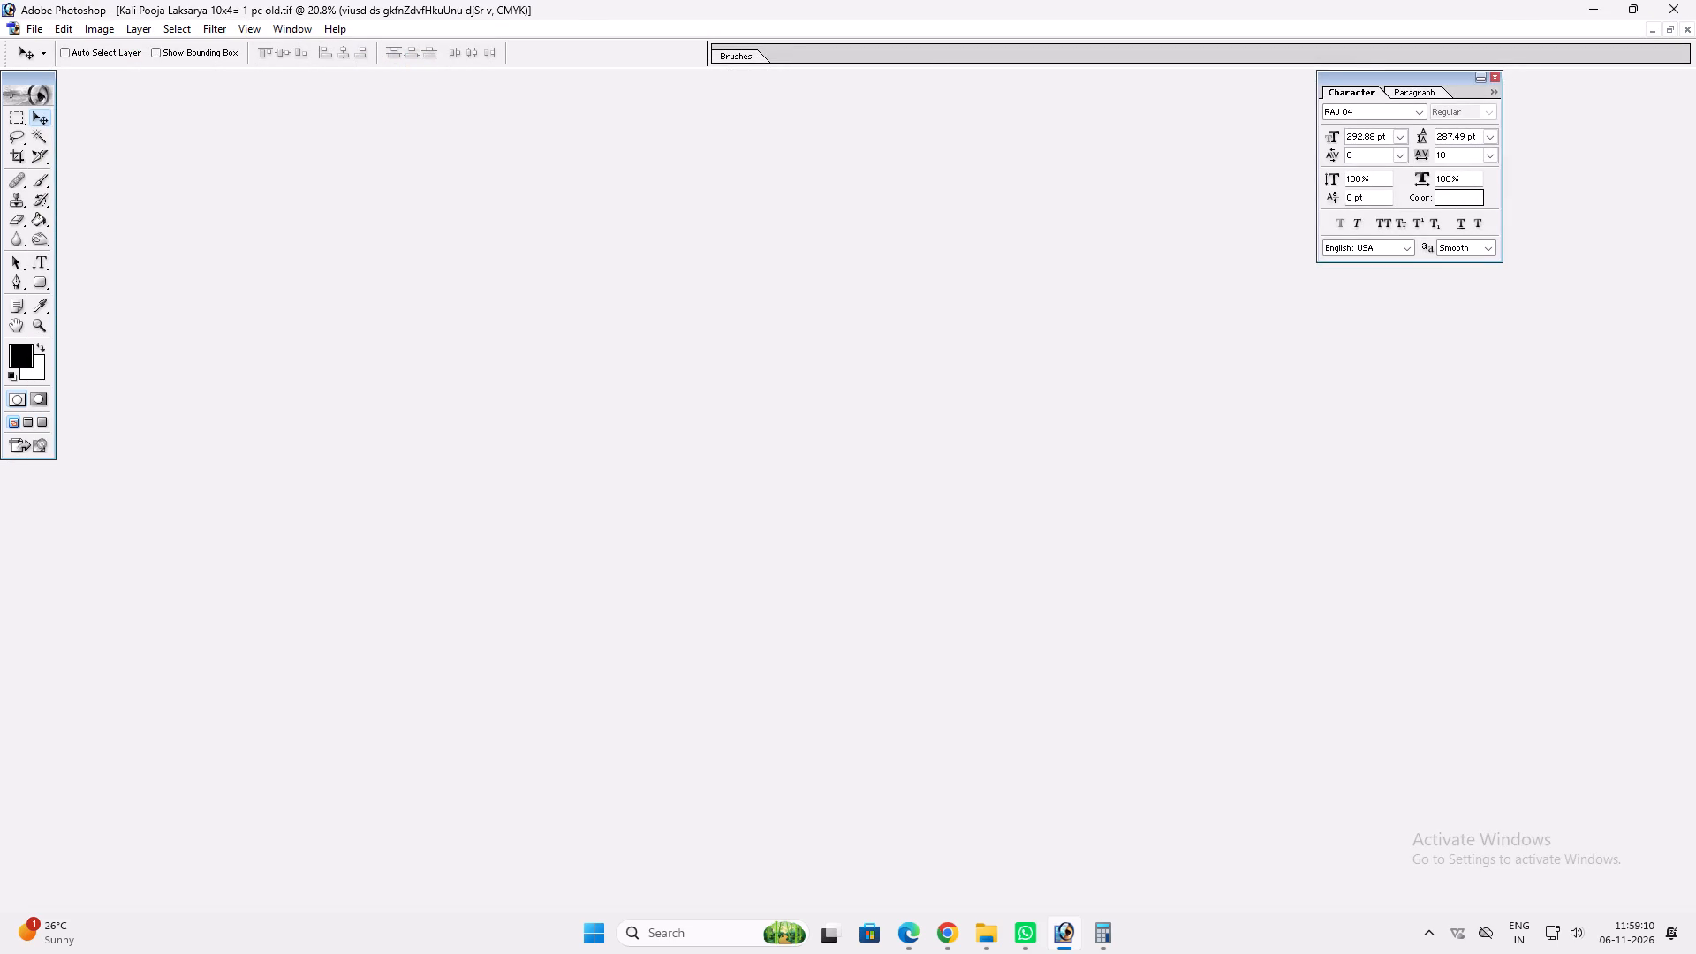
pyautogui.keyDown('ctrl'); pyautogui.click(643, 474); pyautogui.keyUp('ctrl')
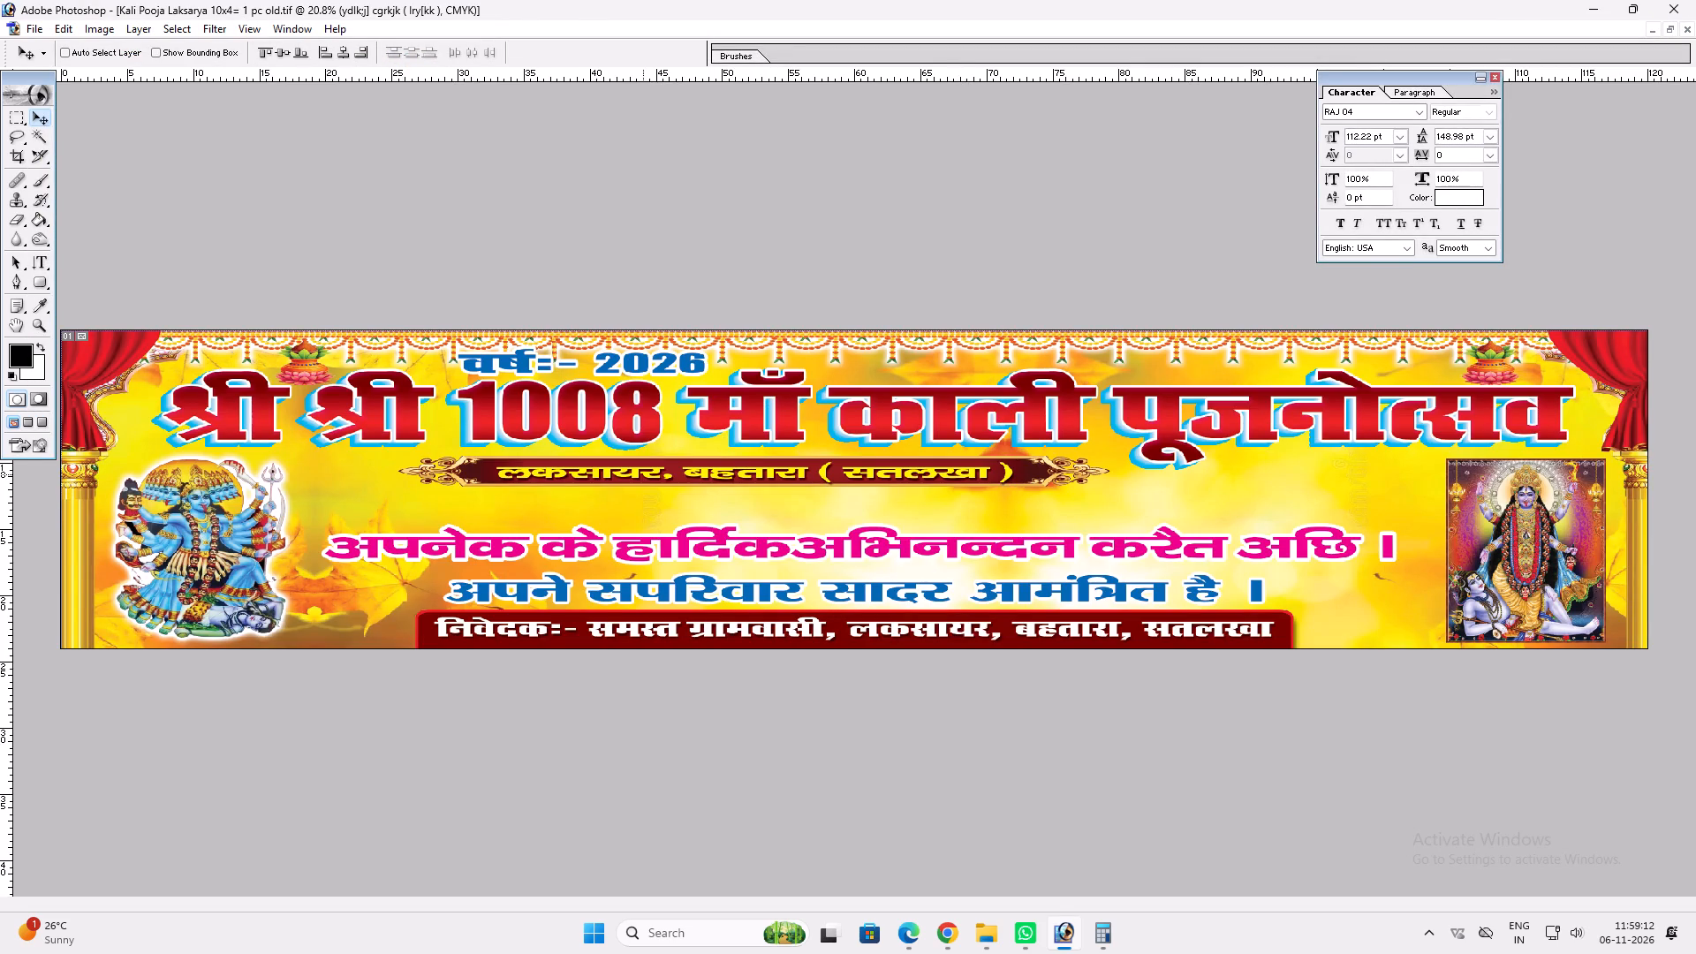
pyautogui.hotkey('ctrl', 't')
pyautogui.keyDown('shift'); pyautogui.moveTo(699, 482); pyautogui.dragTo(694, 497); pyautogui.keyUp('shift')
pyautogui.press('Return')
pyautogui.press('v')
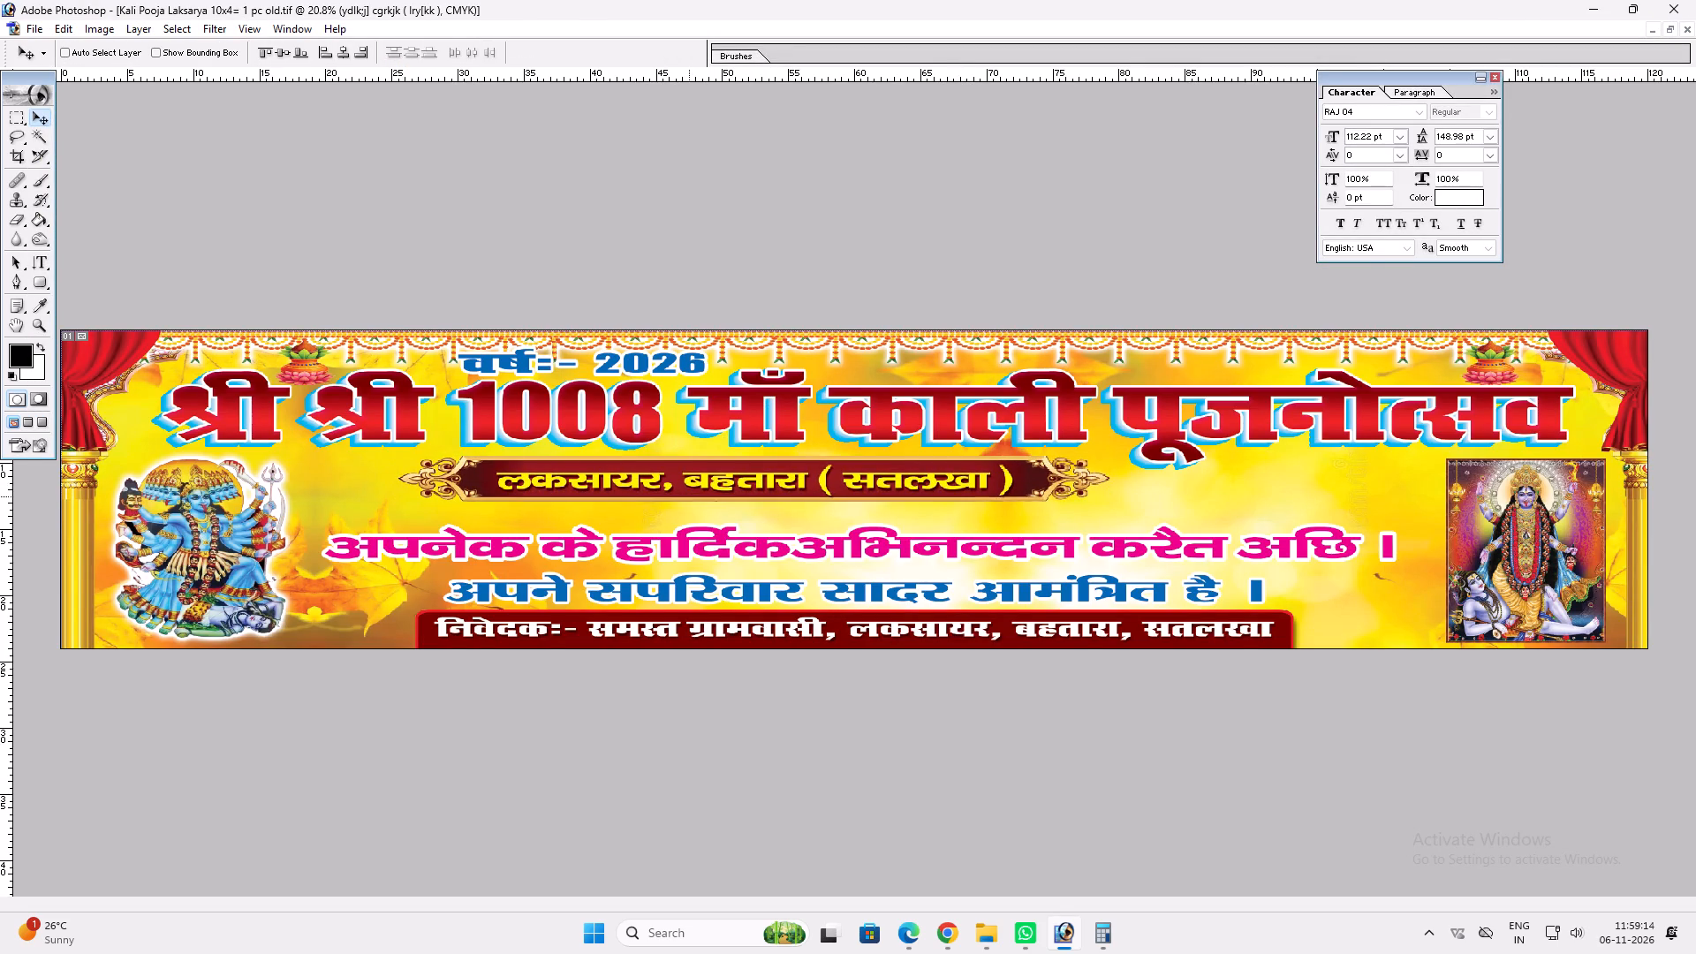
pyautogui.moveTo(685, 484); pyautogui.dragTo(680, 499)
# Stretch the main red title "श्री श्री 1008 माँ काली पूजनोत्सव" slightly taller by extending its lower edge.
pyautogui.keyDown('ctrl'); pyautogui.click(761, 419); pyautogui.keyUp('ctrl')
pyautogui.hotkey('ctrl', 't')
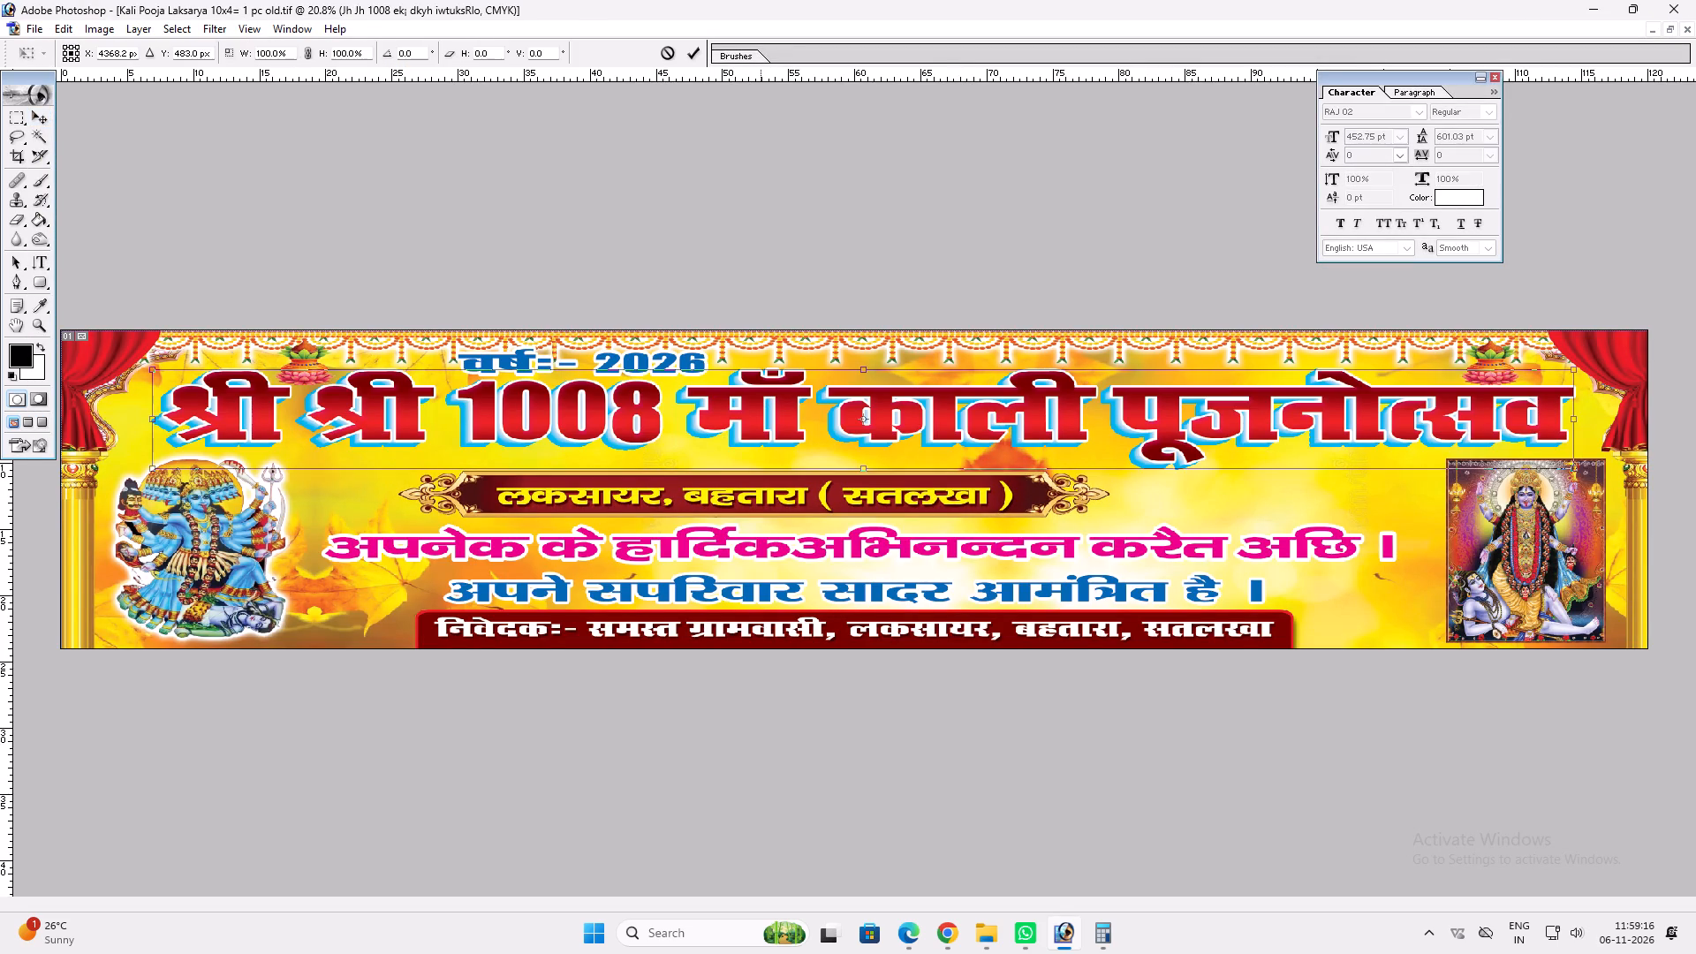
pyautogui.keyDown('shift'); pyautogui.moveTo(756, 462); pyautogui.dragTo(755, 476); pyautogui.keyUp('shift')
pyautogui.hotkey('shift', 'Return')
pyautogui.press('v')
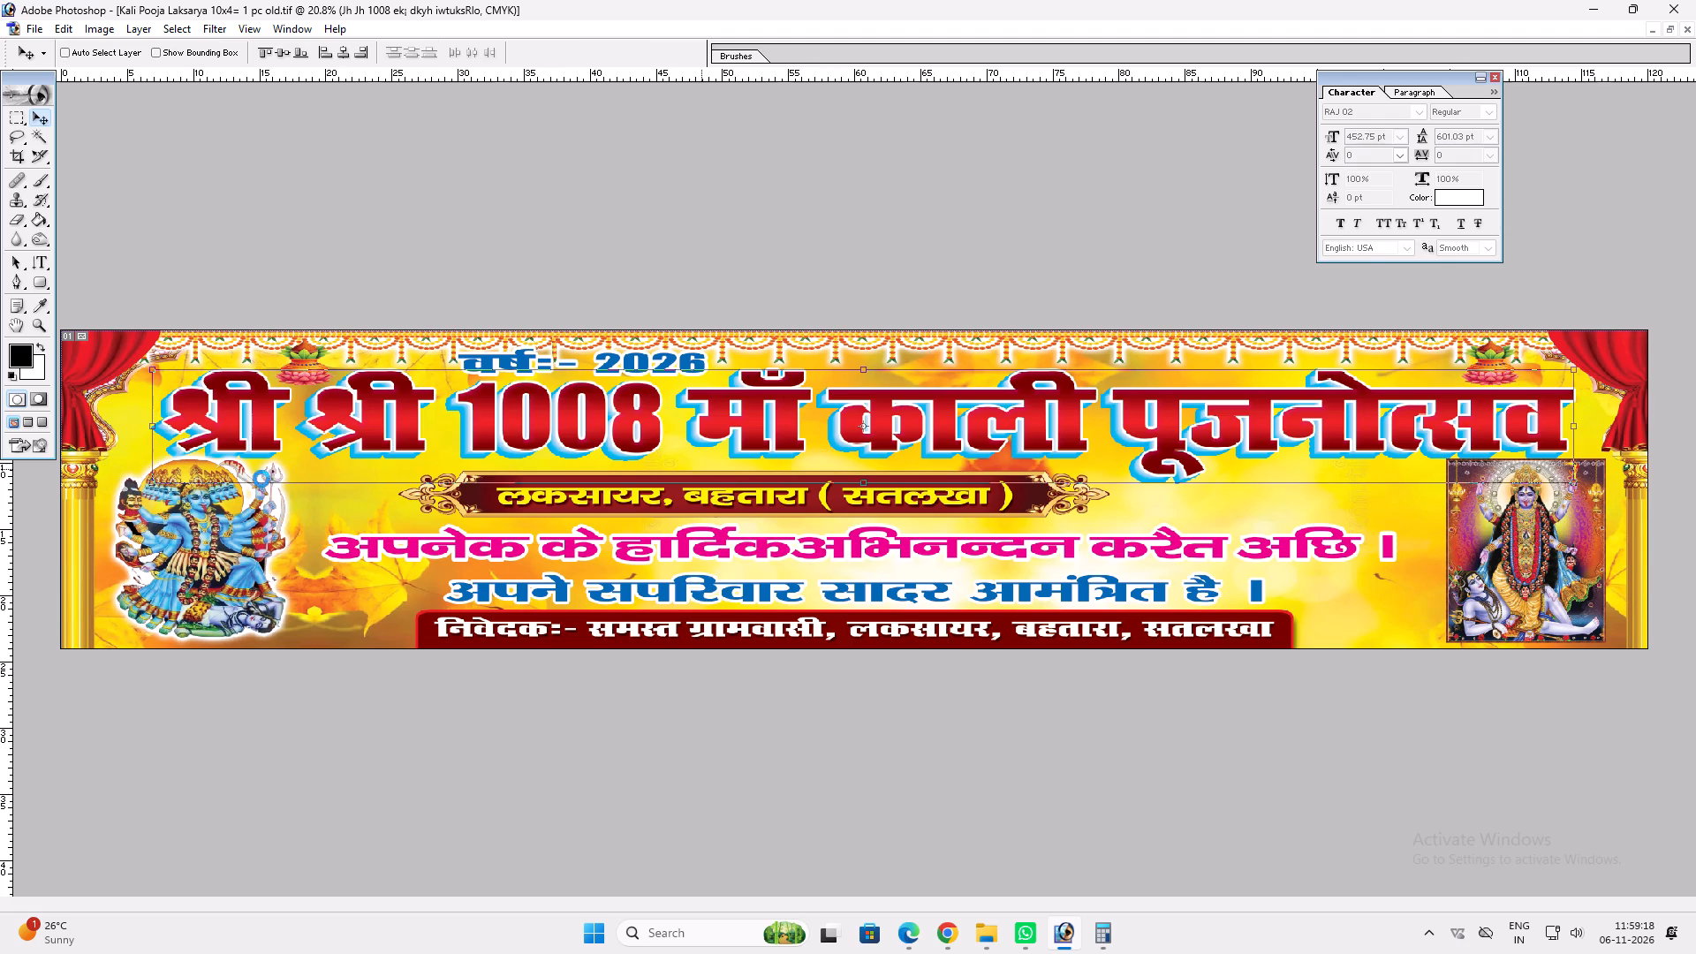
# Scale down the multi-headed Kali figure beside the invitation text slightly, leaving more room below the title.
pyautogui.keyDown('ctrl'); pyautogui.click(142, 515); pyautogui.keyUp('ctrl')
pyautogui.hotkey('ctrl', 't')
pyautogui.keyDown('shift'); pyautogui.moveTo(286, 463); pyautogui.dragTo(268, 471); pyautogui.keyUp('shift')
pyautogui.hotkey('shift', 'Return')
pyautogui.press('v')
# Widen the maroon "निवेदक" strip and its text along the banner's bottom edge equally on both sides.
pyautogui.keyDown('ctrl'); pyautogui.click(504, 630); pyautogui.keyUp('ctrl')
pyautogui.hotkey('ctrl', 't')
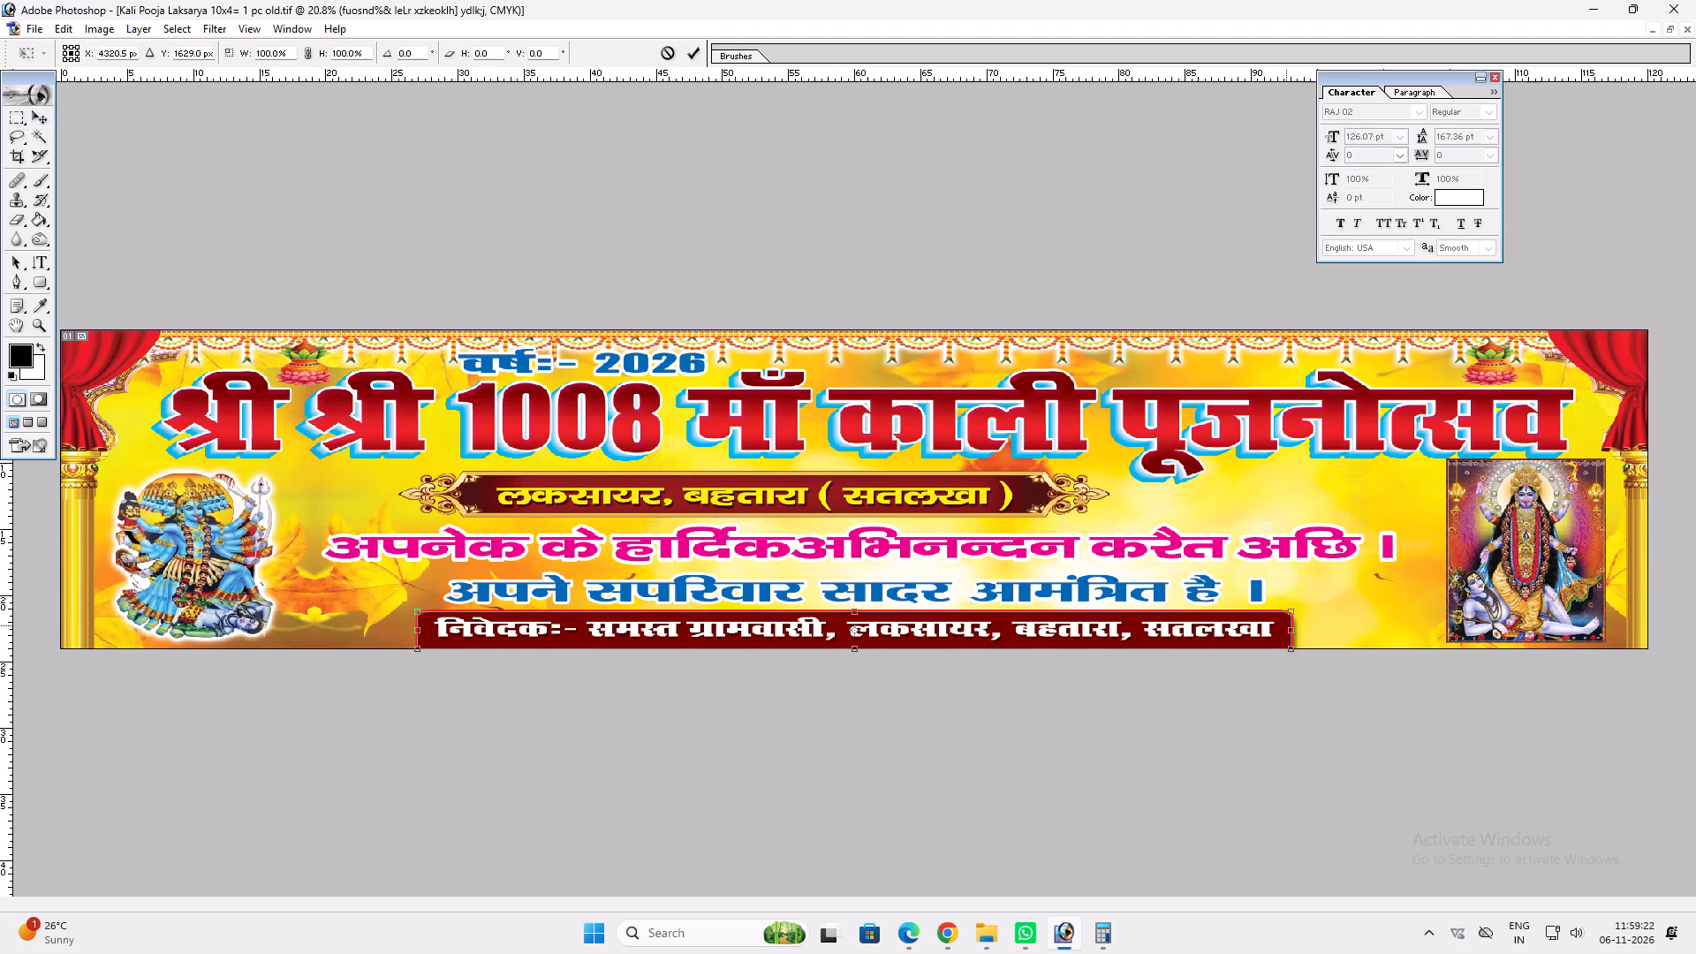
pyautogui.keyDown('alt'); pyautogui.keyDown('shift'); pyautogui.moveTo(1286, 625); pyautogui.dragTo(1359, 613); pyautogui.keyUp('shift'); pyautogui.keyUp('alt')
pyautogui.press('Return')
pyautogui.press('v')
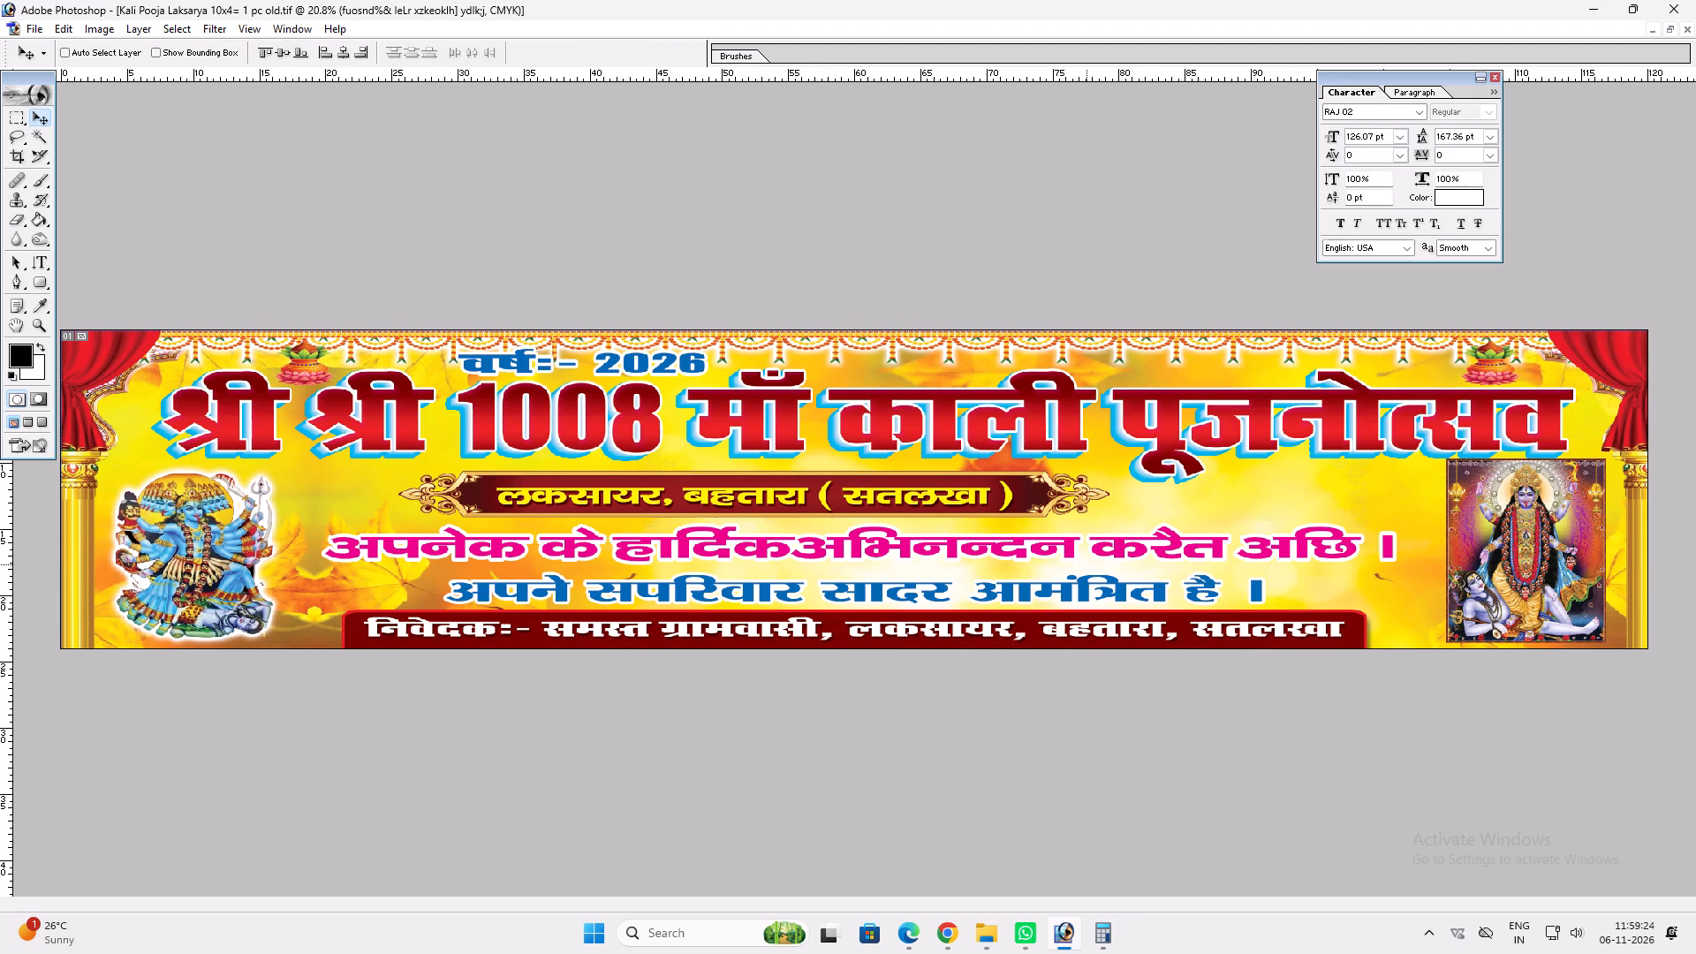
# Move the blue invitation line up slightly, and scale down the pink and blue invitation lines together about their centre.
pyautogui.keyDown('ctrl'); pyautogui.click(1068, 549); pyautogui.keyUp('ctrl')
pyautogui.keyDown('ctrl'); pyautogui.doubleClick(1065, 591); pyautogui.keyUp('ctrl')
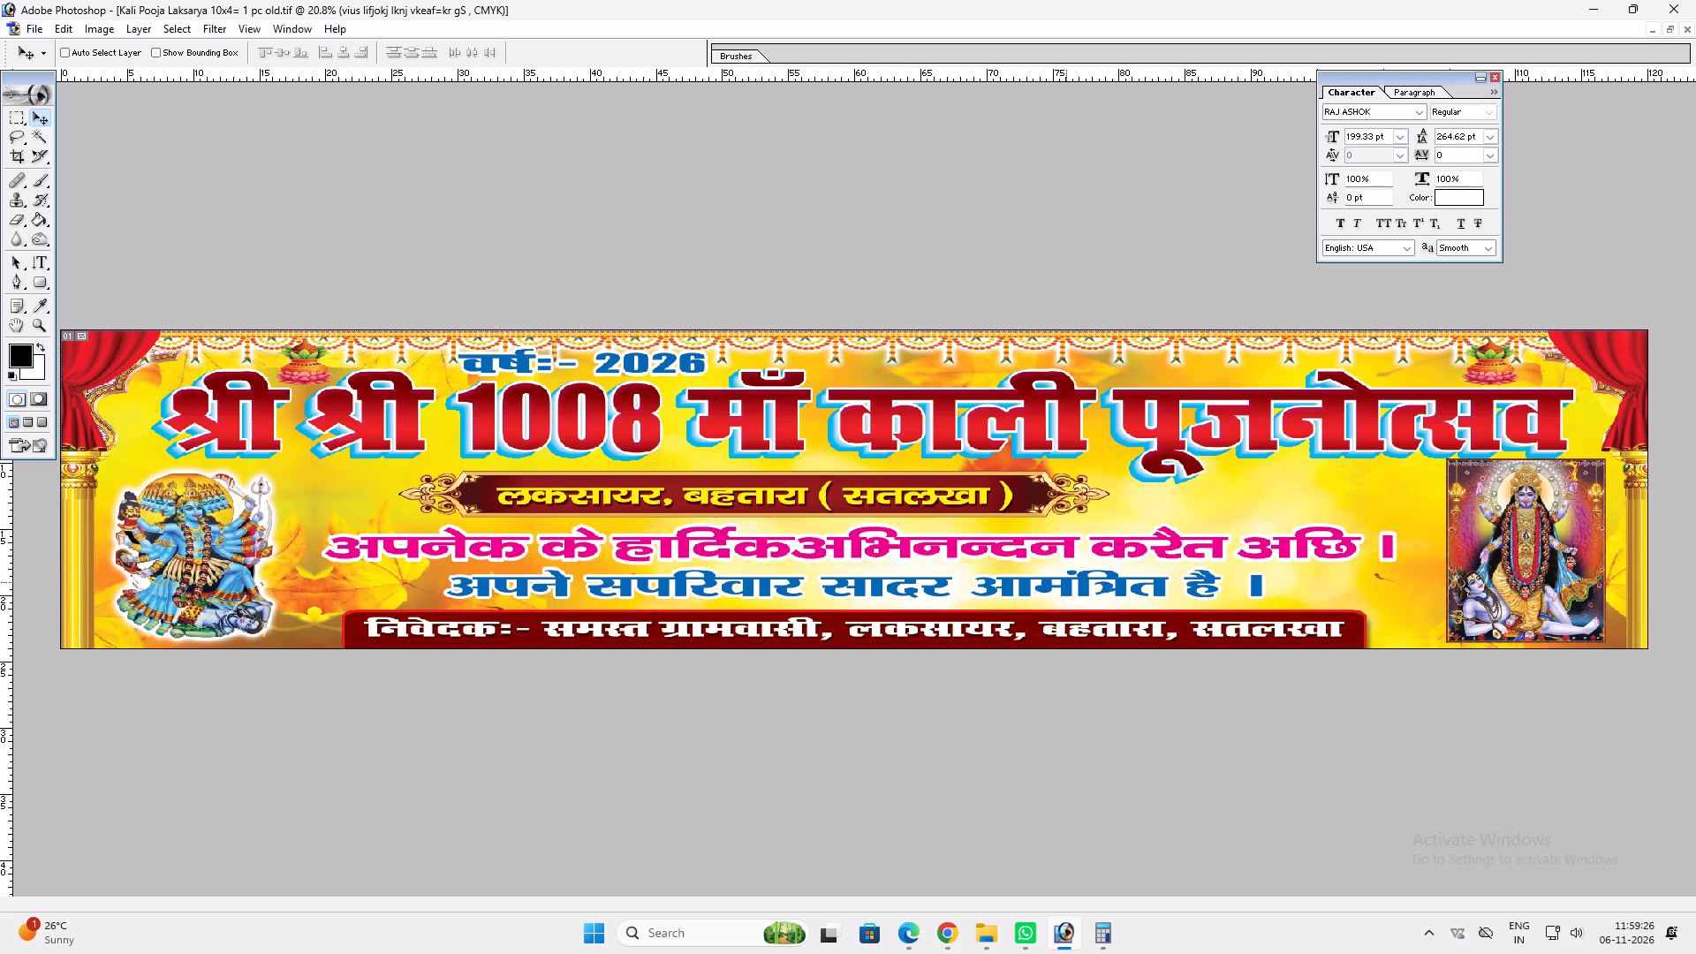
pyautogui.keyDown('ctrl'); pyautogui.keyDown('shift'); pyautogui.click(1067, 544); pyautogui.keyUp('shift'); pyautogui.keyUp('ctrl')
pyautogui.hotkey('ctrl', 't')
pyautogui.keyDown('shift'); pyautogui.click(1096, 522); pyautogui.keyUp('shift')
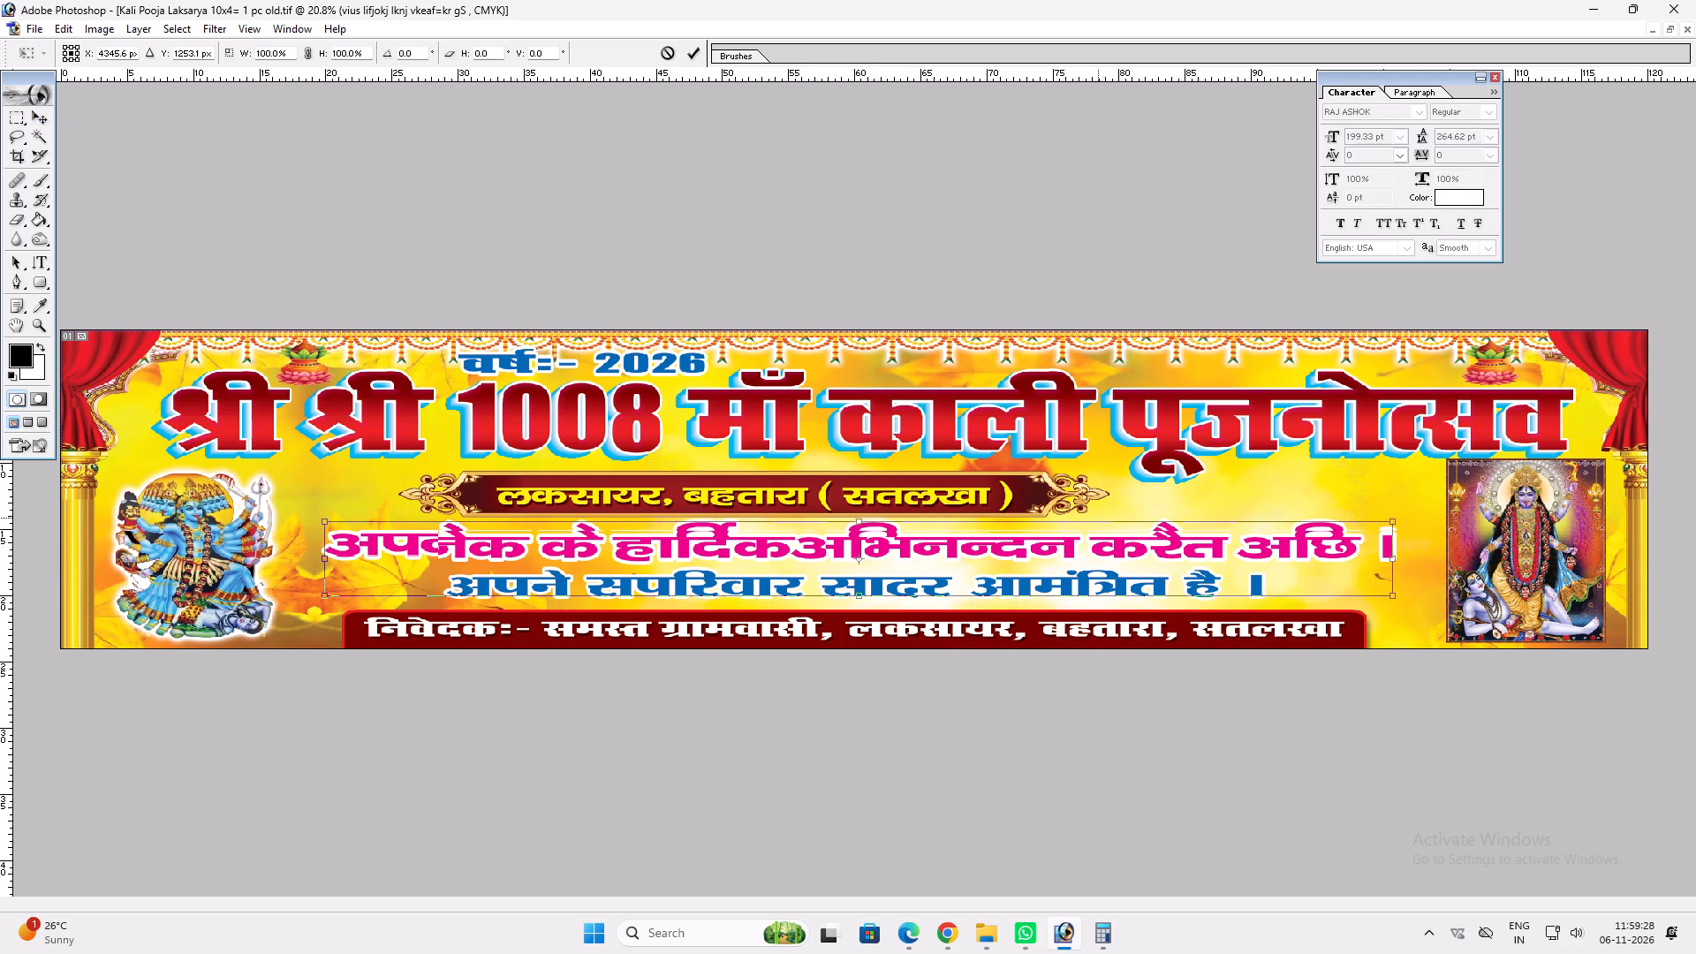
pyautogui.hotkey('shift', 'Return')
pyautogui.hotkey('ctrl', 't')
pyautogui.keyDown('alt'); pyautogui.keyDown('shift'); pyautogui.moveTo(1397, 526); pyautogui.dragTo(1362, 529); pyautogui.keyUp('shift'); pyautogui.keyUp('alt')
pyautogui.hotkey('shift', 'Return')
pyautogui.press('v')
# Scale down the framed Kali picture slightly and shift it inward, away from the adjacent golden pillar.
pyautogui.keyDown('ctrl'); pyautogui.click(1458, 475); pyautogui.keyUp('ctrl')
pyautogui.hotkey('ctrl', 't')
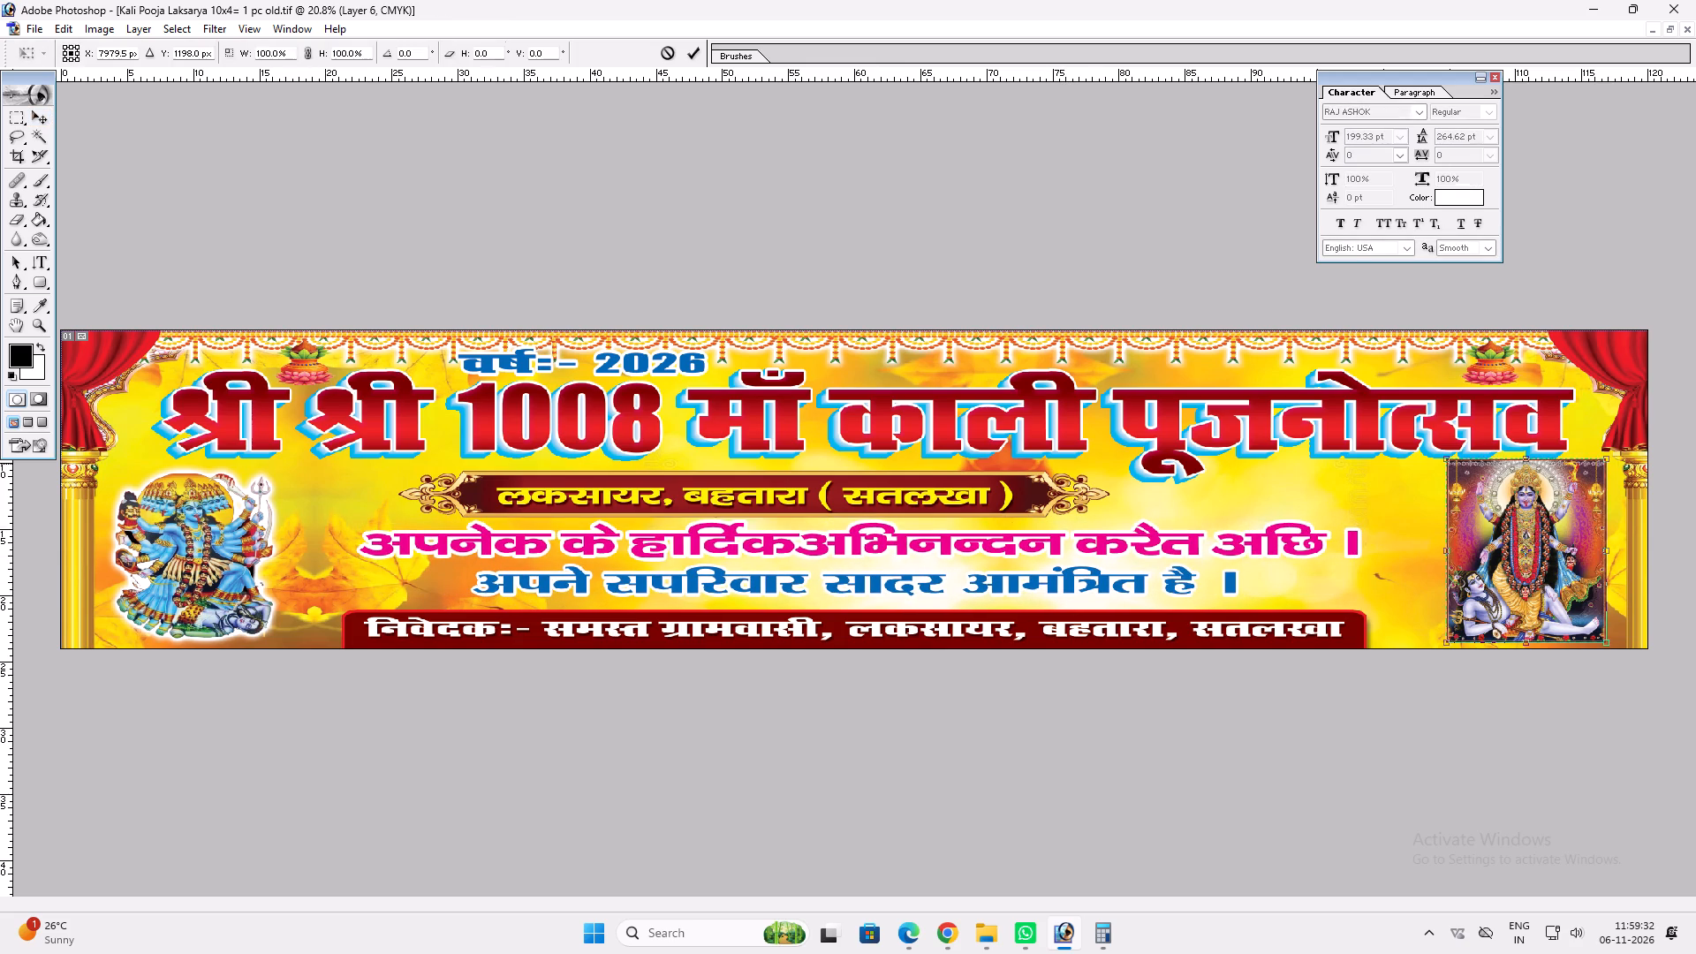
pyautogui.keyDown('shift'); pyautogui.moveTo(1453, 460); pyautogui.dragTo(1463, 473); pyautogui.keyUp('shift')
pyautogui.press('Return')
pyautogui.press('v')
pyautogui.keyDown('shift'); pyautogui.moveTo(1473, 587); pyautogui.dragTo(1453, 586); pyautogui.keyUp('shift')
pyautogui.press('v')
# Make the two lotus ornaments above the ends of the main title slightly narrower.
pyautogui.keyDown('ctrl'); pyautogui.doubleClick(1493, 377); pyautogui.keyUp('ctrl')
pyautogui.hotkey('ctrl', 't')
pyautogui.keyDown('shift'); pyautogui.moveTo(1465, 369); pyautogui.dragTo(1473, 369); pyautogui.keyUp('shift')
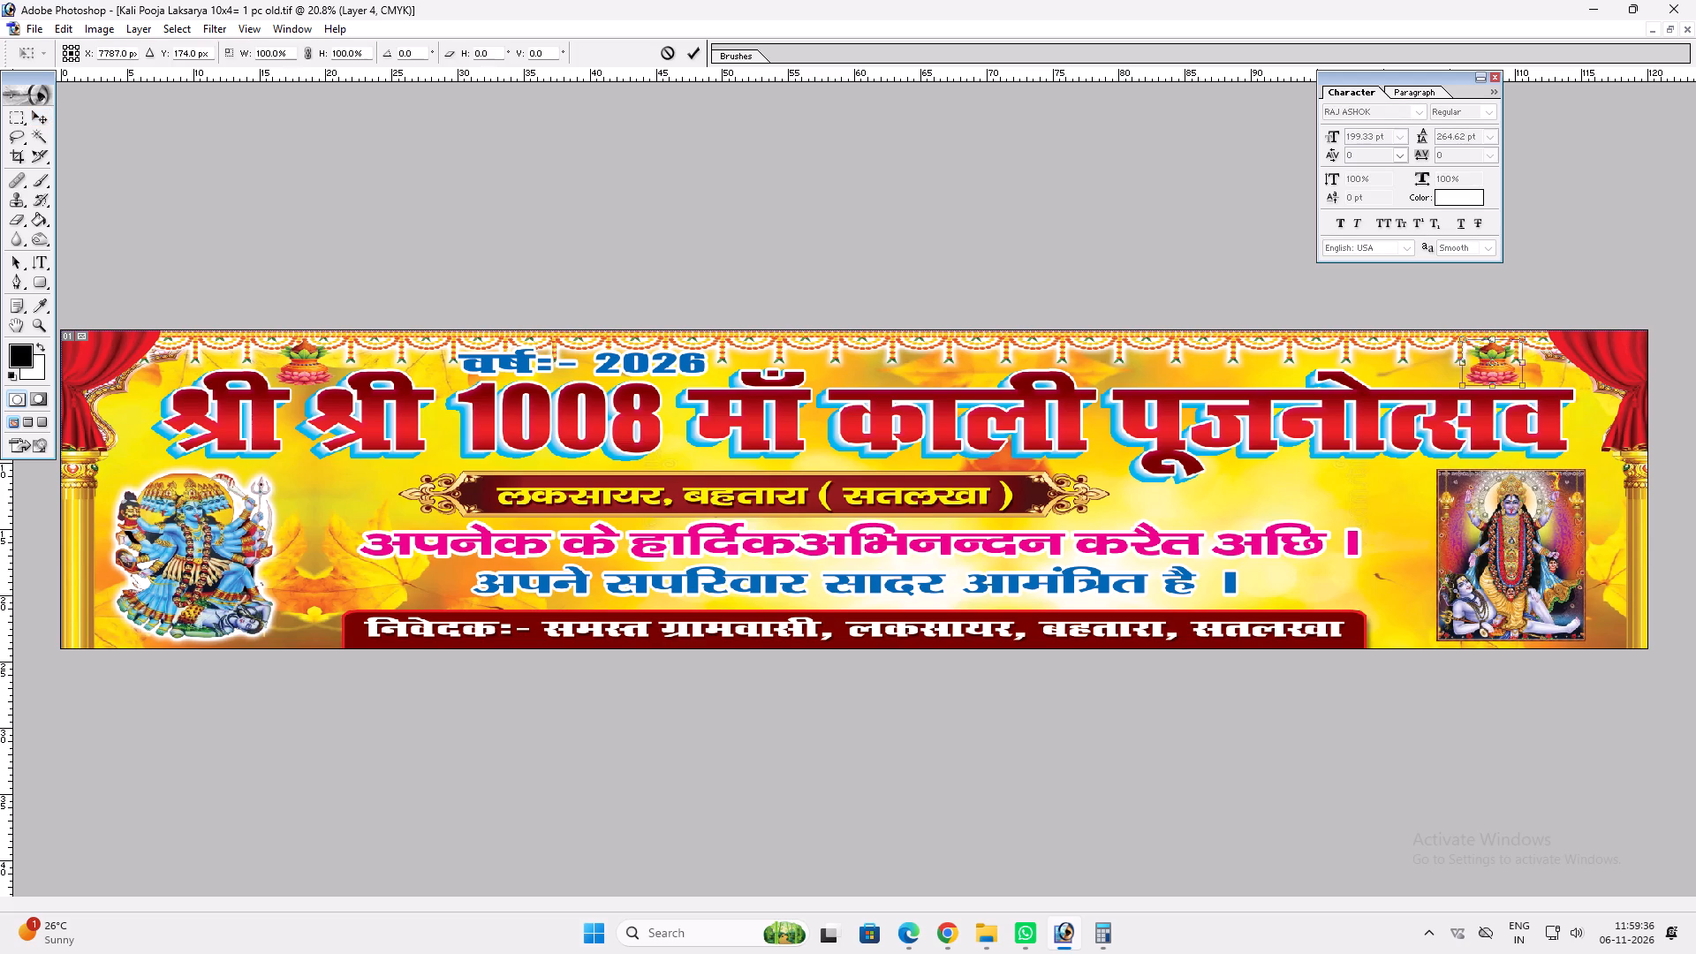
pyautogui.keyDown('shift'); pyautogui.moveTo(1473, 369); pyautogui.dragTo(1482, 368); pyautogui.keyUp('shift')
pyautogui.hotkey('shift', 'Return')
pyautogui.press('v')
pyautogui.keyDown('ctrl'); pyautogui.click(306, 357); pyautogui.keyUp('ctrl')
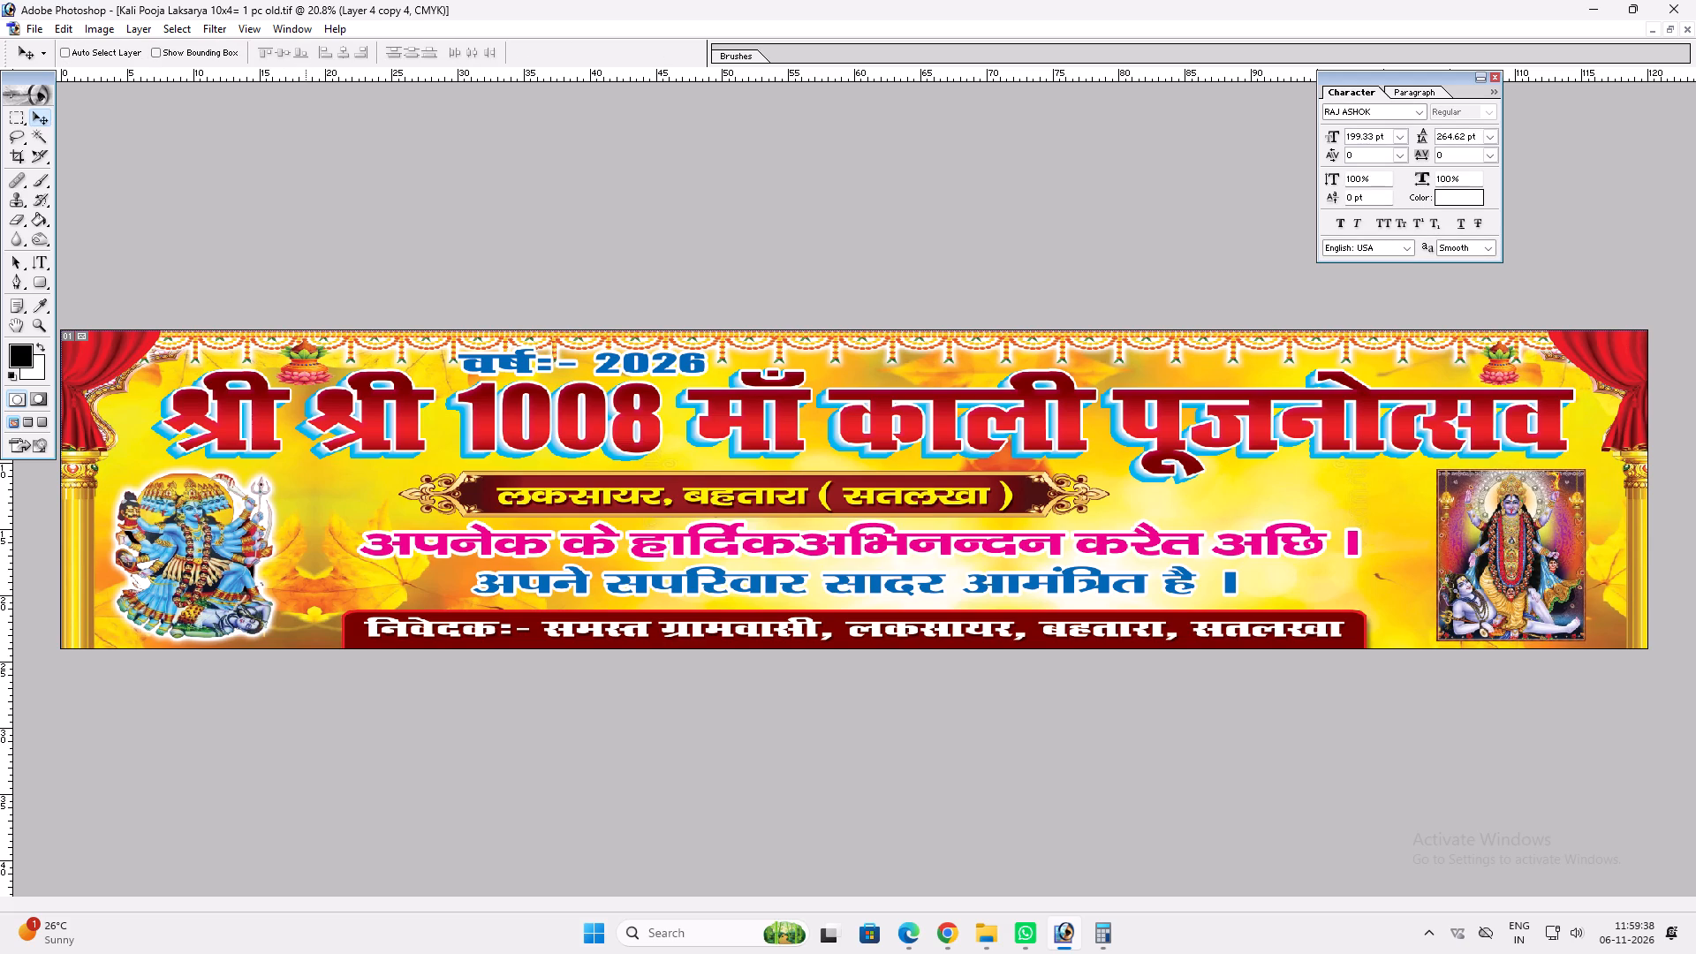
pyautogui.hotkey('ctrl', 't')
pyautogui.keyDown('alt'); pyautogui.keyDown('shift'); pyautogui.click(324, 357); pyautogui.keyUp('shift'); pyautogui.keyUp('alt')
pyautogui.keyDown('alt'); pyautogui.keyDown('shift'); pyautogui.click(339, 350); pyautogui.keyUp('shift'); pyautogui.keyUp('alt')
pyautogui.hotkey('shift', 'Return')
pyautogui.press('v')
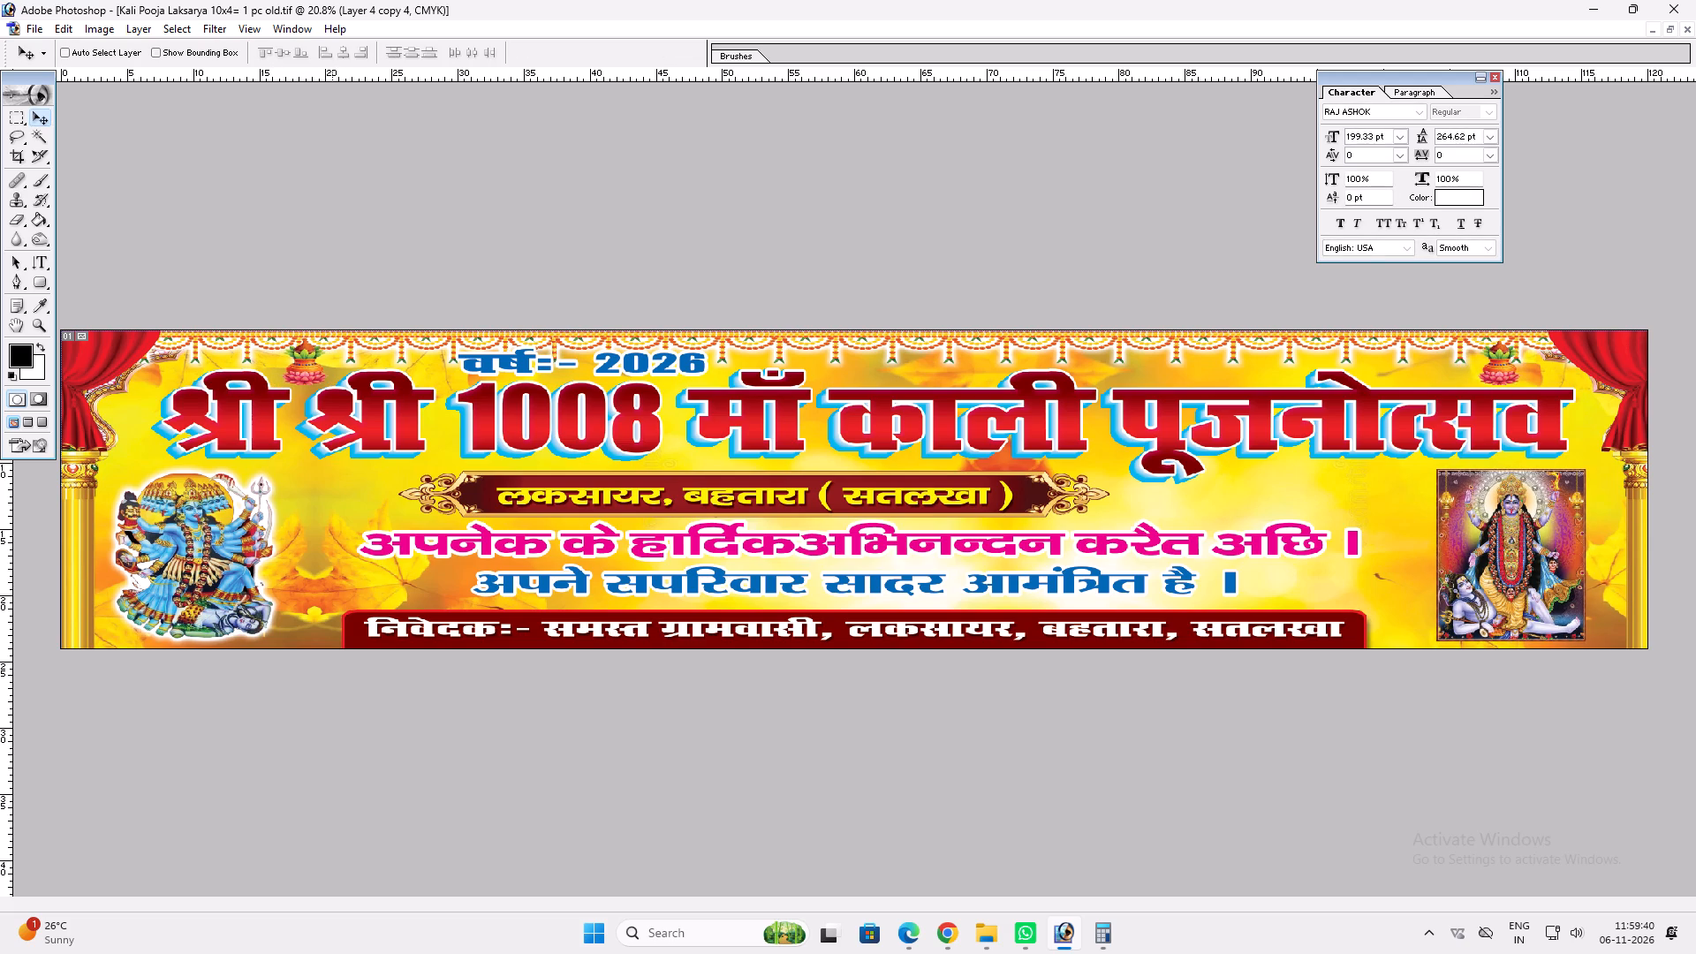
# Free-transform the blue multi-armed Kali figure and shift it slightly inward, away from the adjacent golden pillar.
pyautogui.keyDown('ctrl'); pyautogui.click(206, 562); pyautogui.keyUp('ctrl')
pyautogui.hotkey('ctrl', 't')
pyautogui.keyDown('shift'); pyautogui.moveTo(274, 634); pyautogui.dragTo(283, 638); pyautogui.keyUp('shift')
pyautogui.keyDown('shift'); pyautogui.moveTo(273, 616); pyautogui.dragTo(293, 610); pyautogui.keyUp('shift')
pyautogui.hotkey('shift', 'Return')
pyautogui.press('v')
# Save the banner as a separate TIFF file, changing the size in its file name to 10x2.
pyautogui.hotkey('ctrl', 'shift', 's')
pyautogui.click(282, 670)
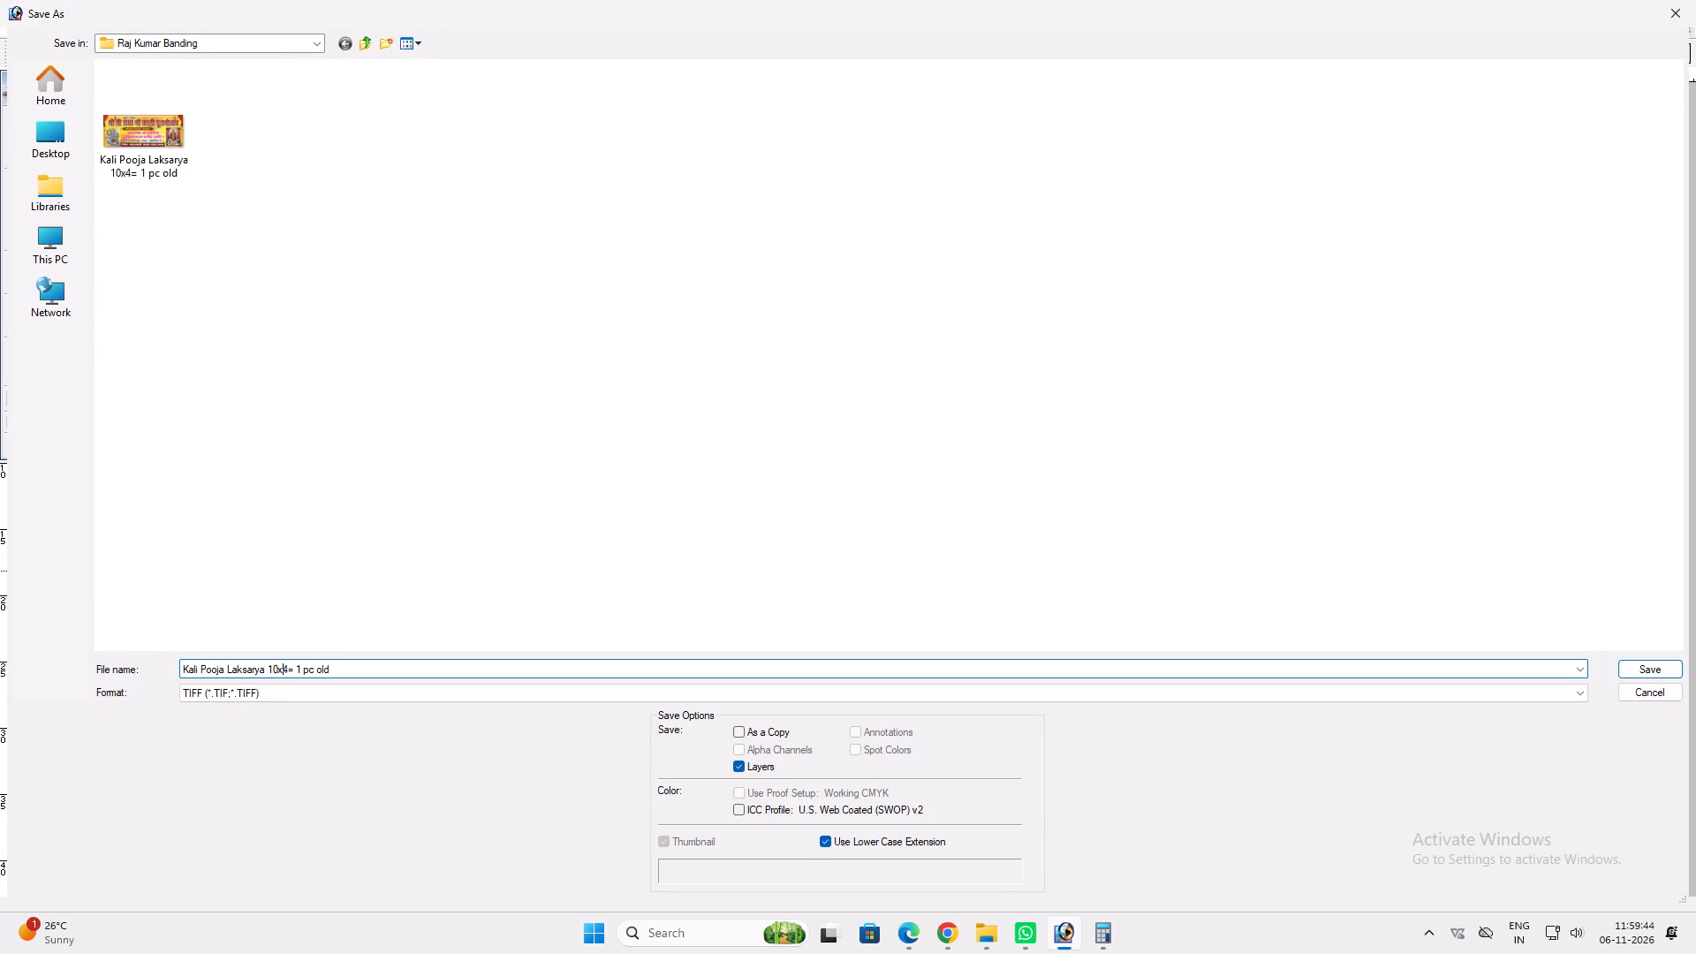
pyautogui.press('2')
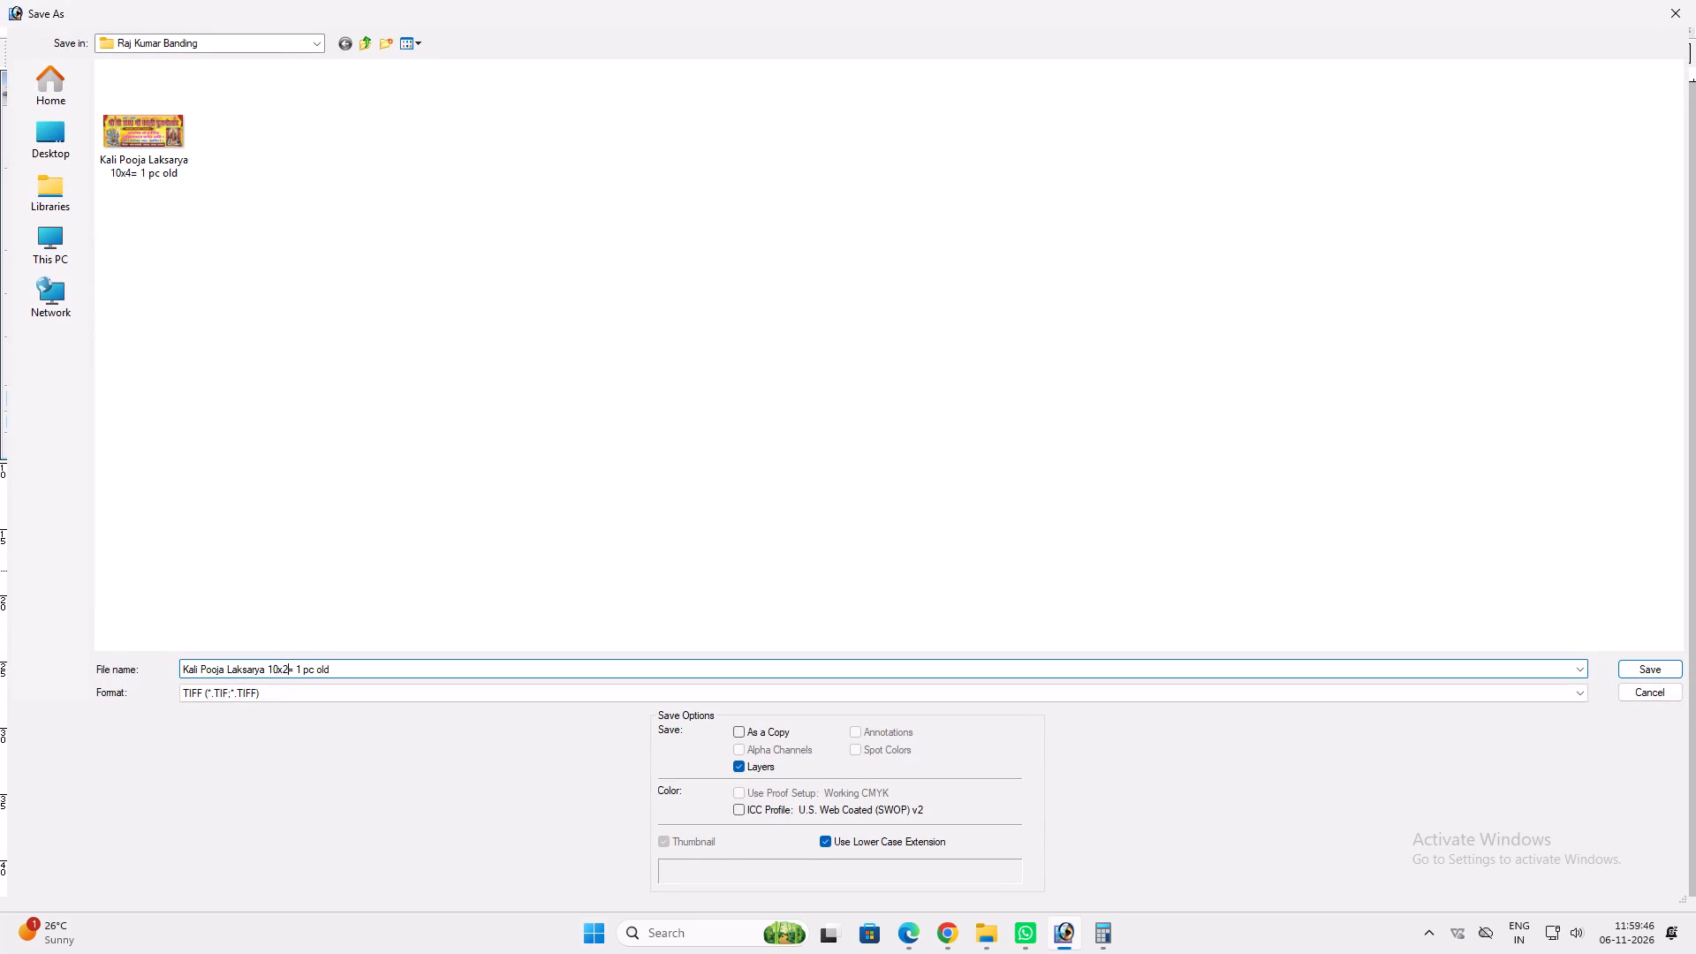
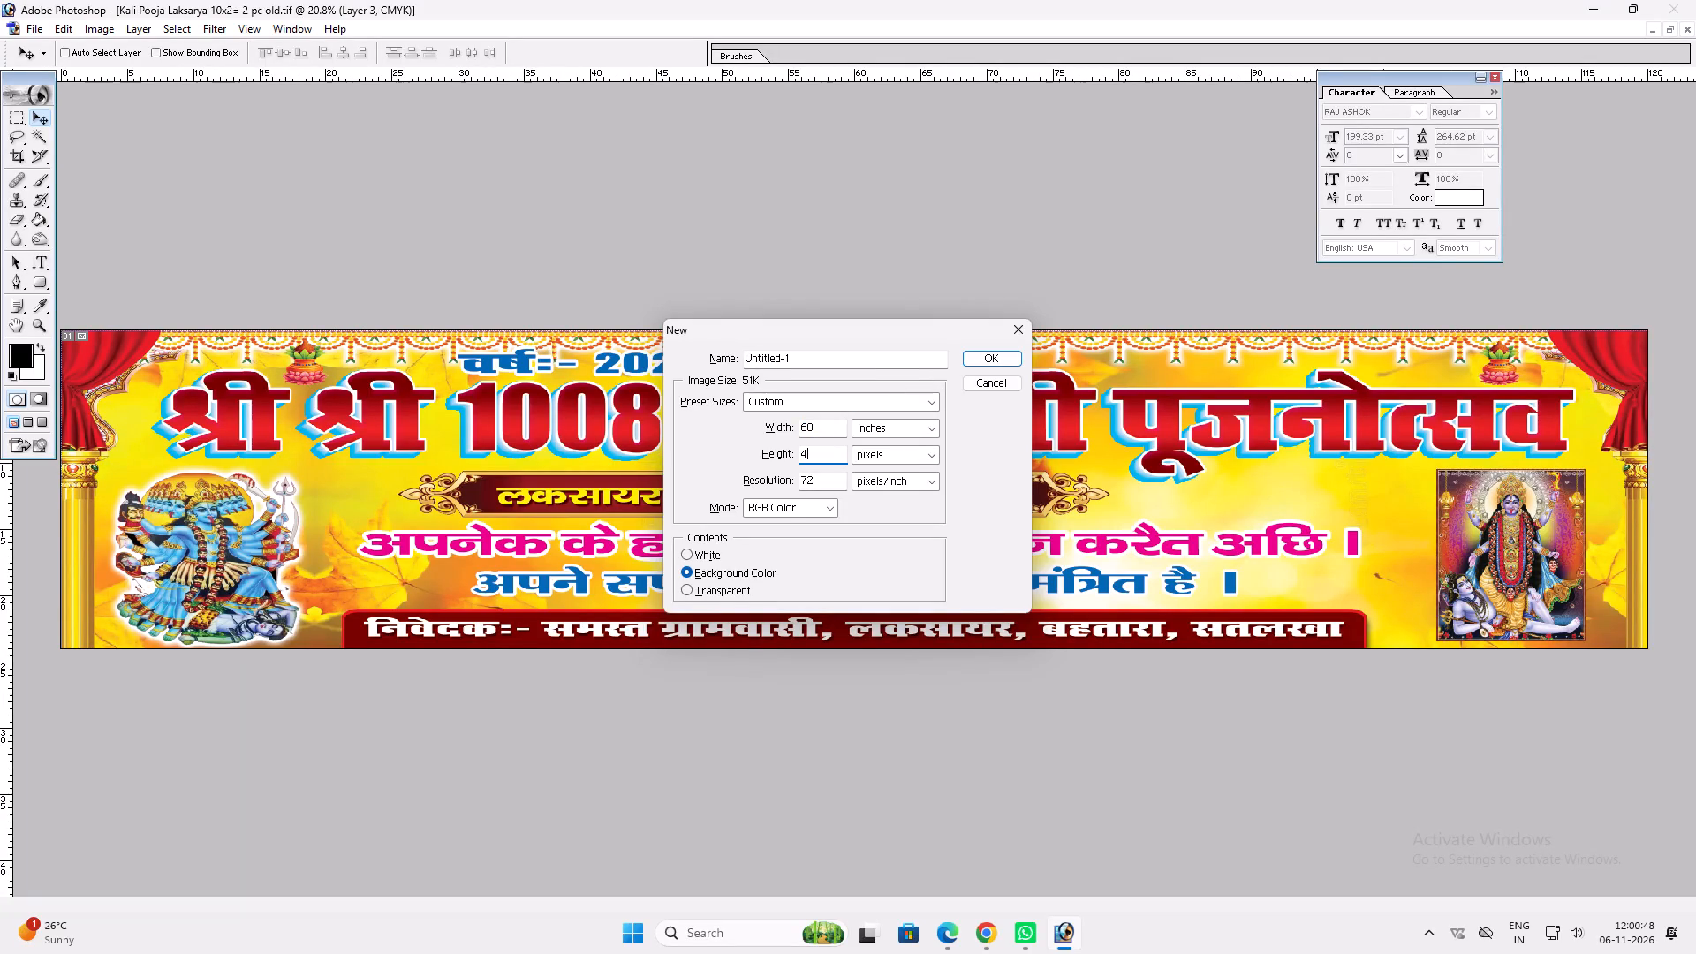
# Create a new CMYK document 60 inches wide and 48 inches high.
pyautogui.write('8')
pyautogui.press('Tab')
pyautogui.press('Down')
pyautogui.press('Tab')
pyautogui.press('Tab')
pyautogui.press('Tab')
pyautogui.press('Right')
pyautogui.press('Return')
# Copy the yellow leaf background from the Kali Puja banner into the new 60 × 48 inch document and reposition it there.
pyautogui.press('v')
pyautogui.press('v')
pyautogui.click(1179, 428)
pyautogui.keyDown('ctrl'); pyautogui.click(1188, 420); pyautogui.keyUp('ctrl')
pyautogui.moveTo(1189, 420); pyautogui.dragTo(867, 804)
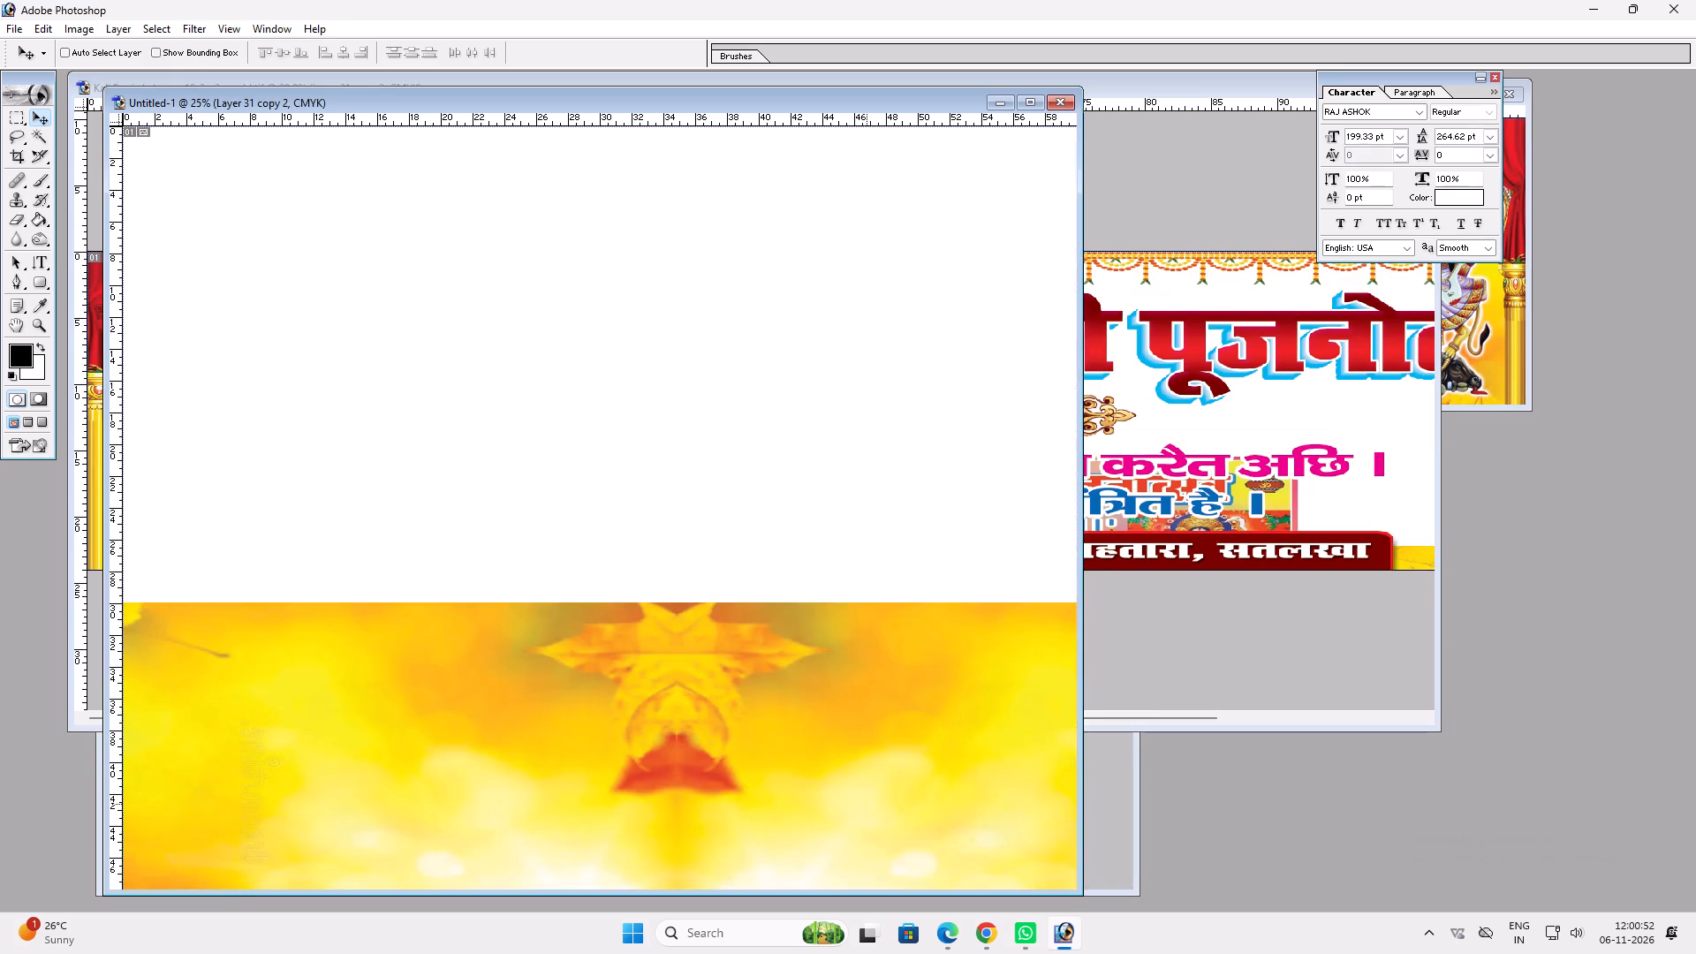
pyautogui.moveTo(867, 804); pyautogui.dragTo(904, 437)
# Stretch the yellow leaf background vertically and shift it until it covers the whole canvas from edge to edge.
pyautogui.click(1028, 100)
pyautogui.scroll(4, 856, 561)
pyautogui.hotkey('ctrl', 't')
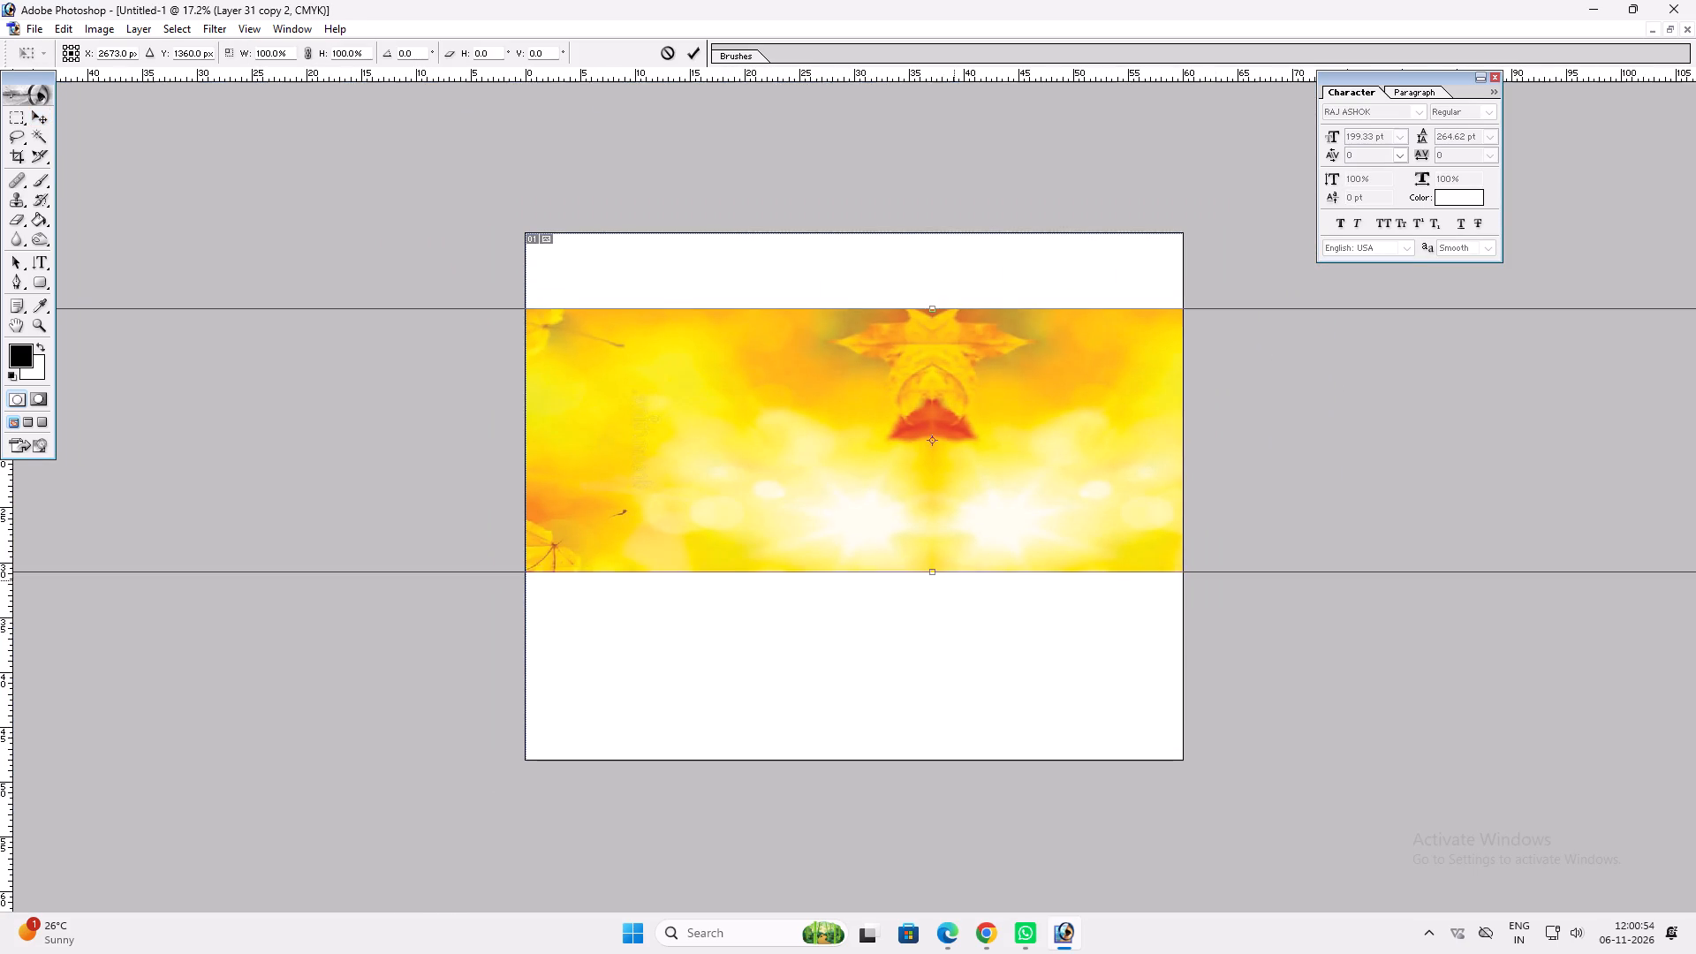
pyautogui.keyDown('shift'); pyautogui.moveTo(954, 580); pyautogui.dragTo(973, 739); pyautogui.keyUp('shift')
pyautogui.press('Return')
pyautogui.press('v')
pyautogui.moveTo(985, 628); pyautogui.dragTo(1027, 693)
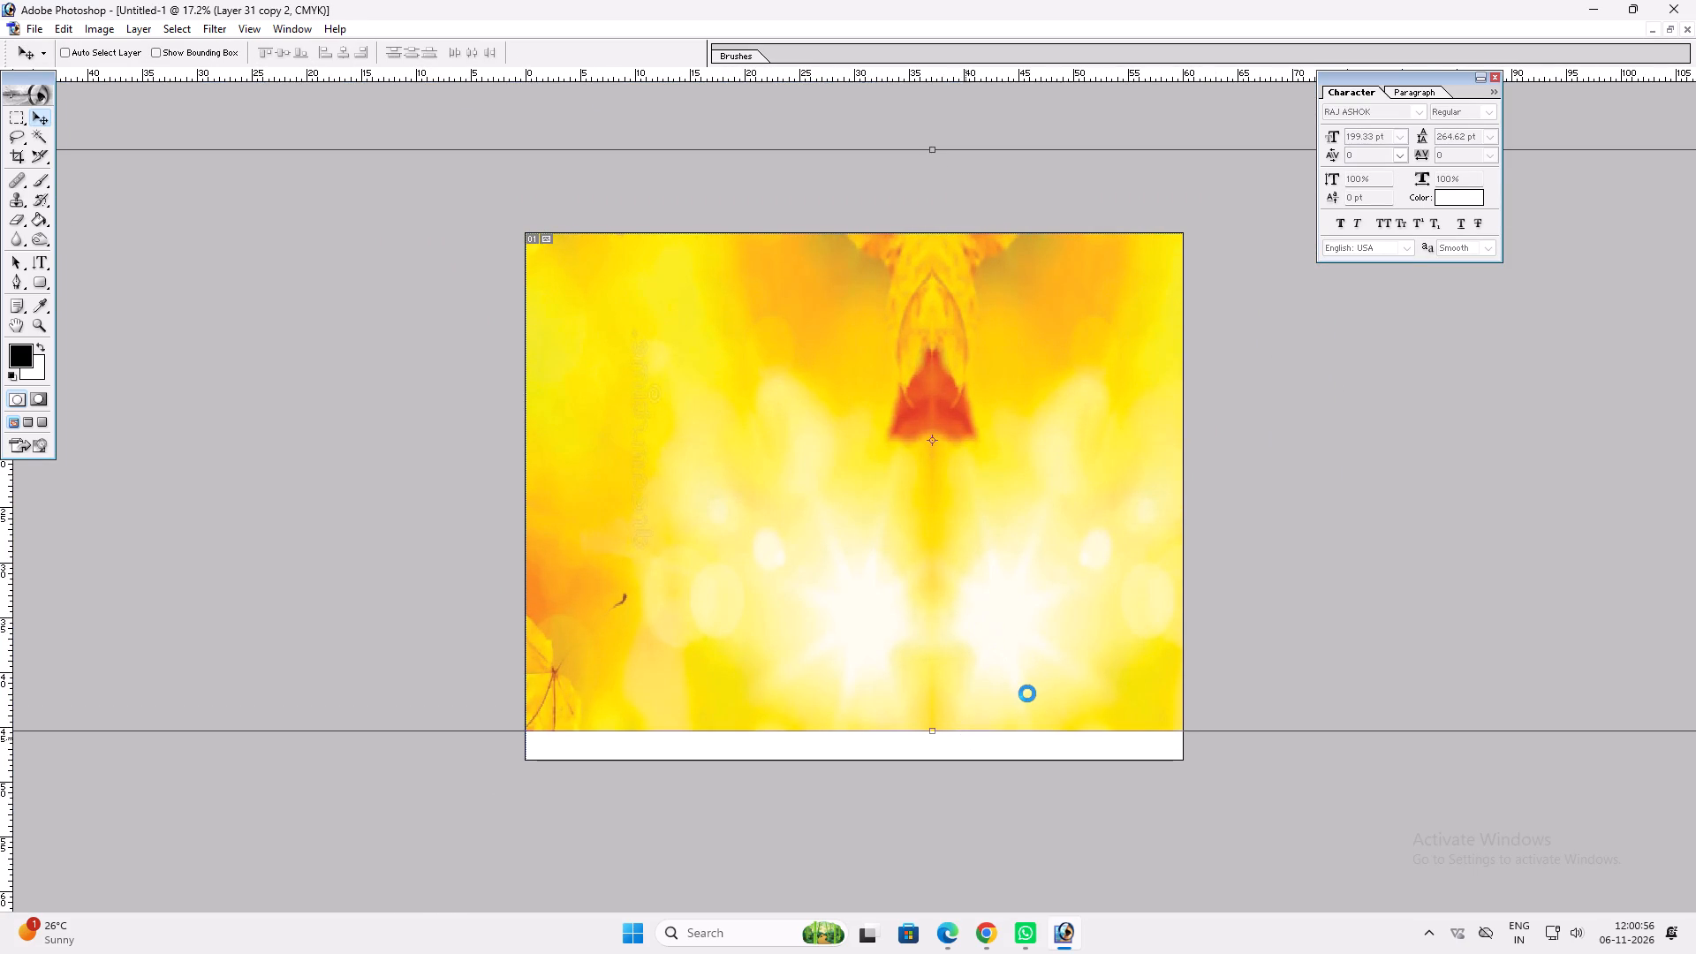
pyautogui.moveTo(1027, 693); pyautogui.dragTo(1059, 728)
pyautogui.moveTo(1059, 728); pyautogui.dragTo(1065, 725)
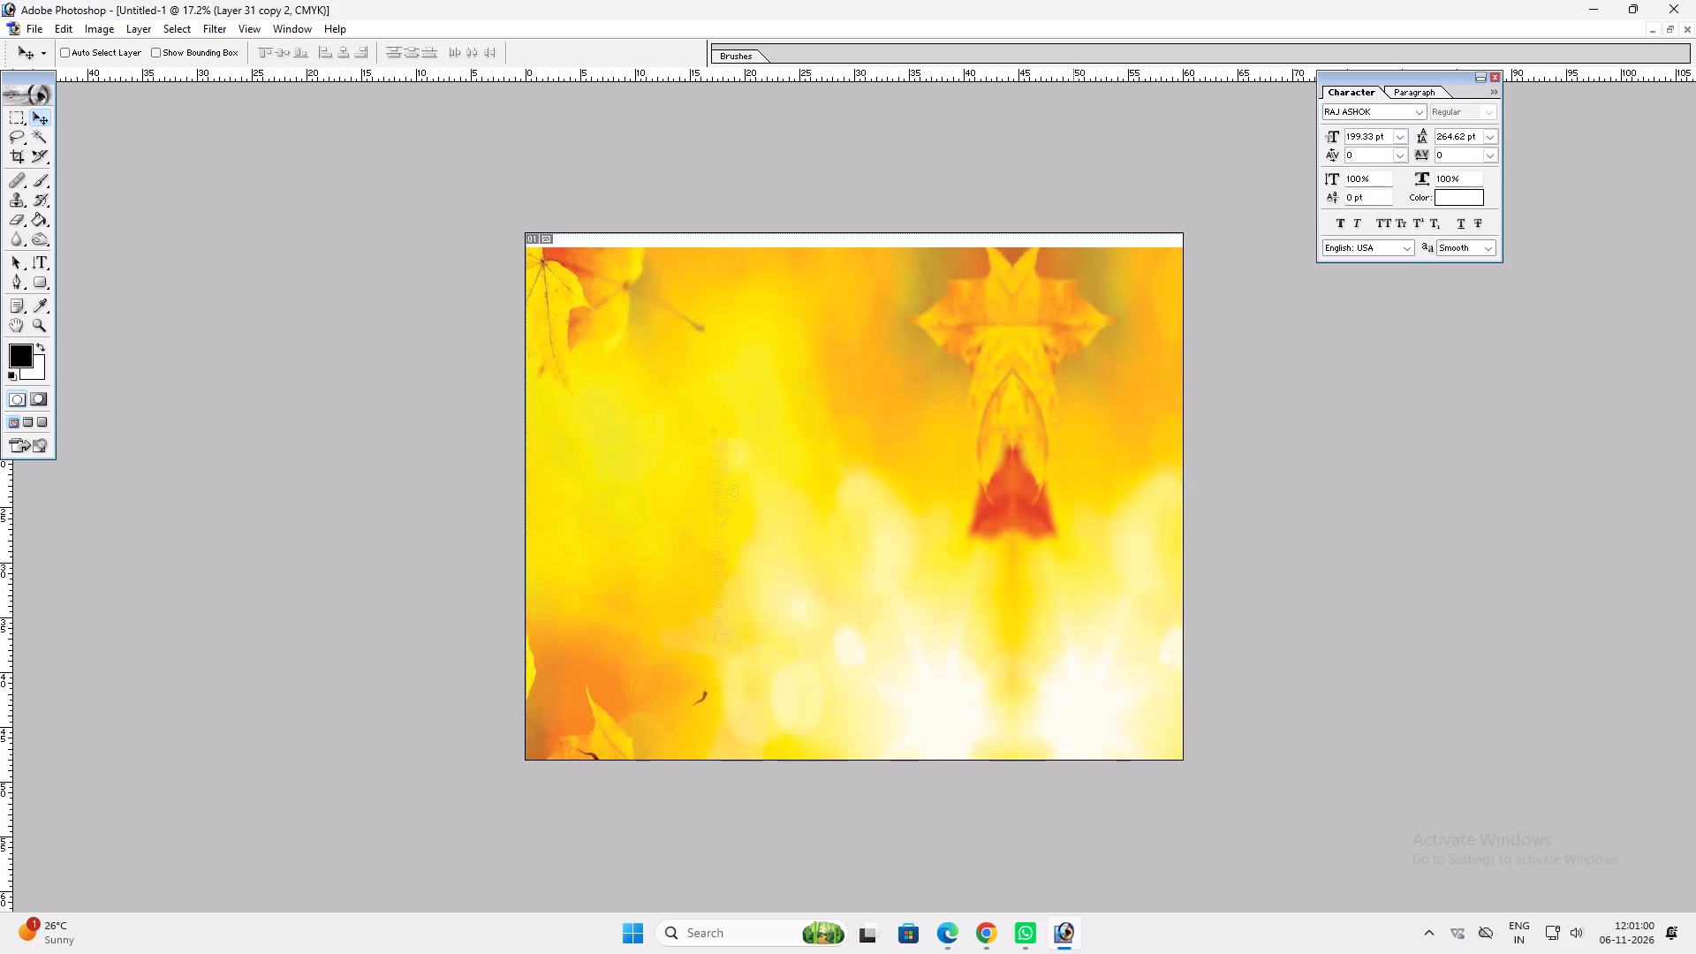
pyautogui.hotkey('ctrl', 't')
pyautogui.keyDown('shift'); pyautogui.moveTo(950, 241); pyautogui.dragTo(952, 229); pyautogui.keyUp('shift')
pyautogui.hotkey('shift', 'Return')
# Add a new layer and stroke the whole canvas outline in black with a width of 150 px.
pyautogui.hotkey('ctrl', 'a')
pyautogui.hotkey('alt', 'l')
pyautogui.hotkey('alt', 'w')
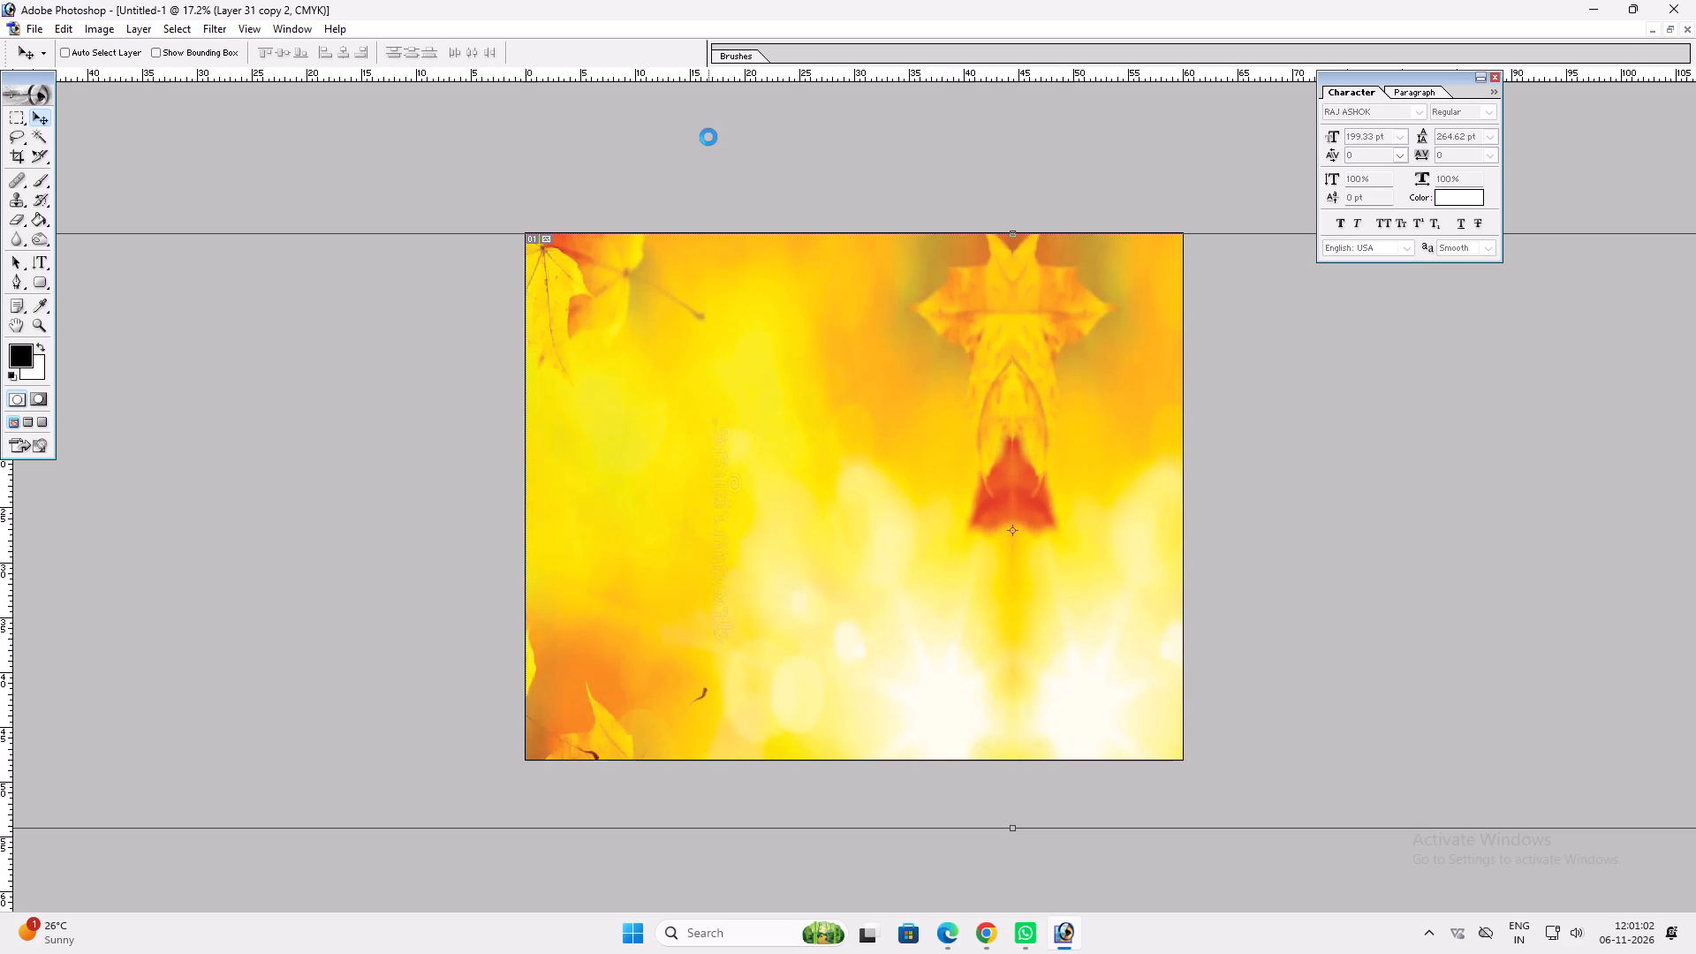
pyautogui.hotkey('alt', 'l')
pyautogui.hotkey('alt', 'e')
pyautogui.press('s')
pyautogui.write('150')
pyautogui.press('Return')
pyautogui.hotkey('ctrl', 'd')
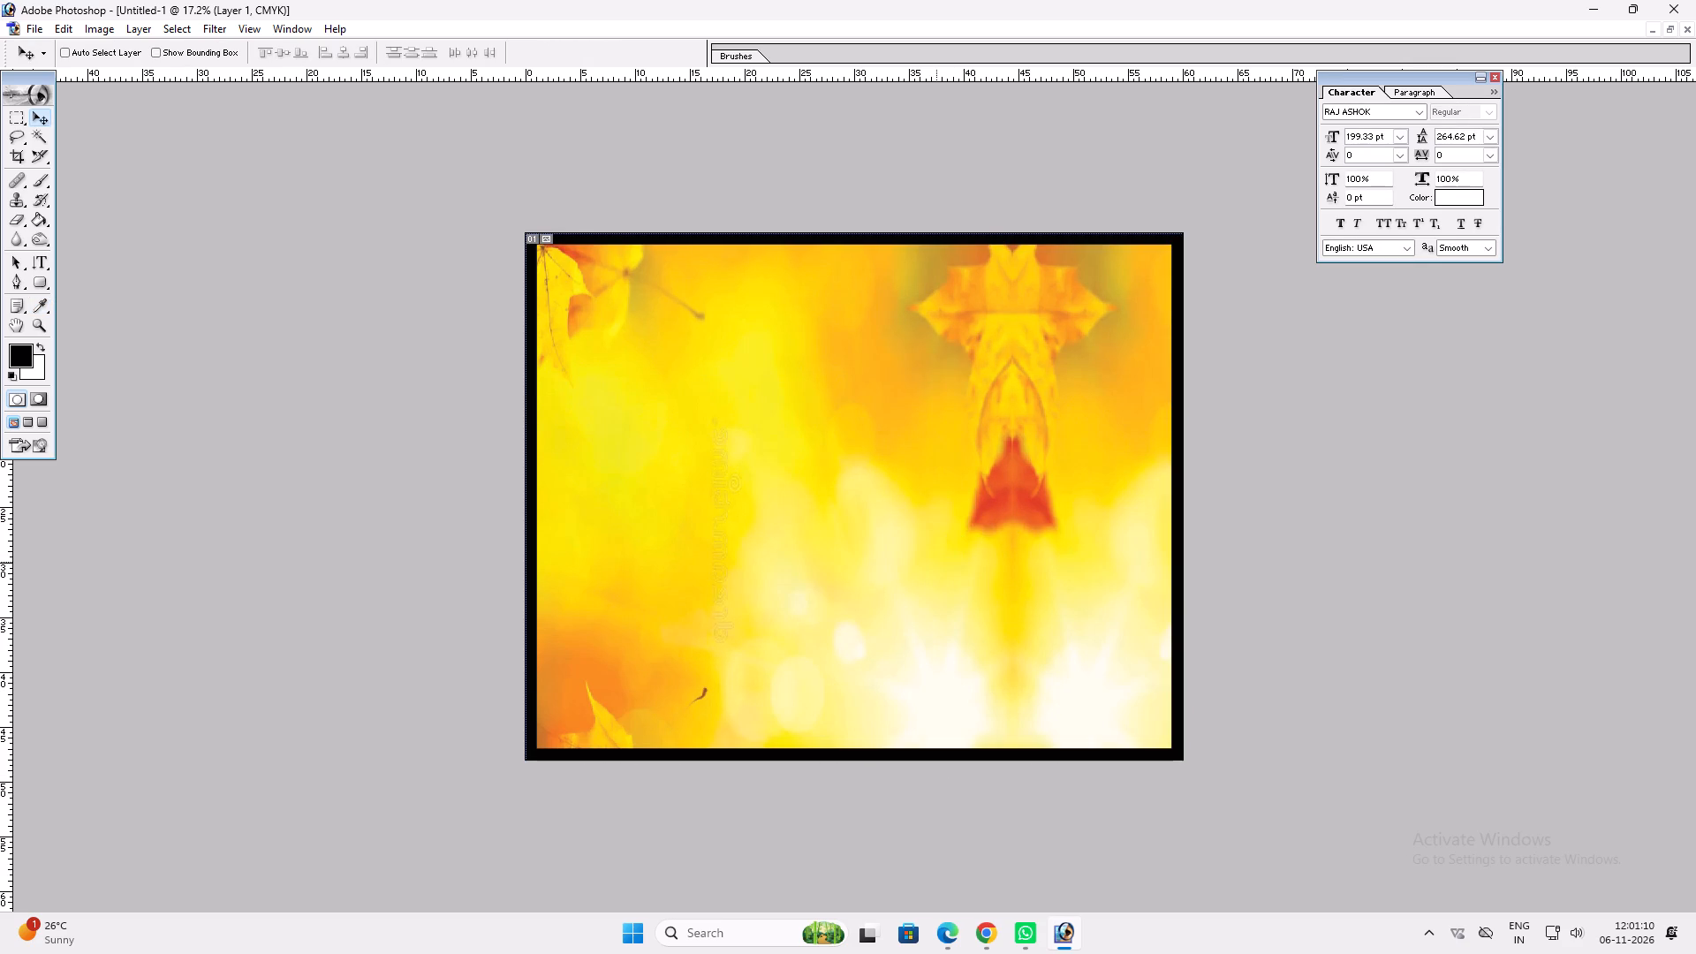
# Apply a Gradient Overlay with the multicolour rainbow gradient to the border layer.
pyautogui.hotkey('alt', 'l')
pyautogui.hotkey('alt', 'y')
pyautogui.press('n')
pyautogui.click(239, 453)
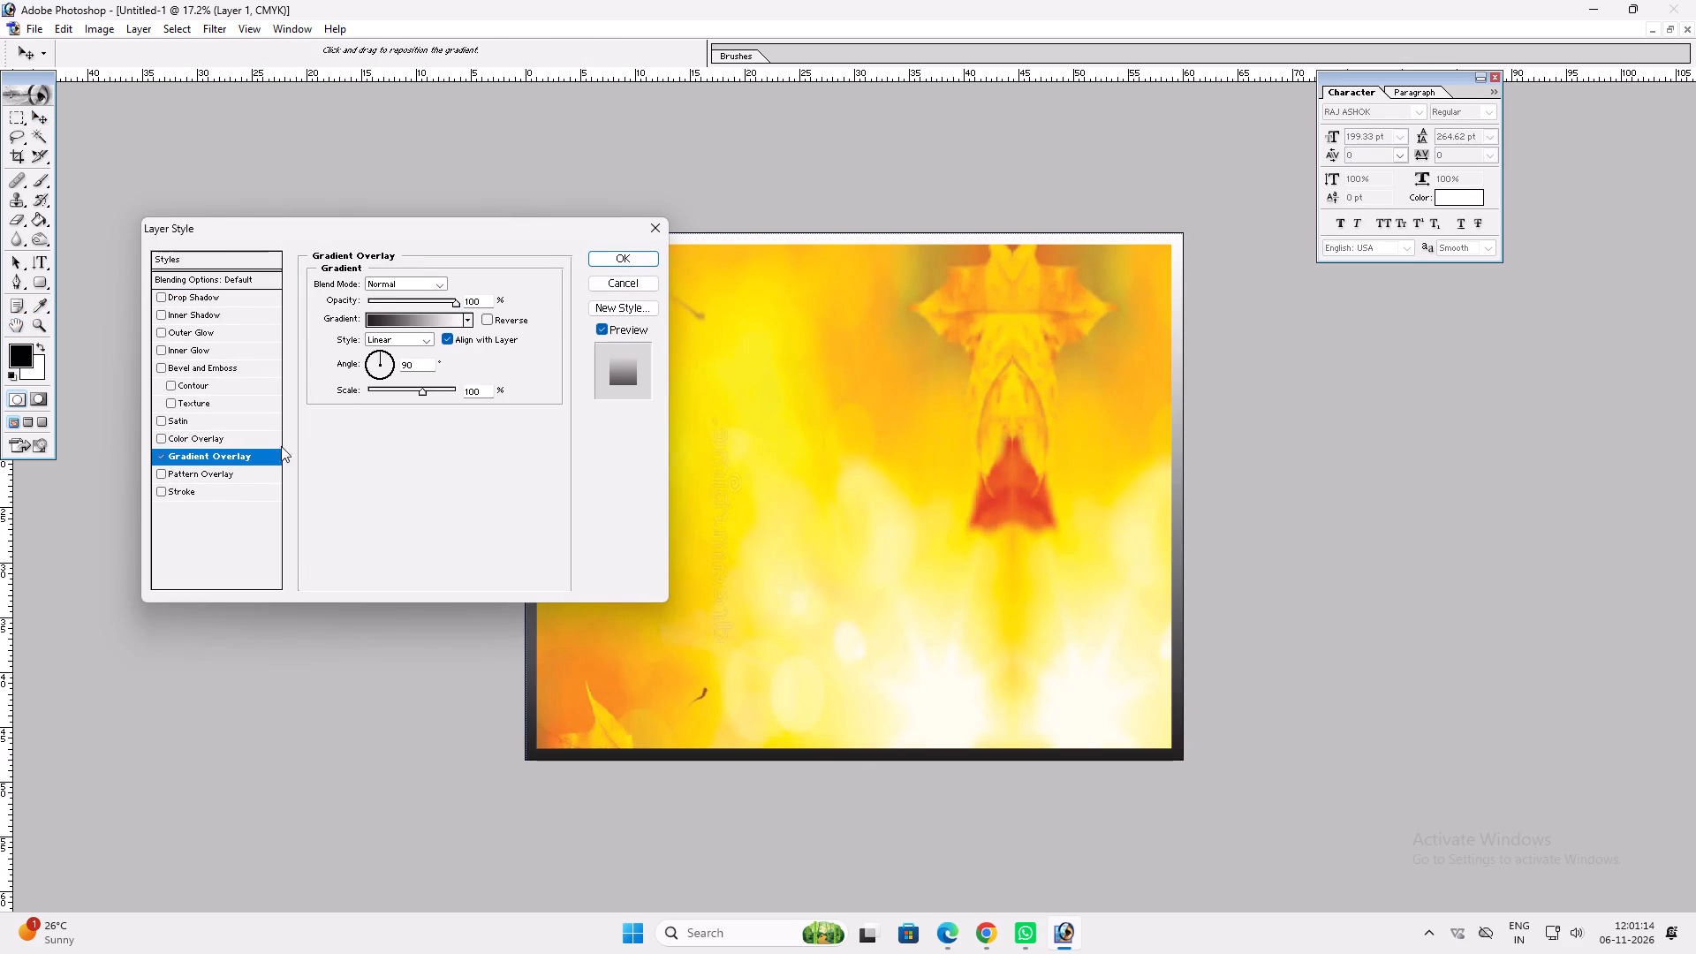
pyautogui.click(381, 313)
pyautogui.click(333, 418)
pyautogui.press('Return')
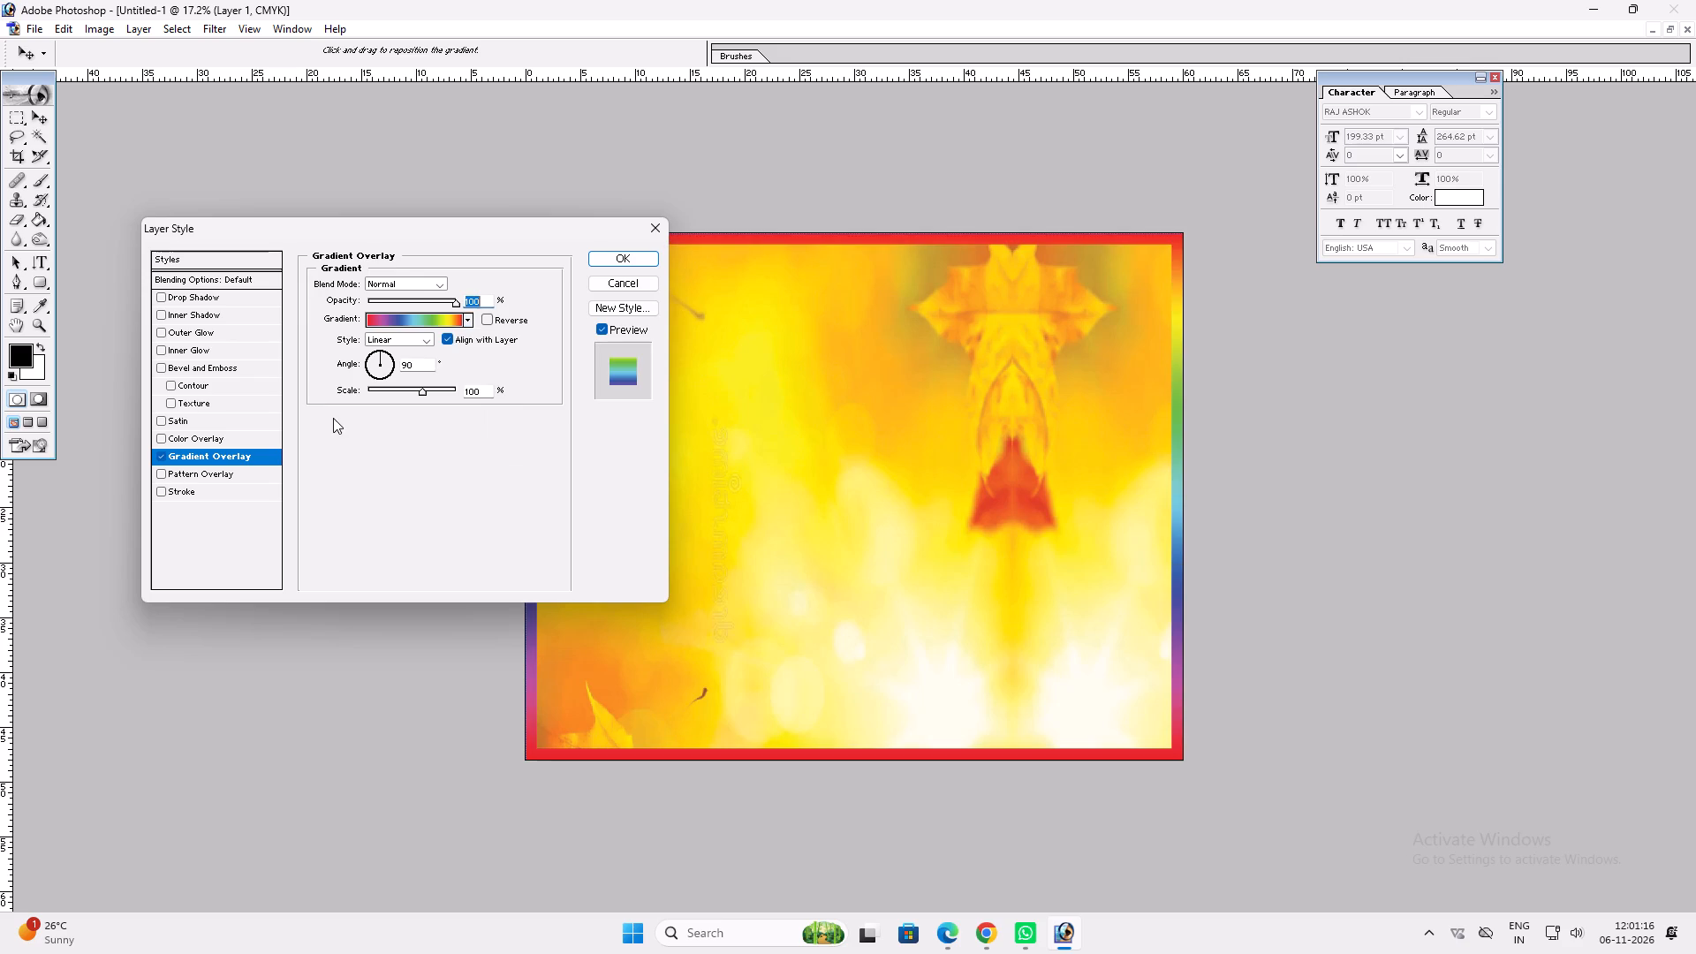
# Add a white outside Stroke effect to the rainbow border and increase its thickness.
pyautogui.click(190, 496)
pyautogui.click(351, 381)
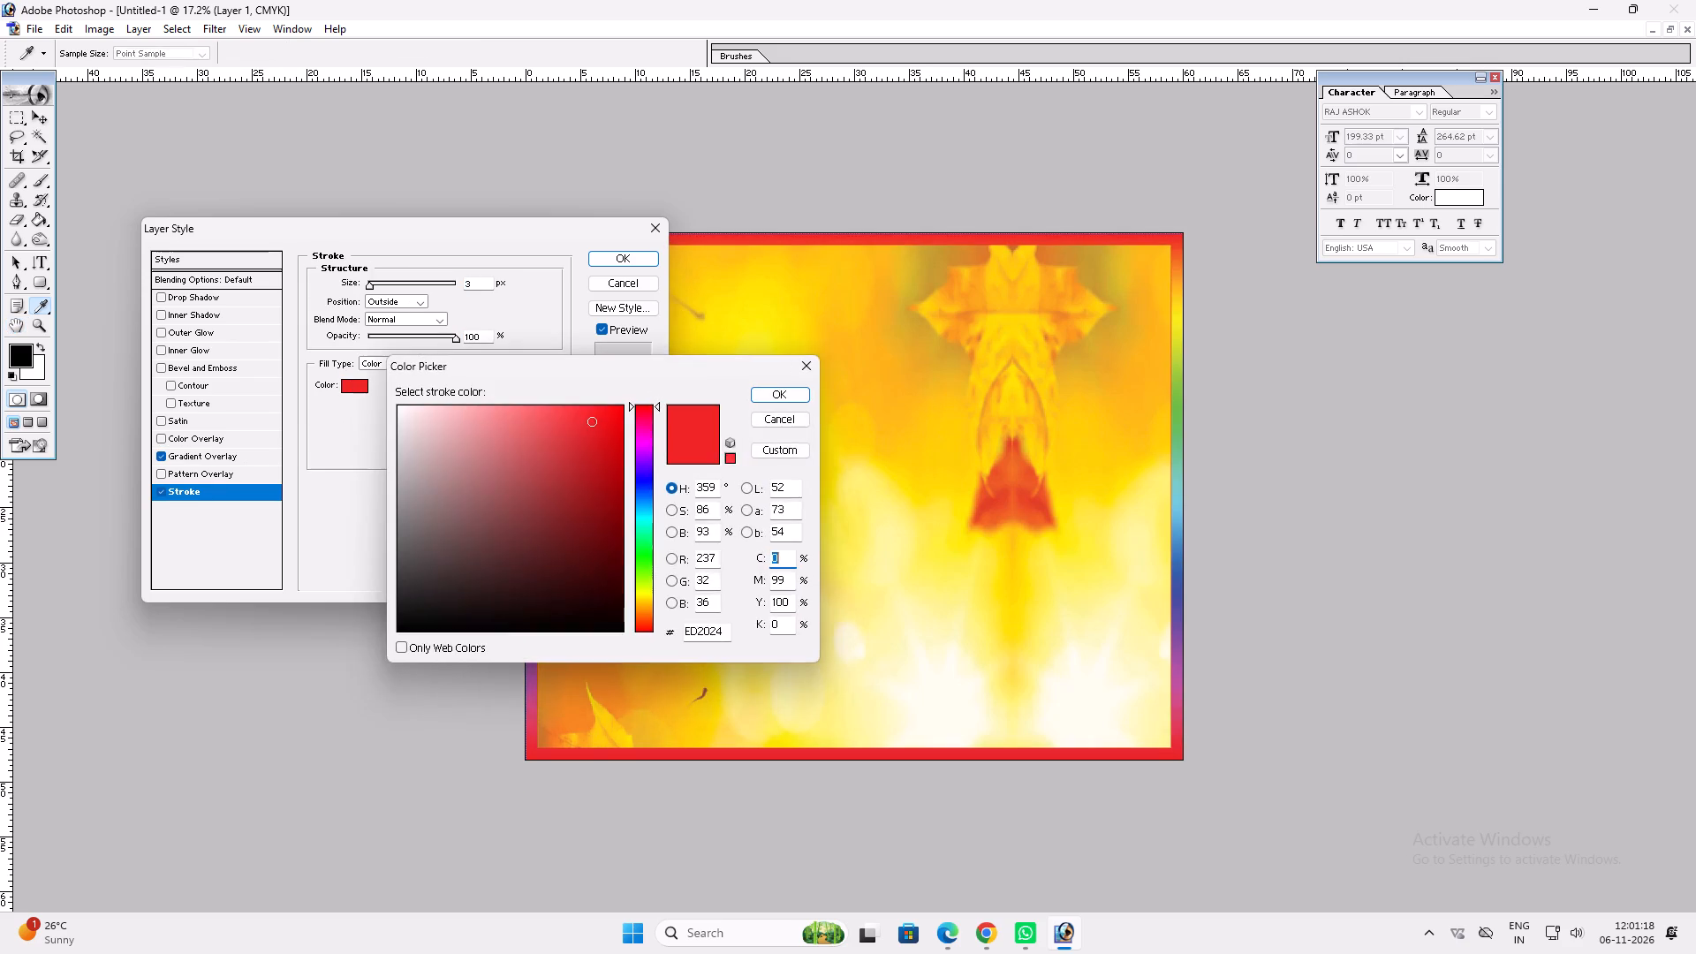
pyautogui.moveTo(473, 460); pyautogui.dragTo(352, 331)
pyautogui.press('Return')
pyautogui.scroll(16, 409, 359)
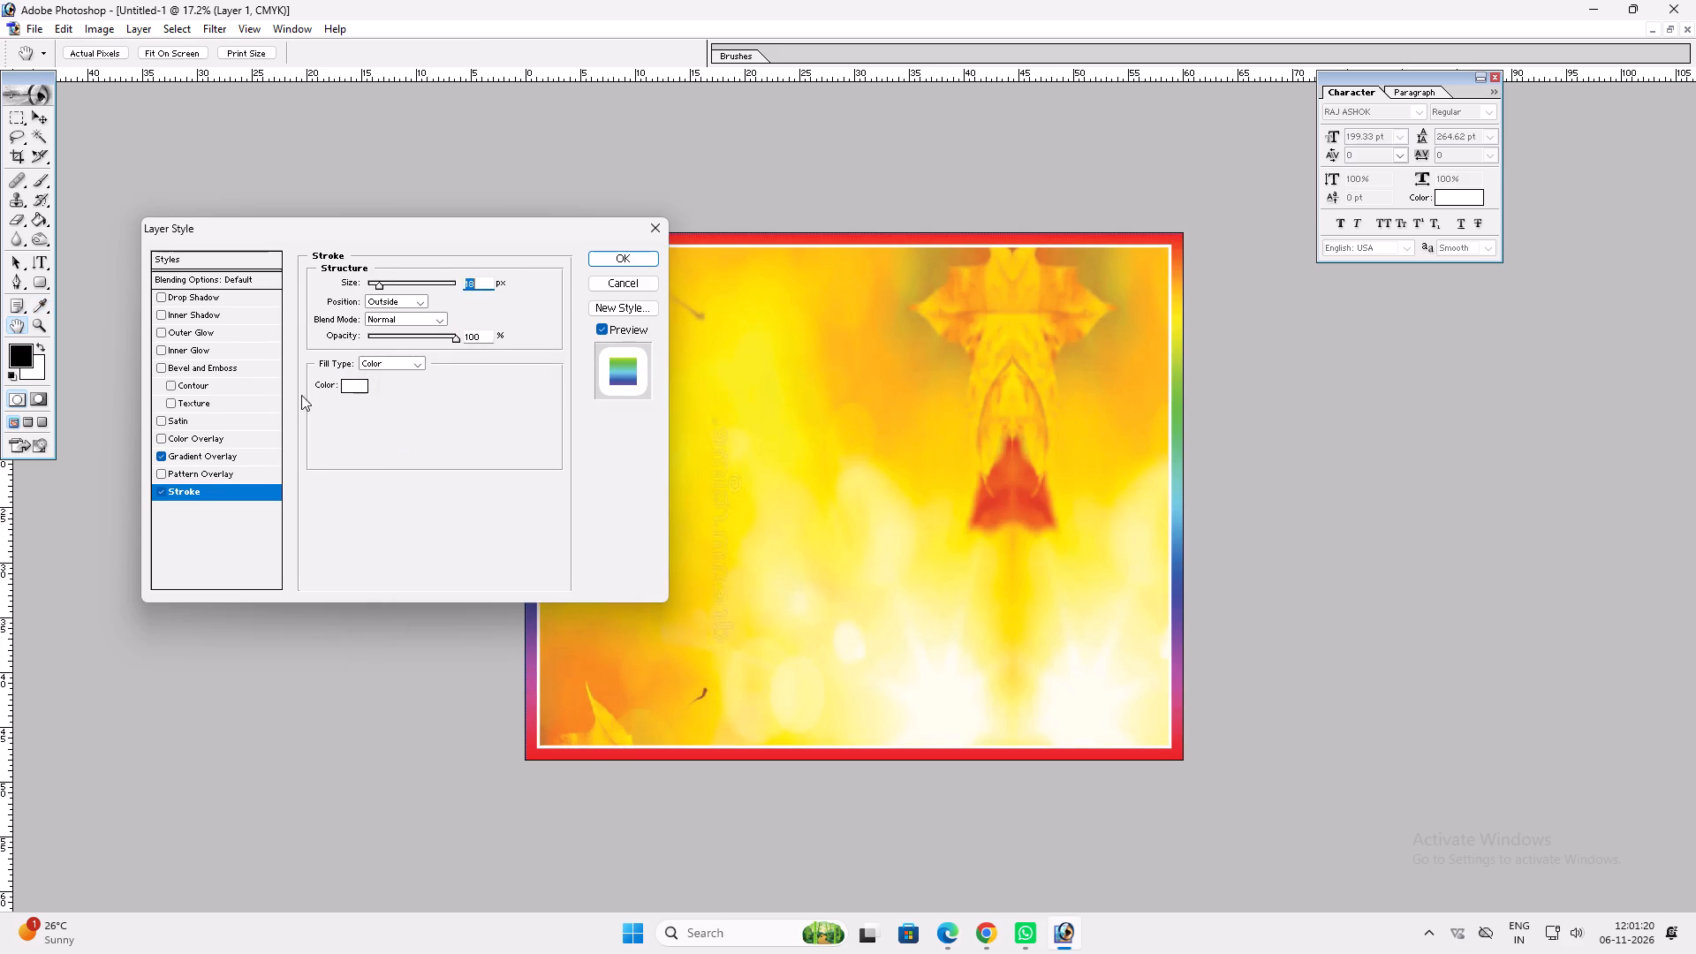
# Add an Outer Glow to the border with Normal blending, 100% opacity and a cyan-blue colour of C 100, Y 0.
pyautogui.click(208, 337)
pyautogui.moveTo(428, 297); pyautogui.dragTo(506, 309)
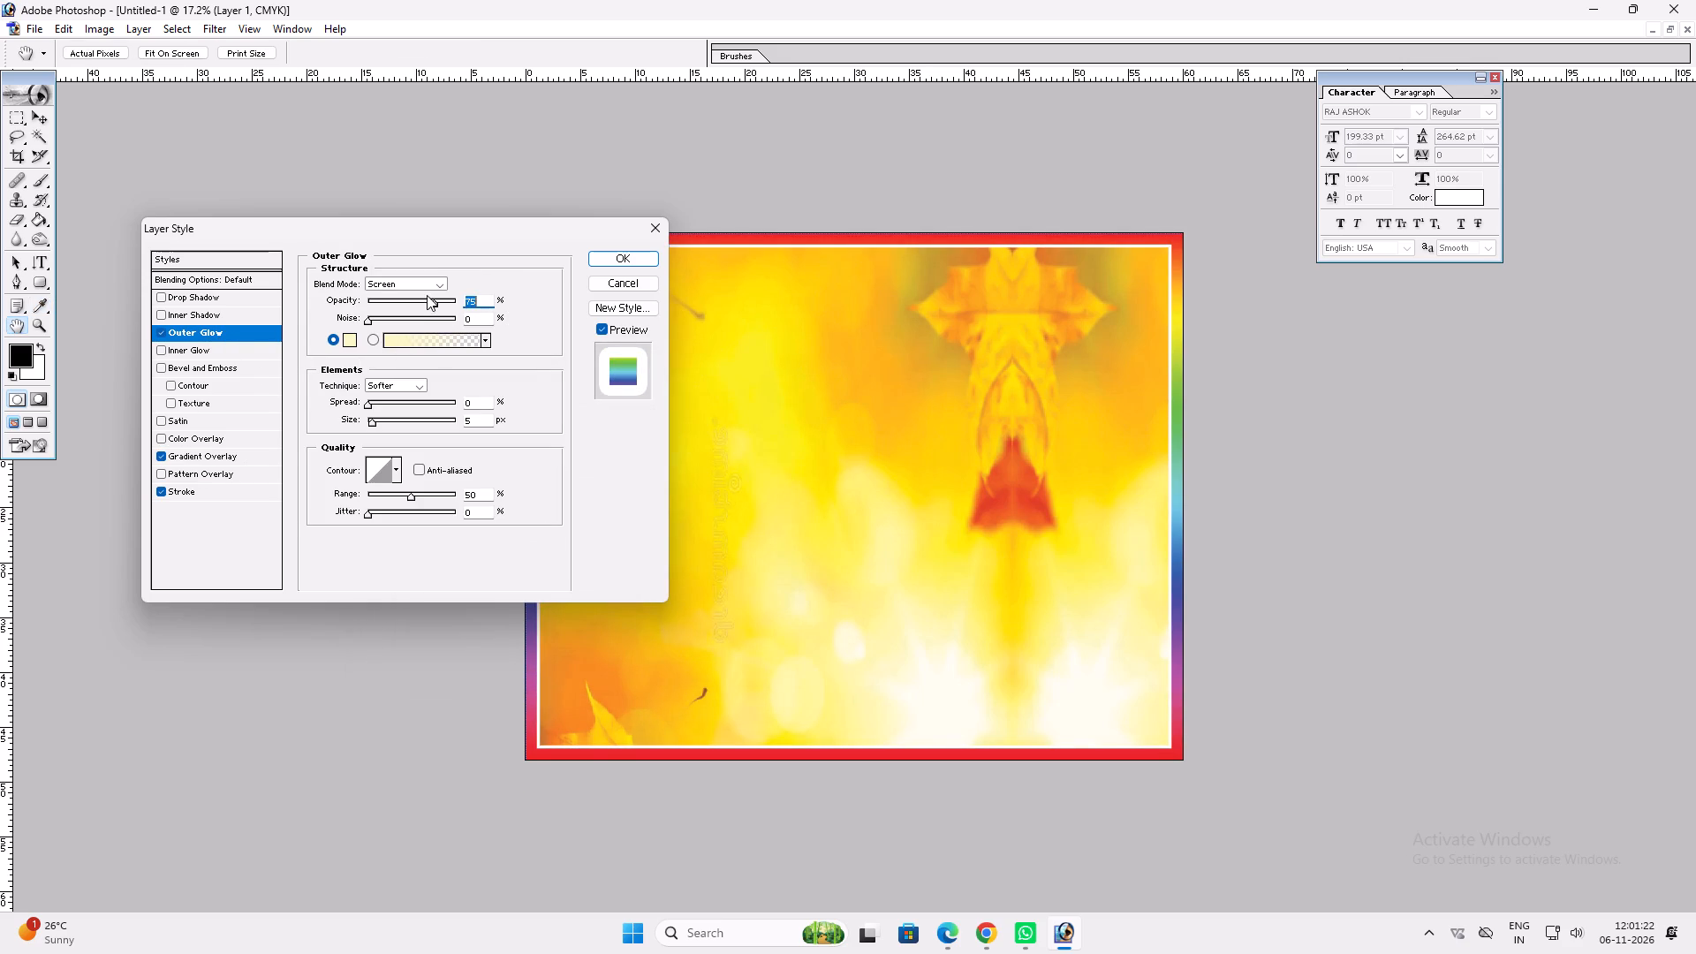
pyautogui.moveTo(427, 295); pyautogui.dragTo(440, 295)
pyautogui.moveTo(440, 295); pyautogui.dragTo(472, 295)
pyautogui.moveTo(448, 305); pyautogui.dragTo(507, 305)
pyautogui.click(435, 286)
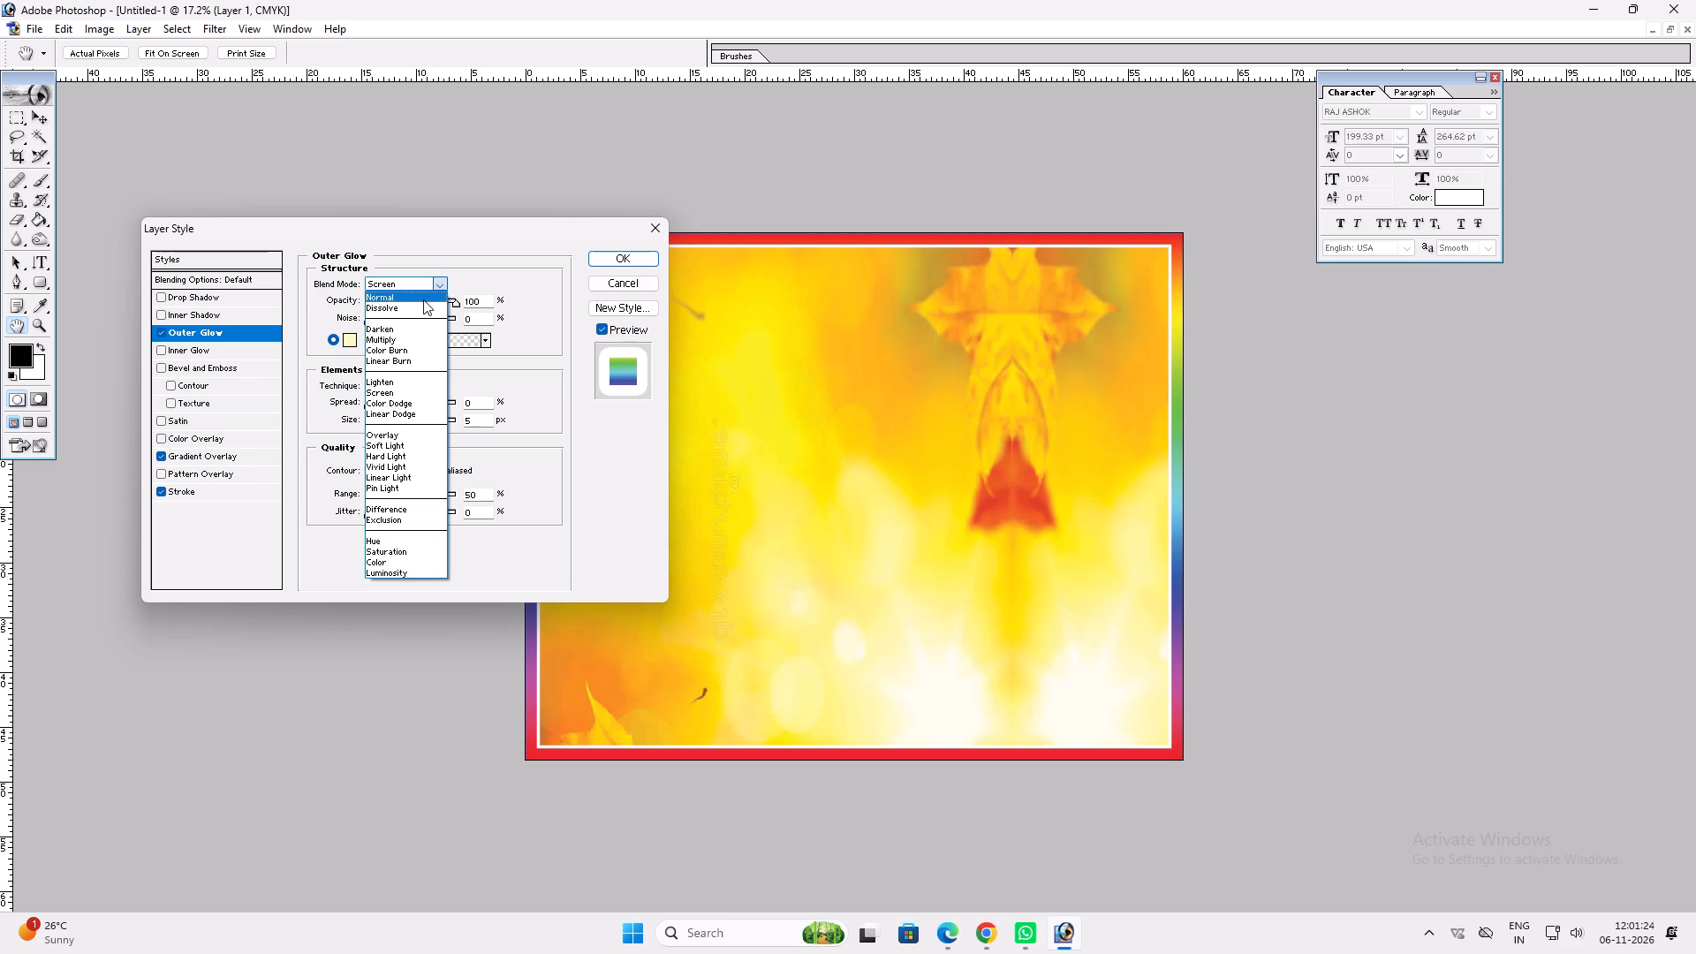
pyautogui.click(421, 300)
pyautogui.click(351, 337)
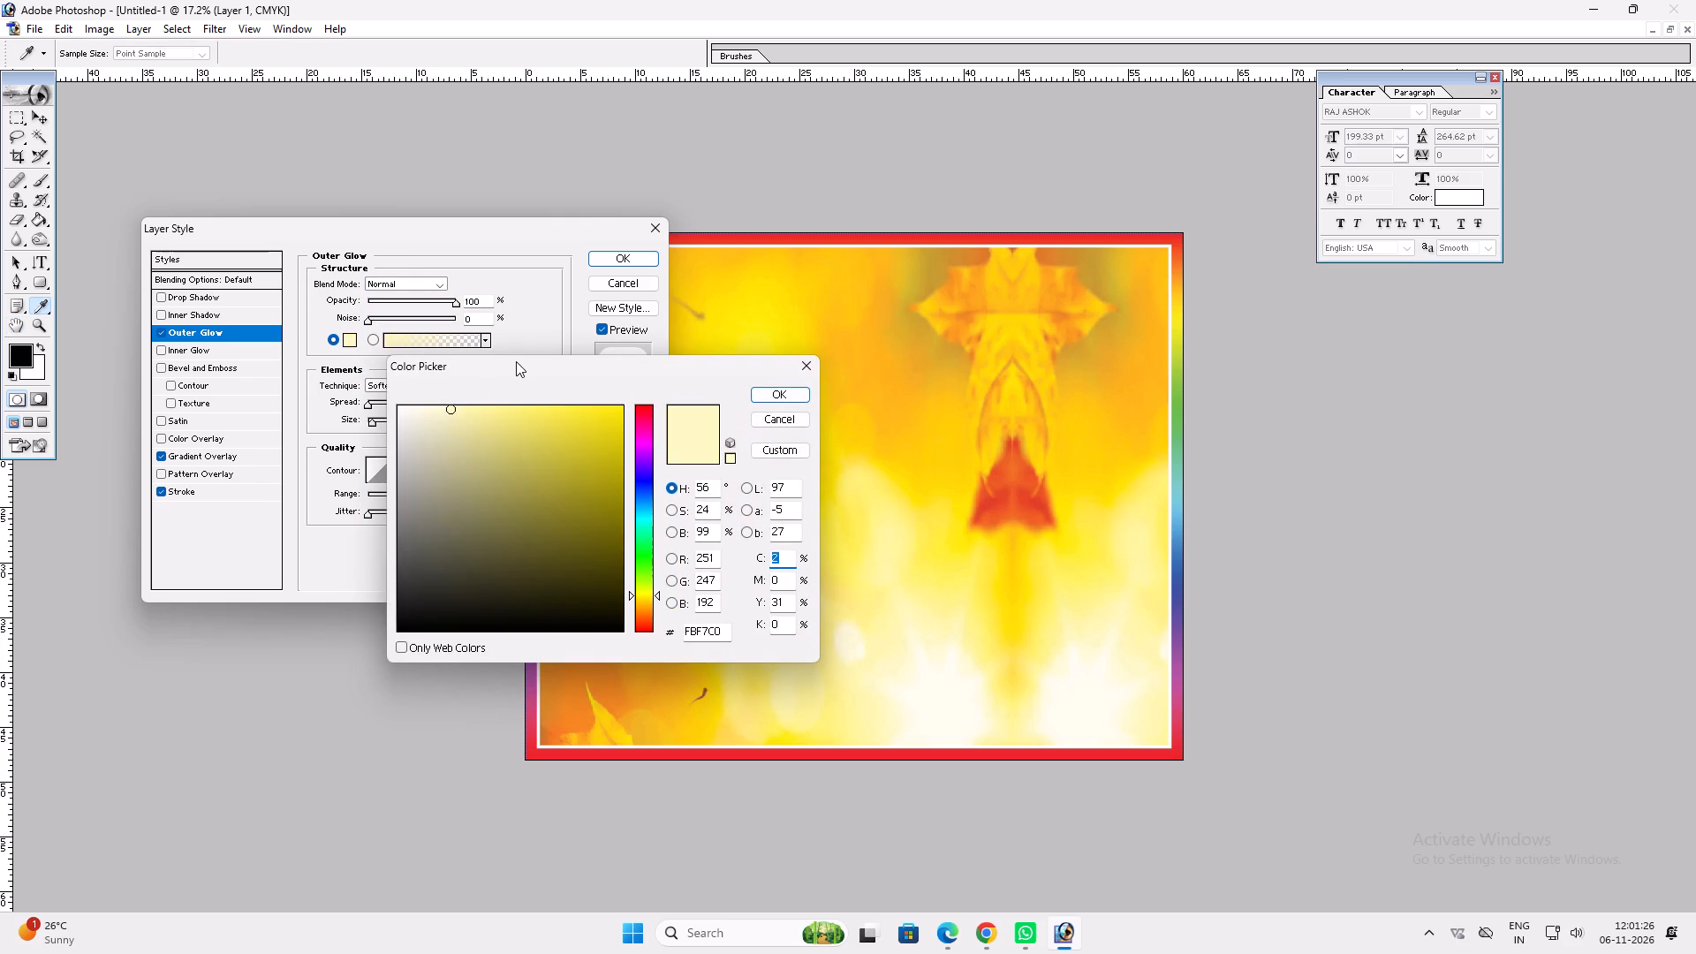
pyautogui.press('1')
pyautogui.write('00')
pyautogui.press('Tab')
pyautogui.press('Tab')
pyautogui.press('0')
pyautogui.press('Return')
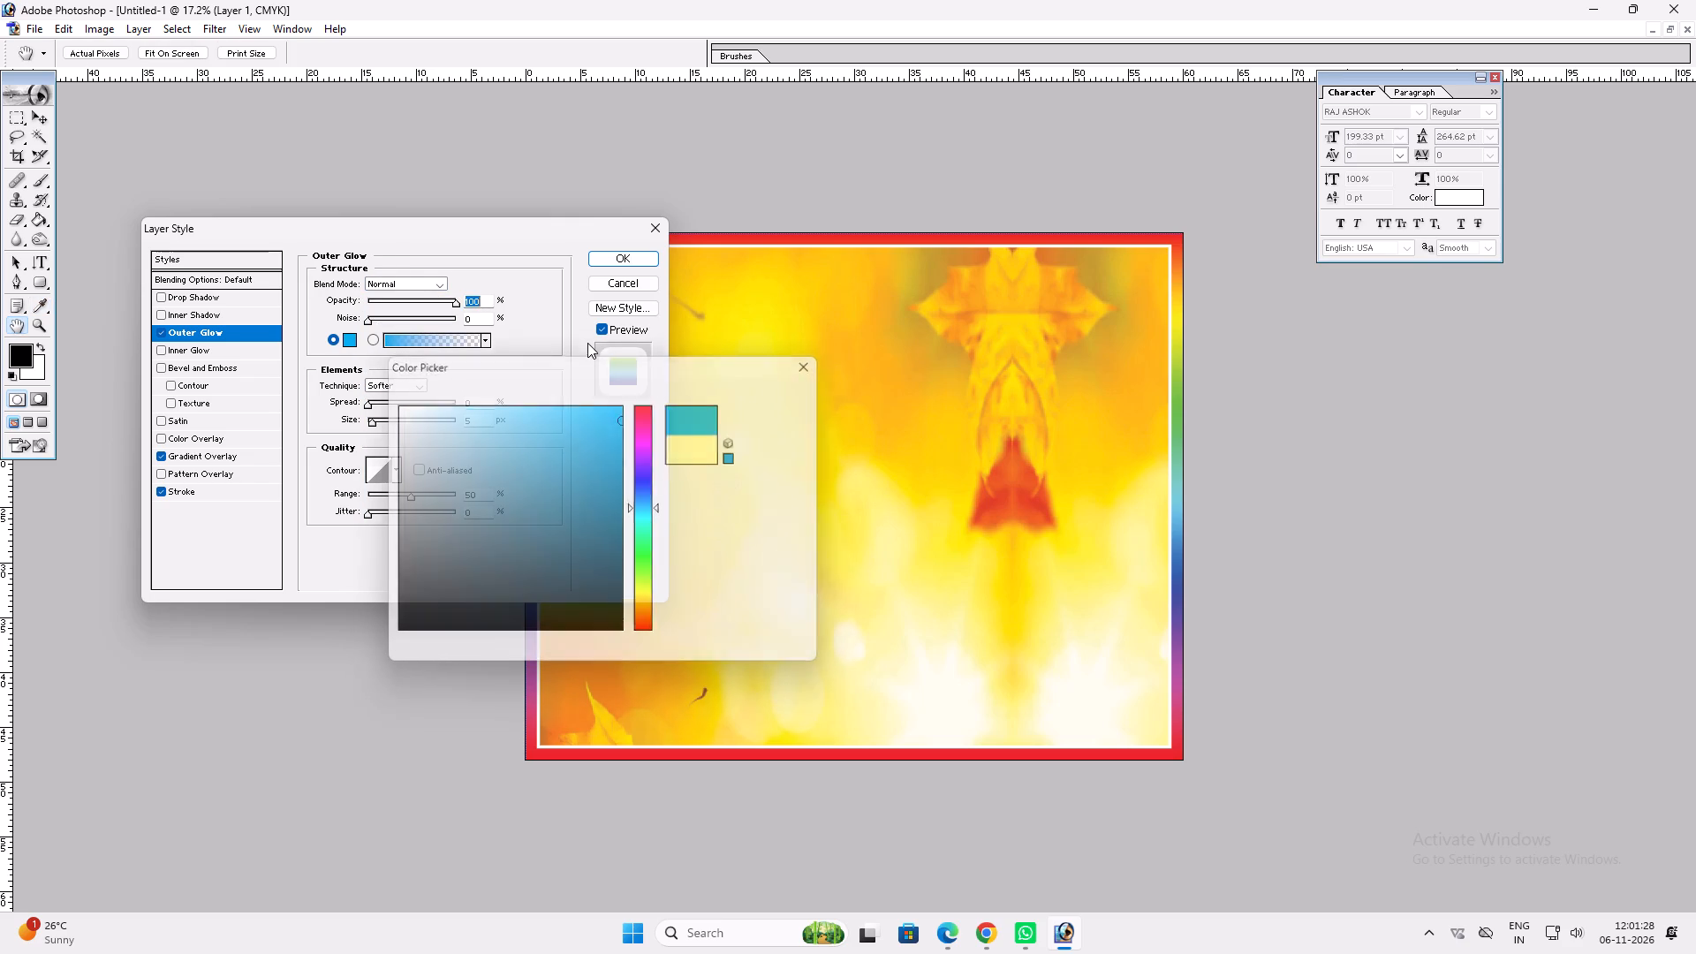
# Enlarge the border's outer glow to 106 px, increase its spread, and apply the layer style.
pyautogui.moveTo(376, 422); pyautogui.dragTo(391, 420)
pyautogui.moveTo(392, 420); pyautogui.dragTo(404, 420)
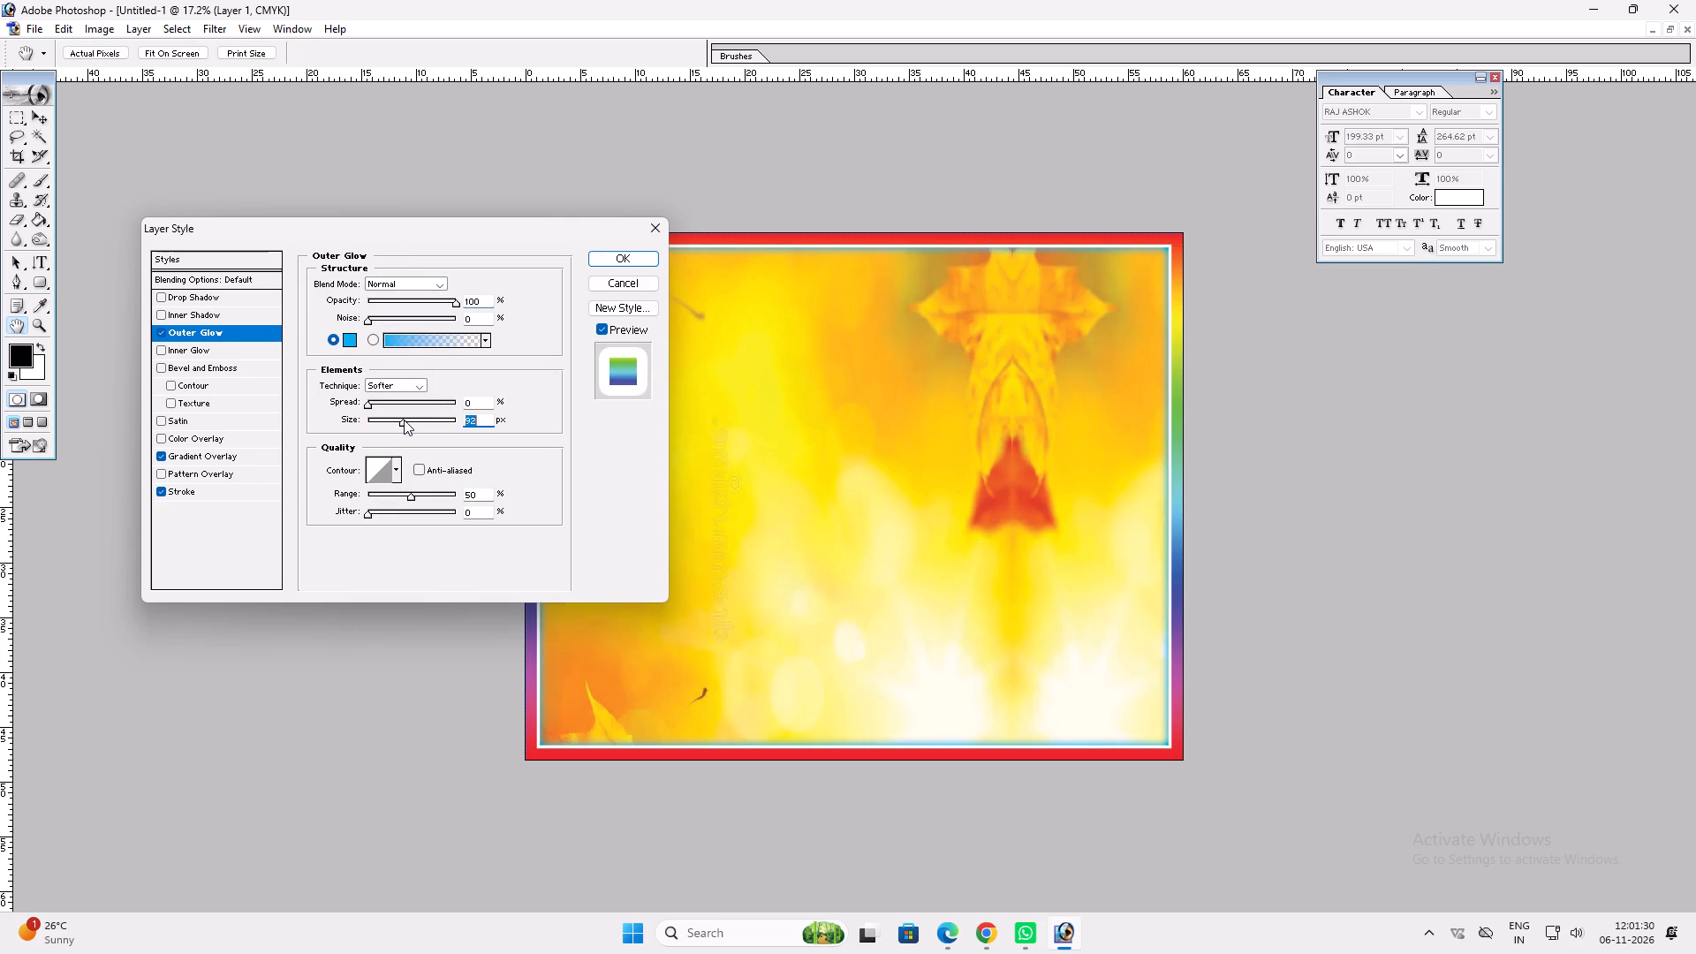
pyautogui.moveTo(404, 420); pyautogui.dragTo(407, 417)
pyautogui.moveTo(367, 409); pyautogui.dragTo(382, 405)
pyautogui.moveTo(382, 405); pyautogui.dragTo(384, 403)
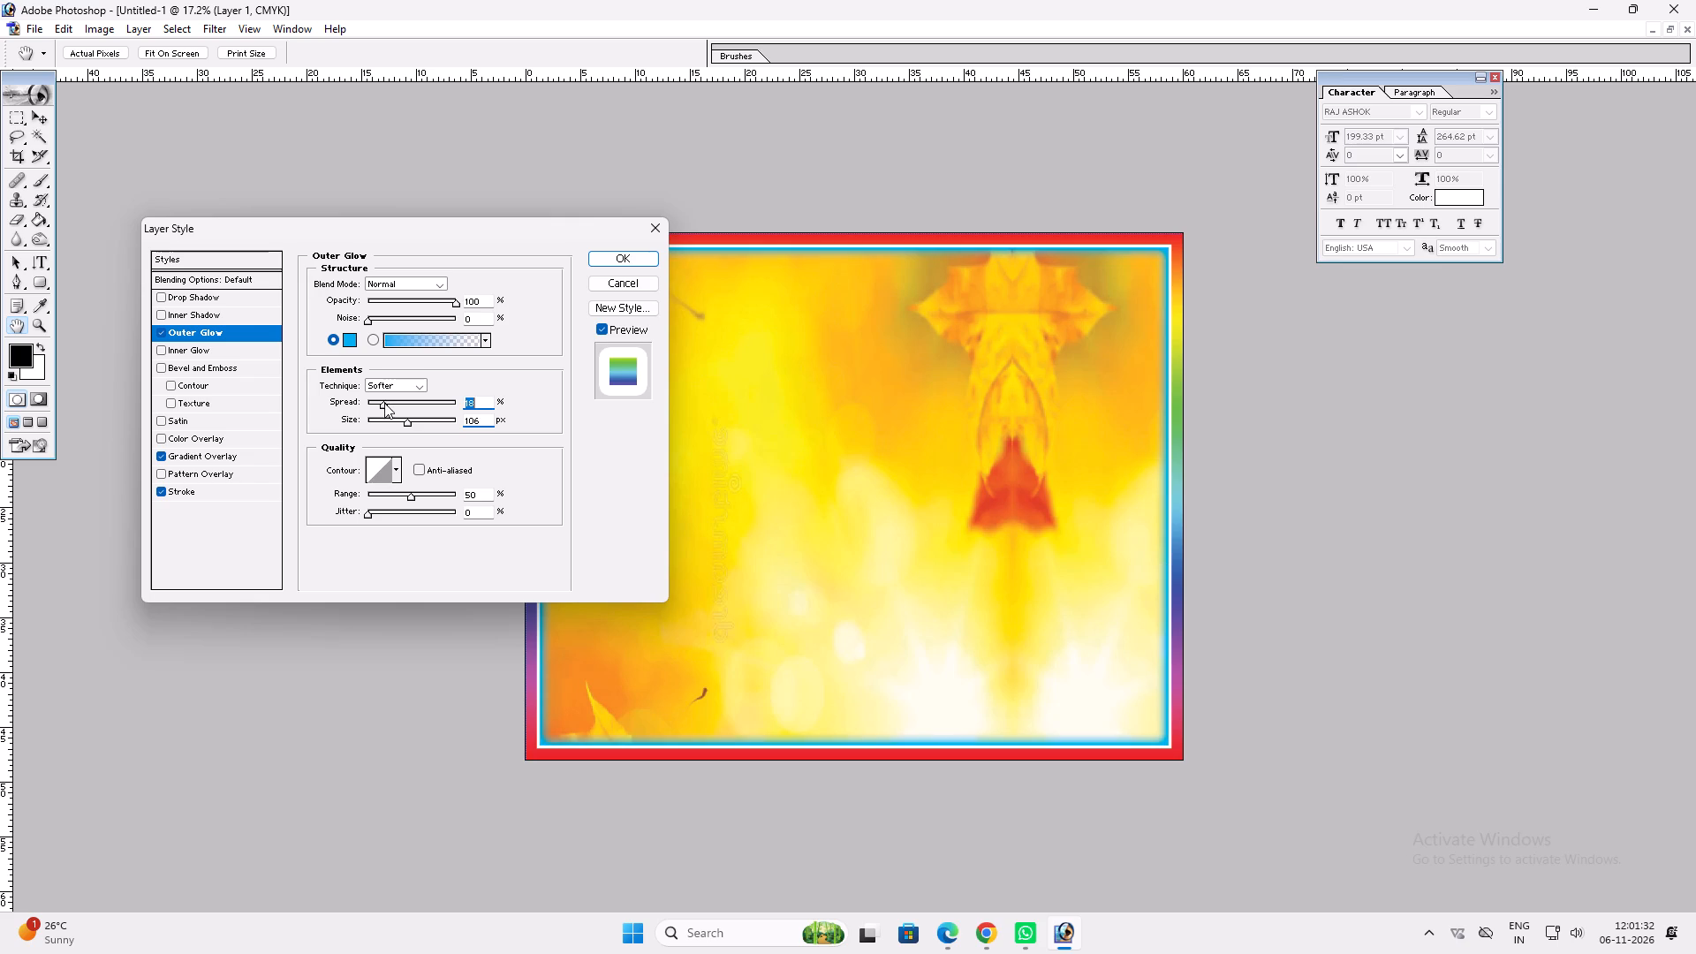
pyautogui.moveTo(384, 403); pyautogui.dragTo(393, 401)
pyautogui.press('Return')
pyautogui.hotkey('ctrl', '0')
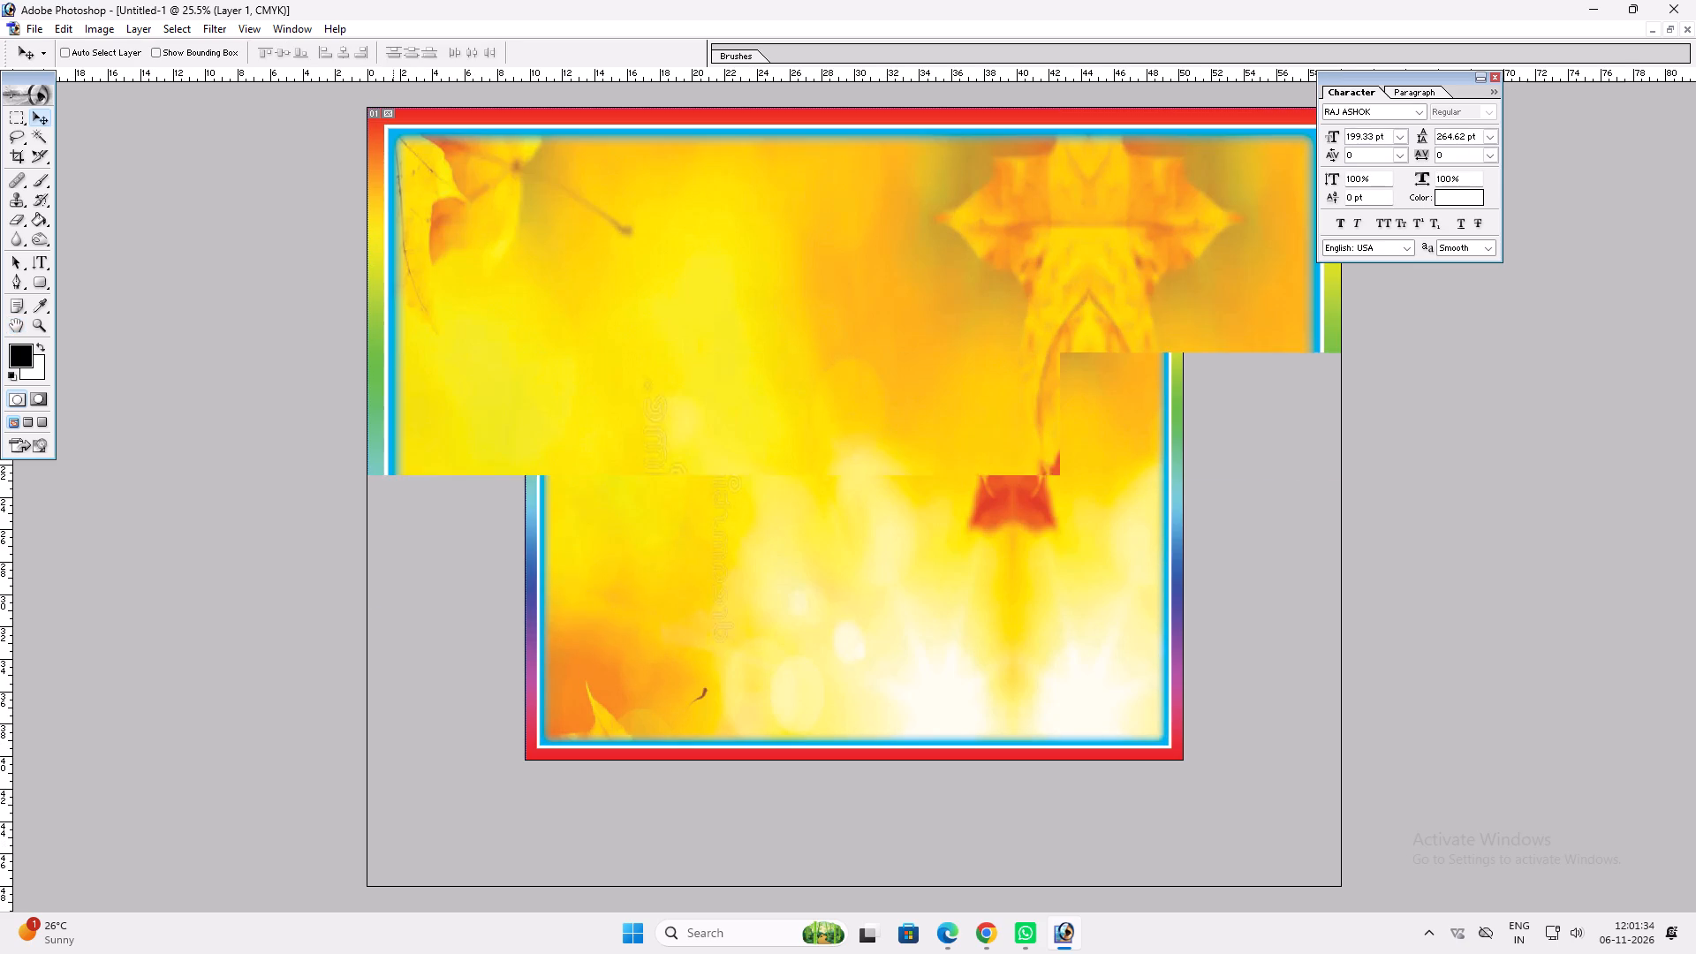
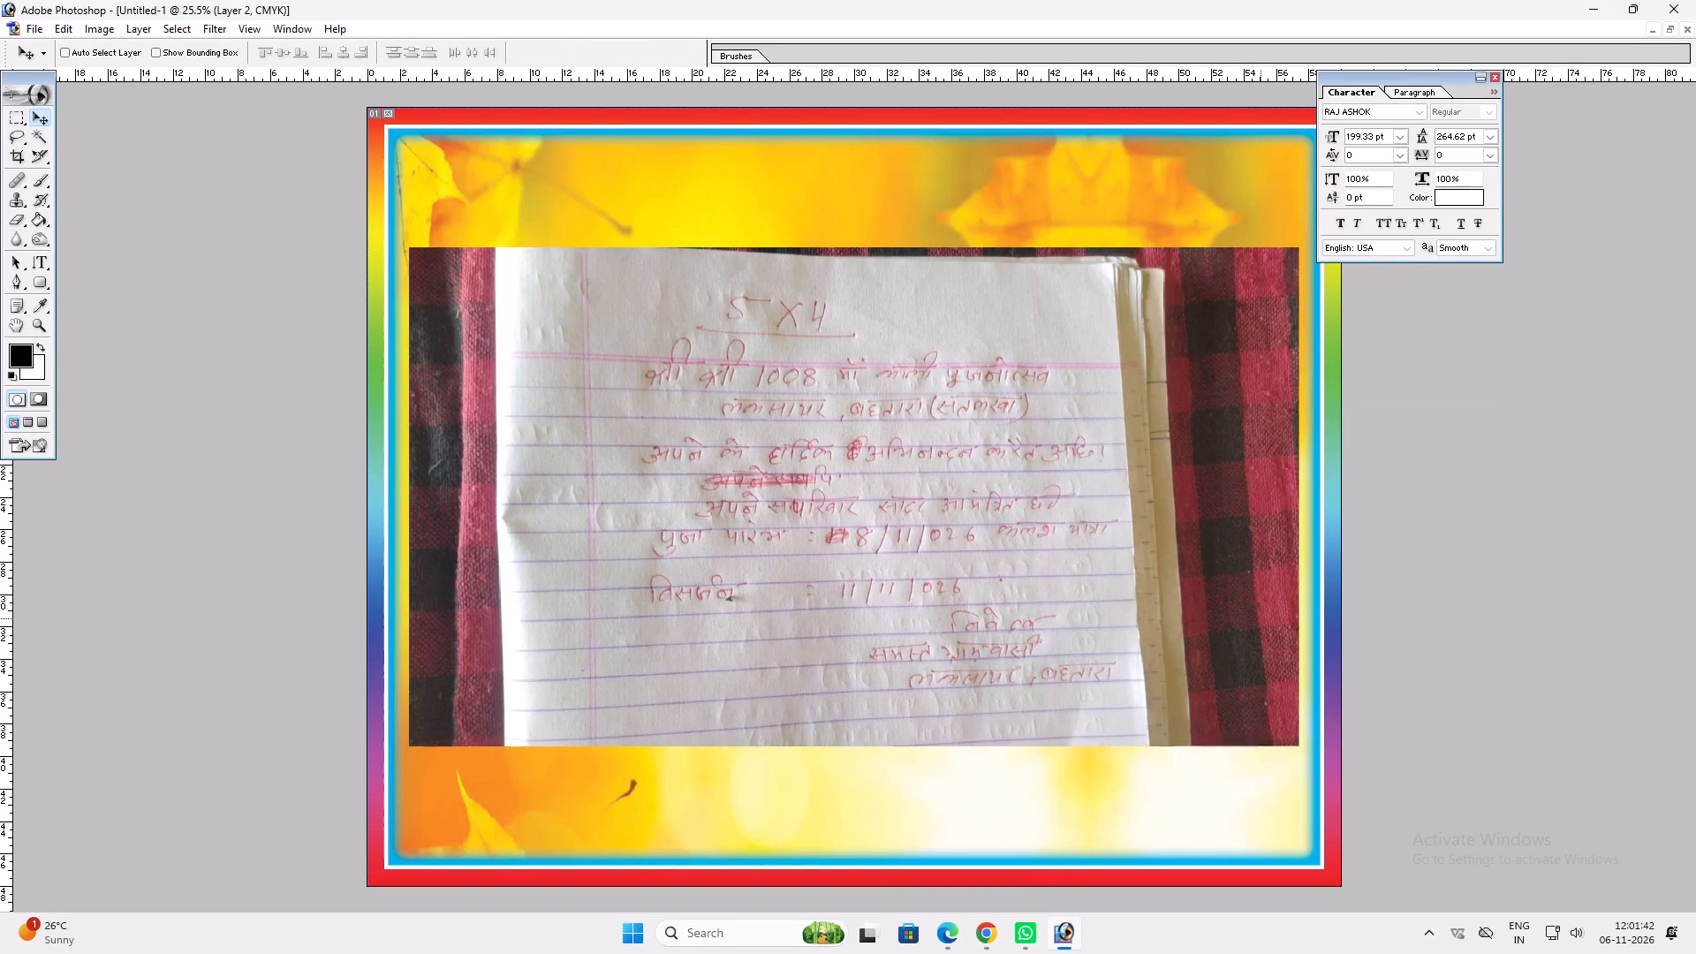
# Move the handwritten note photo lower to free the yellow area along the top of the design.
pyautogui.moveTo(978, 508); pyautogui.dragTo(983, 584)
# Copy the red 'श्री श्री 1008 माँ काली पूजनोत्सव' title and its blue shadow from the Kali Pooja banner into the new design.
pyautogui.press('f')
pyautogui.press('f')
pyautogui.press('f')
pyautogui.click(1176, 320)
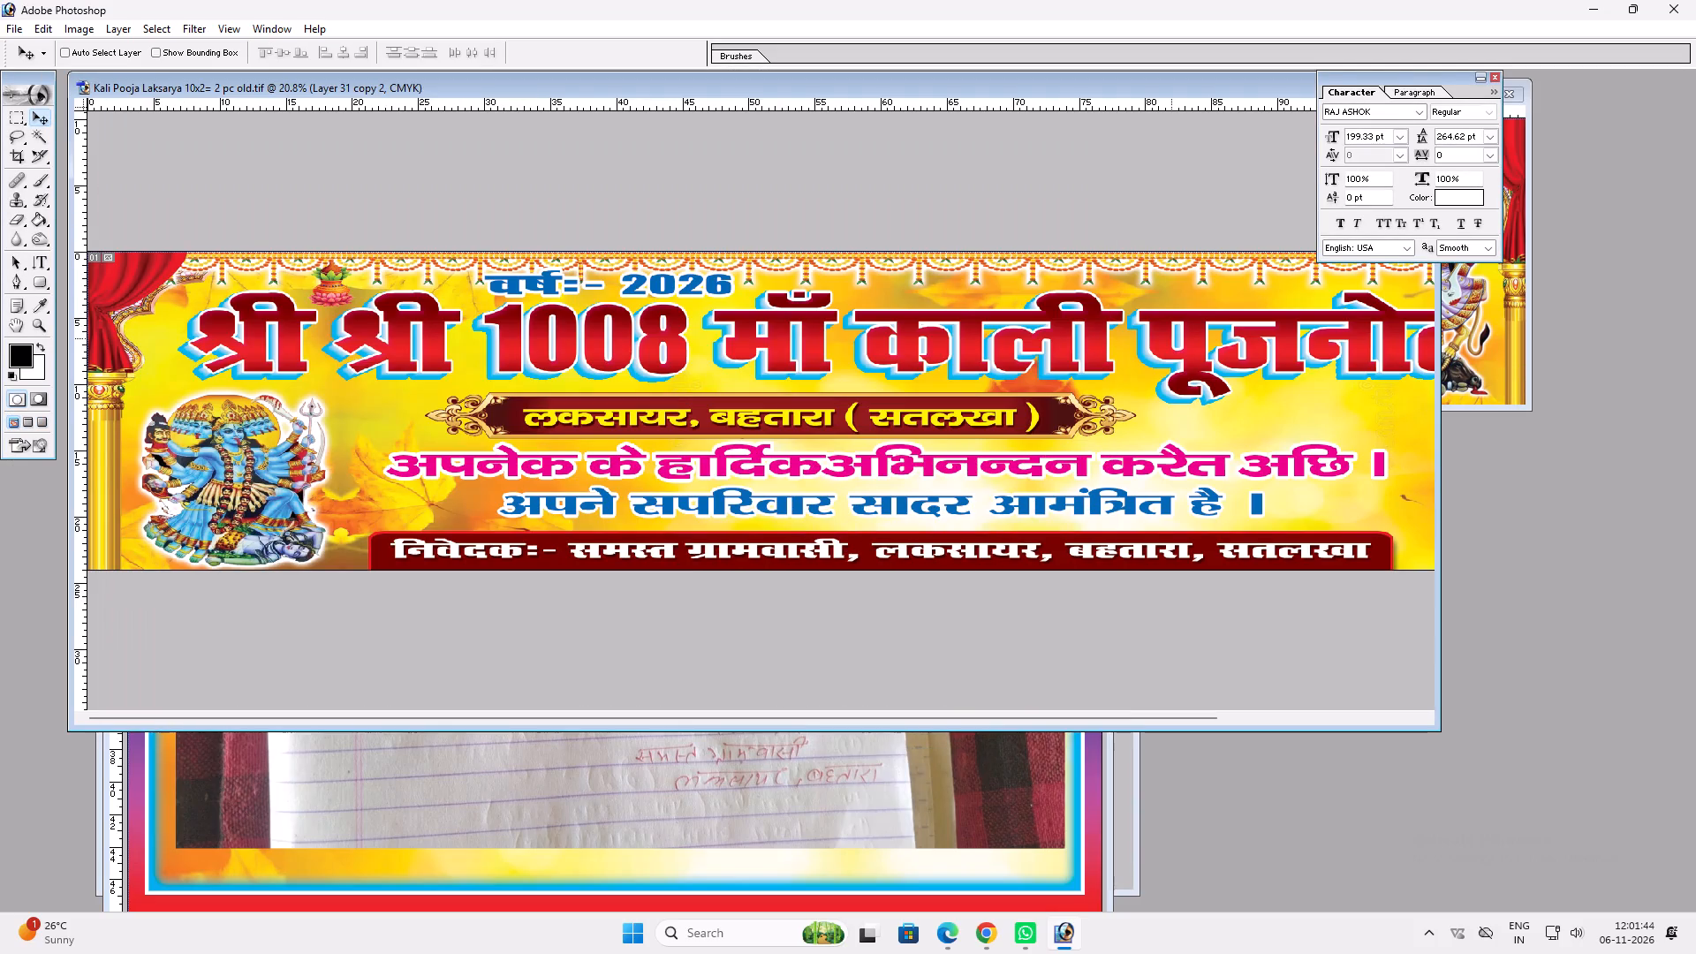
pyautogui.keyDown('ctrl'); pyautogui.click(1159, 347); pyautogui.keyUp('ctrl')
pyautogui.moveTo(1159, 346); pyautogui.dragTo(973, 802)
pyautogui.moveTo(965, 799); pyautogui.dragTo(945, 554)
pyautogui.click(1065, 106)
pyautogui.scroll(3, 1024, 379)
# Narrow the copied title and its shadow so they fit inside the rainbow border.
pyautogui.hotkey('ctrl', 't')
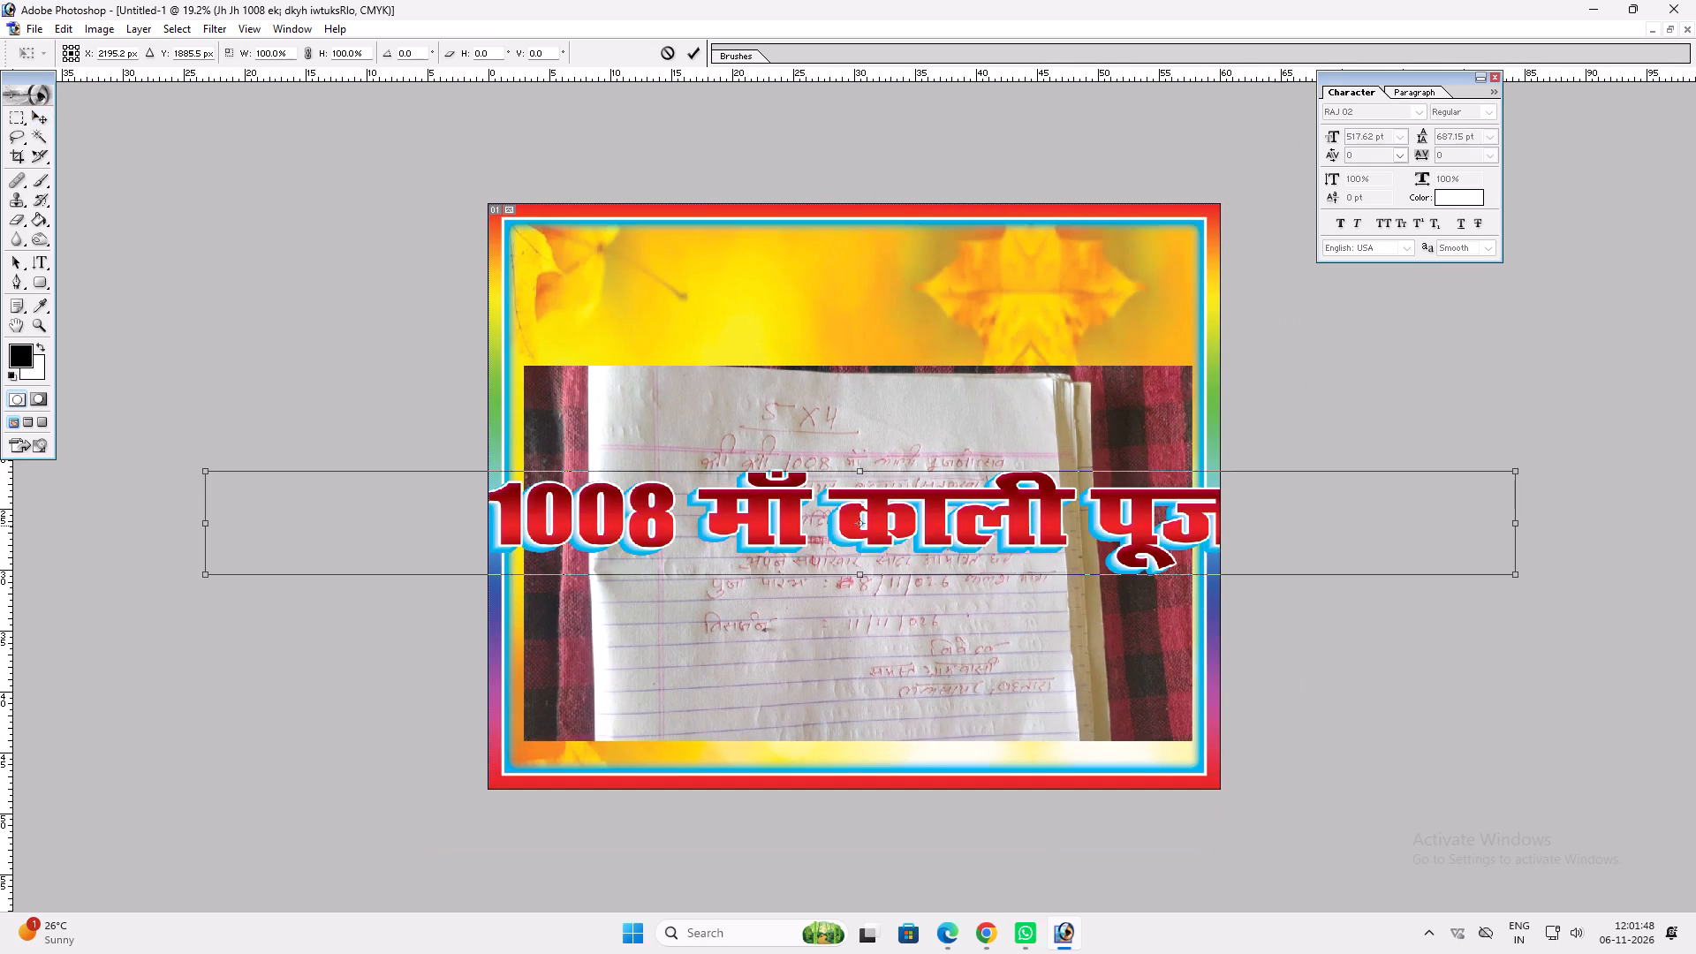
pyautogui.keyDown('alt'); pyautogui.keyDown('shift'); pyautogui.moveTo(1510, 511); pyautogui.dragTo(1188, 513); pyautogui.keyUp('shift'); pyautogui.keyUp('alt')
pyautogui.press('Return')
pyautogui.press('v')
# Copy the layer style of the title's blue shadow layer, and delete that shadow layer.
pyautogui.rightClick(1132, 530)
pyautogui.click(1170, 557)
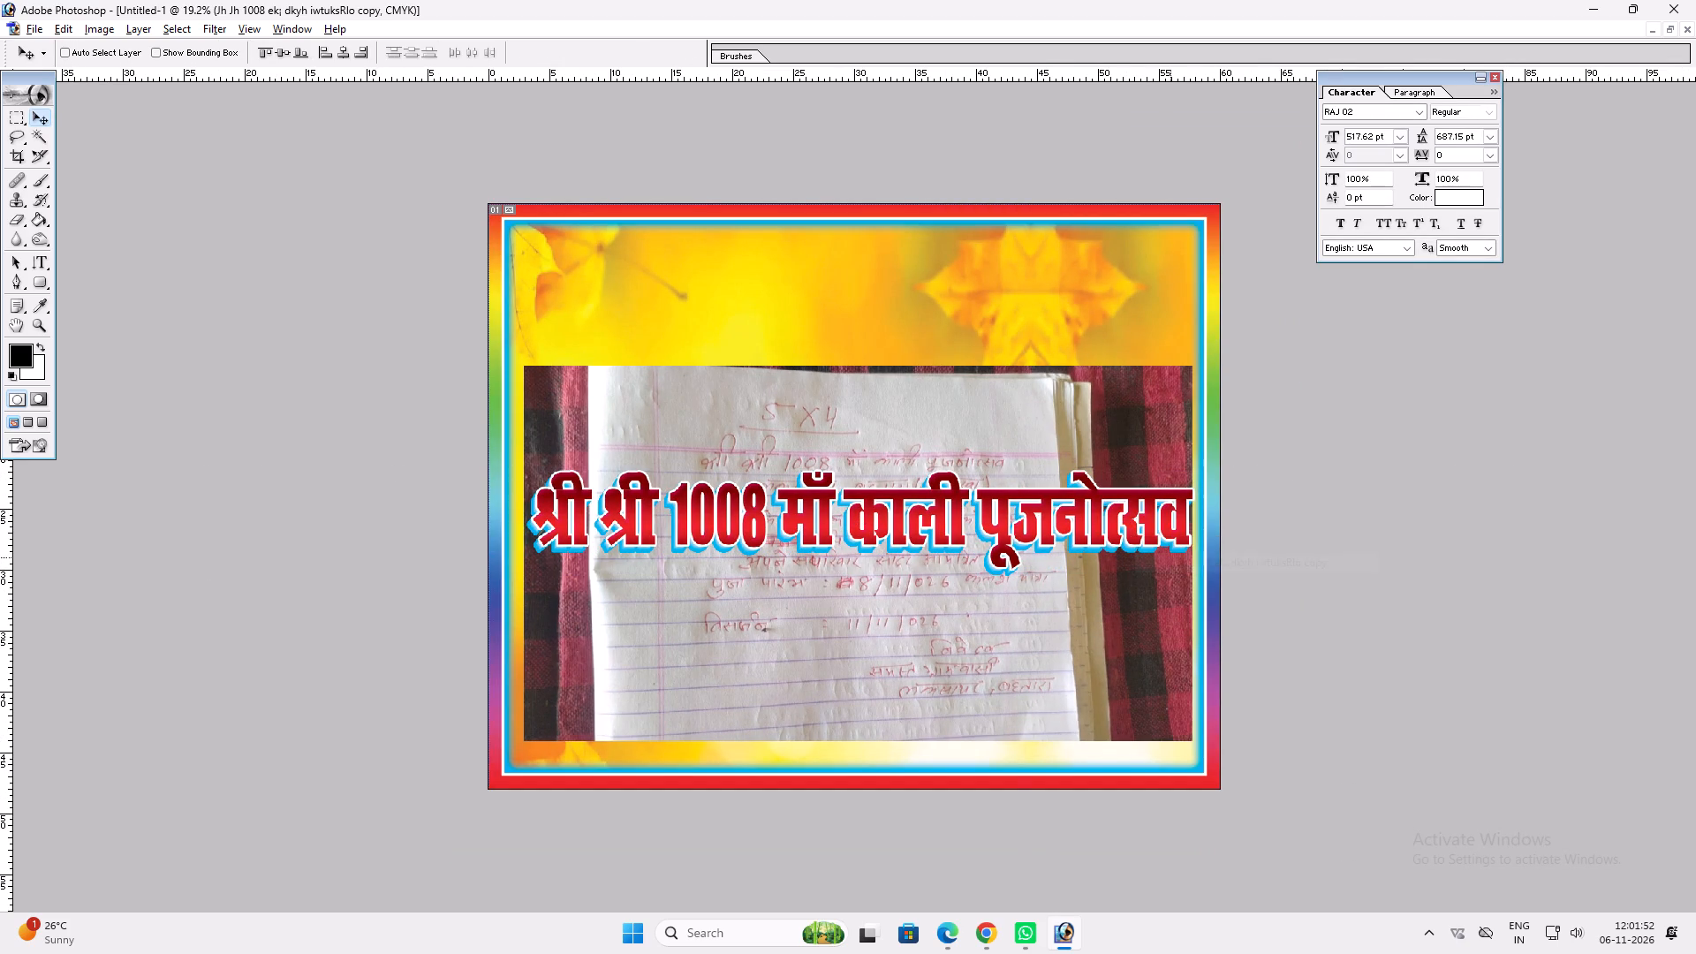
pyautogui.hotkey('alt', 'l')
pyautogui.hotkey('alt', 'y')
pyautogui.hotkey('alt', 'c')
pyautogui.hotkey('alt', ';')
pyautogui.hotkey('alt', 'l')
pyautogui.hotkey('alt', 'l')
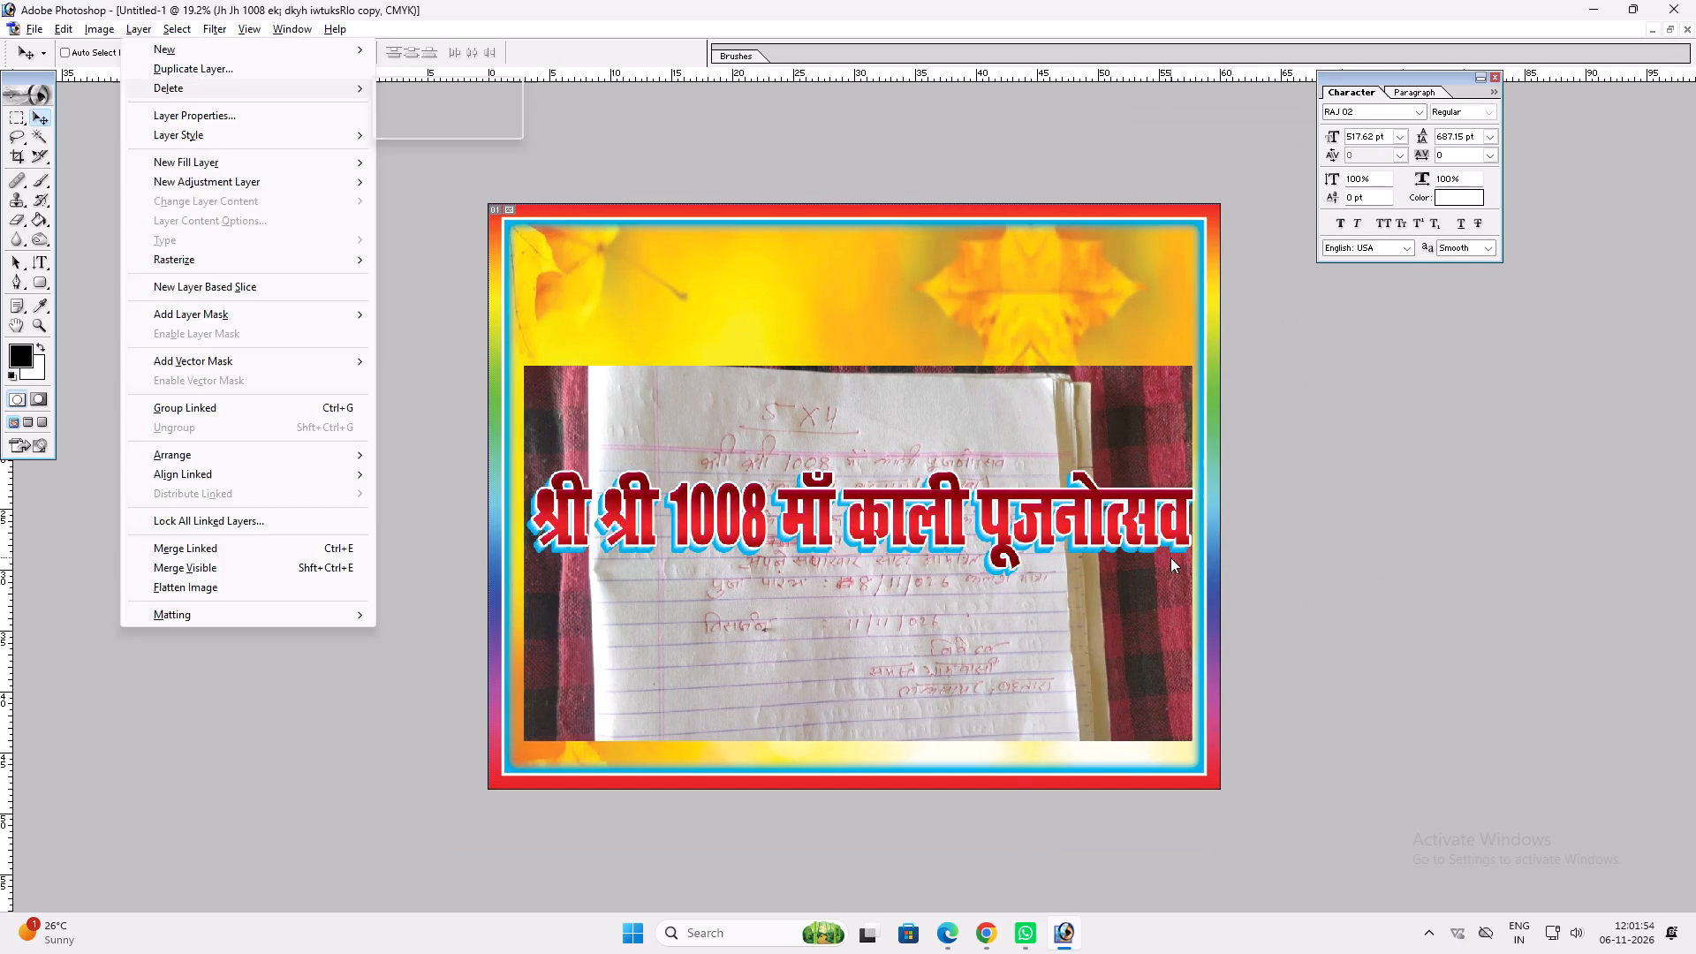
pyautogui.hotkey('alt', 'l')
# Move the red title up into the yellow area above the note photo, centred within the frame.
pyautogui.press('v')
pyautogui.keyDown('ctrl'); pyautogui.click(1109, 526); pyautogui.keyUp('ctrl')
pyautogui.moveTo(1109, 526); pyautogui.dragTo(1073, 321)
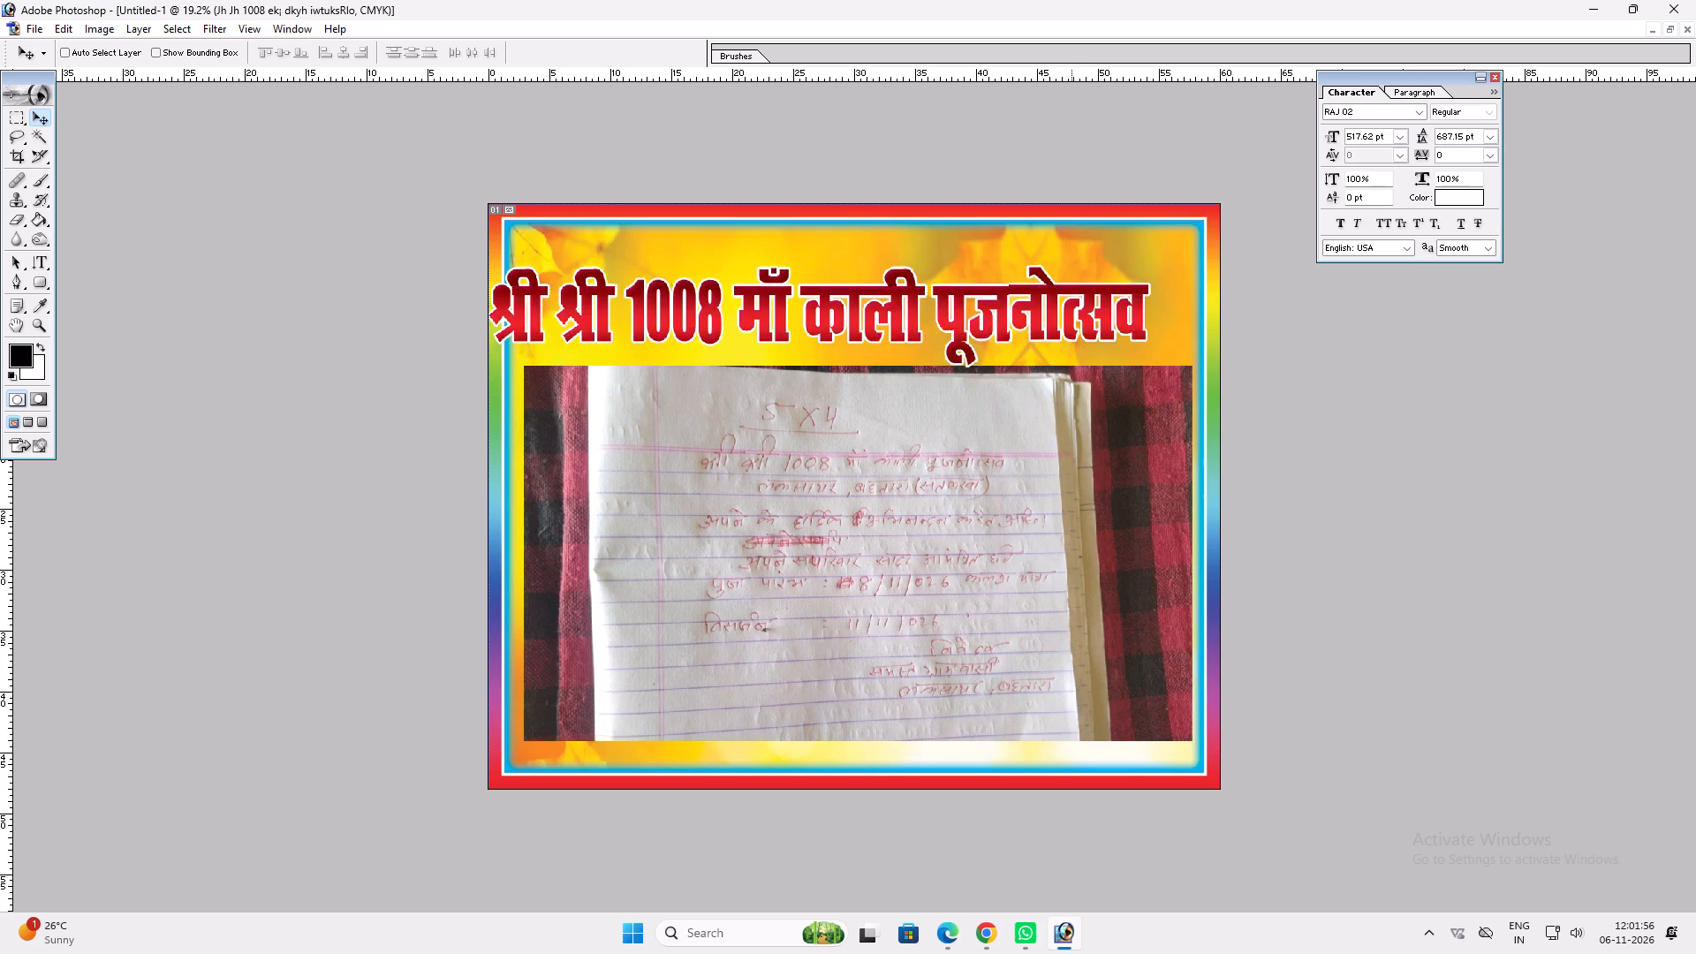
pyautogui.moveTo(1073, 321); pyautogui.dragTo(1102, 314)
# Adjust the thickness of the title's white outside Stroke effect.
pyautogui.hotkey('alt', 'l')
pyautogui.hotkey('alt', 'y')
pyautogui.press('k')
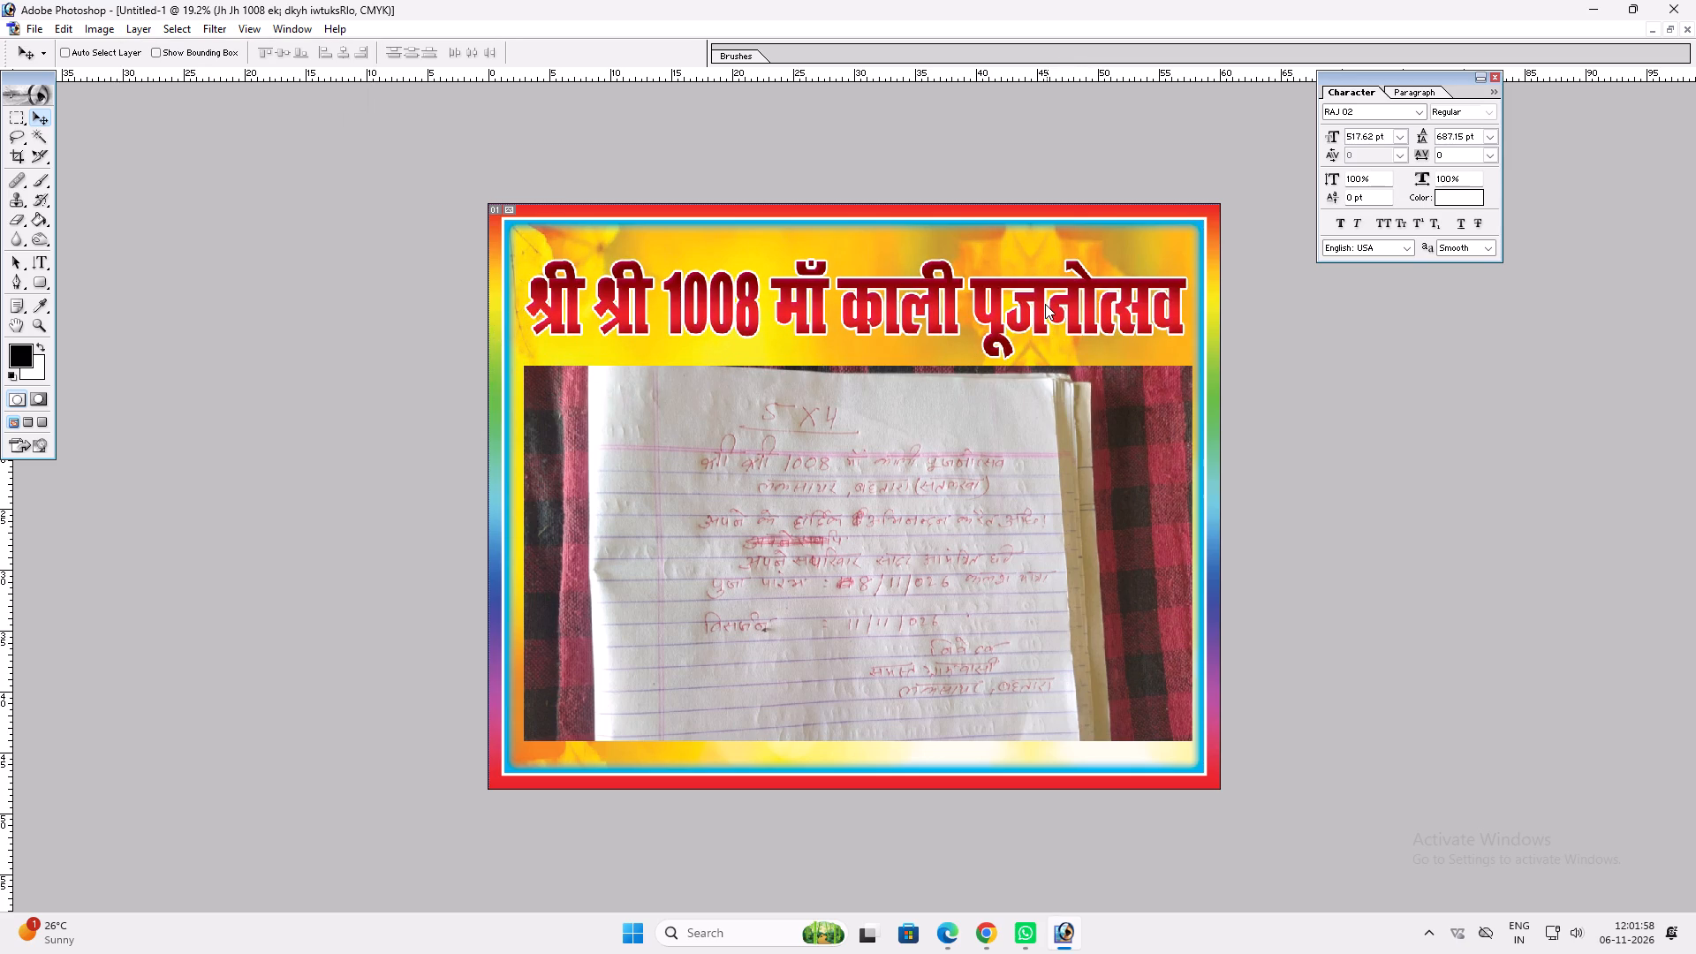
pyautogui.scroll(-8, 546, 561)
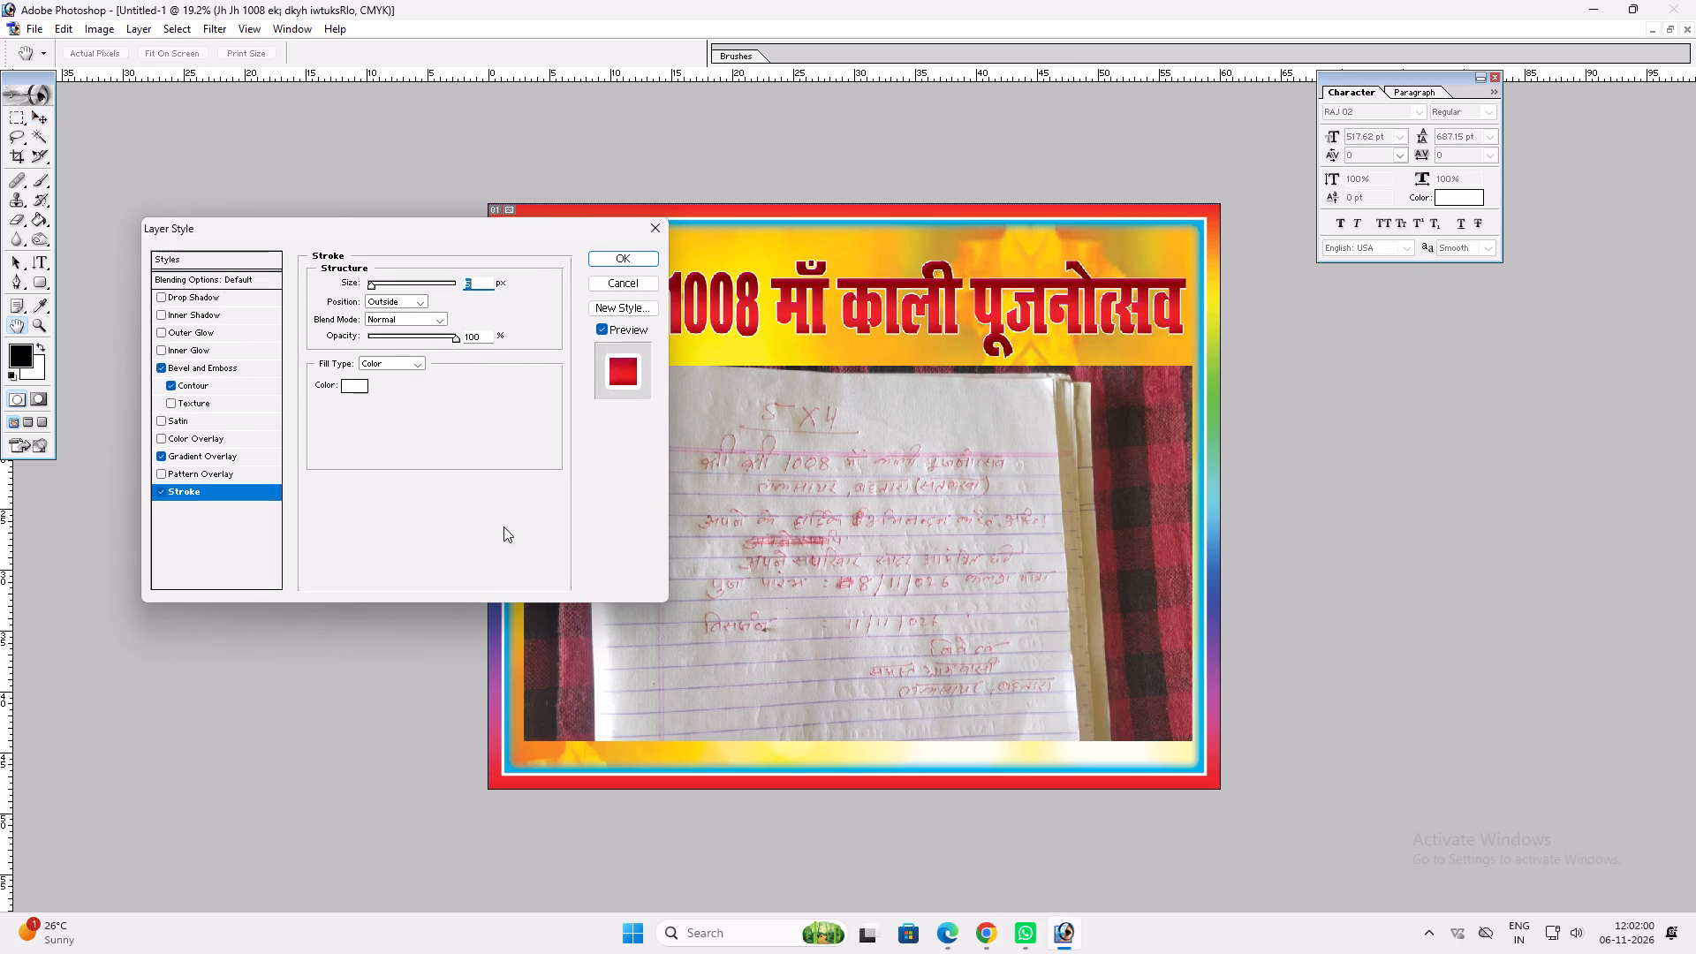
pyautogui.press('Return')
pyautogui.hotkey('alt', 'l')
pyautogui.hotkey('alt', 'y')
pyautogui.press('k')
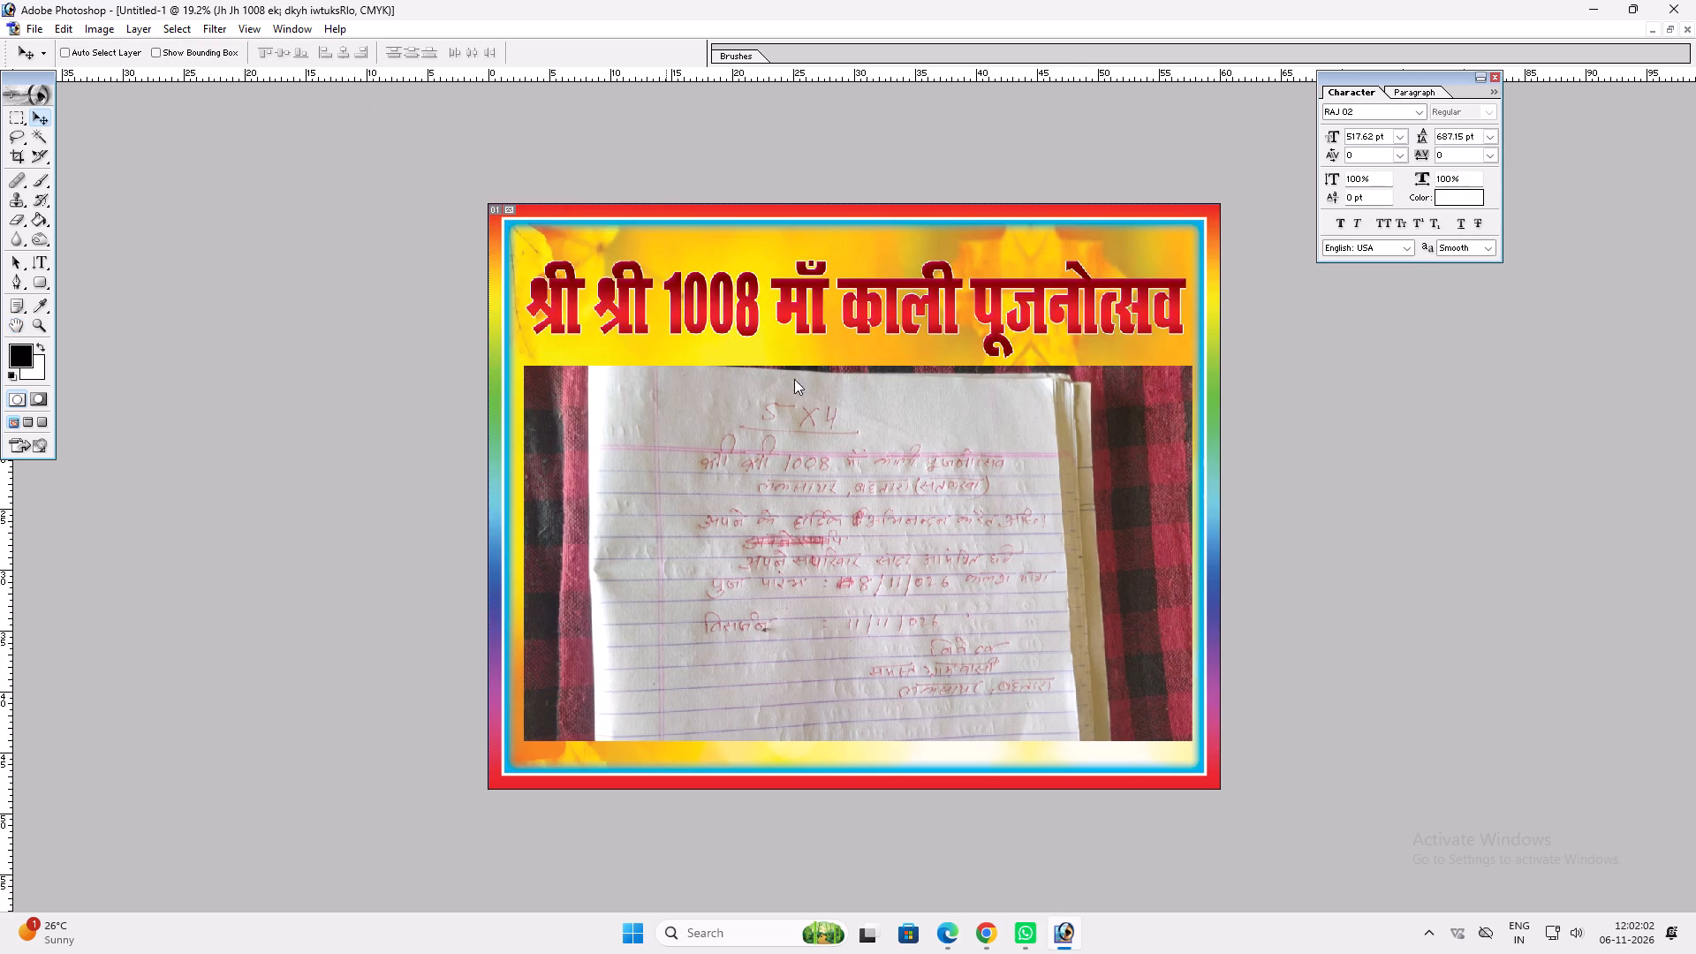
pyautogui.scroll(4, 454, 481)
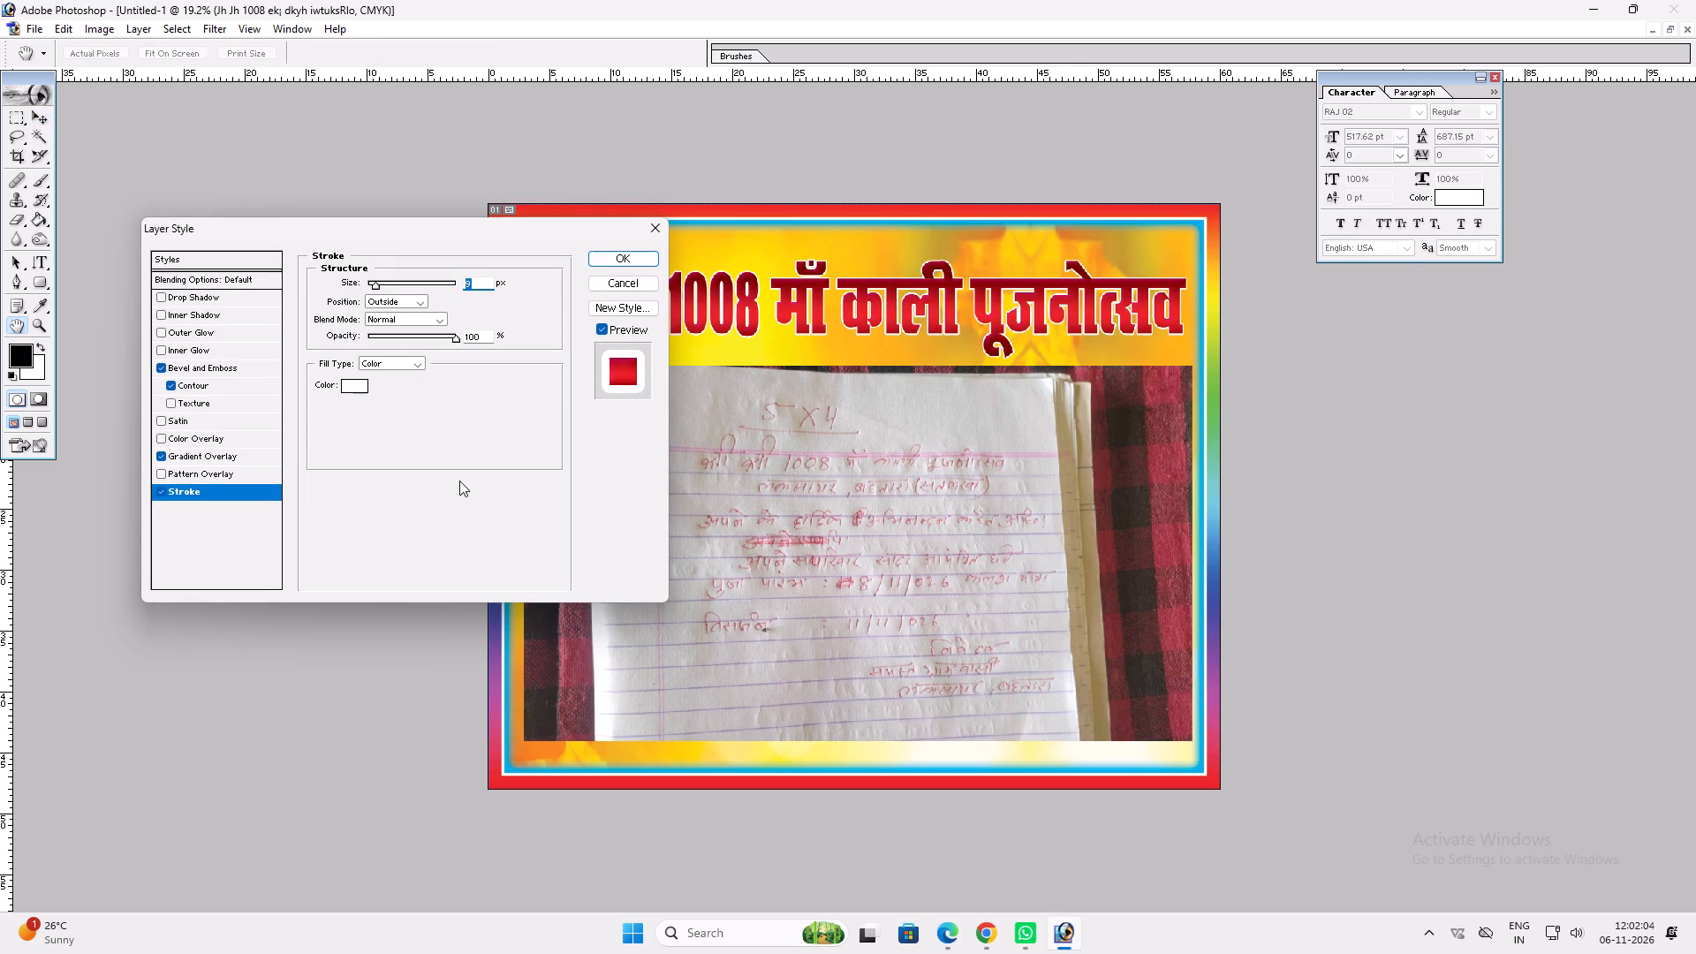
pyautogui.scroll(1, 459, 481)
pyautogui.press('Return')
# Reduce the title's height slightly and move it up closer to the top border.
pyautogui.press('v')
pyautogui.hotkey('ctrl', 't')
pyautogui.keyDown('shift'); pyautogui.moveTo(972, 333); pyautogui.dragTo(986, 328); pyautogui.keyUp('shift')
pyautogui.press('Return')
pyautogui.press('v')
pyautogui.moveTo(986, 328); pyautogui.dragTo(986, 314)
# Duplicate the title layer and apply a Motion Blur to the copy with a distance shorter than 82 pixels.
pyautogui.hotkey('ctrl', 'j')
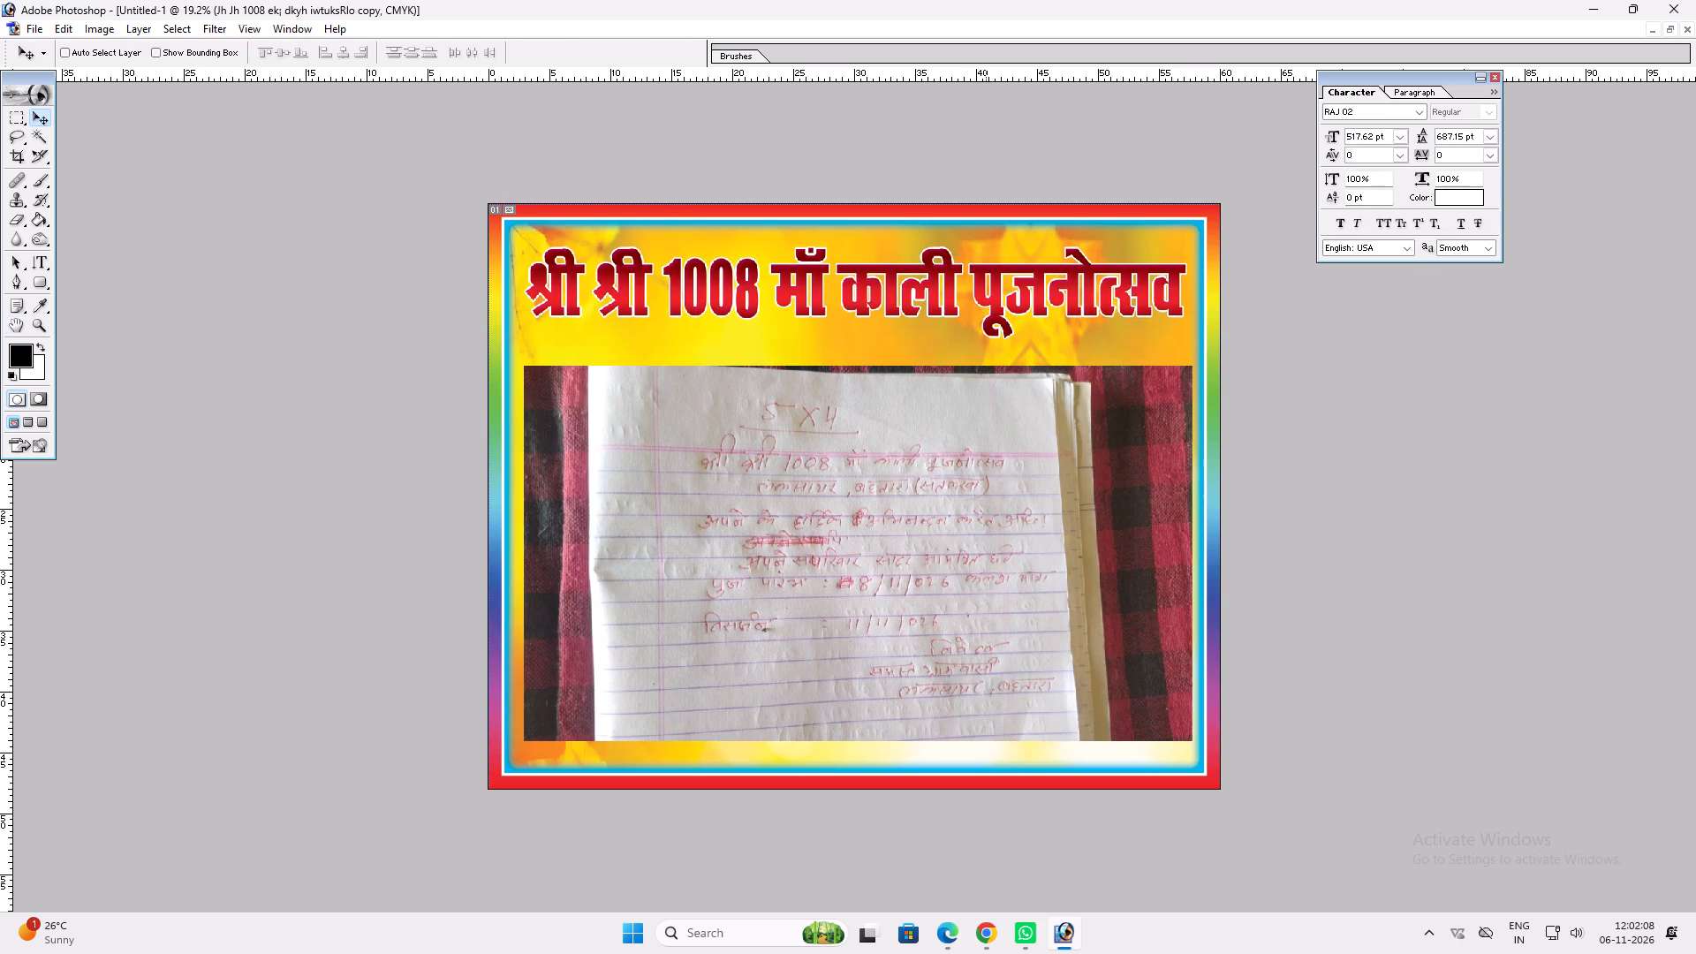
pyautogui.hotkey('alt', 't')
pyautogui.write('bm')
pyautogui.press('Return')
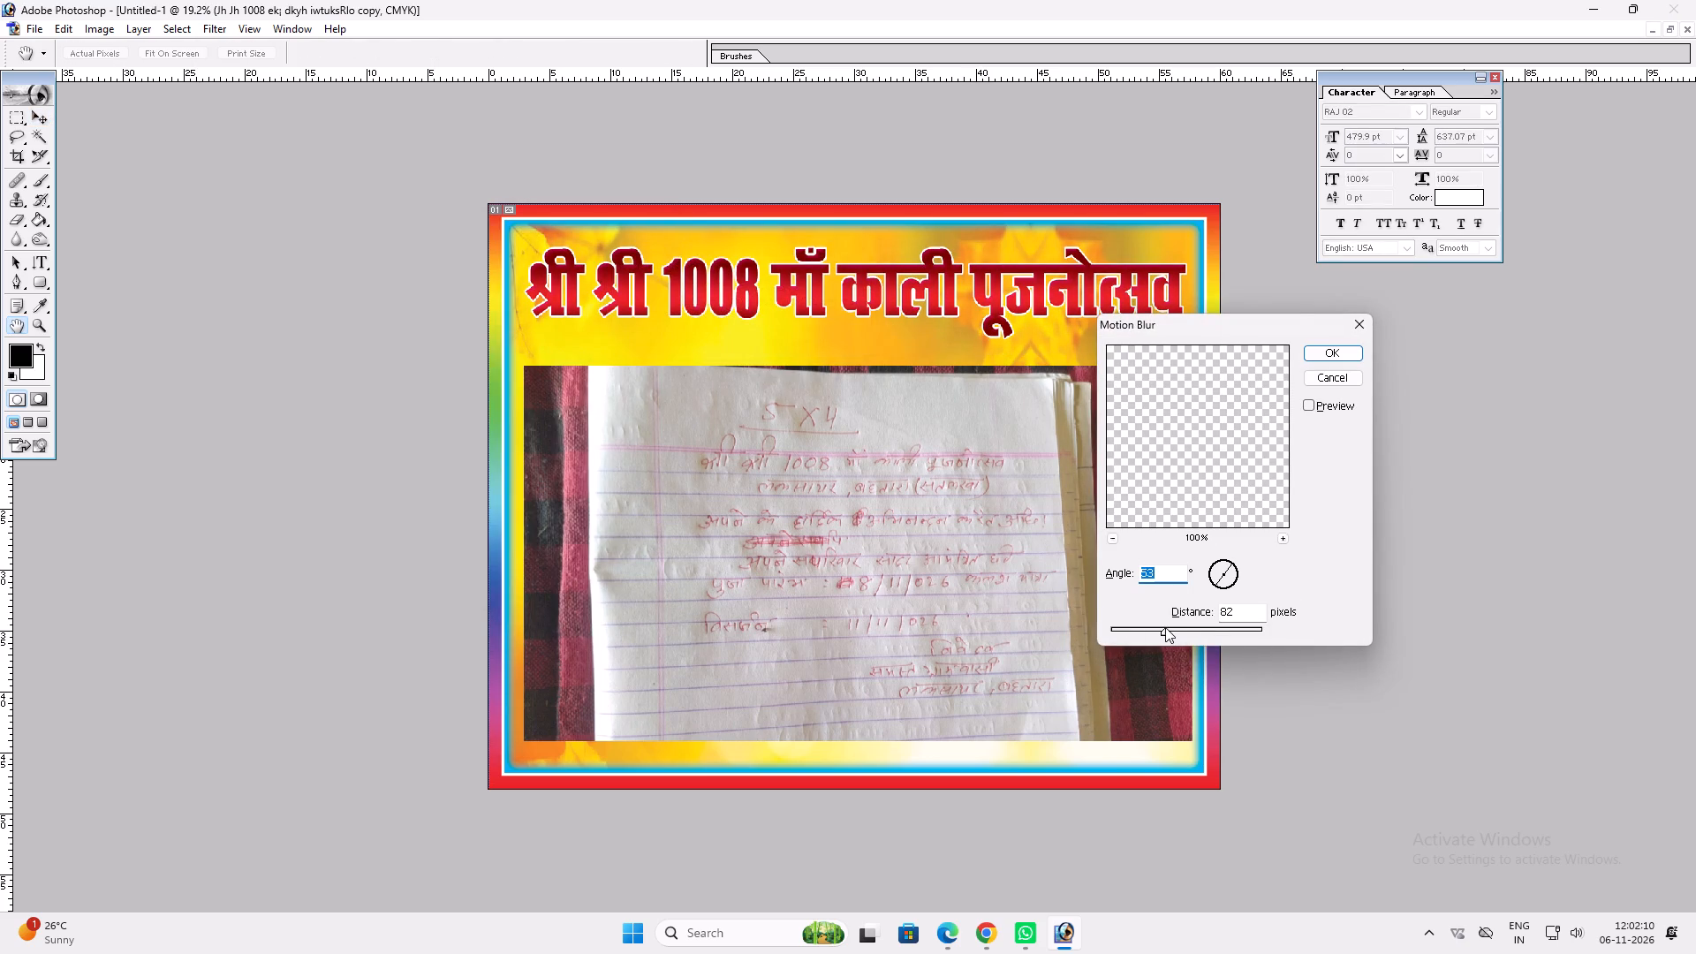
pyautogui.moveTo(1164, 627); pyautogui.dragTo(1155, 627)
pyautogui.press('Return')
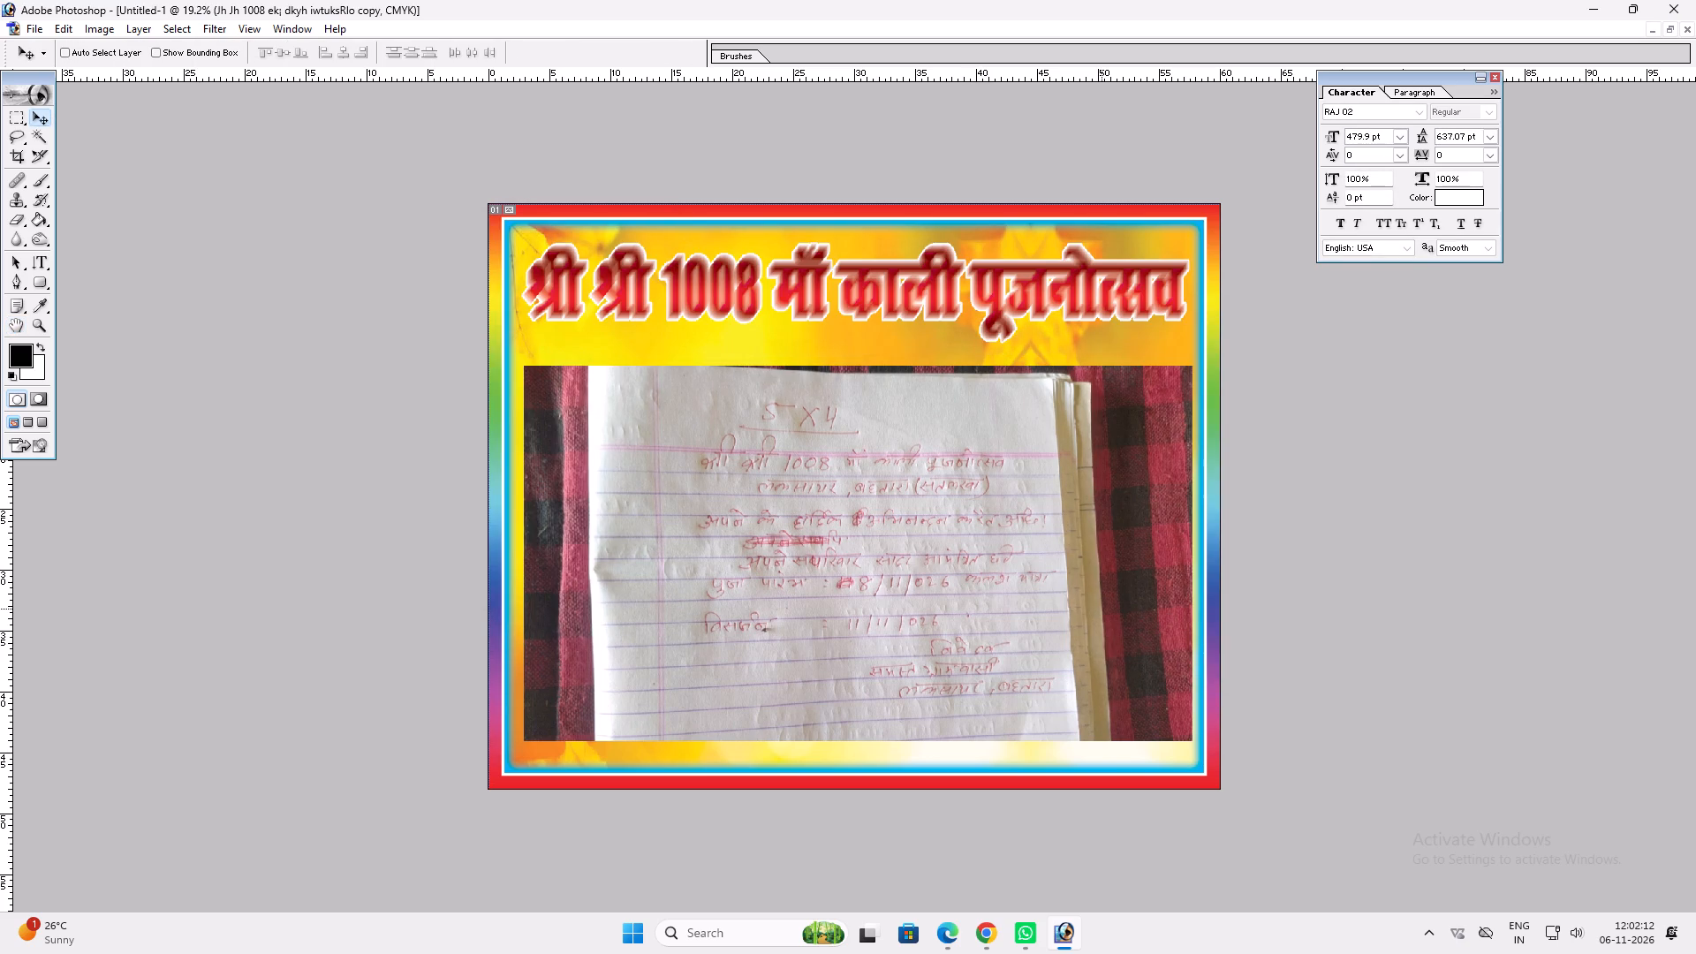
# Paste the copied shadow layer style onto the blurred title copy and send it behind the title.
pyautogui.hotkey('alt', 'l')
pyautogui.hotkey('alt', 'y')
pyautogui.write('pvv')
pyautogui.hotkey('ctrl', '[')
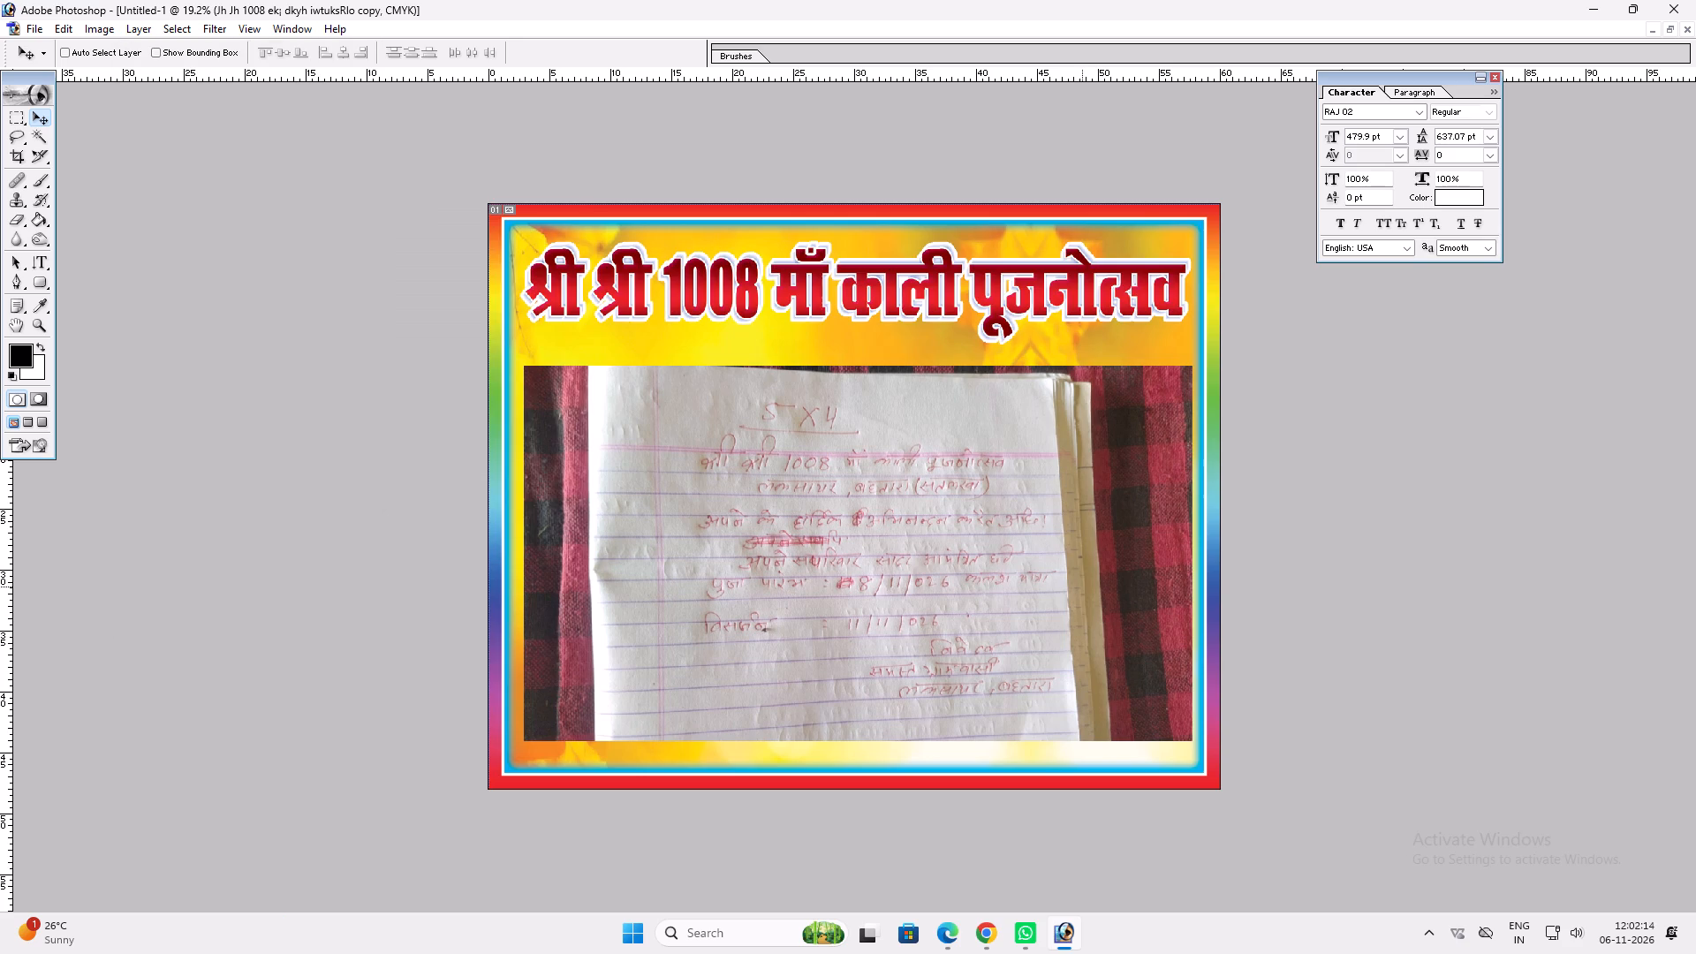
pyautogui.write('vv')
pyautogui.click(1064, 541)
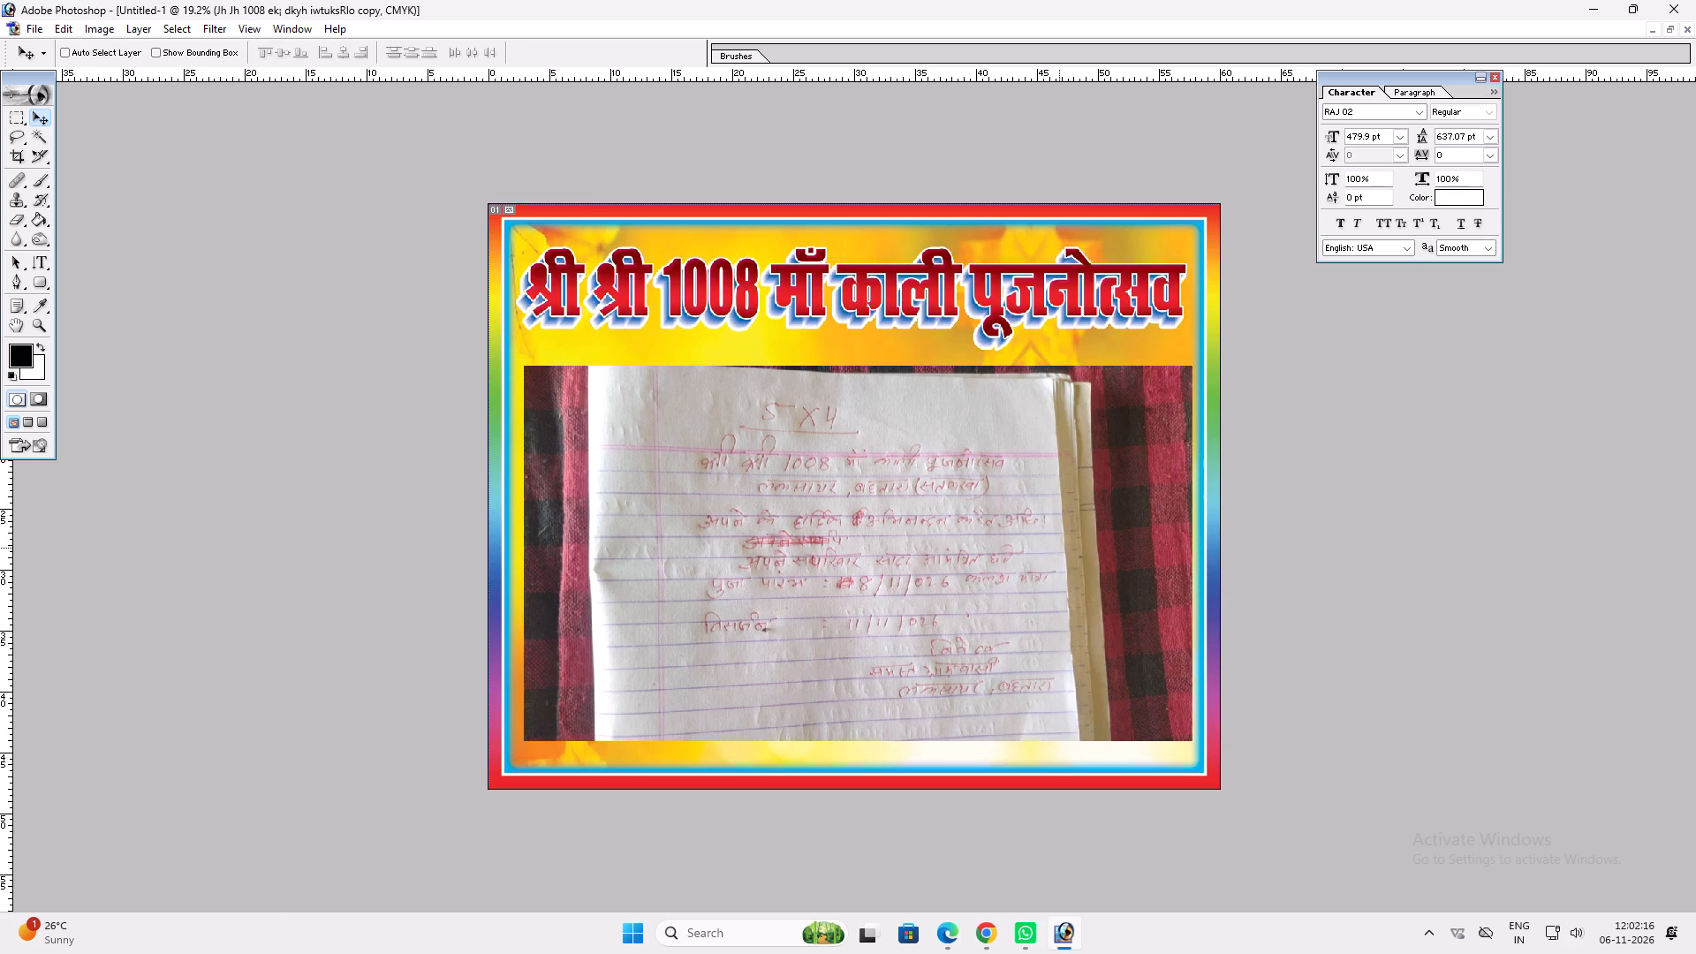
# Change the Color Overlay of the blurred title copy to white.
pyautogui.hotkey('alt', 'l')
pyautogui.hotkey('alt', 'y')
pyautogui.press('n')
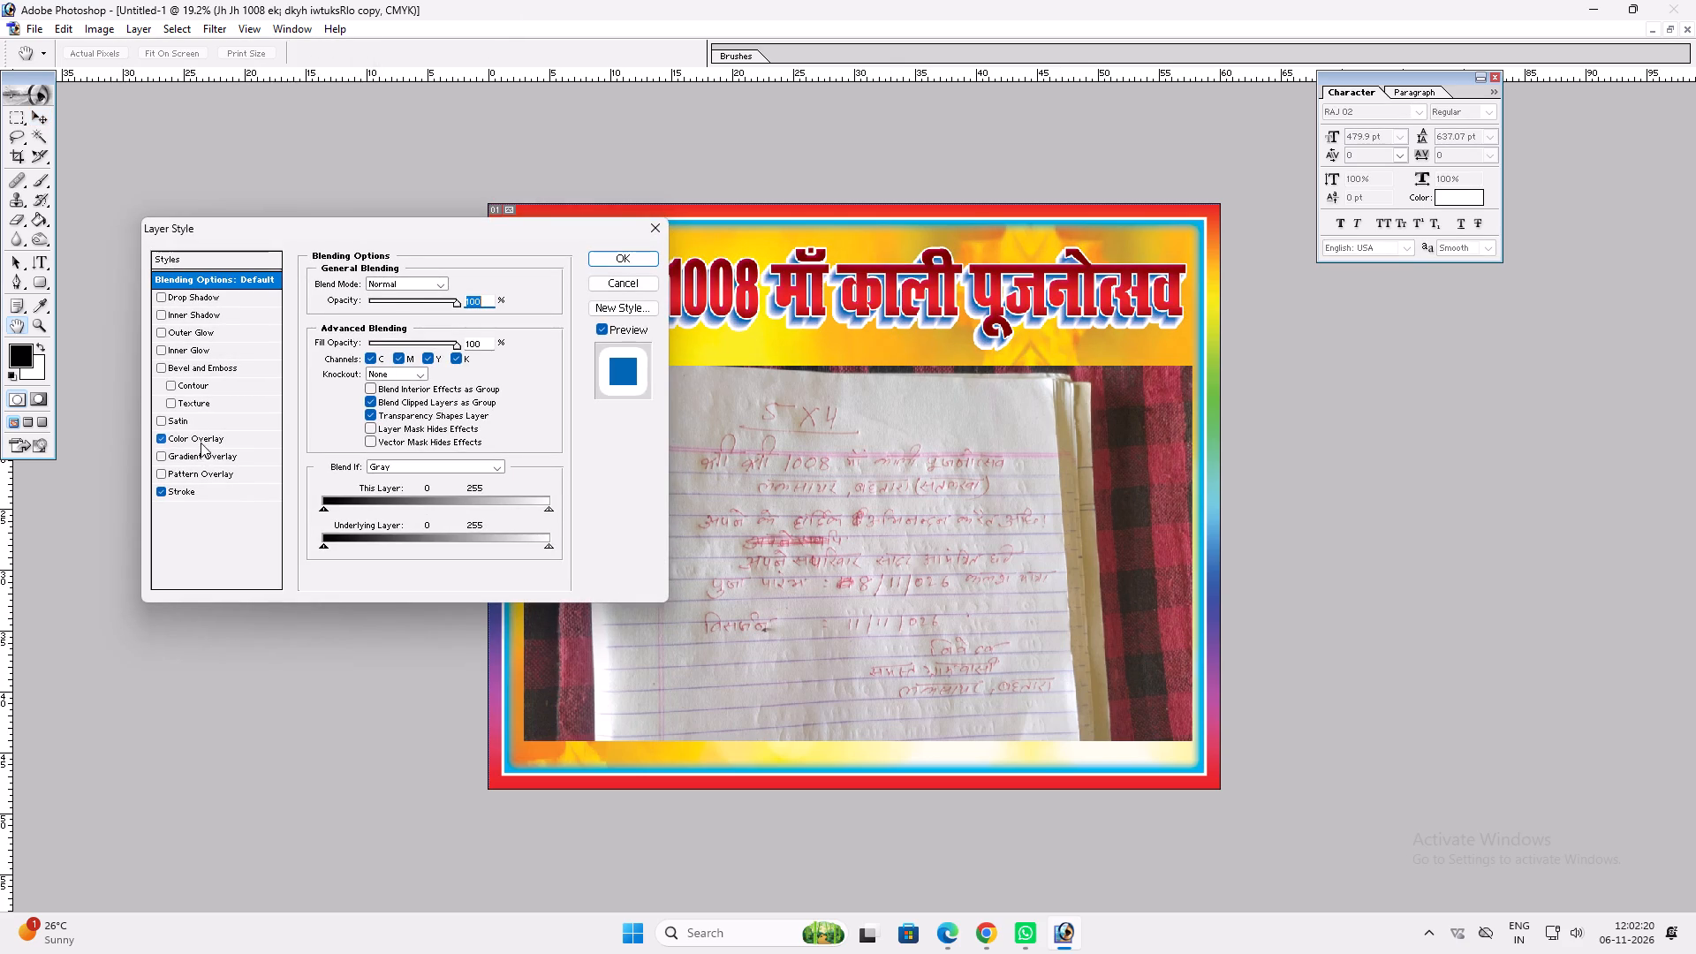
pyautogui.click(201, 443)
pyautogui.click(472, 273)
pyautogui.click(465, 281)
pyautogui.moveTo(440, 431); pyautogui.dragTo(240, 293)
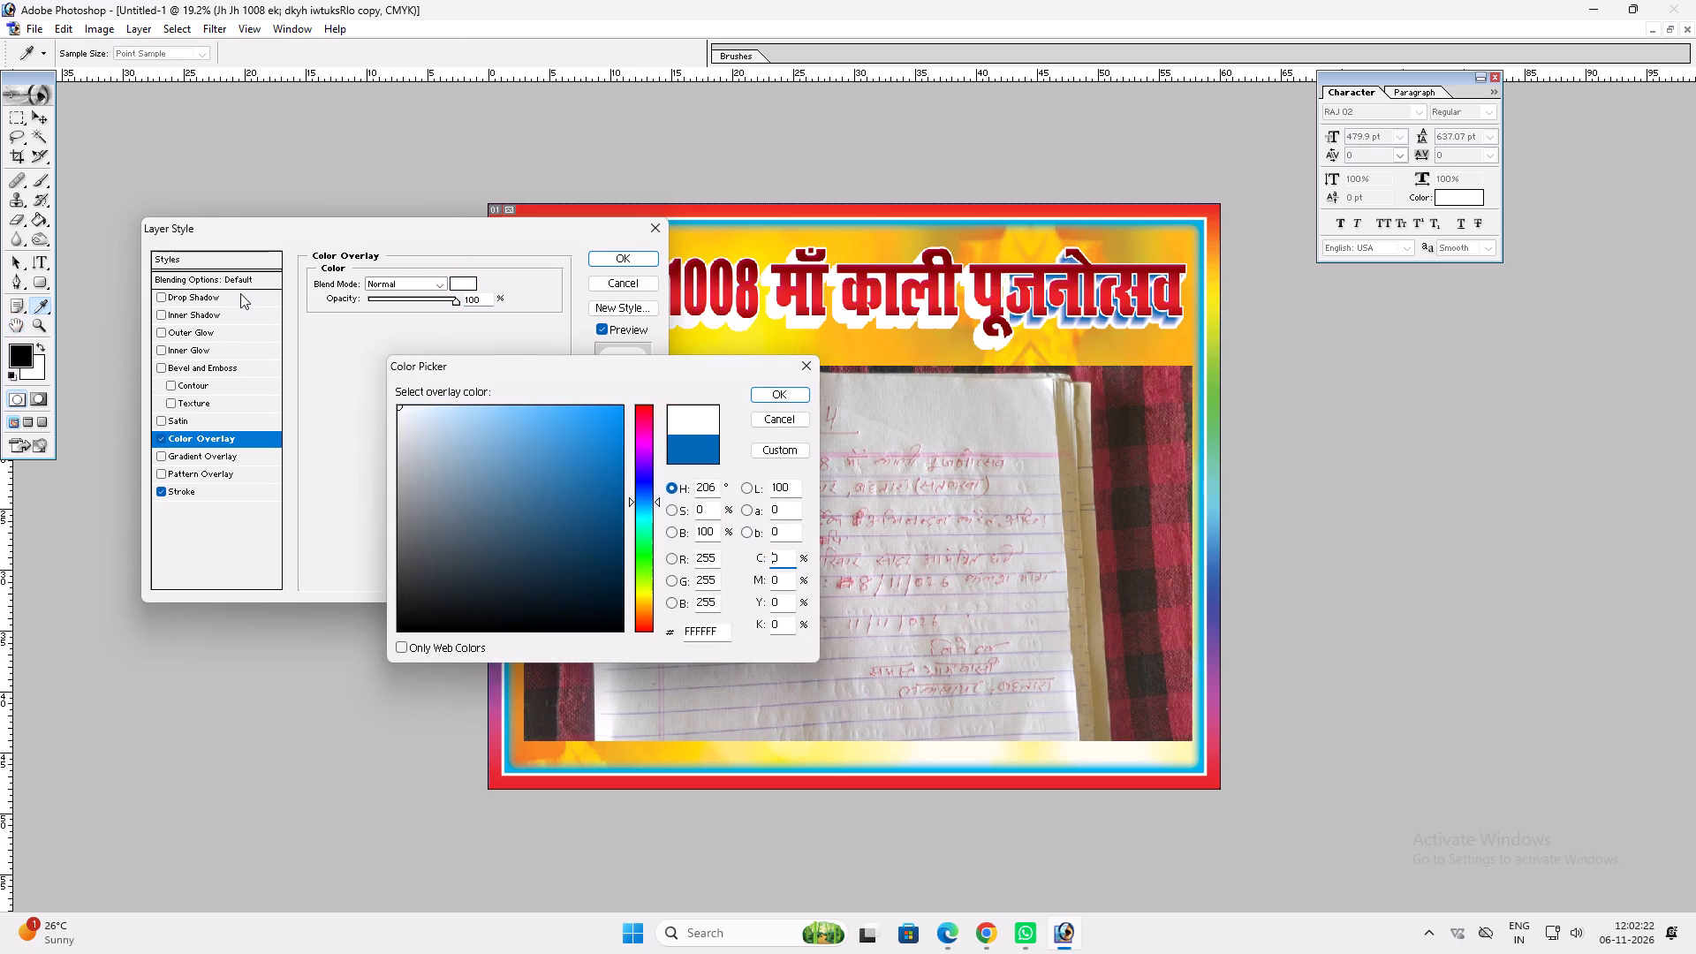
pyautogui.press('Return')
# Set the blurred copy's Stroke colour to cyan with C 100, reduce the stroke size and apply the style.
pyautogui.click(190, 496)
pyautogui.click(360, 384)
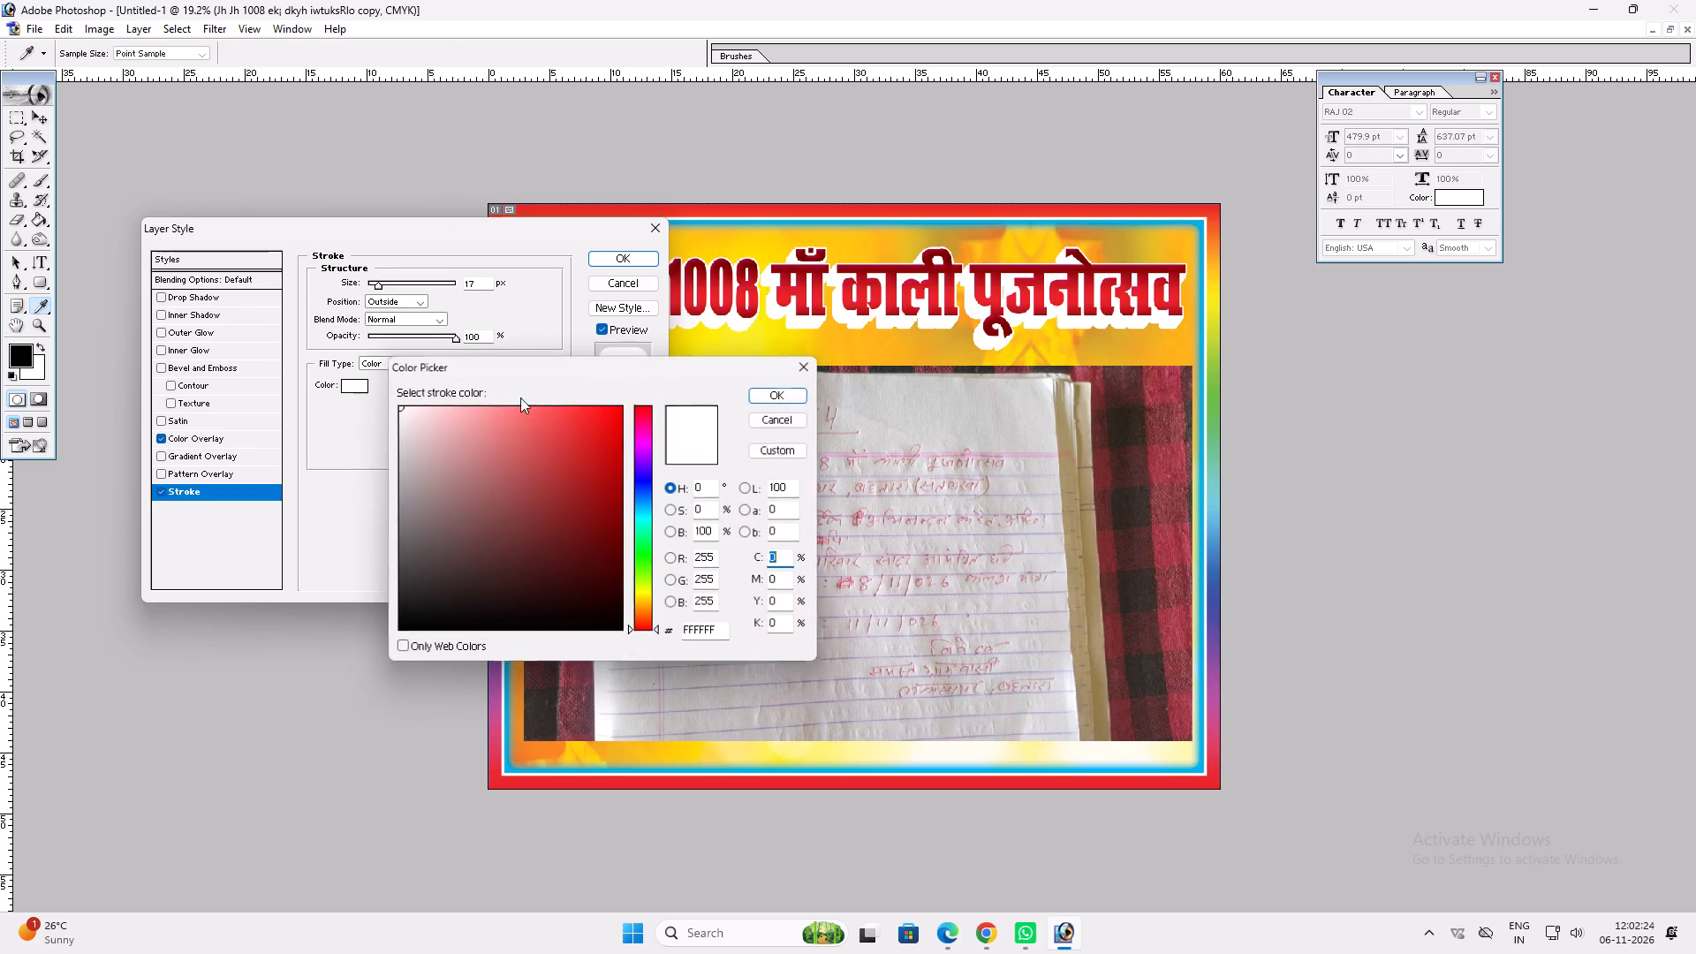
pyautogui.write('100')
pyautogui.press('Tab')
pyautogui.press('Return')
pyautogui.scroll(-7, 426, 410)
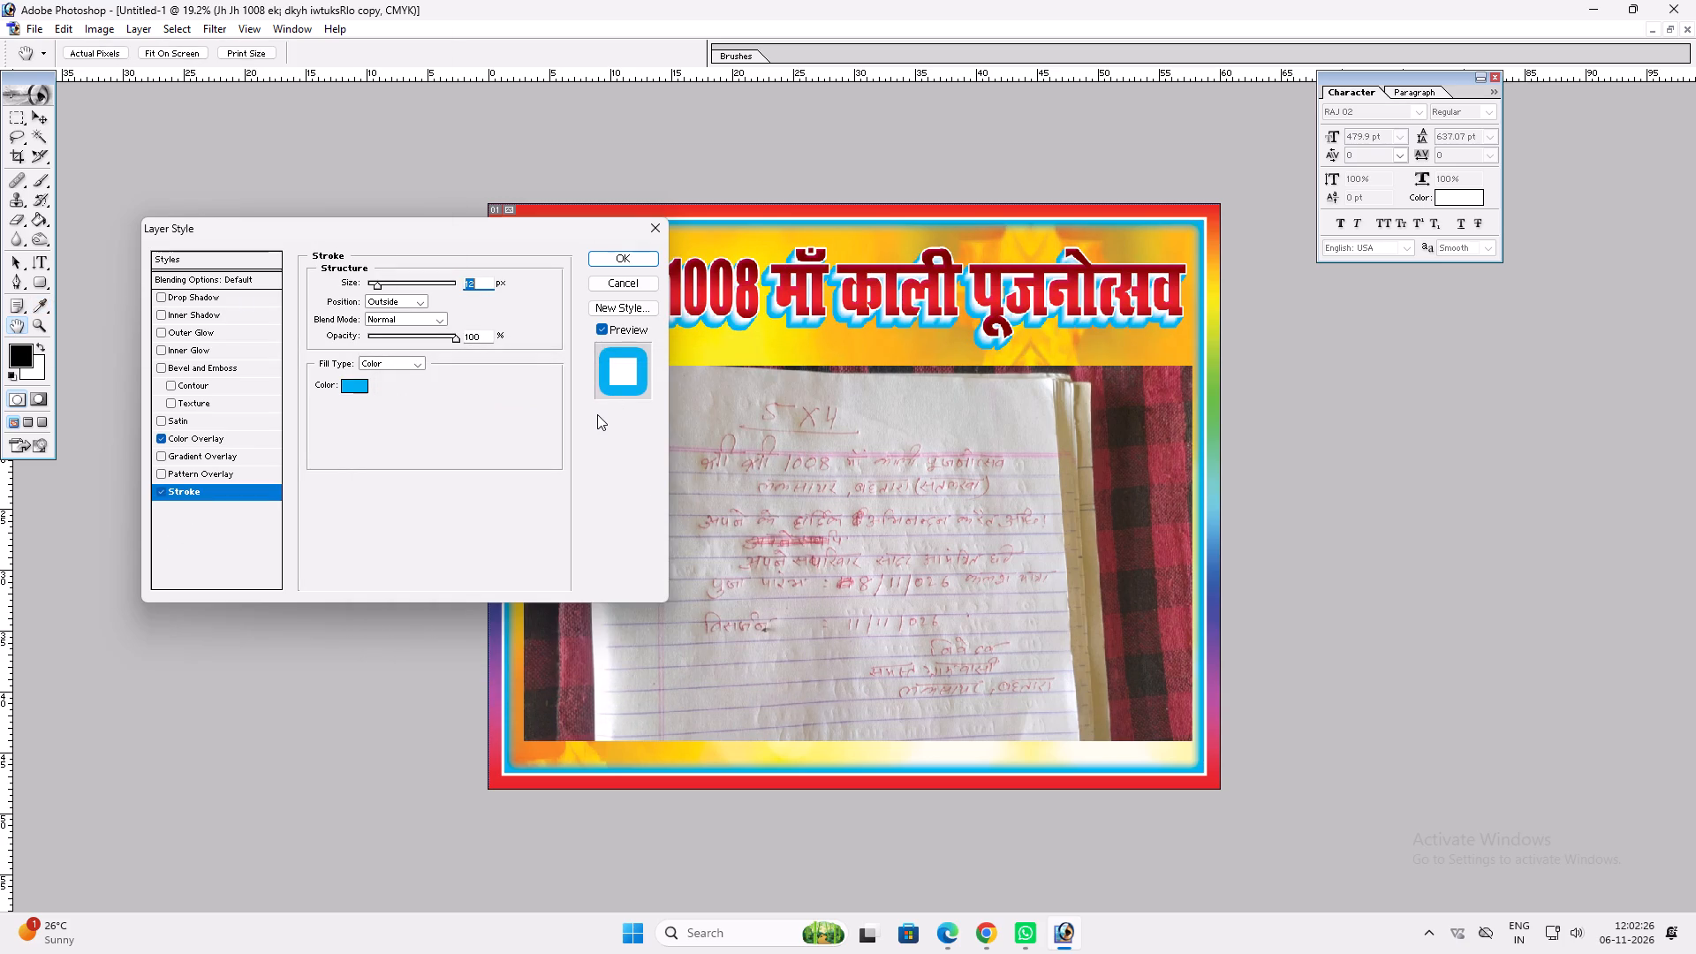
pyautogui.scroll(-2, 597, 414)
pyautogui.press('Return')
# Reduce the thickness of the white outside Stroke on the front title layer.
pyautogui.hotkey('ctrl', '+')
pyautogui.hotkey('ctrl', '+')
pyautogui.press('space')
pyautogui.press('space')
pyautogui.press('space')
pyautogui.press('space')
pyautogui.press('space')
pyautogui.press('space')
pyautogui.press('space')
pyautogui.press('space')
pyautogui.press('space')
pyautogui.press('space')
pyautogui.moveTo(890, 390); pyautogui.dragTo(869, 724)
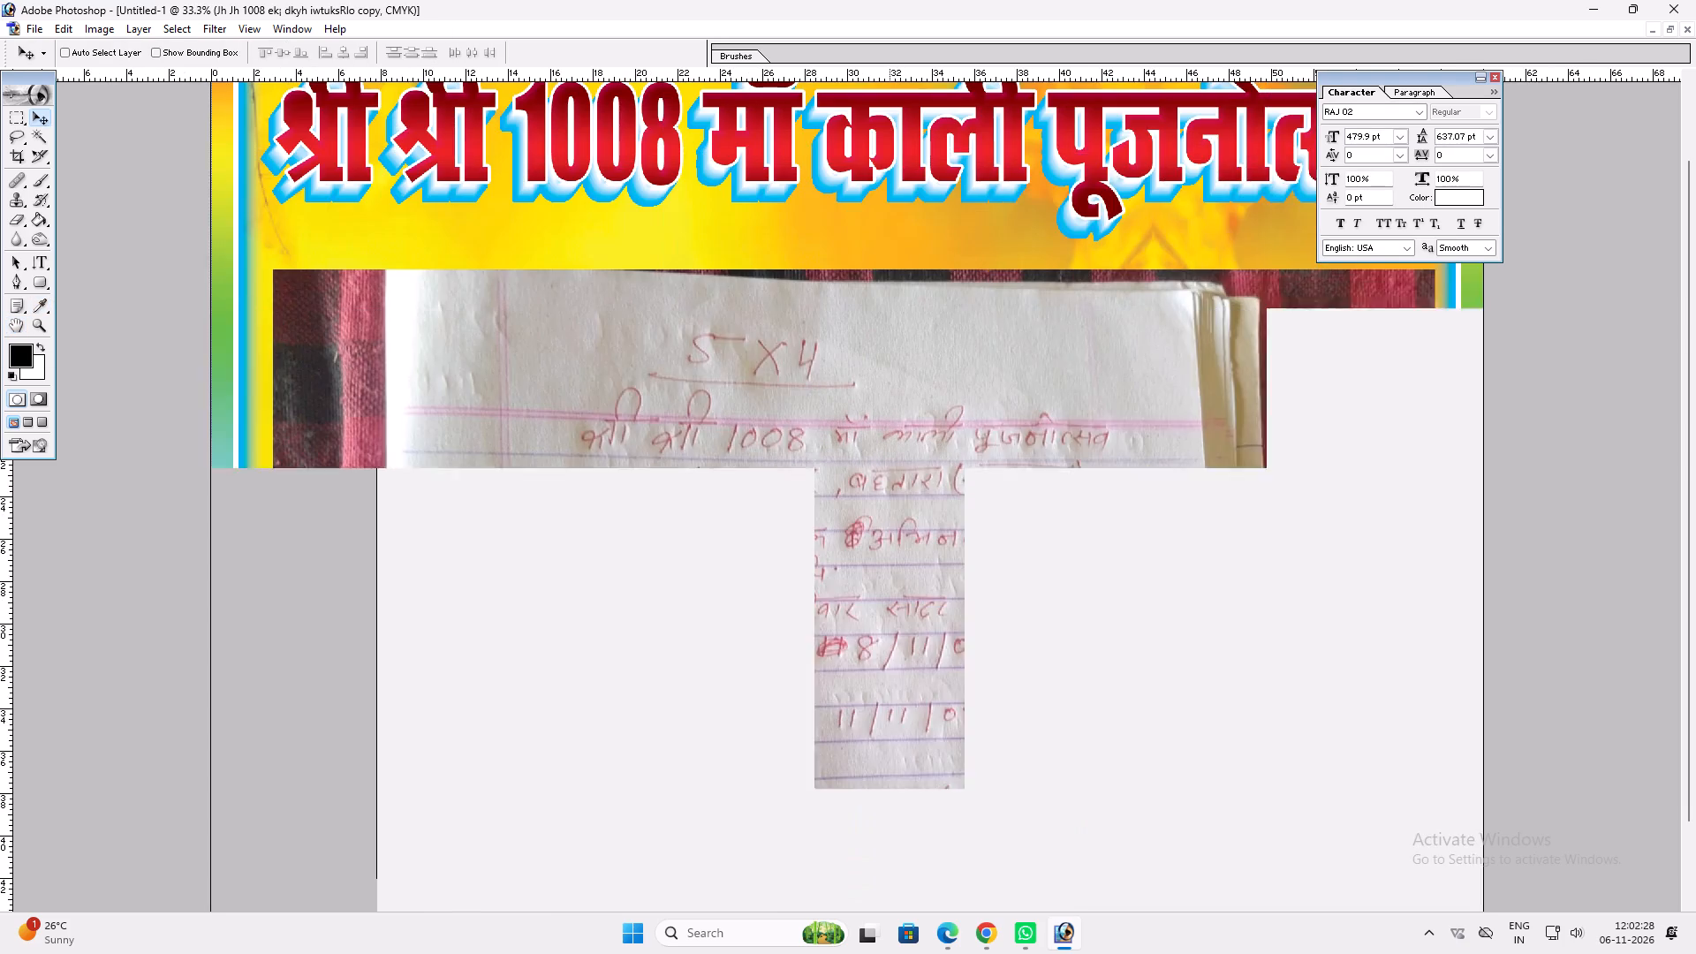
pyautogui.moveTo(869, 724); pyautogui.dragTo(868, 731)
pyautogui.keyDown('ctrl'); pyautogui.click(839, 256); pyautogui.keyUp('ctrl')
pyautogui.hotkey('alt', 'l')
pyautogui.hotkey('alt', 'y')
pyautogui.press('k')
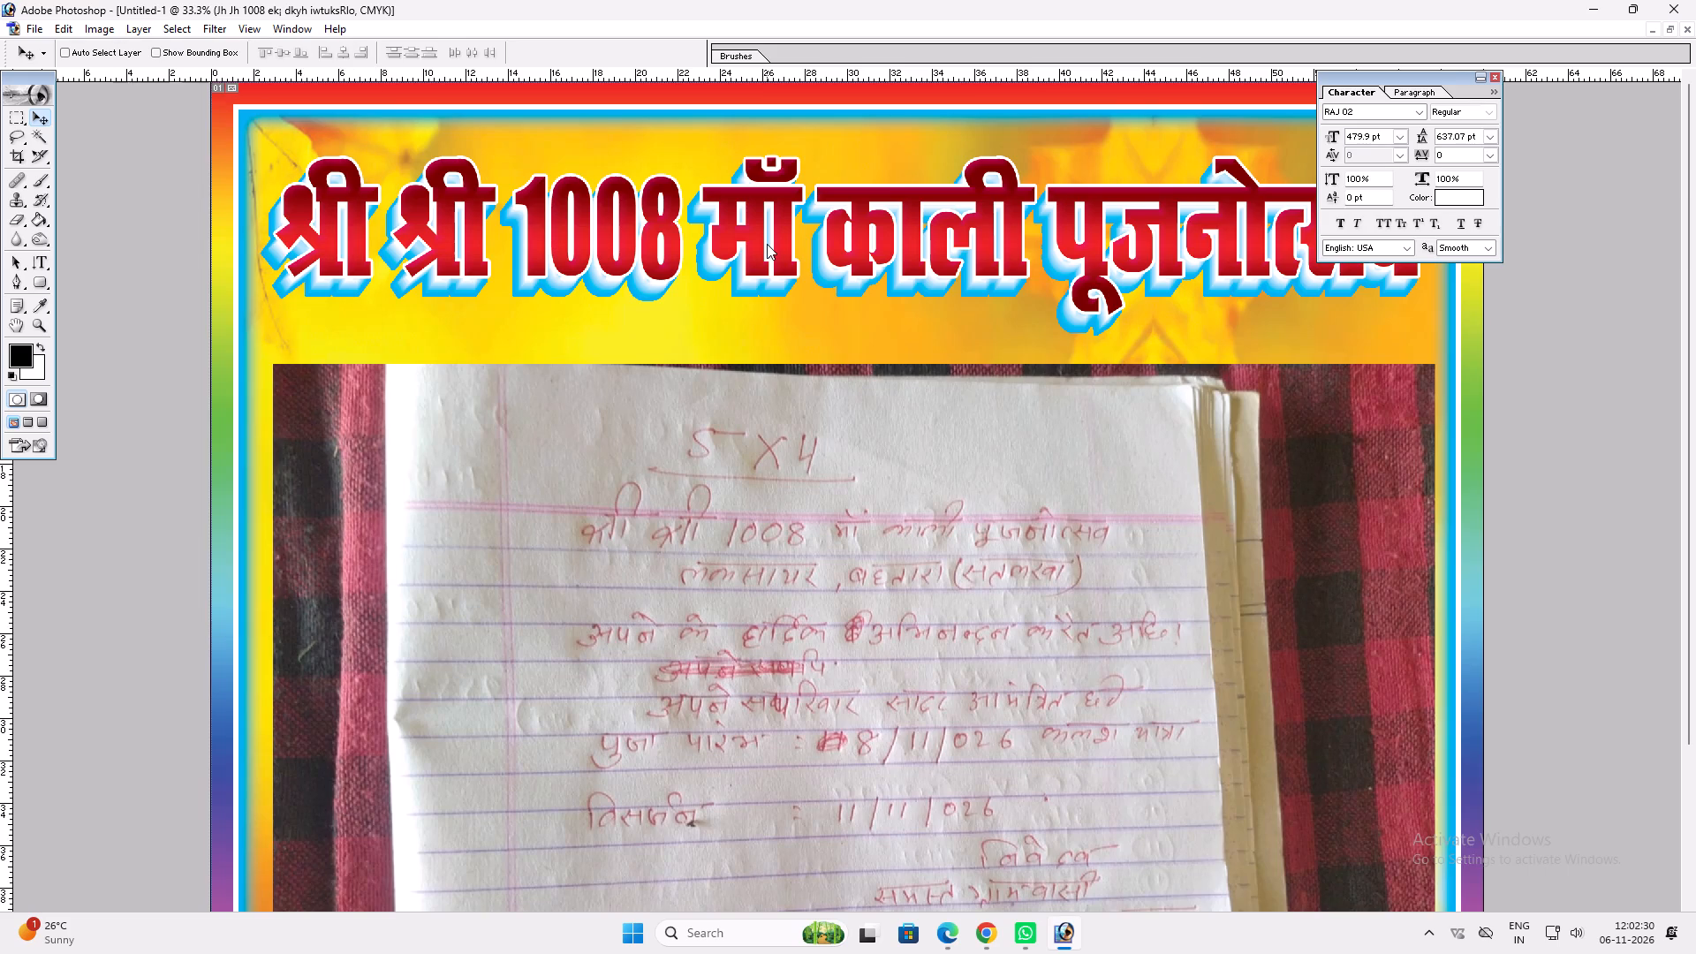
pyautogui.scroll(-3, 484, 498)
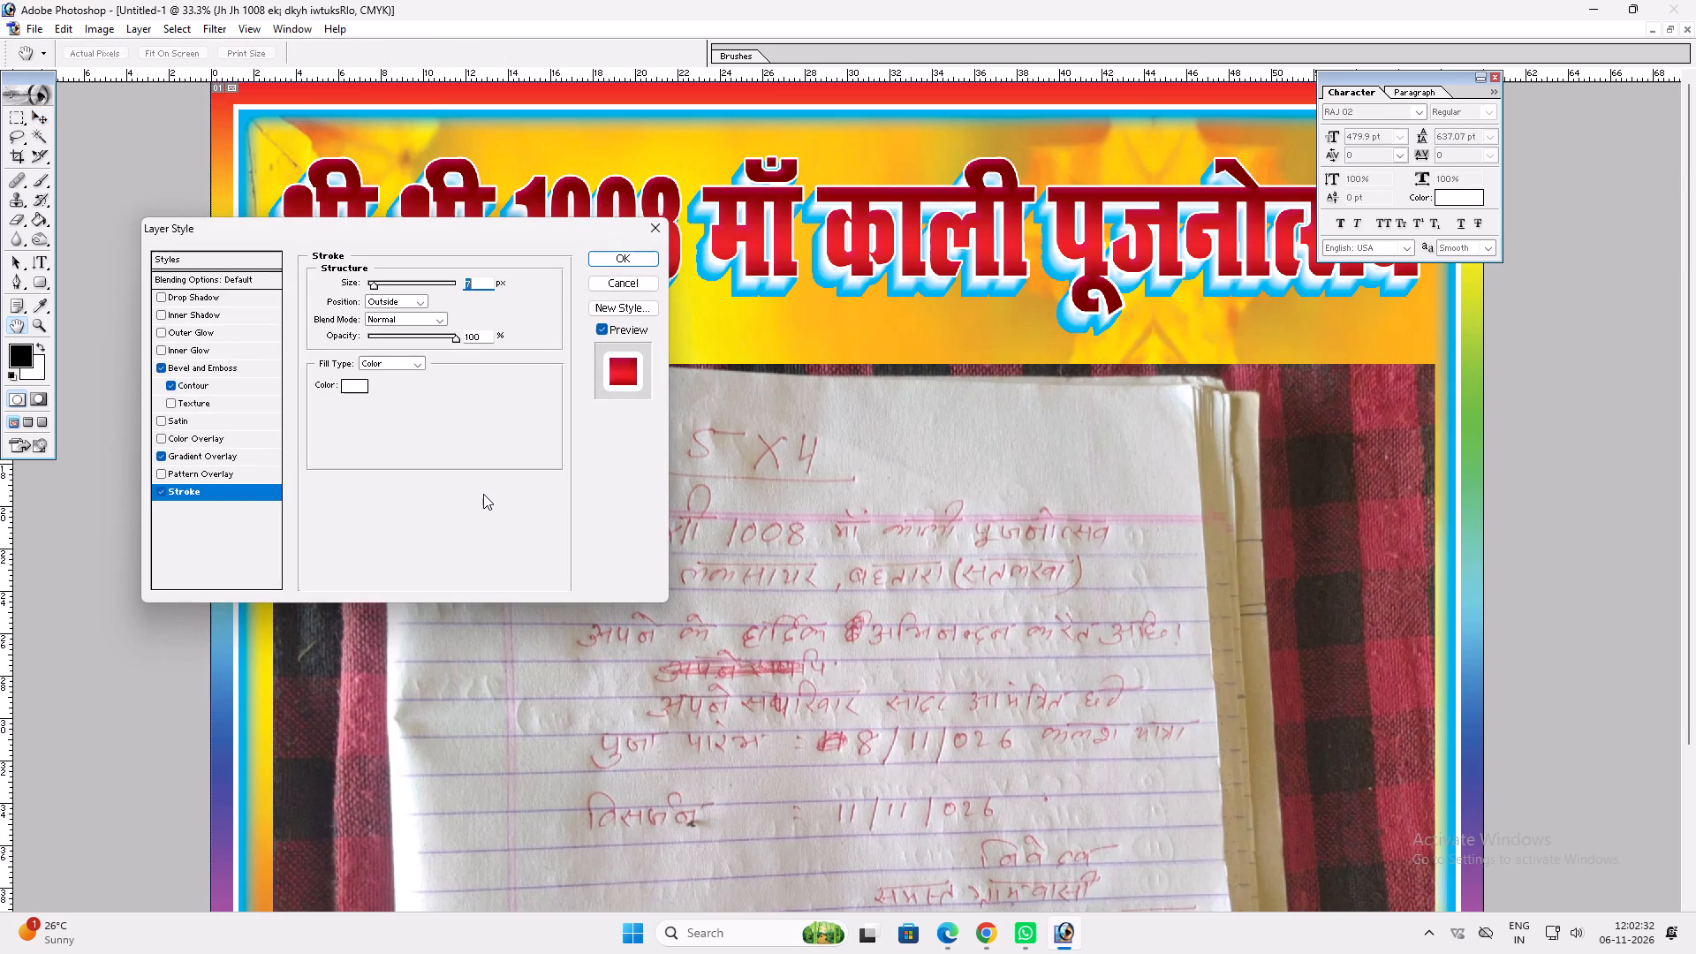
pyautogui.press('Return')
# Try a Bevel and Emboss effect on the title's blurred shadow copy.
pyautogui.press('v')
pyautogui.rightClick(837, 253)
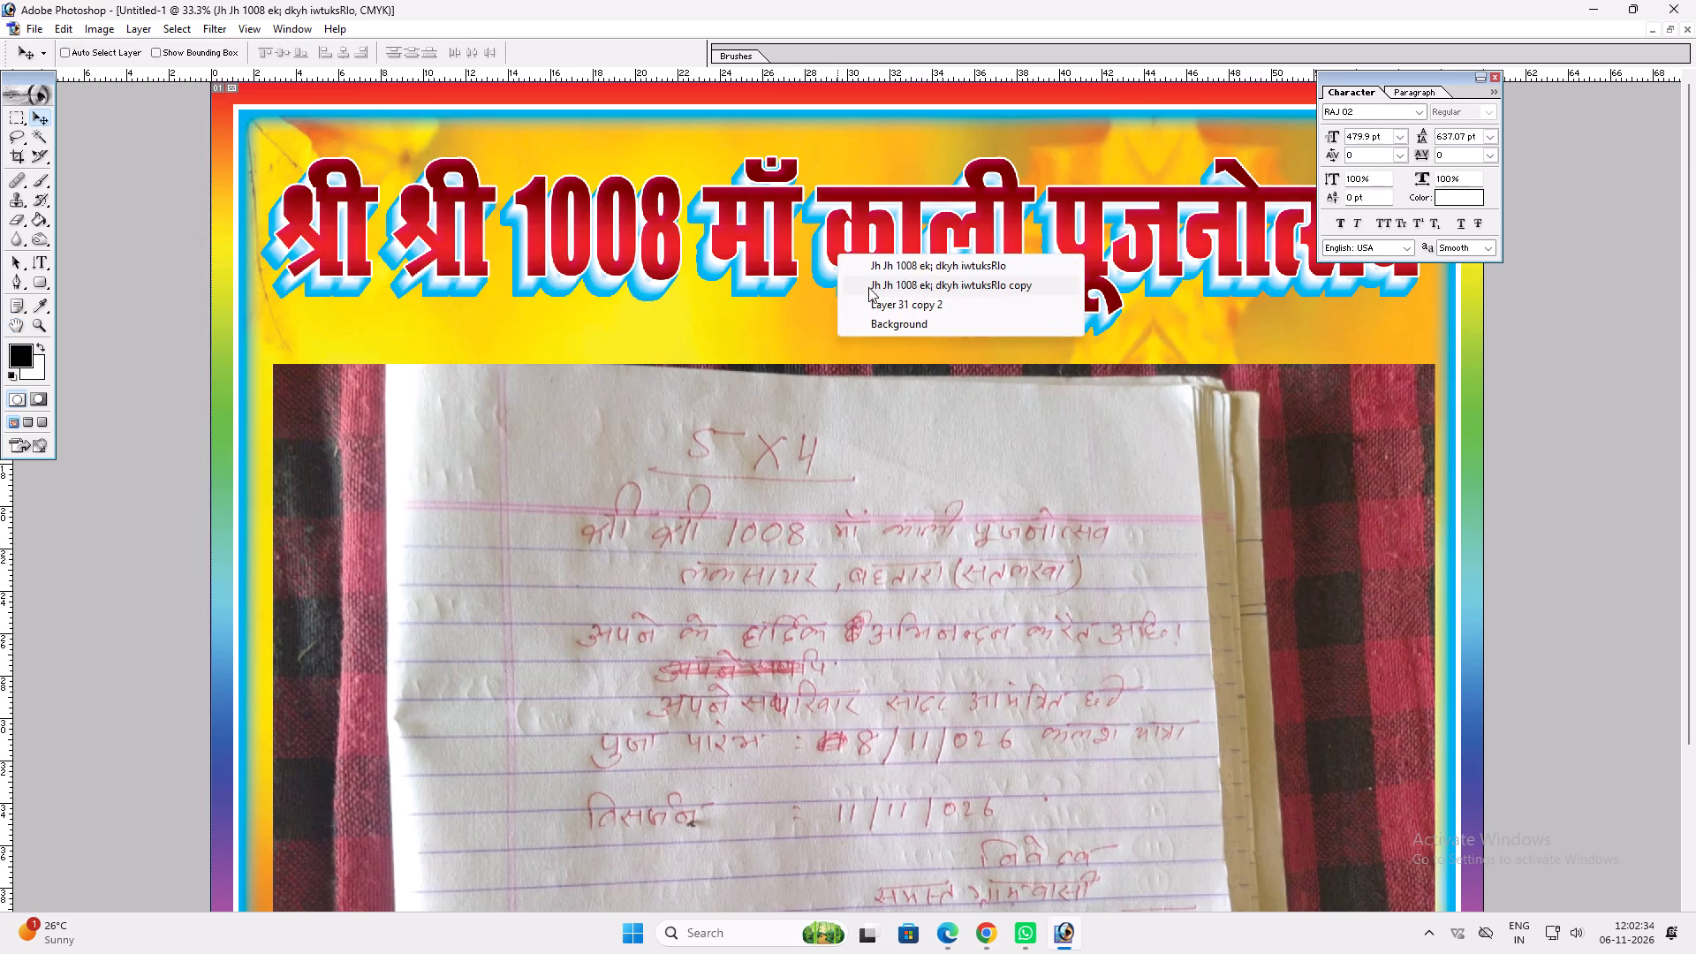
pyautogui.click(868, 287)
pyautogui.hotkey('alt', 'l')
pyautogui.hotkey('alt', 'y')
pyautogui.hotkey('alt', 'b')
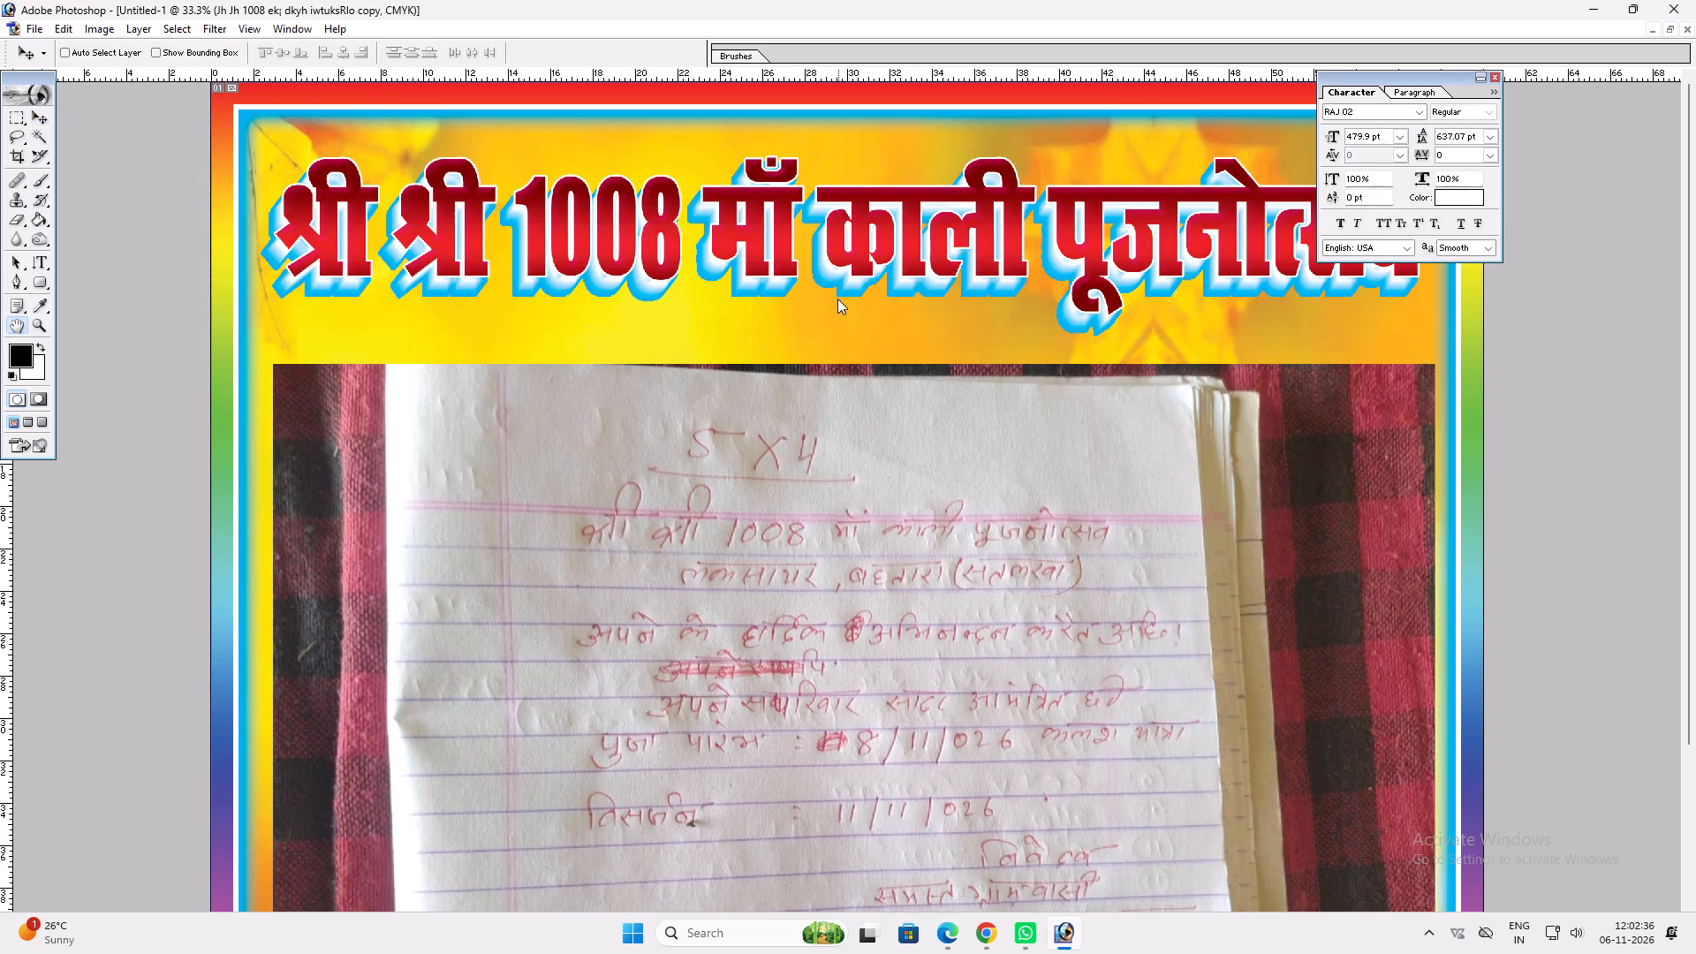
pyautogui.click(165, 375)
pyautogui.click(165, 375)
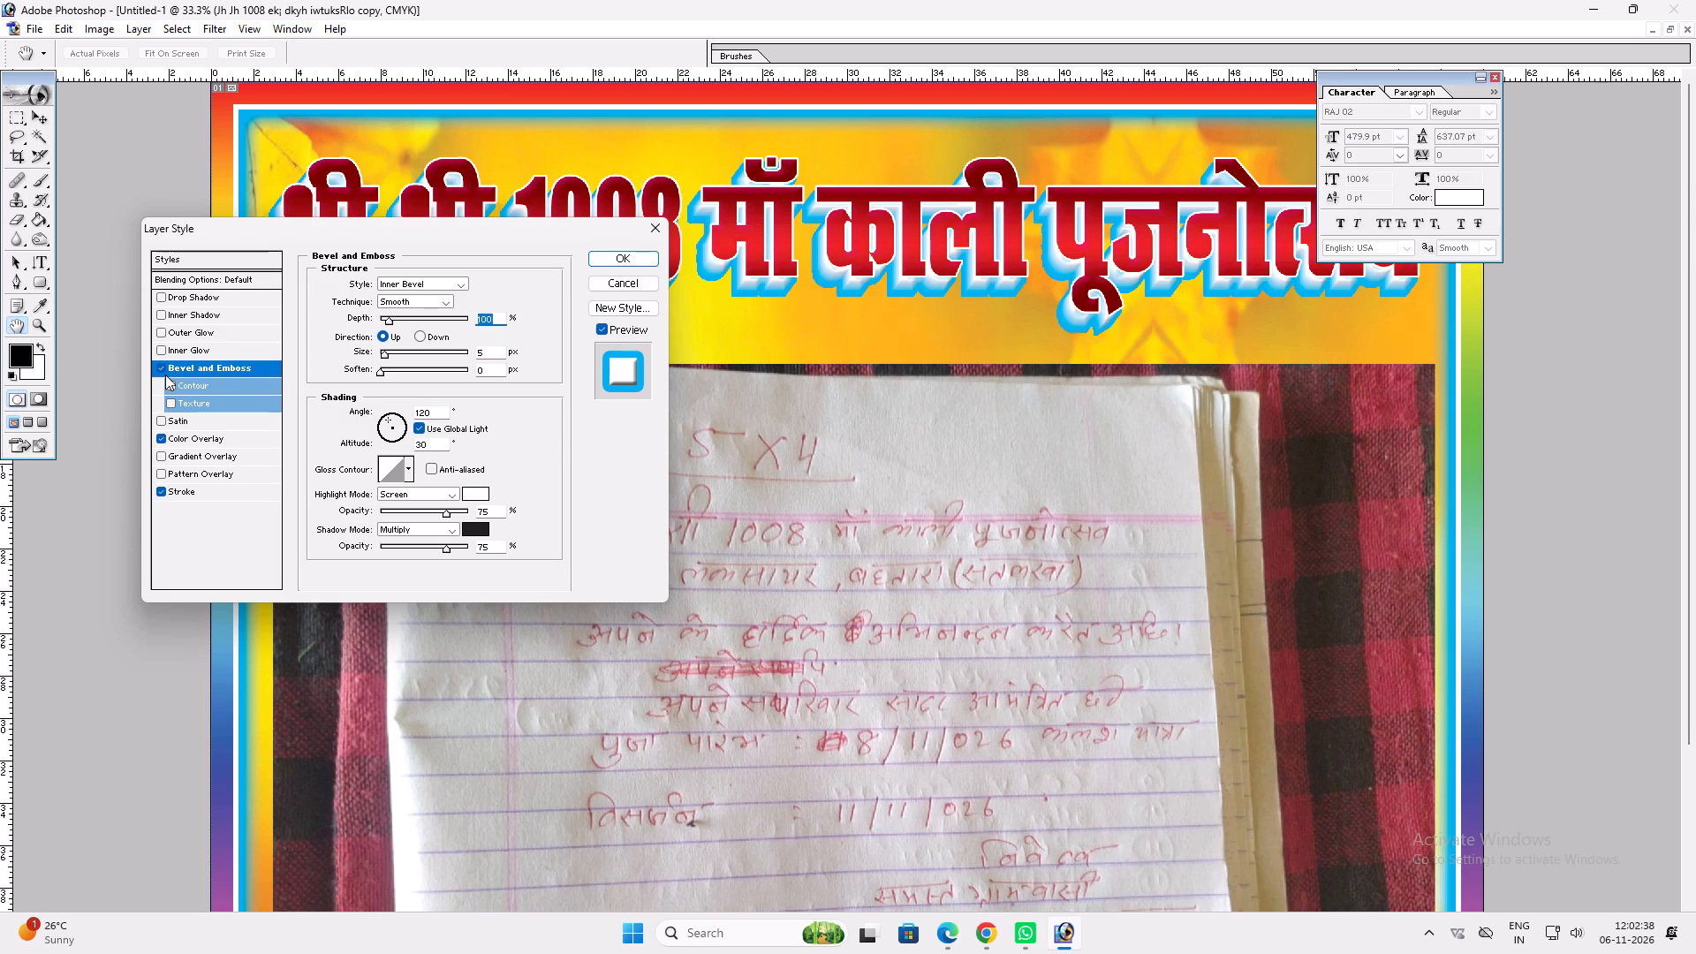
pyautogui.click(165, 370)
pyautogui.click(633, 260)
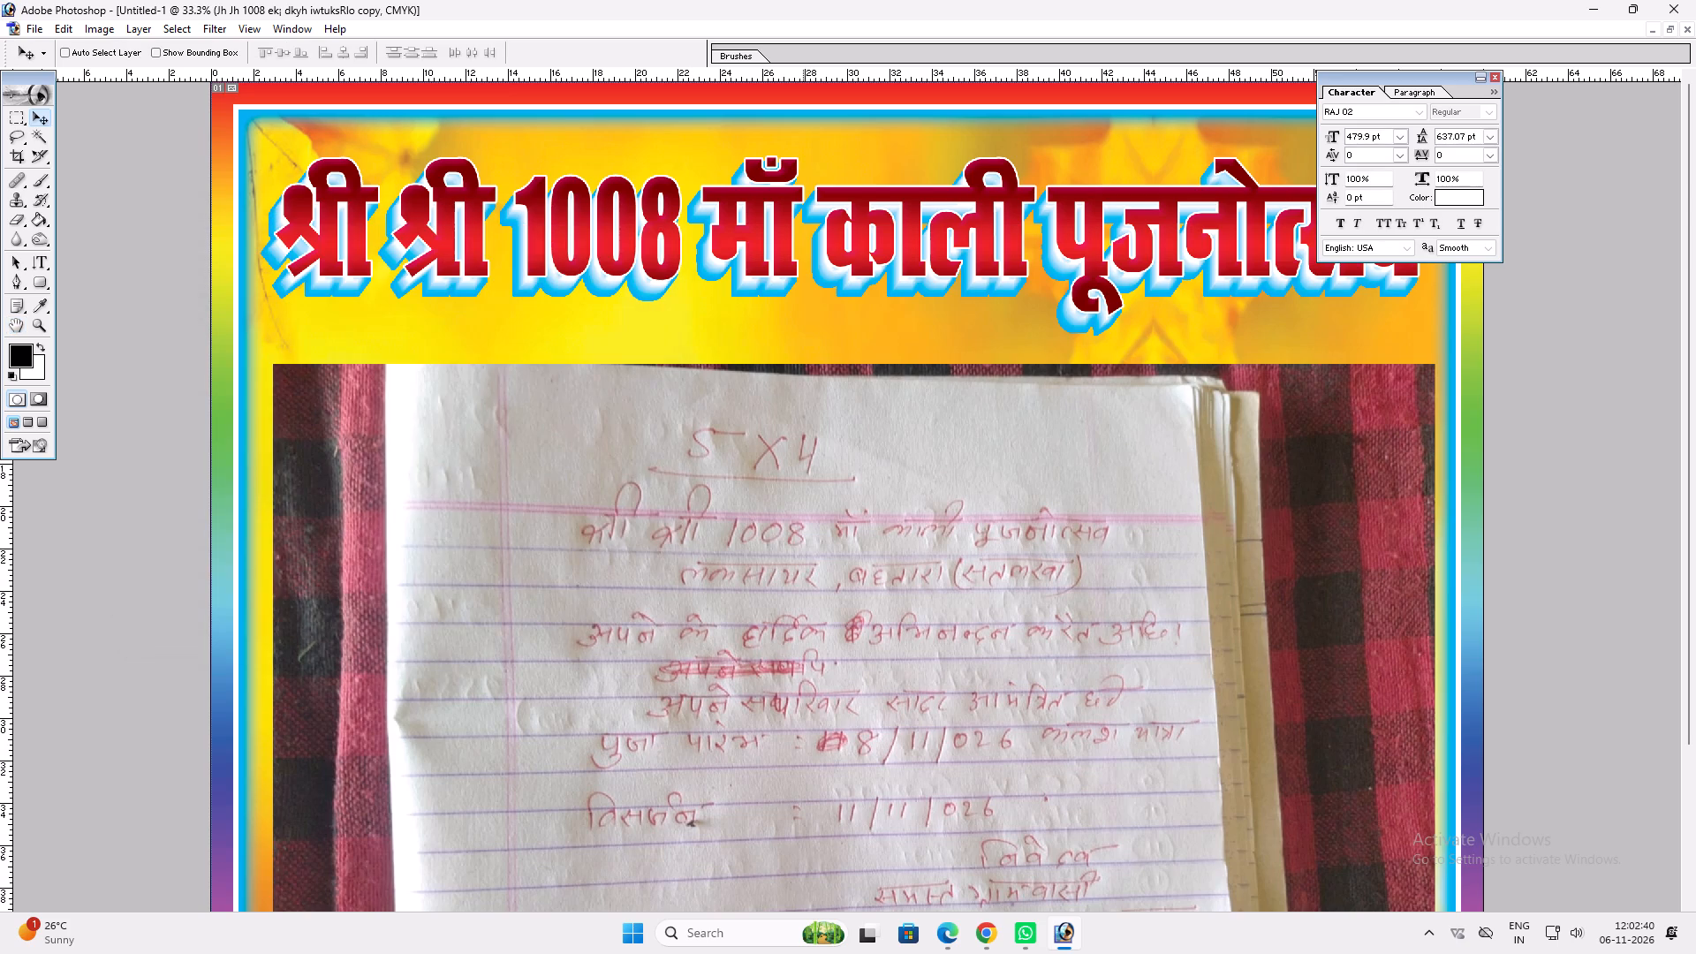
# Nudge the title's blurred shadow copy upward in six small increments.
pyautogui.press('Up')
pyautogui.press('Up')
pyautogui.press('Up')
pyautogui.press('Up')
pyautogui.press('Up')
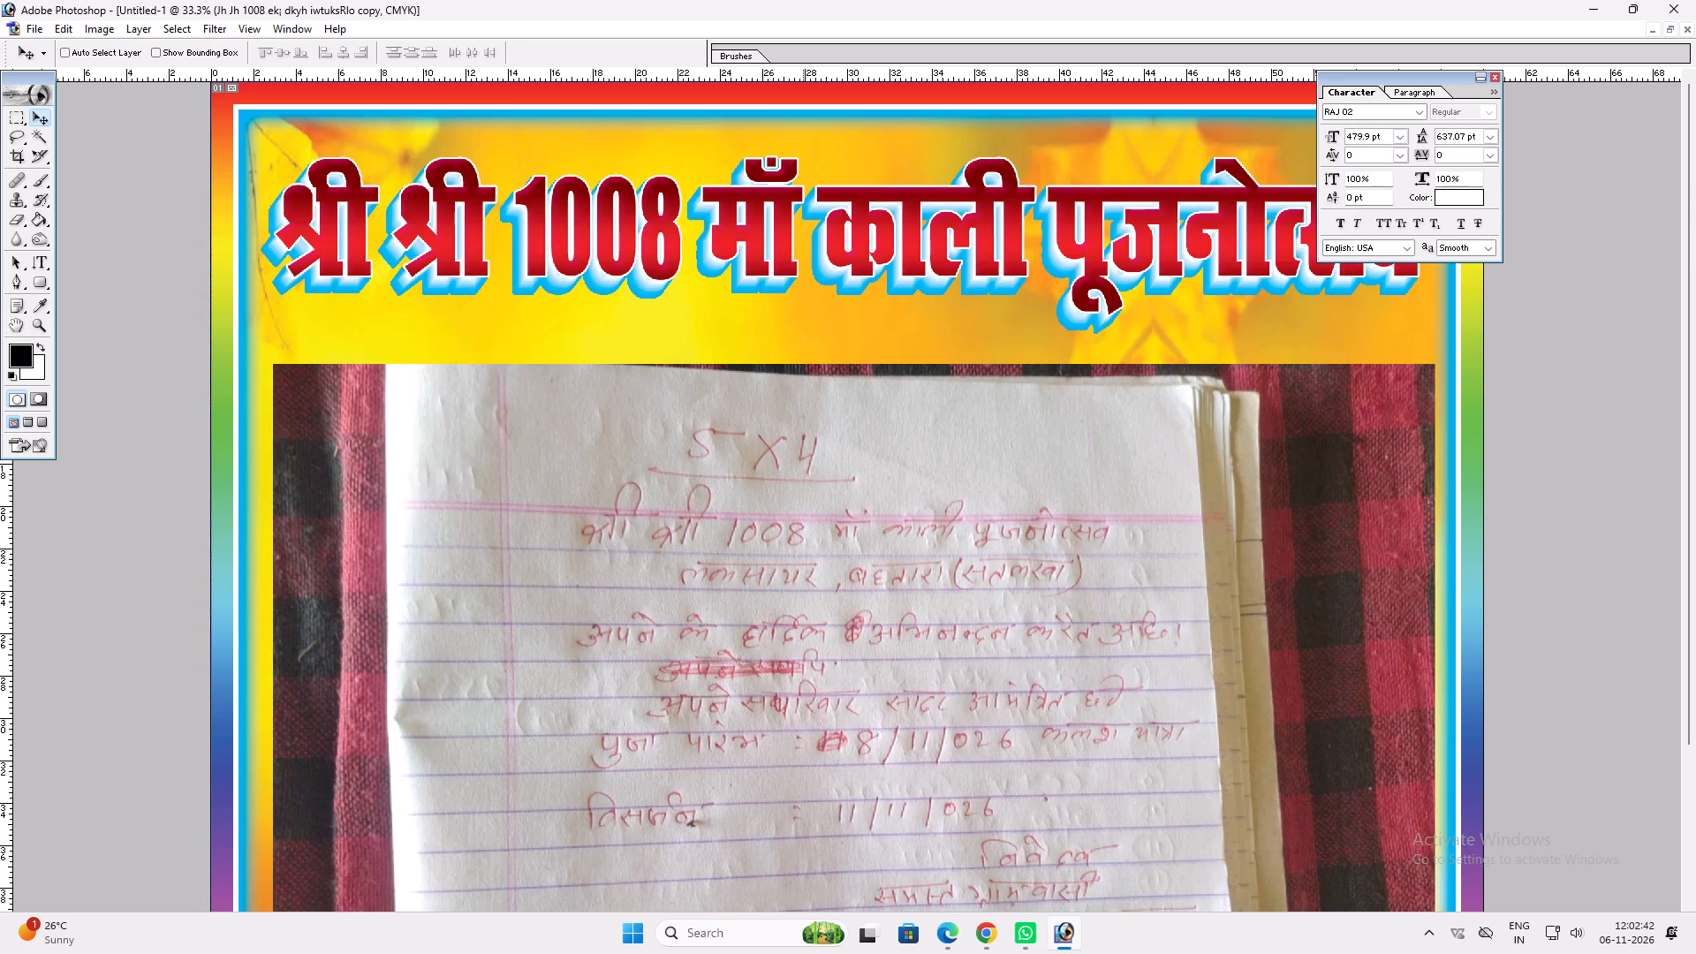
pyautogui.press('Up')
pyautogui.press('v')
pyautogui.click(799, 359)
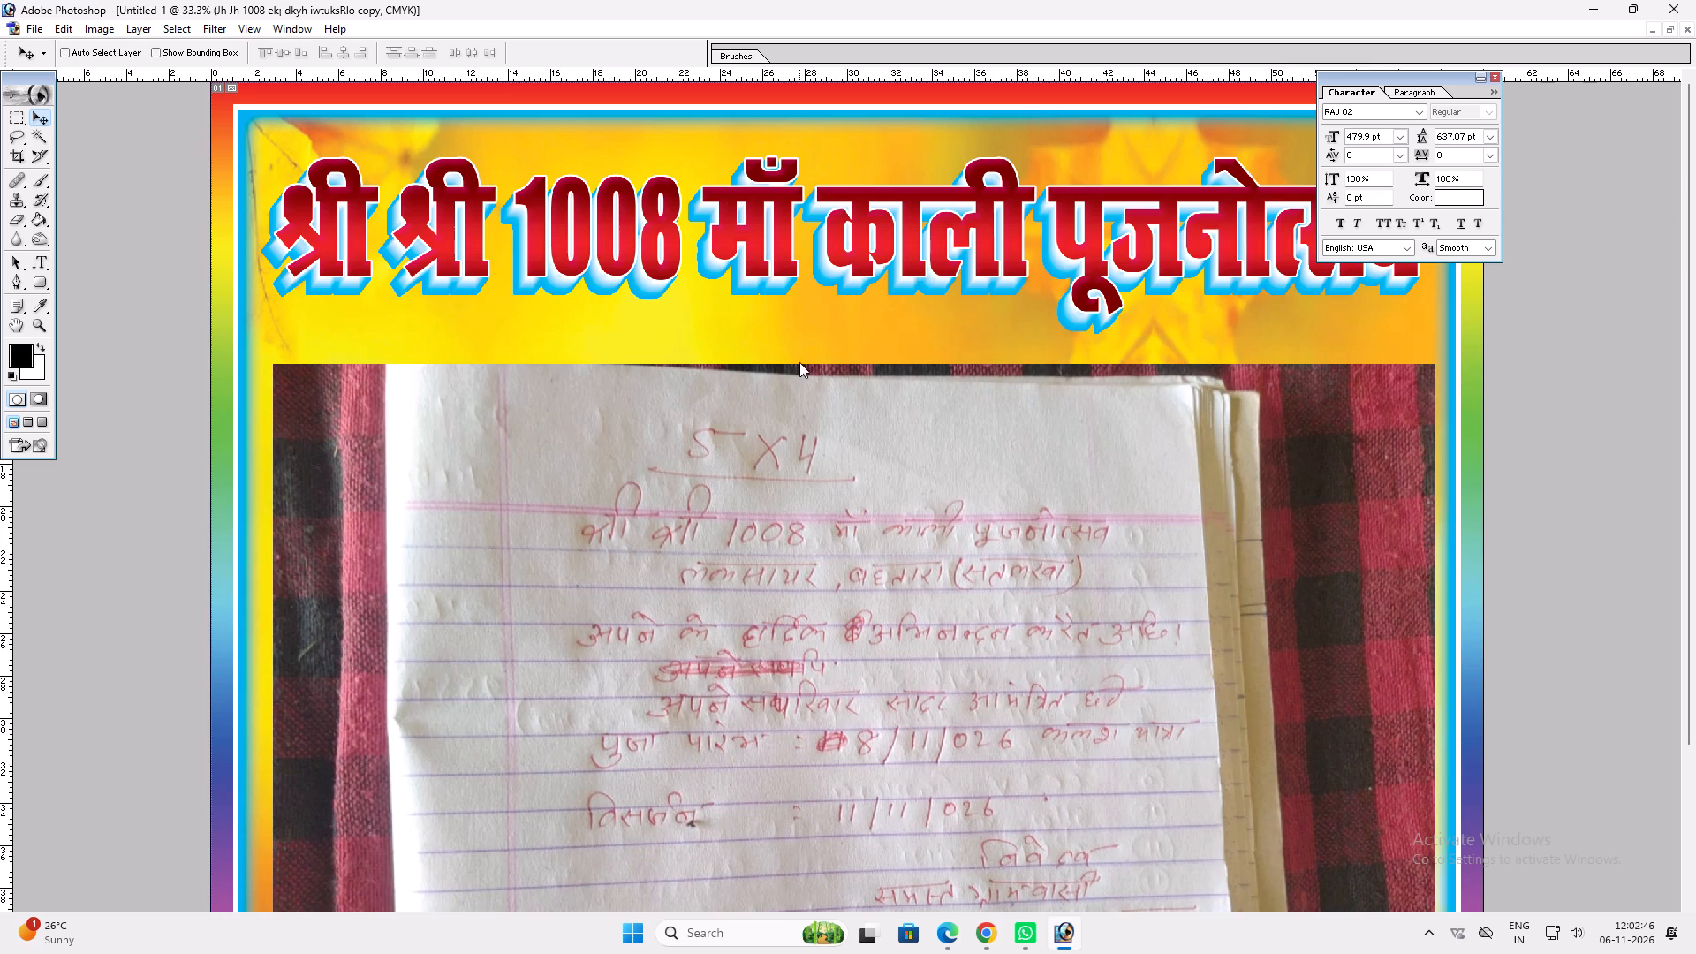
# Link the title with its shadow copy and widen the pair slightly to span the inside of the frame.
pyautogui.keyDown('ctrl'); pyautogui.keyDown('shift'); pyautogui.rightClick(861, 261); pyautogui.keyUp('shift'); pyautogui.keyUp('ctrl')
pyautogui.keyDown('ctrl'); pyautogui.keyDown('shift'); pyautogui.click(883, 268); pyautogui.keyUp('shift'); pyautogui.keyUp('ctrl')
pyautogui.click(891, 271)
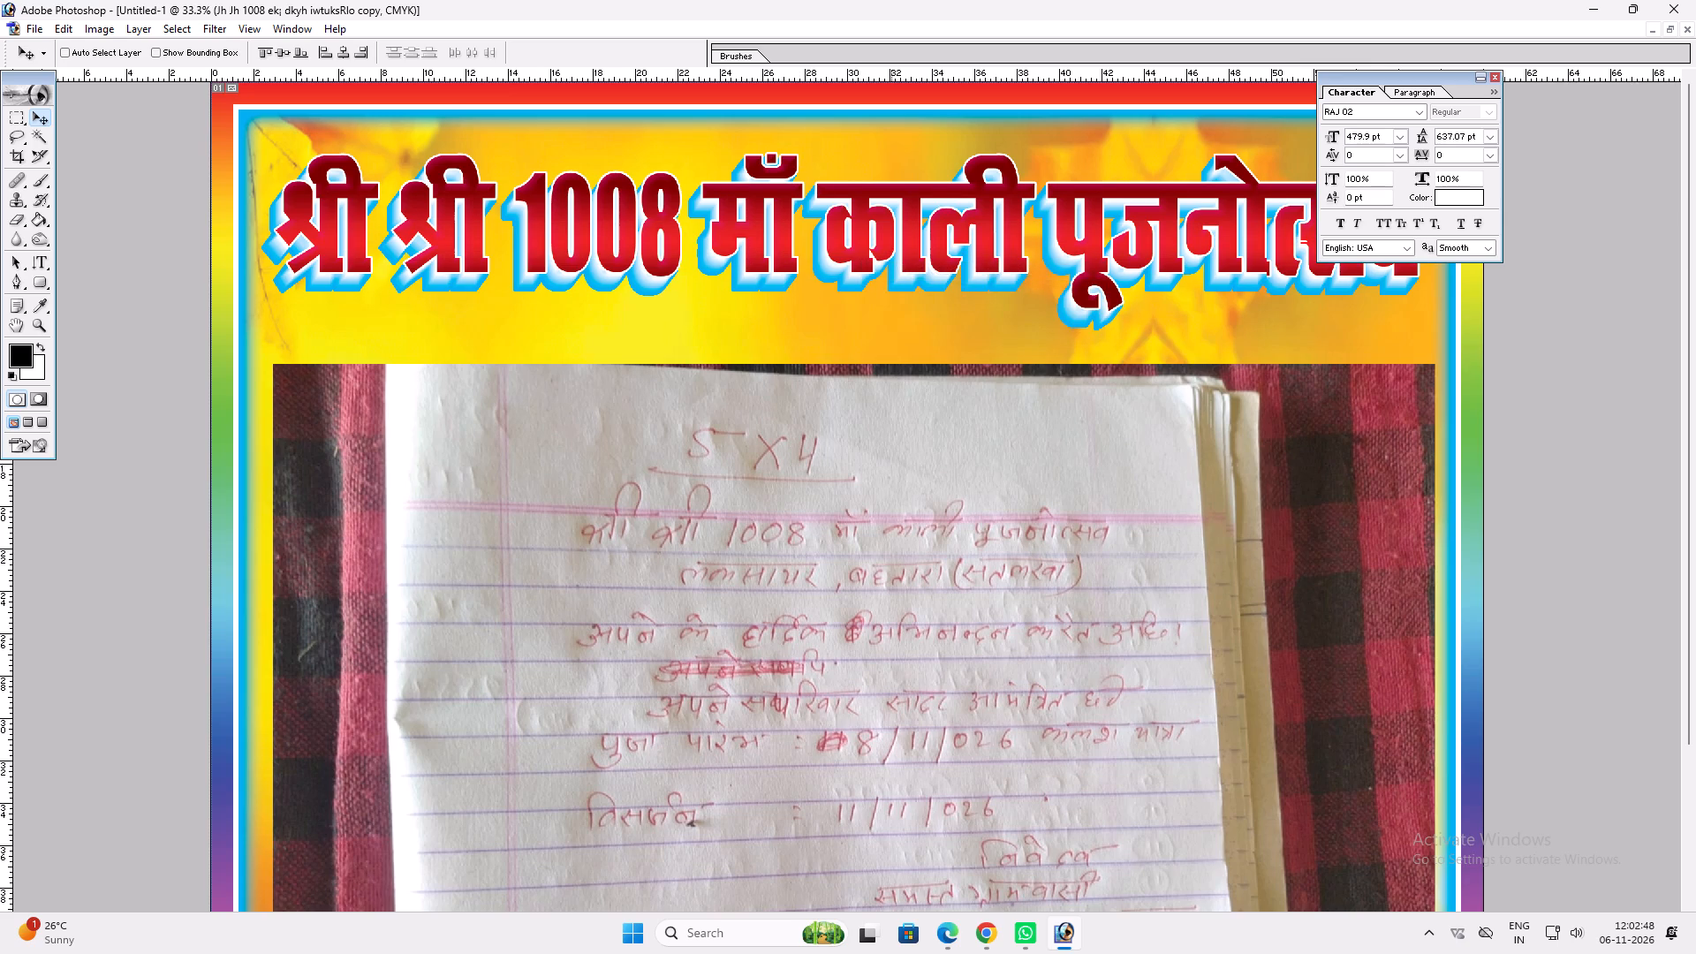
pyautogui.press('space')
pyautogui.moveTo(877, 245); pyautogui.dragTo(890, 254, button='right')
pyautogui.moveTo(898, 257); pyautogui.dragTo(906, 257)
pyautogui.hotkey('ctrl', 't')
pyautogui.keyDown('shift'); pyautogui.moveTo(1300, 208); pyautogui.dragTo(1311, 205); pyautogui.keyUp('shift')
pyautogui.keyDown('shift'); pyautogui.click(1176, 168); pyautogui.keyUp('shift')
pyautogui.press('Return')
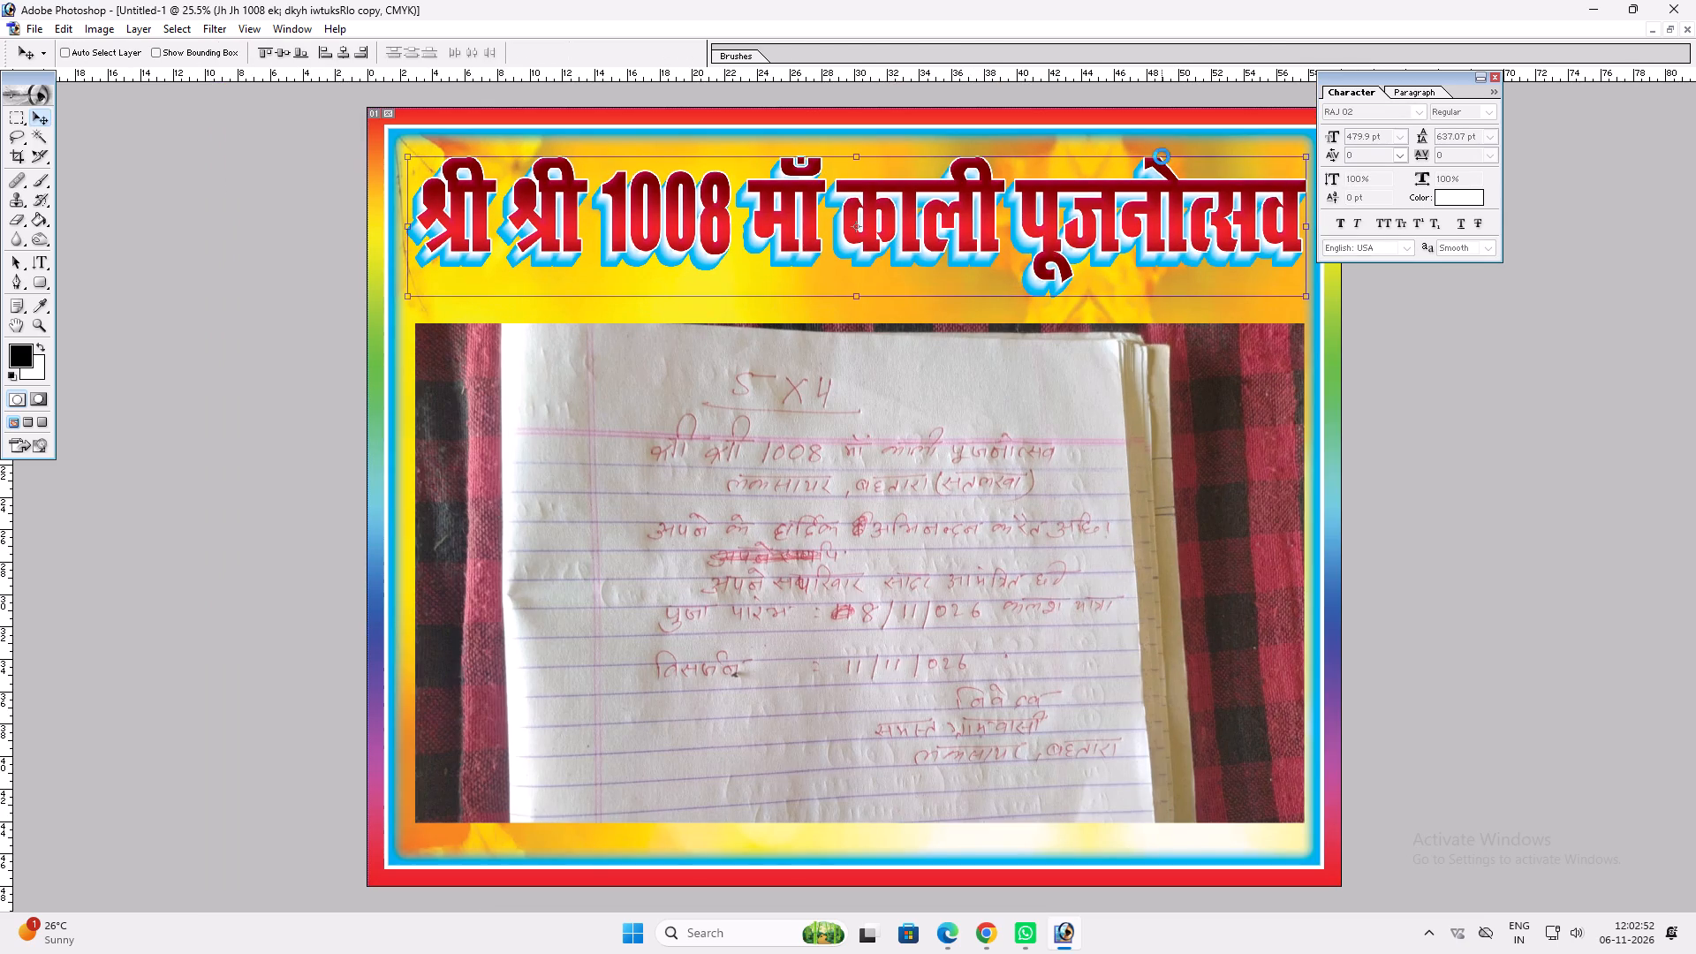
pyautogui.press('v')
pyautogui.press('v')
# Copy the maroon 'लकसायर, बहतारा ( सतलखा )' strip with its ornaments from the Kali Pooja banner into the new design.
pyautogui.press('f')
pyautogui.press('f')
pyautogui.press('f')
pyautogui.click(1266, 360)
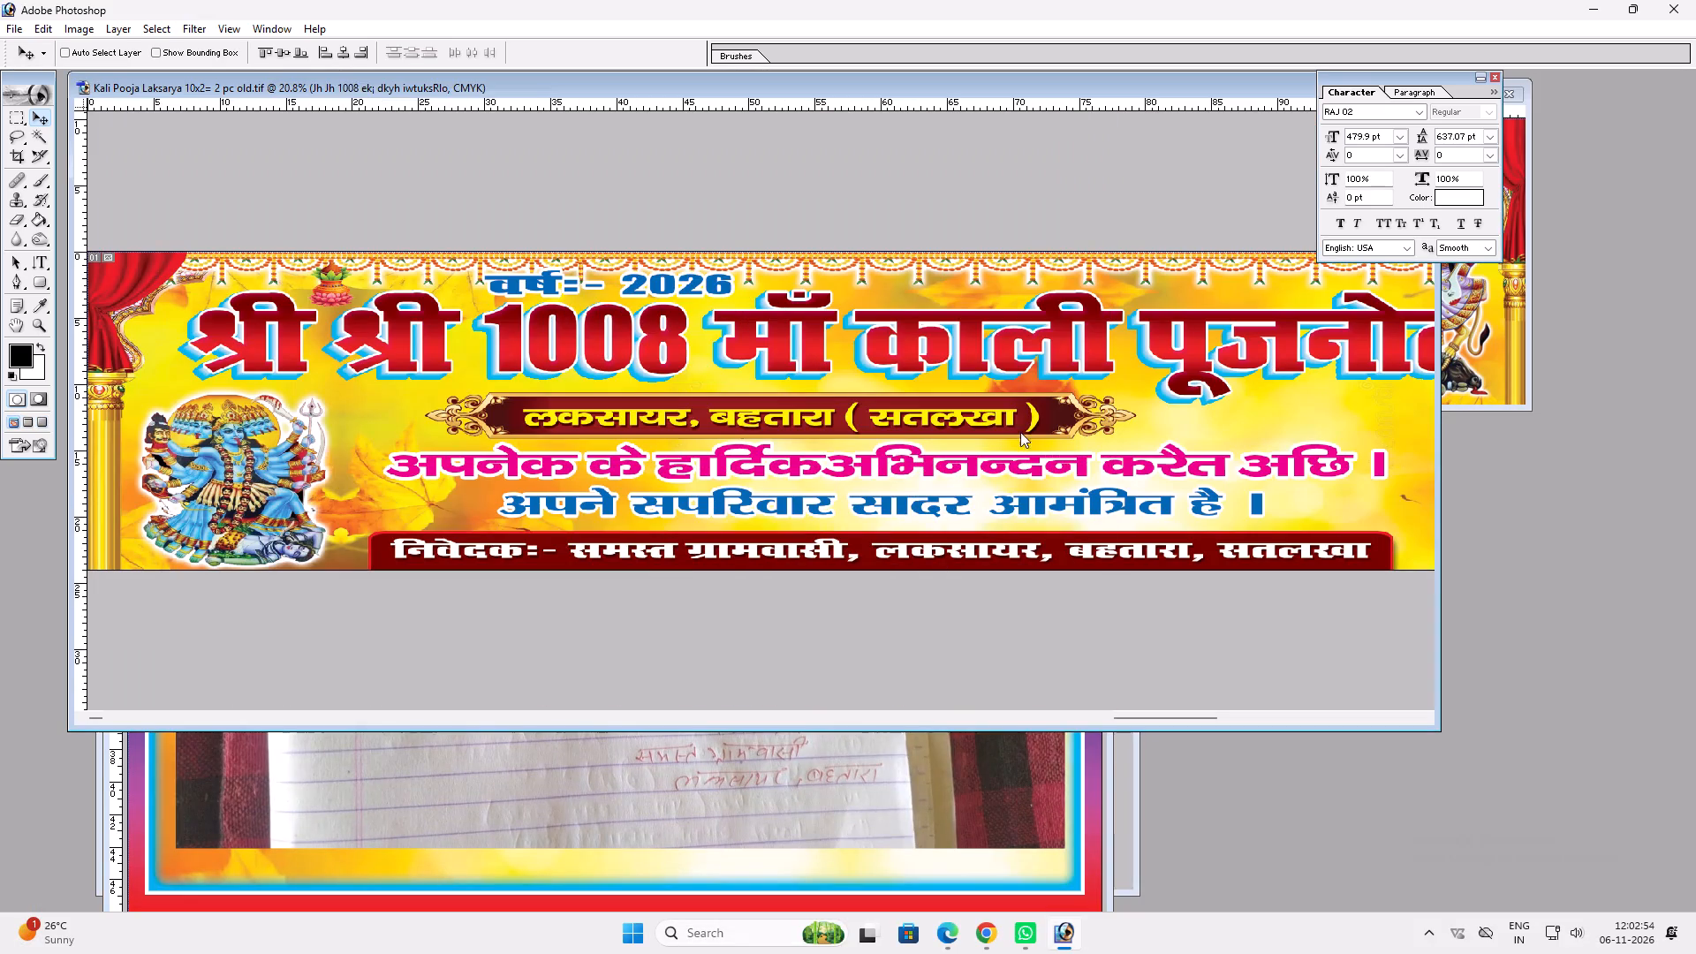
pyautogui.keyDown('ctrl'); pyautogui.click(1012, 419); pyautogui.keyUp('ctrl')
pyautogui.moveTo(1012, 417); pyautogui.dragTo(1042, 383)
pyautogui.hotkey('ctrl', 'z')
pyautogui.moveTo(1038, 398); pyautogui.dragTo(826, 777)
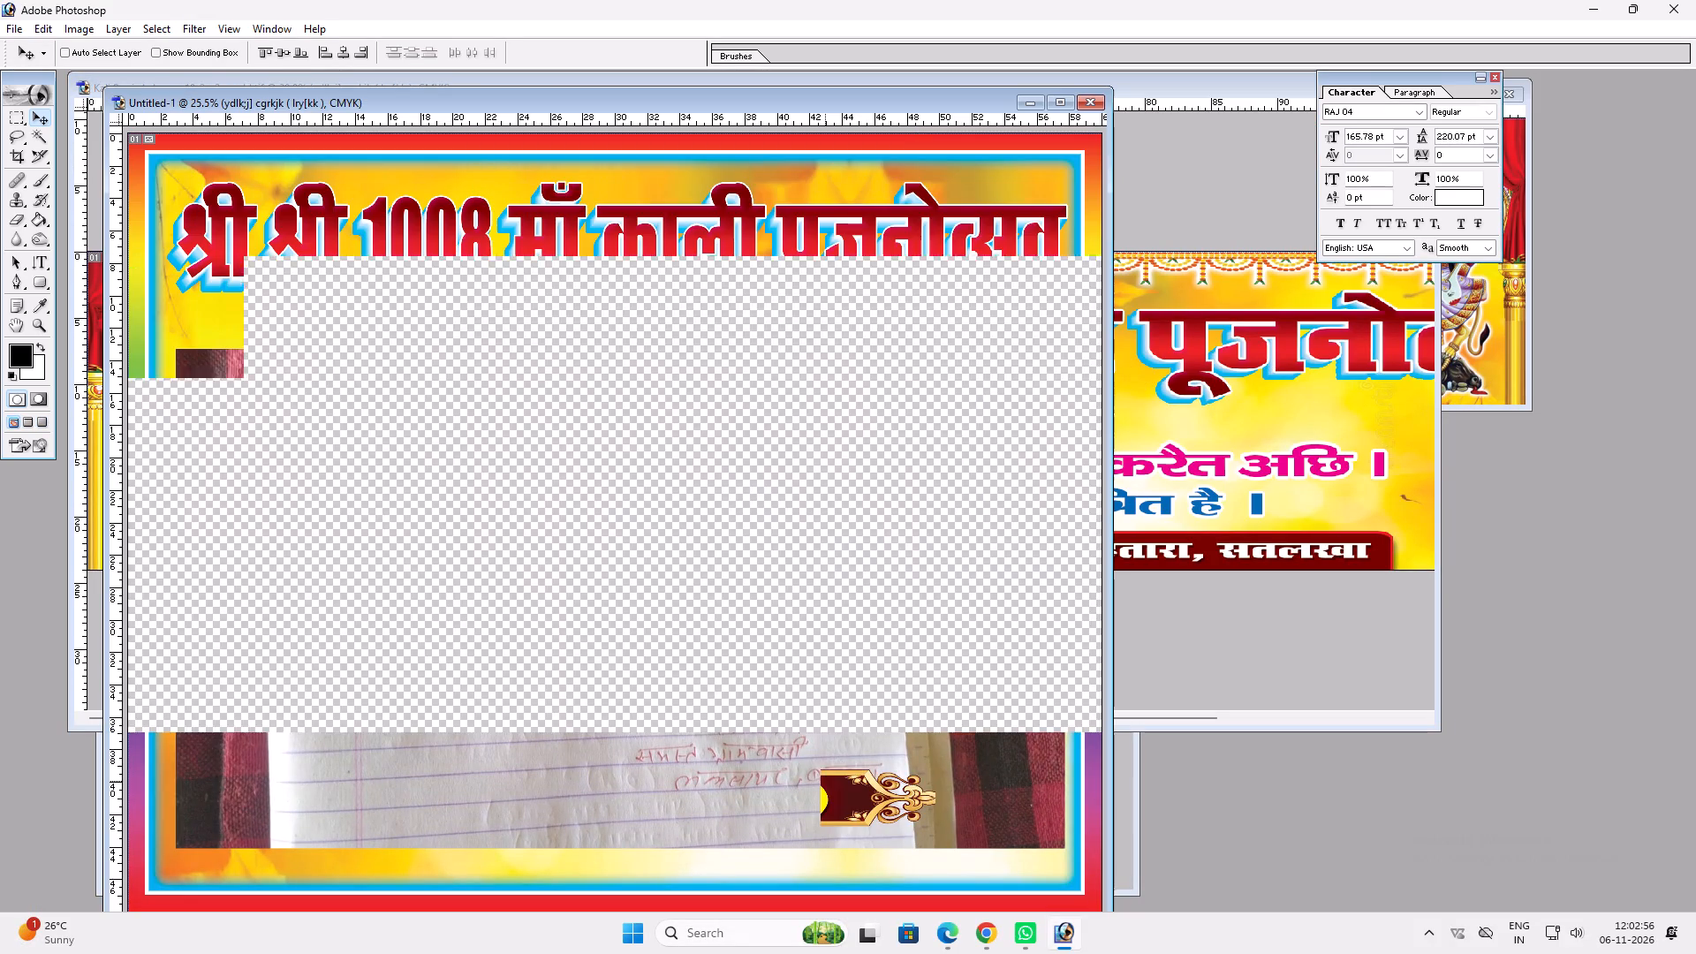
pyautogui.moveTo(823, 784); pyautogui.dragTo(875, 398)
# Narrow the maroon place-name strip and move it up directly below the title.
pyautogui.hotkey('ctrl', 't')
pyautogui.keyDown('shift'); pyautogui.moveTo(1003, 411); pyautogui.dragTo(656, 371); pyautogui.keyUp('shift')
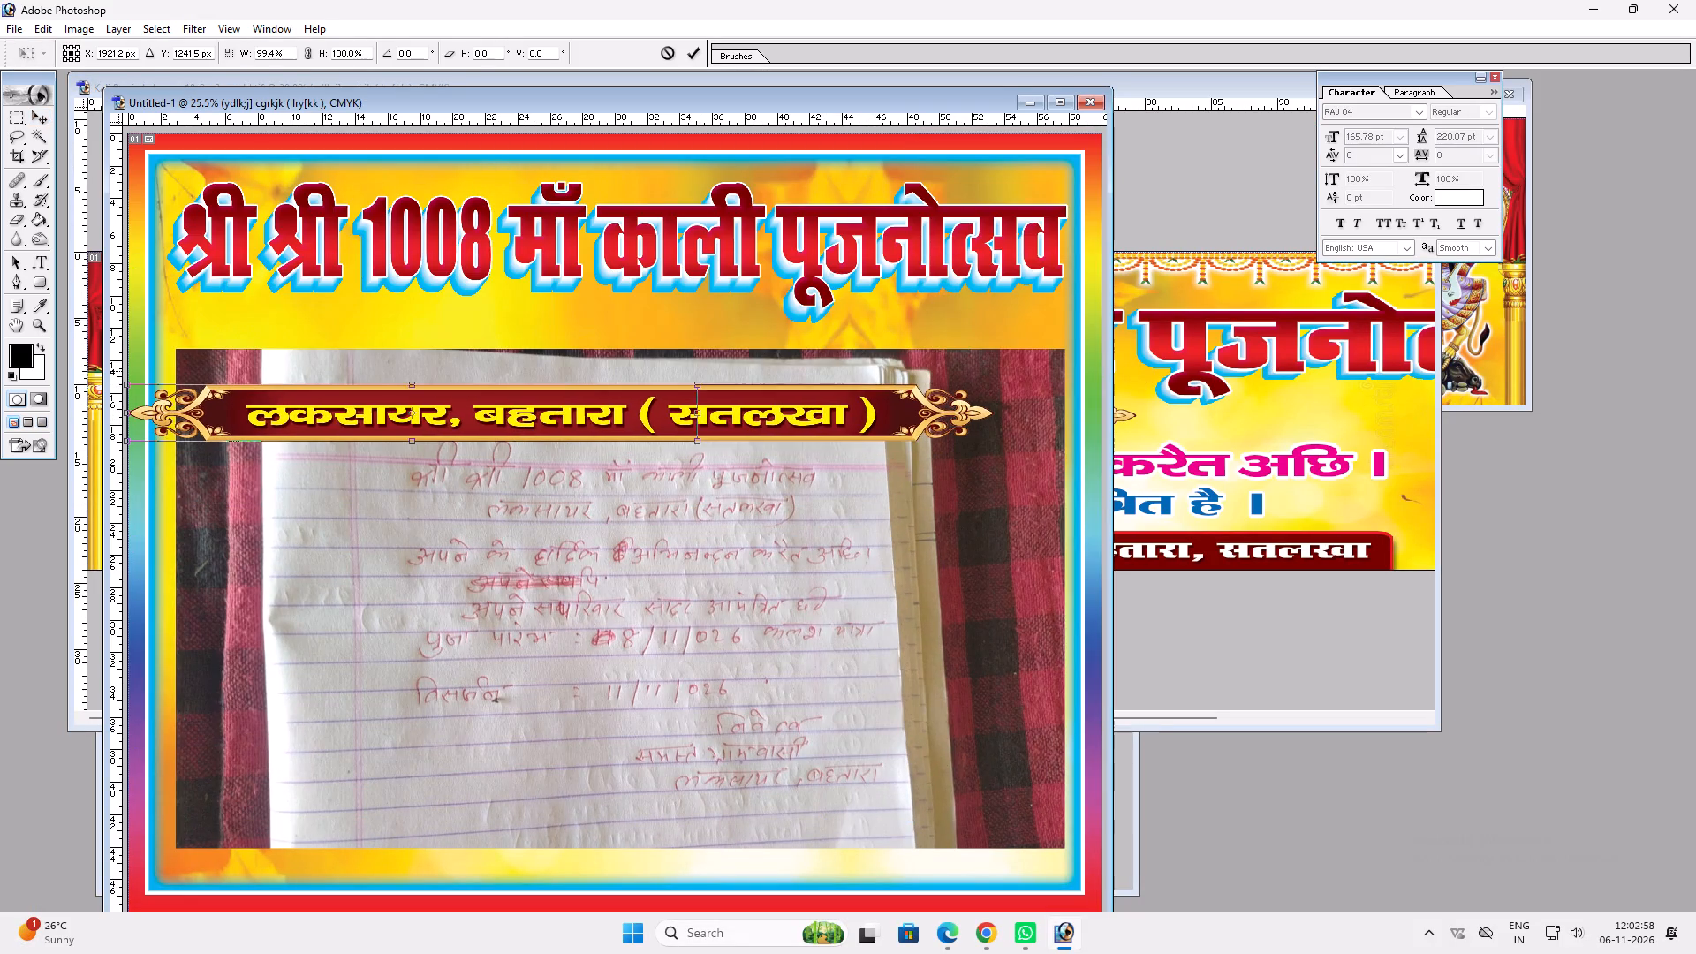
pyautogui.keyDown('shift'); pyautogui.moveTo(656, 371); pyautogui.dragTo(610, 373); pyautogui.keyUp('shift')
pyautogui.hotkey('shift', 'Return')
pyautogui.press('v')
pyautogui.moveTo(600, 396); pyautogui.dragTo(744, 316)
# Scale the maroon place-name strip to 103% width and 69.5% height between the title and the note photo.
pyautogui.hotkey('ctrl', 't')
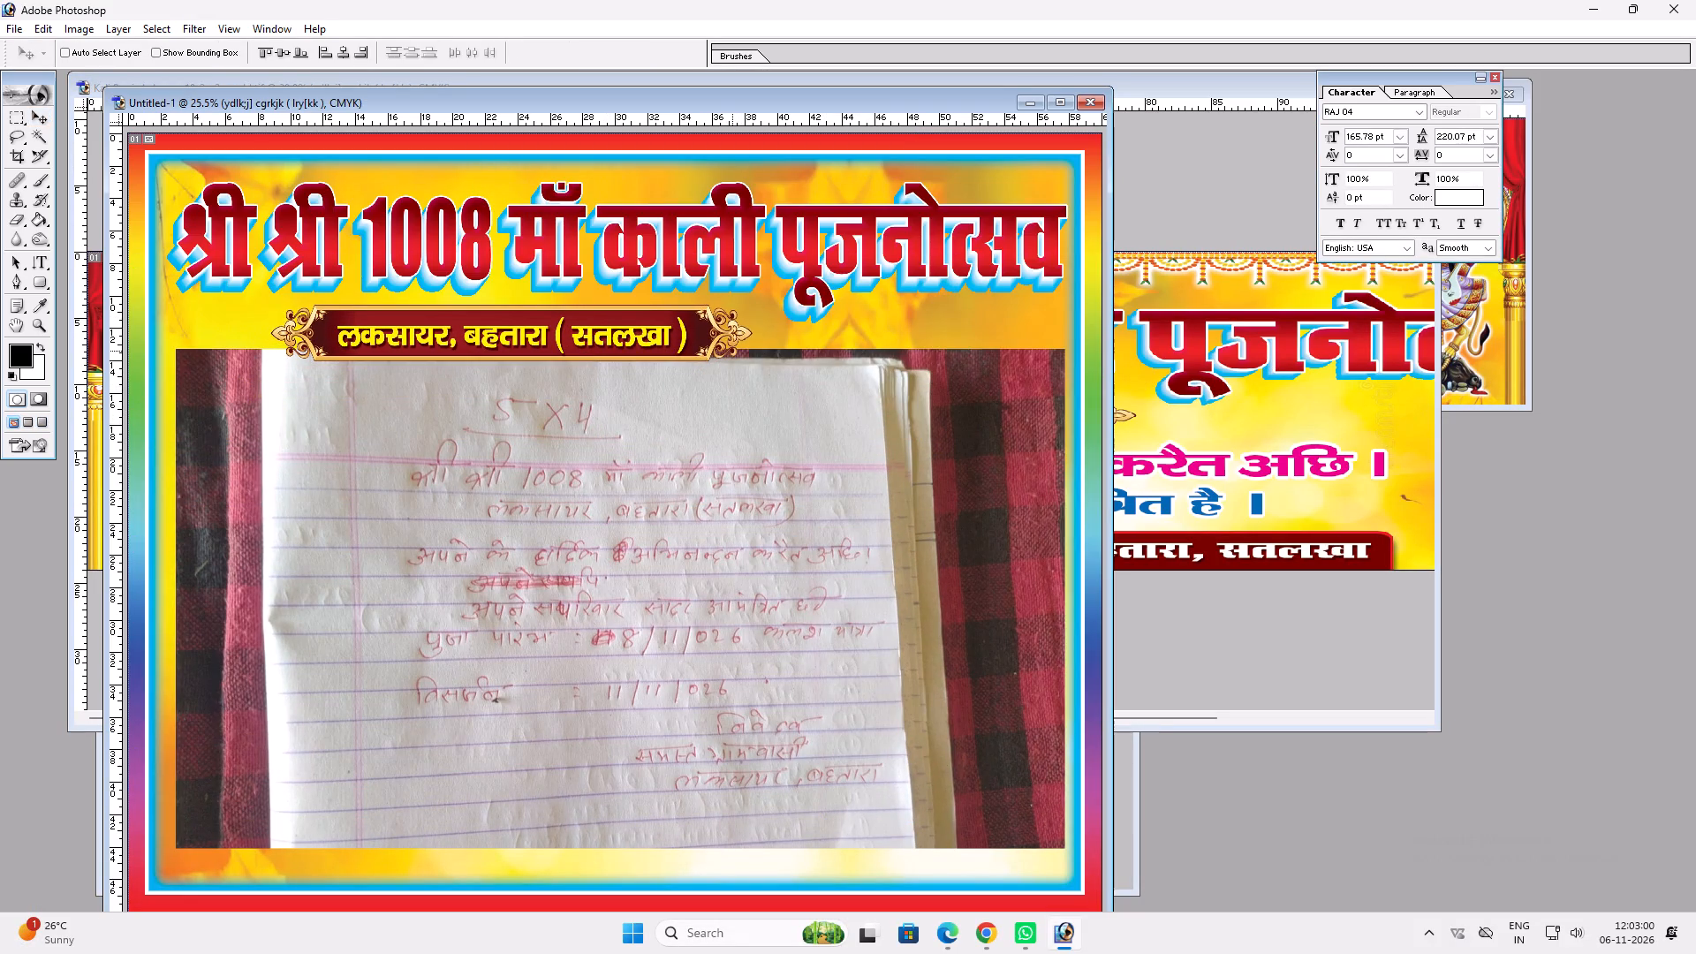
pyautogui.keyDown('shift'); pyautogui.moveTo(712, 357); pyautogui.dragTo(731, 338); pyautogui.keyUp('shift')
pyautogui.keyDown('shift'); pyautogui.moveTo(747, 307); pyautogui.dragTo(761, 303); pyautogui.keyUp('shift')
pyautogui.keyDown('shift'); pyautogui.click(747, 301); pyautogui.keyUp('shift')
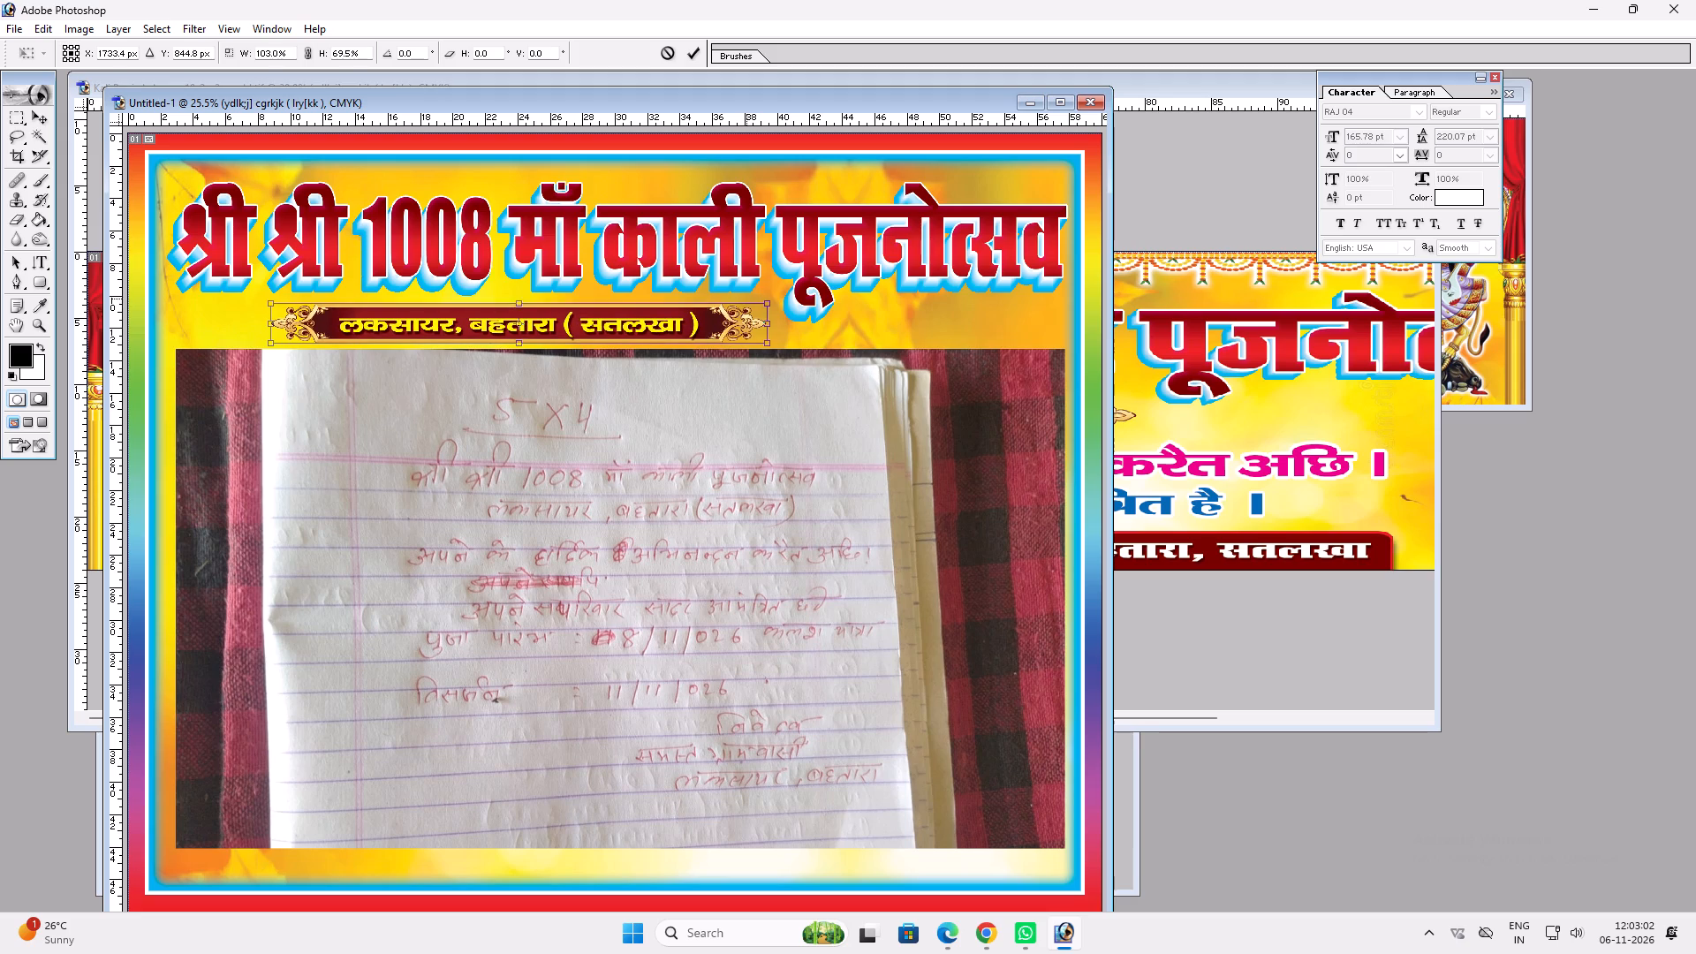
pyautogui.hotkey('shift', 'Return')
pyautogui.press('v')
# In the Kali Pooja banner, insert a space between 'हार्दिक' and 'अभिनन्दन' in the pink greeting line and save the file.
pyautogui.keyDown('ctrl'); pyautogui.click(1252, 508); pyautogui.keyUp('ctrl')
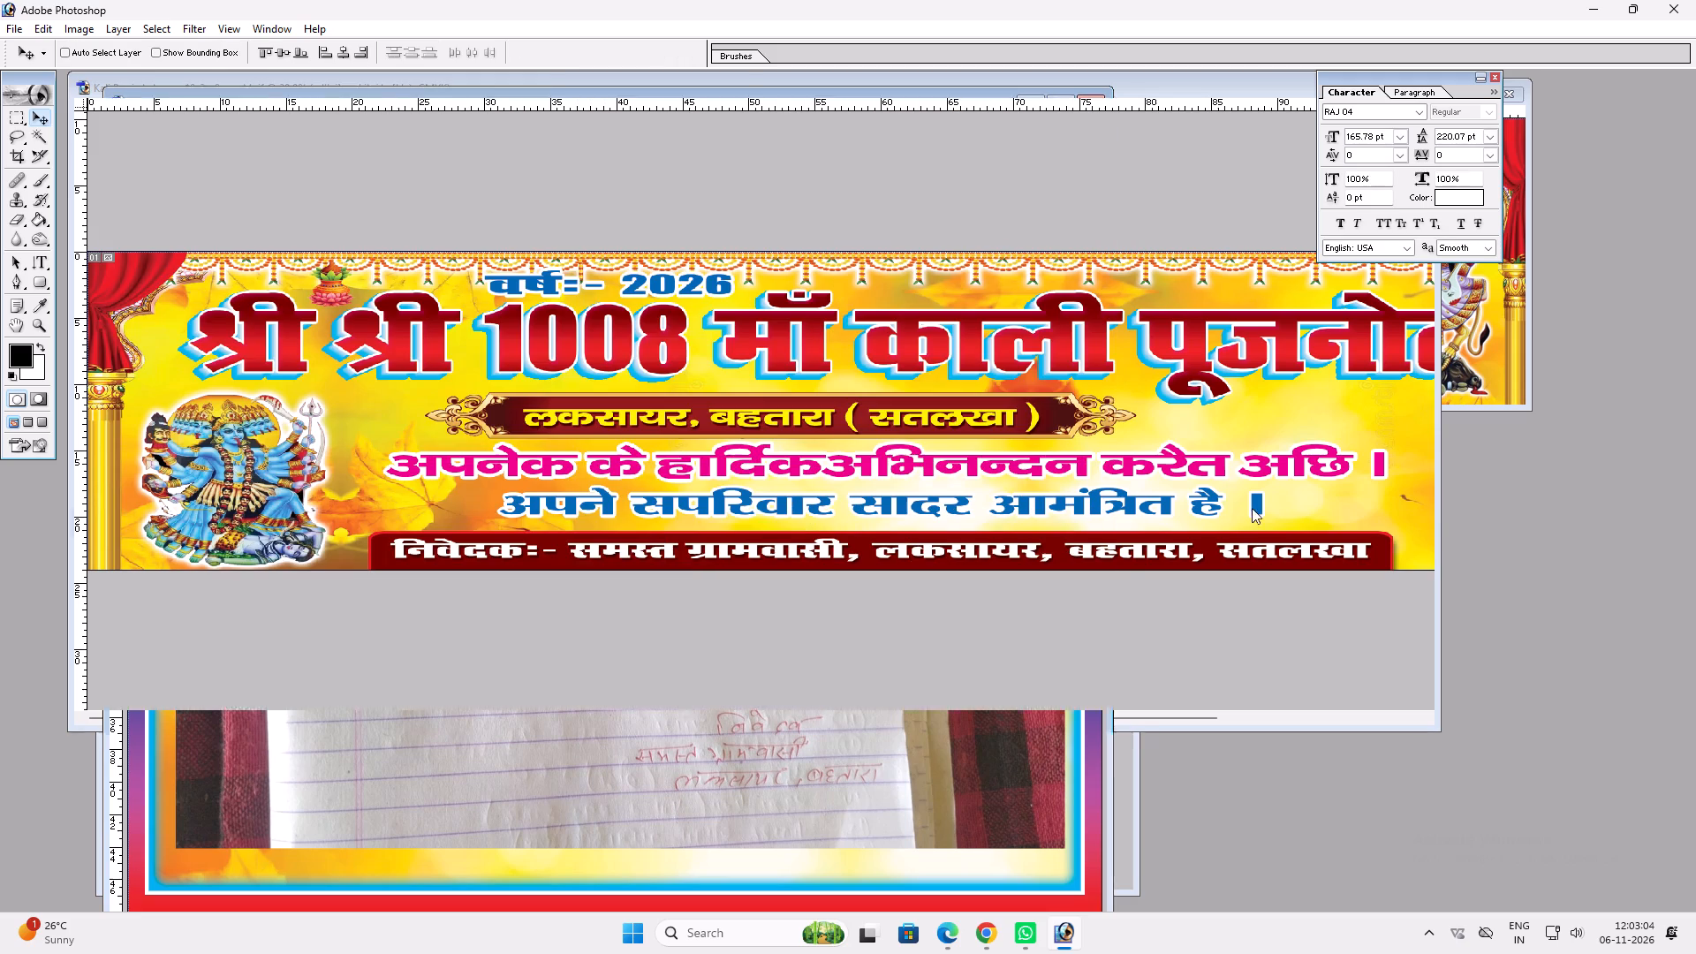
pyautogui.keyDown('ctrl'); pyautogui.click(1129, 466); pyautogui.keyUp('ctrl')
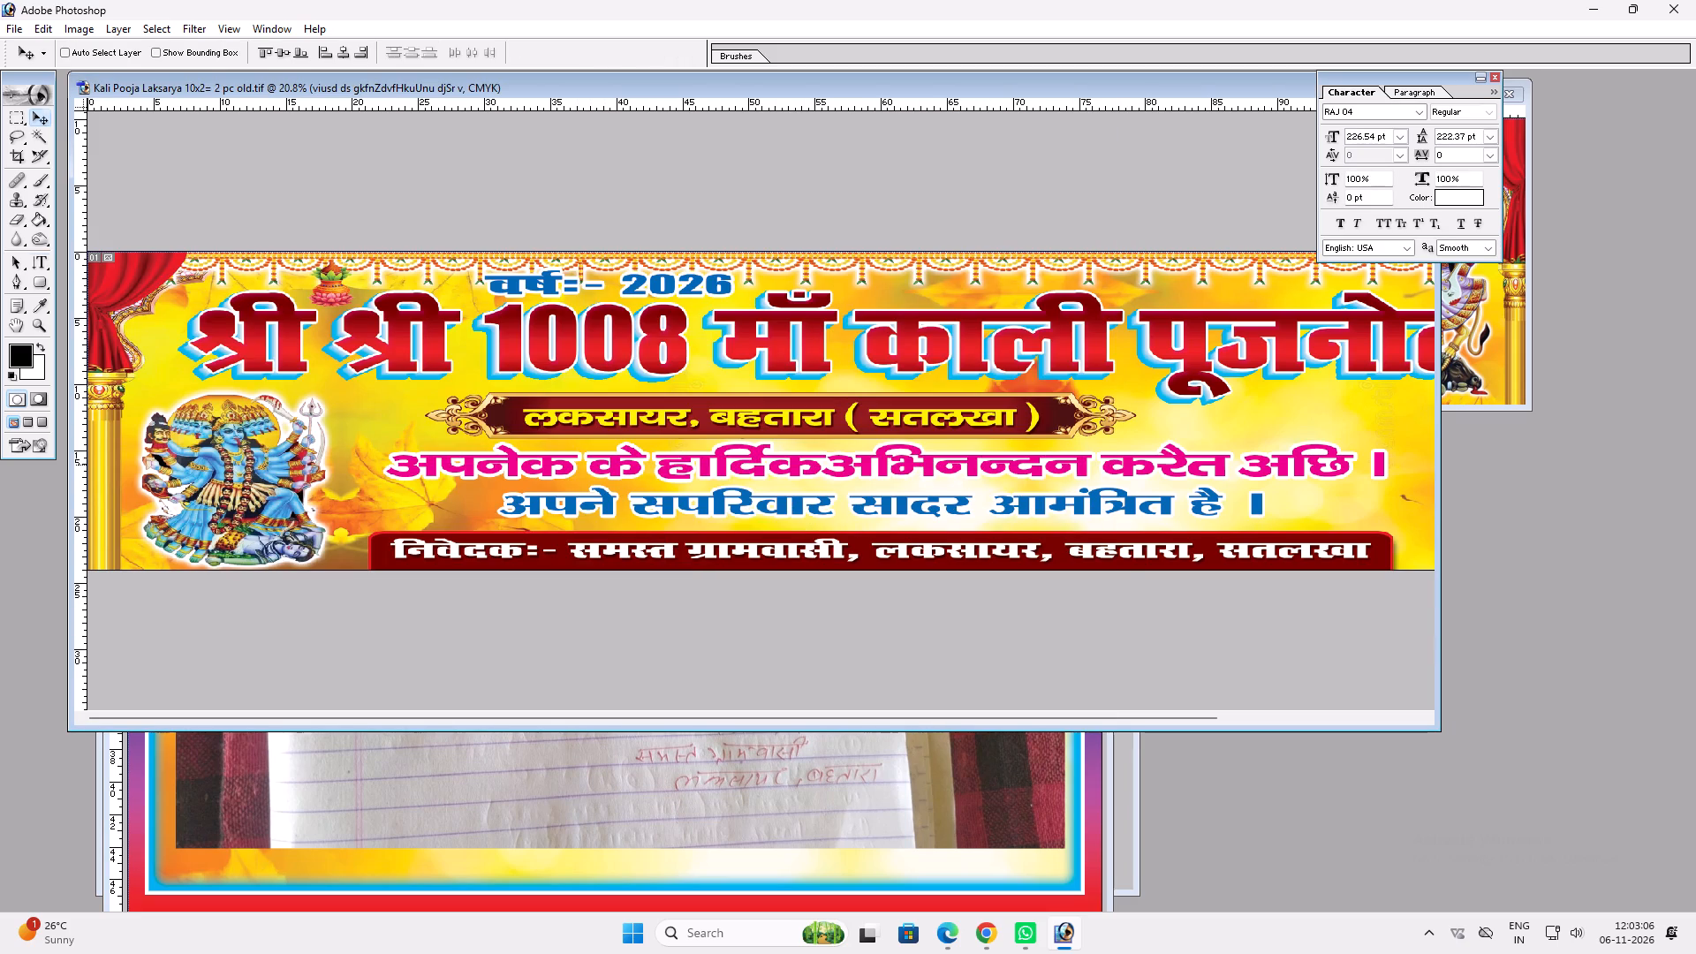
pyautogui.press('t')
pyautogui.click(829, 466)
pyautogui.press('space')
pyautogui.press('Return')
pyautogui.write('vv')
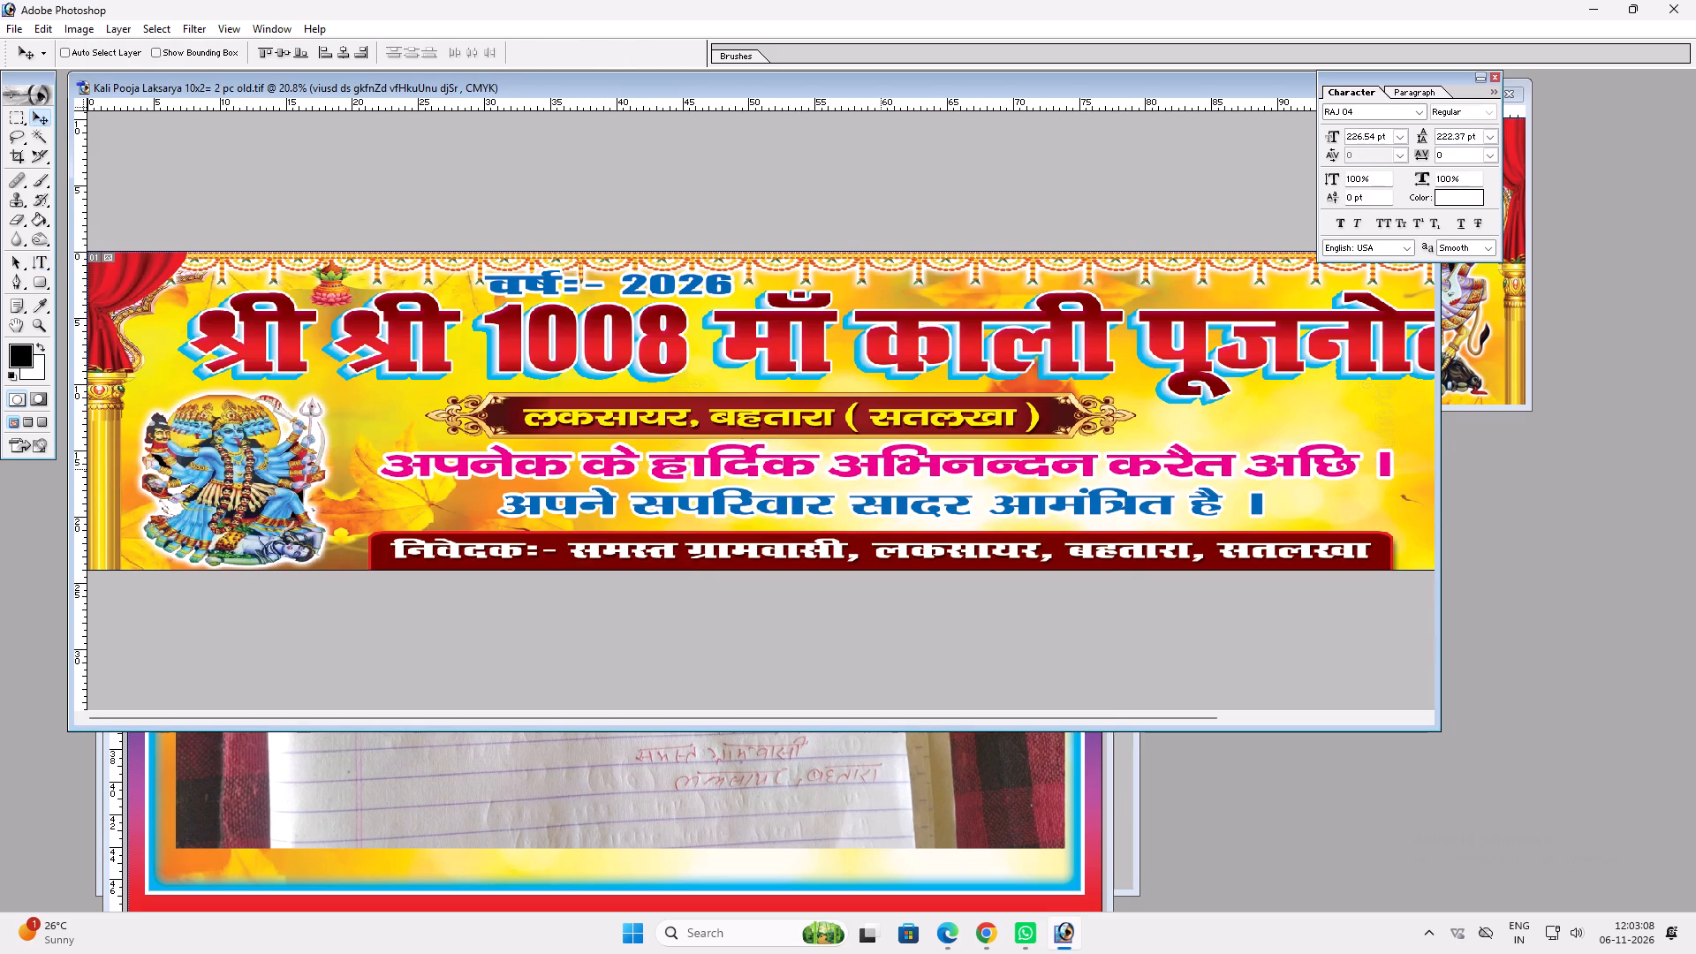
pyautogui.hotkey('ctrl', 's')
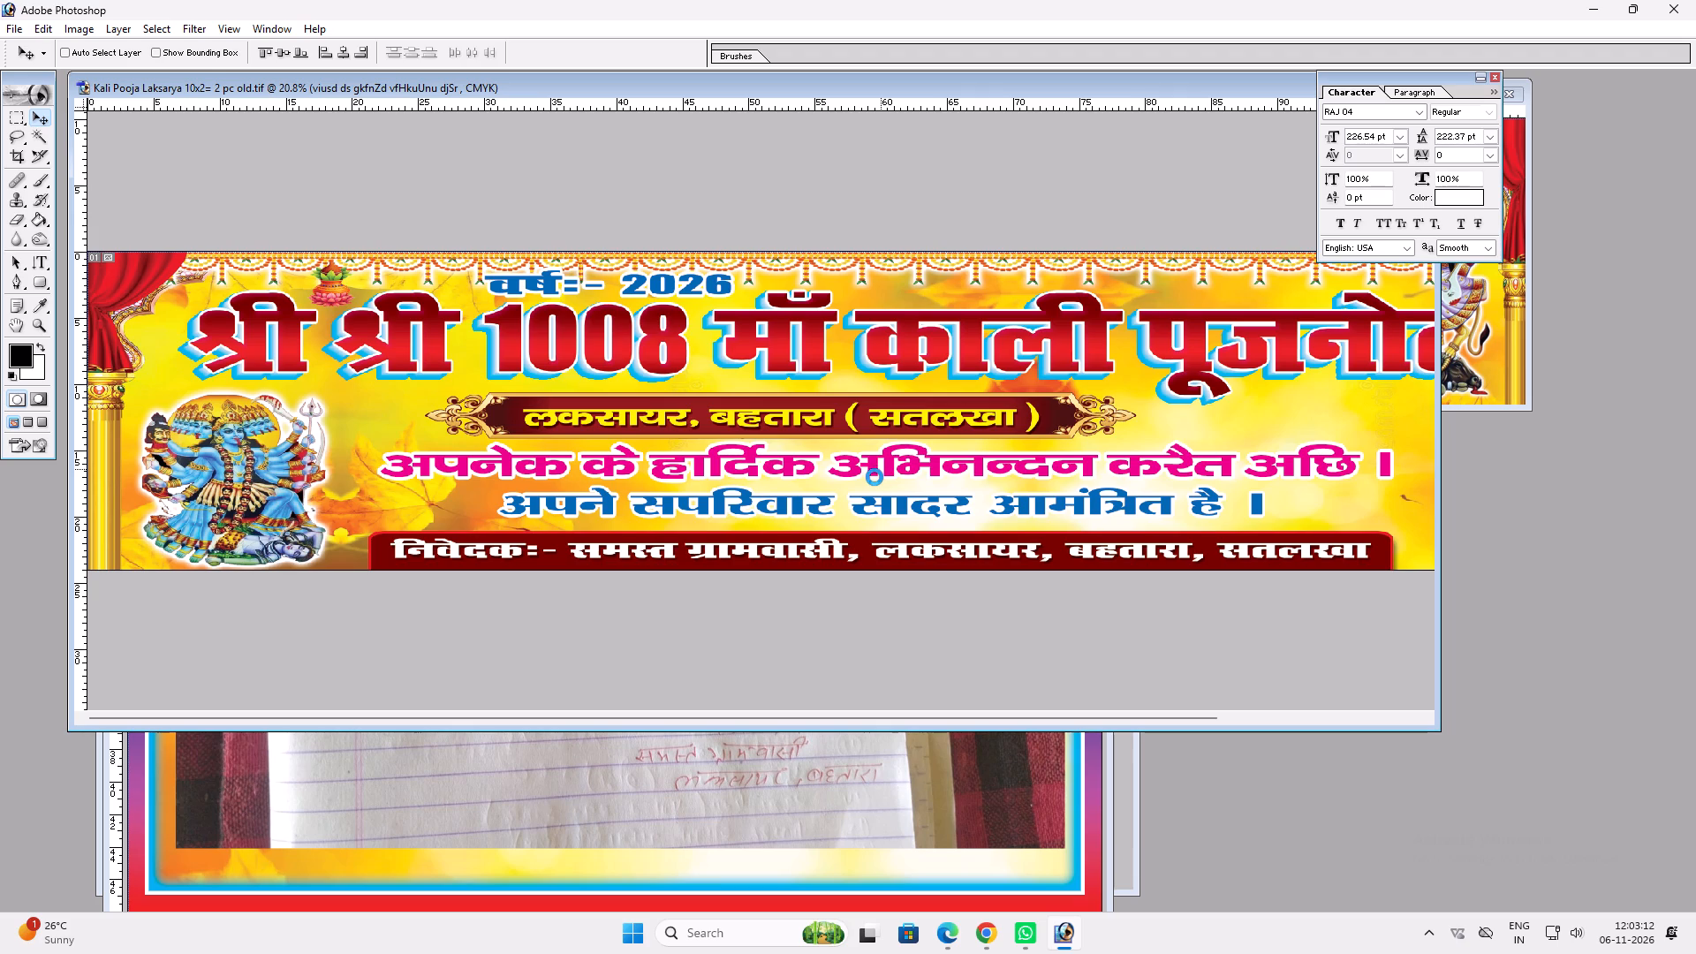
# Copy the pink greeting line and the blue invitation line from the banner into the new design, over the note photo.
pyautogui.moveTo(874, 470); pyautogui.dragTo(841, 821)
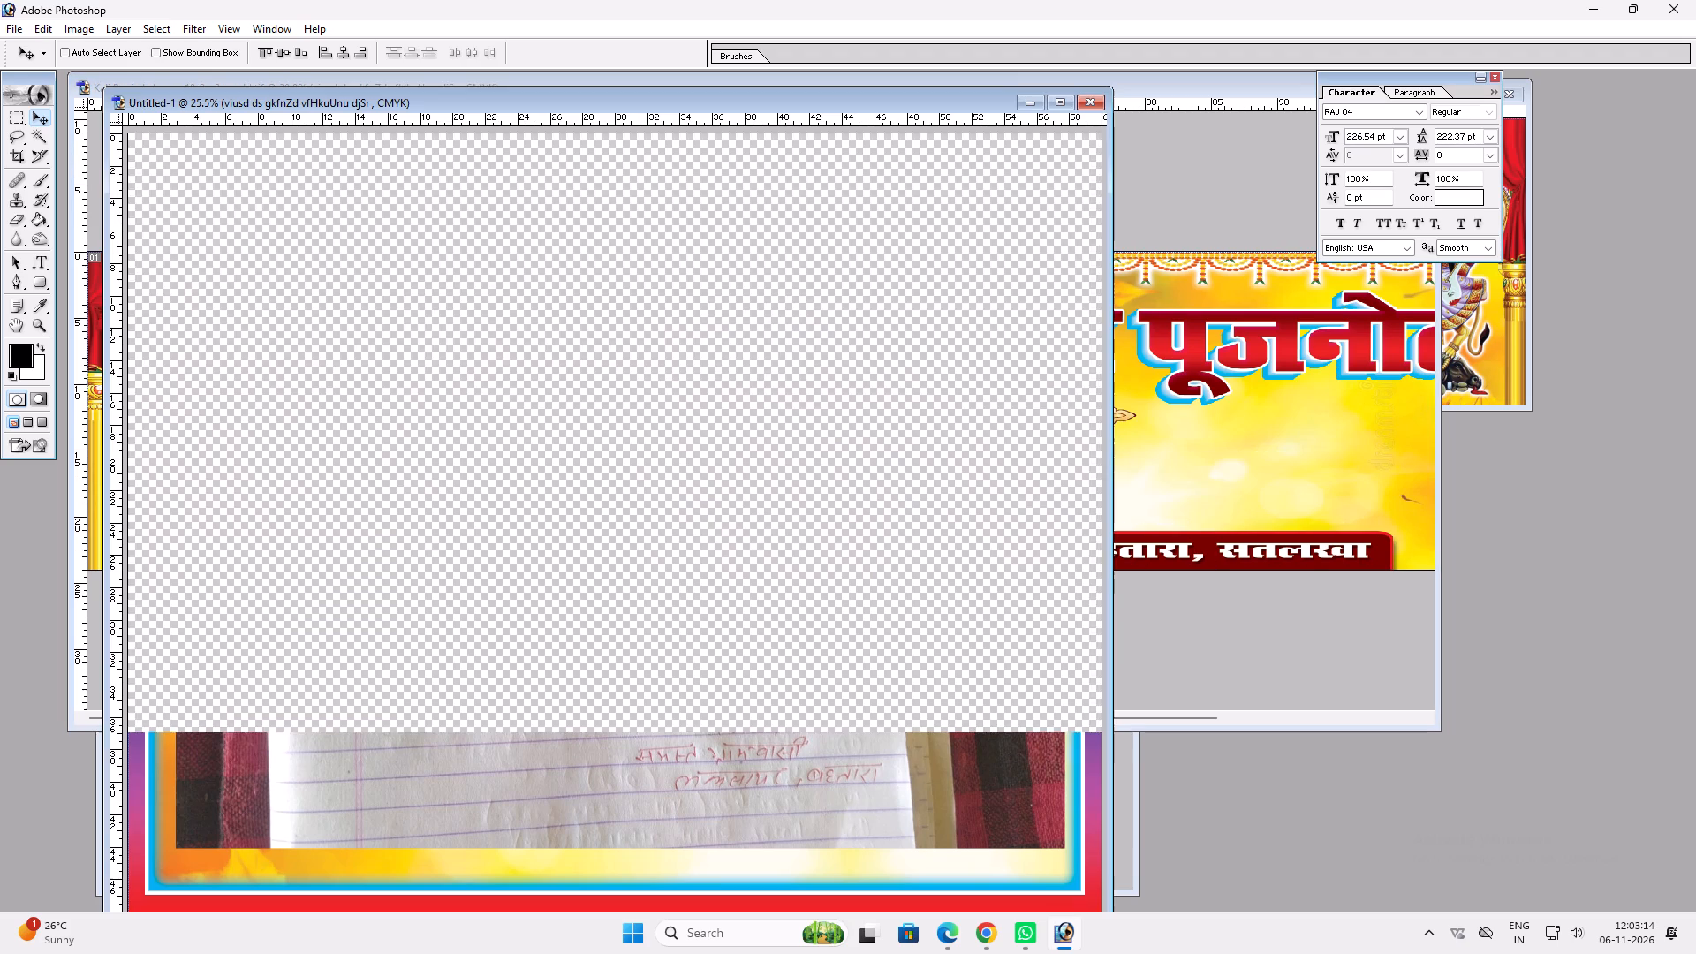
pyautogui.moveTo(839, 808); pyautogui.dragTo(837, 595)
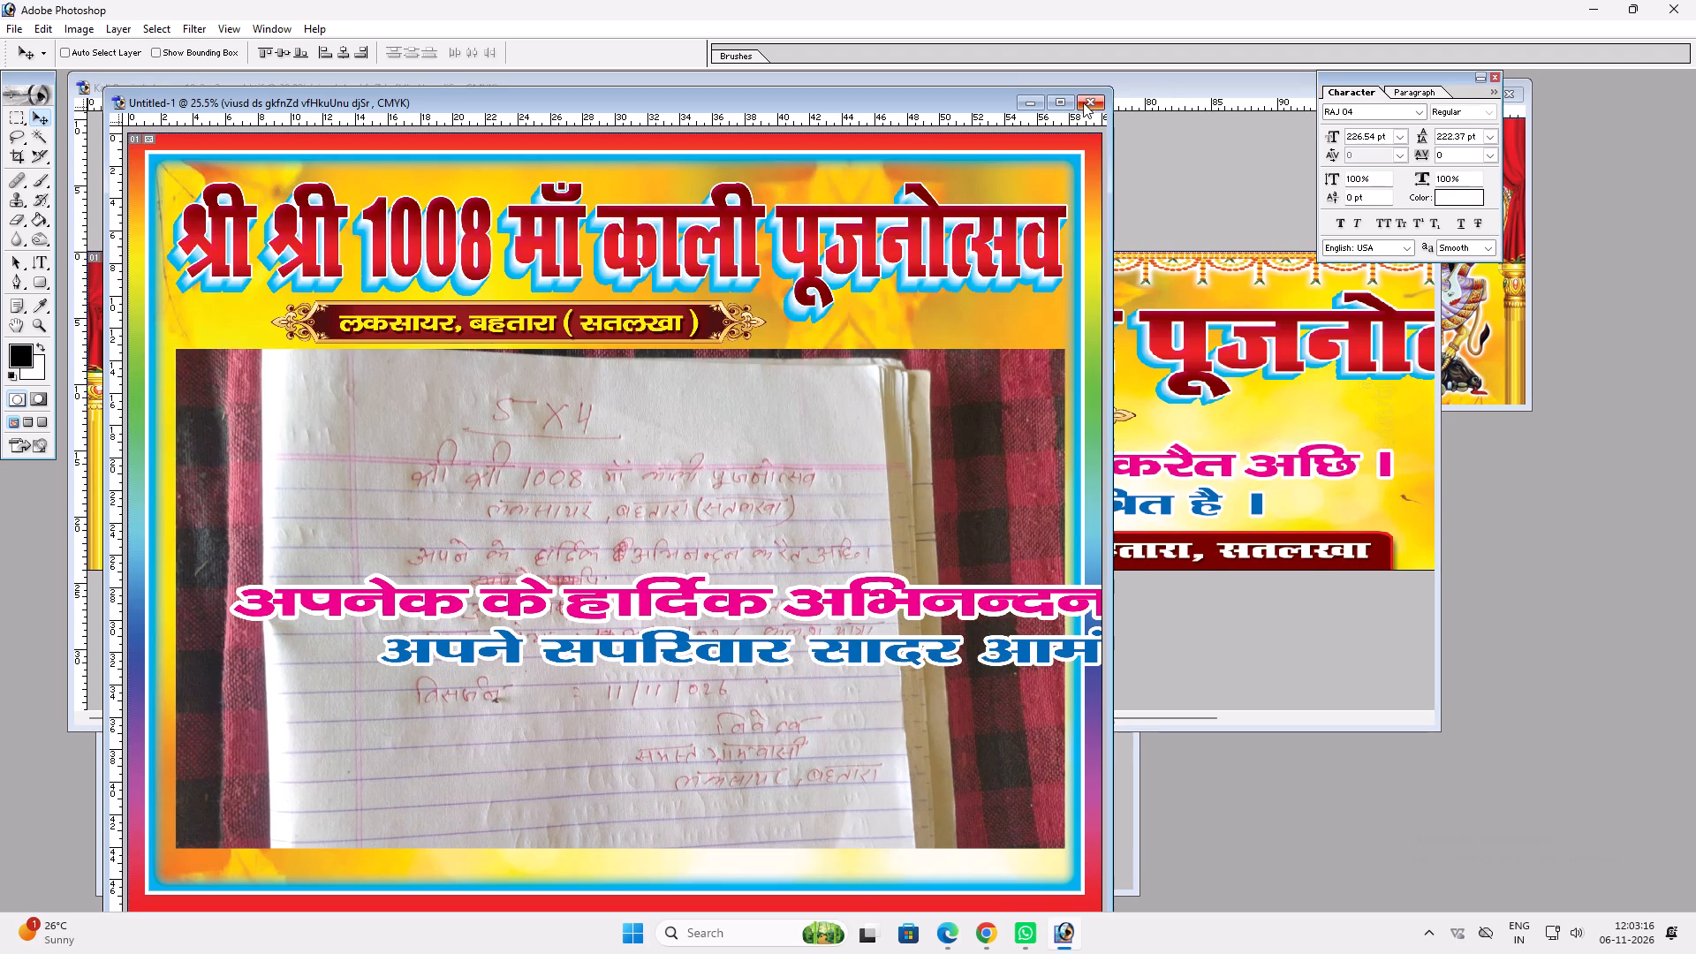
# Maximise the new design, narrow the pink and blue text pair, and align it with the note photo's upper-left corner.
pyautogui.click(1064, 100)
pyautogui.hotkey('ctrl', 't')
pyautogui.keyDown('alt'); pyautogui.keyDown('shift'); pyautogui.moveTo(473, 581); pyautogui.dragTo(865, 566); pyautogui.keyUp('shift'); pyautogui.keyUp('alt')
pyautogui.press('Return')
pyautogui.press('v')
pyautogui.moveTo(1029, 617); pyautogui.dragTo(693, 455)
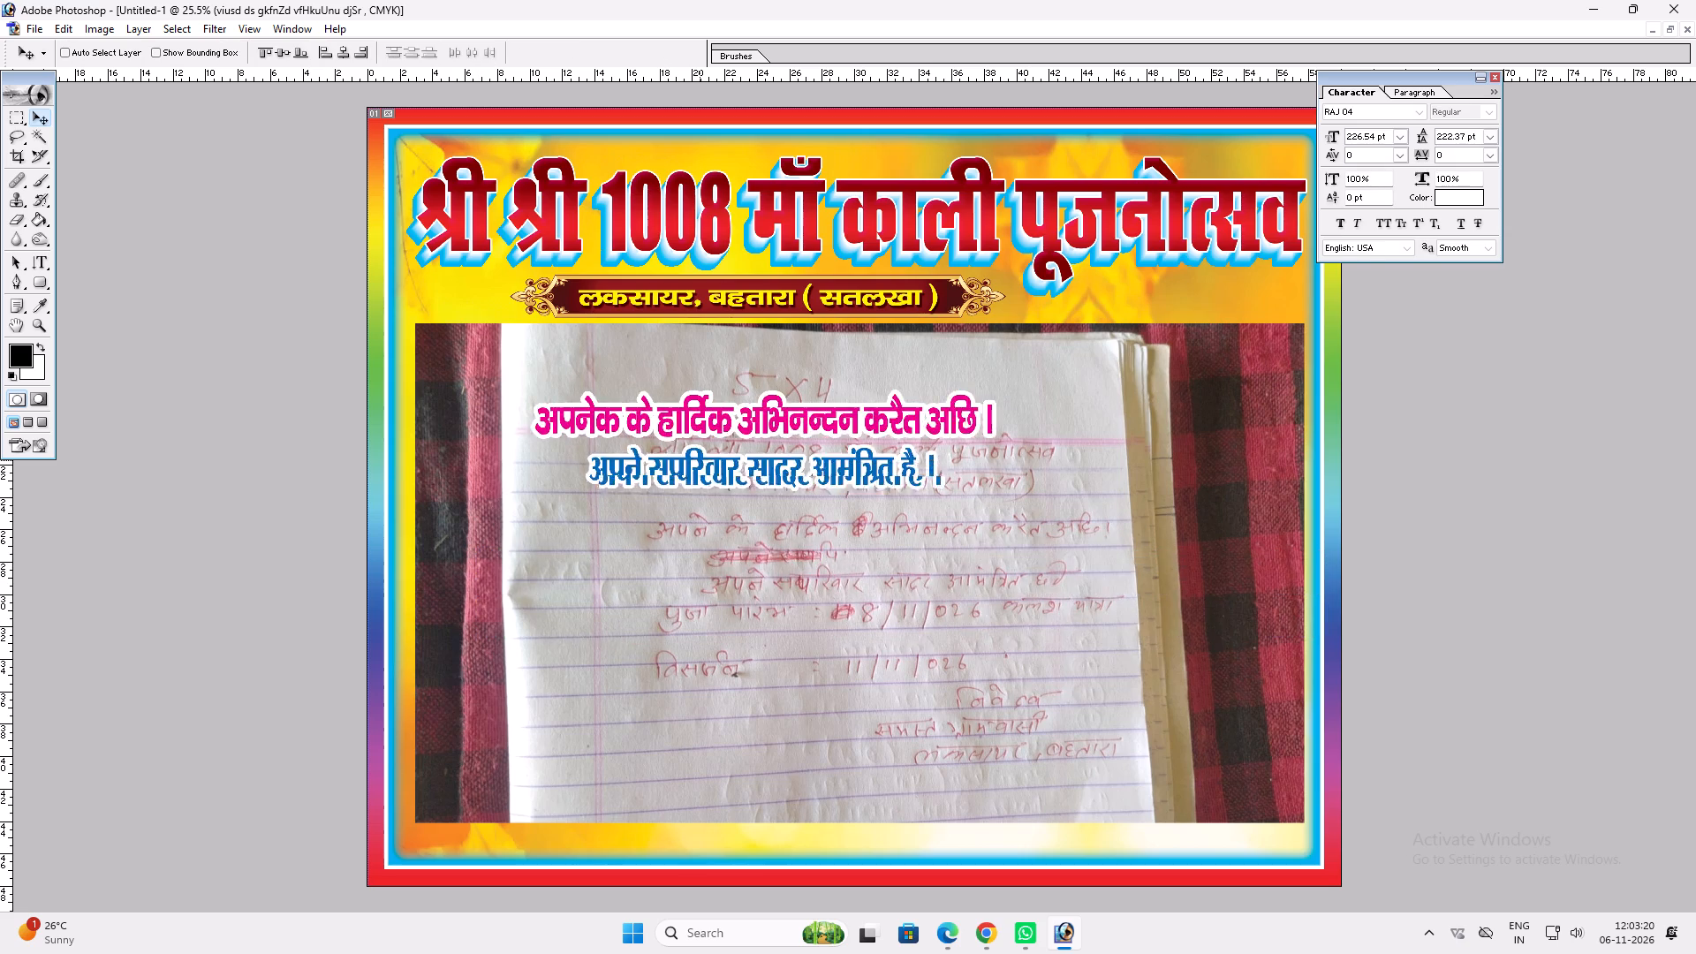
pyautogui.moveTo(693, 455); pyautogui.dragTo(578, 413)
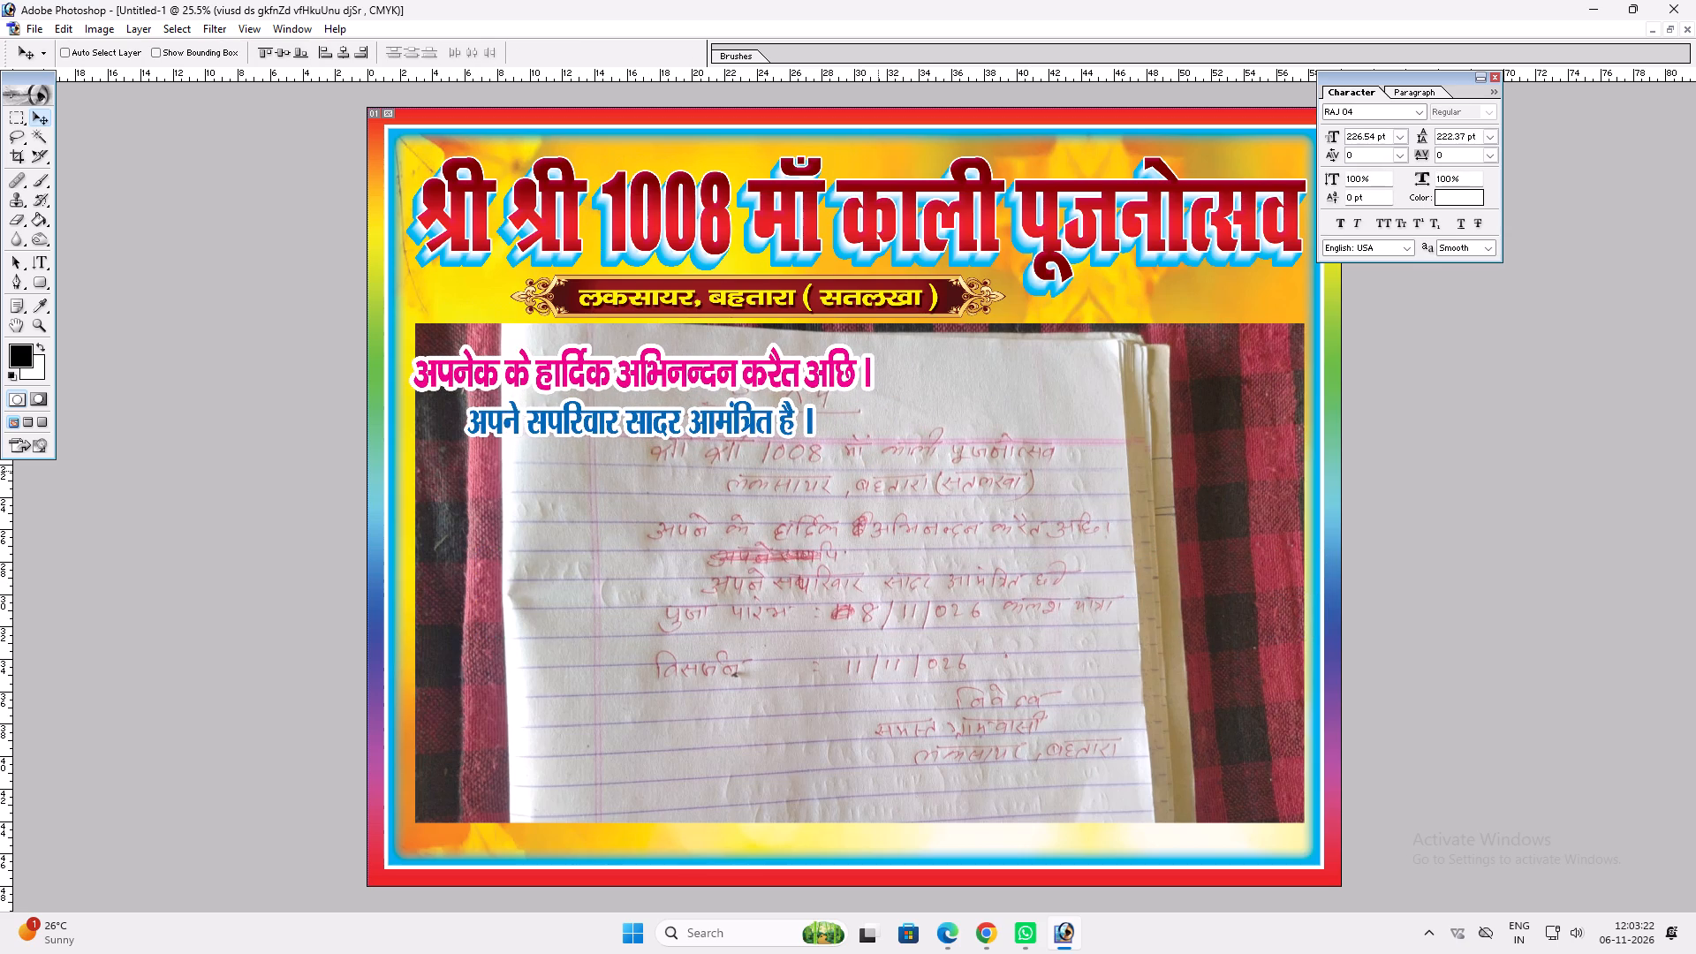
# Enlarge the pink and blue text pair to span the note photo's width, placed just below the place-name strip.
pyautogui.hotkey('ctrl', 't')
pyautogui.keyDown('shift'); pyautogui.moveTo(863, 435); pyautogui.dragTo(1242, 446); pyautogui.keyUp('shift')
pyautogui.keyDown('shift'); pyautogui.moveTo(1235, 428); pyautogui.dragTo(1290, 420); pyautogui.keyUp('shift')
pyautogui.hotkey('shift', 'Return')
pyautogui.press('v')
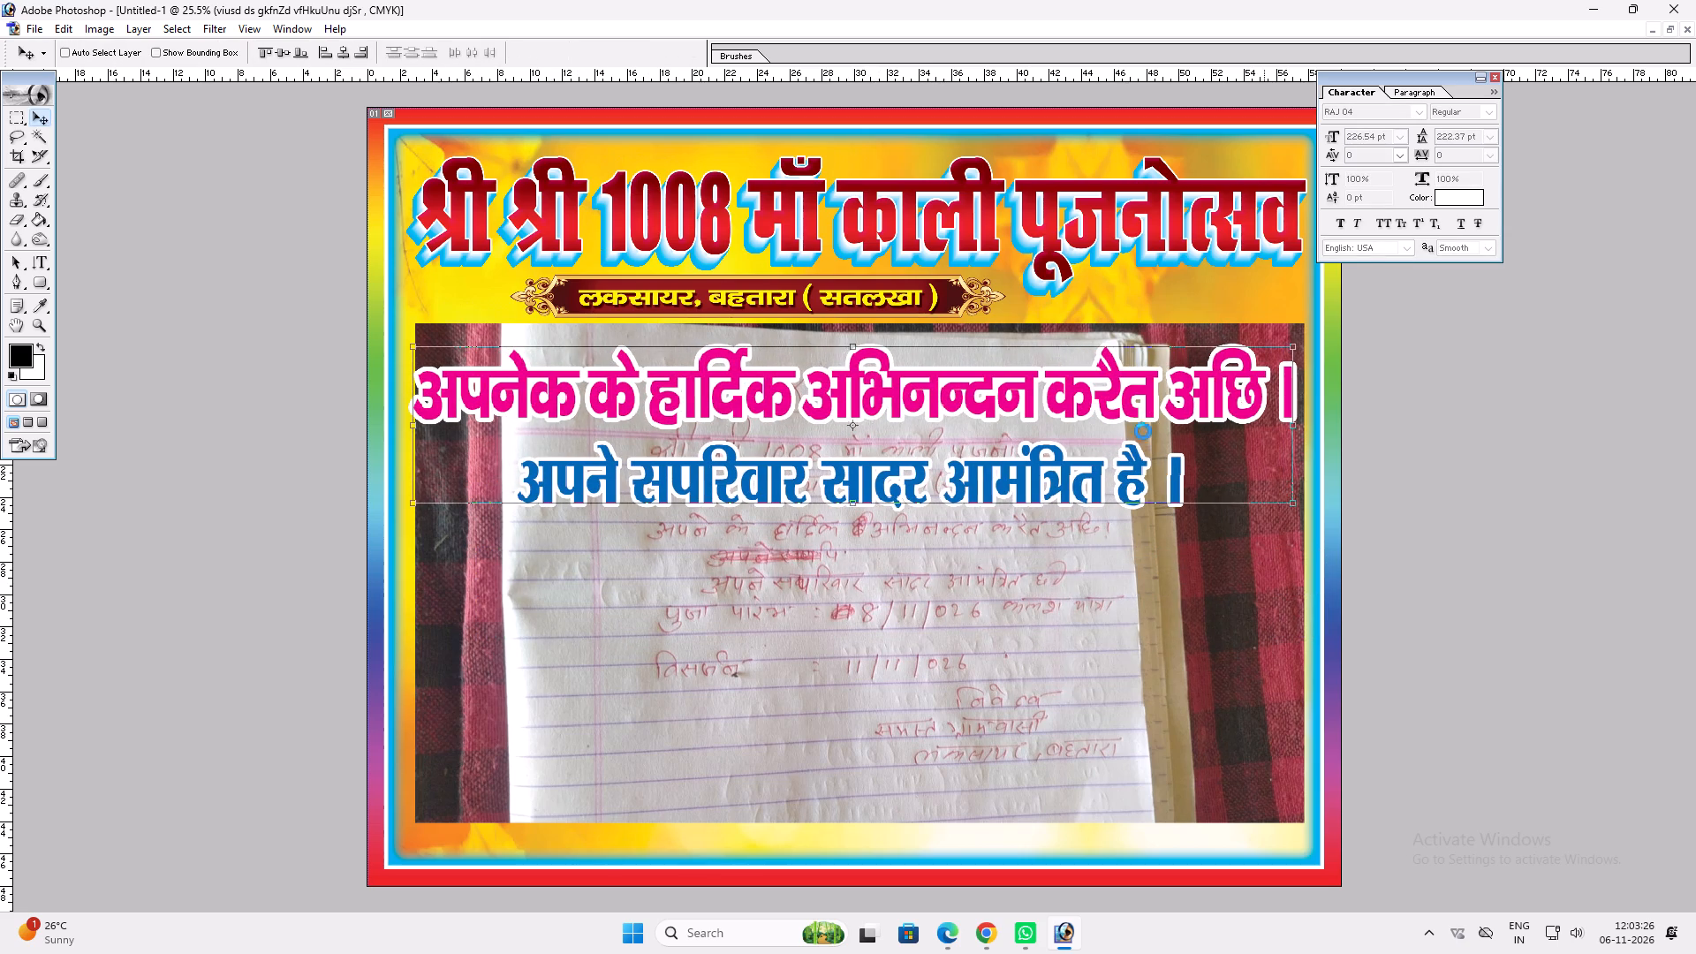
pyautogui.moveTo(1128, 425); pyautogui.dragTo(1130, 414)
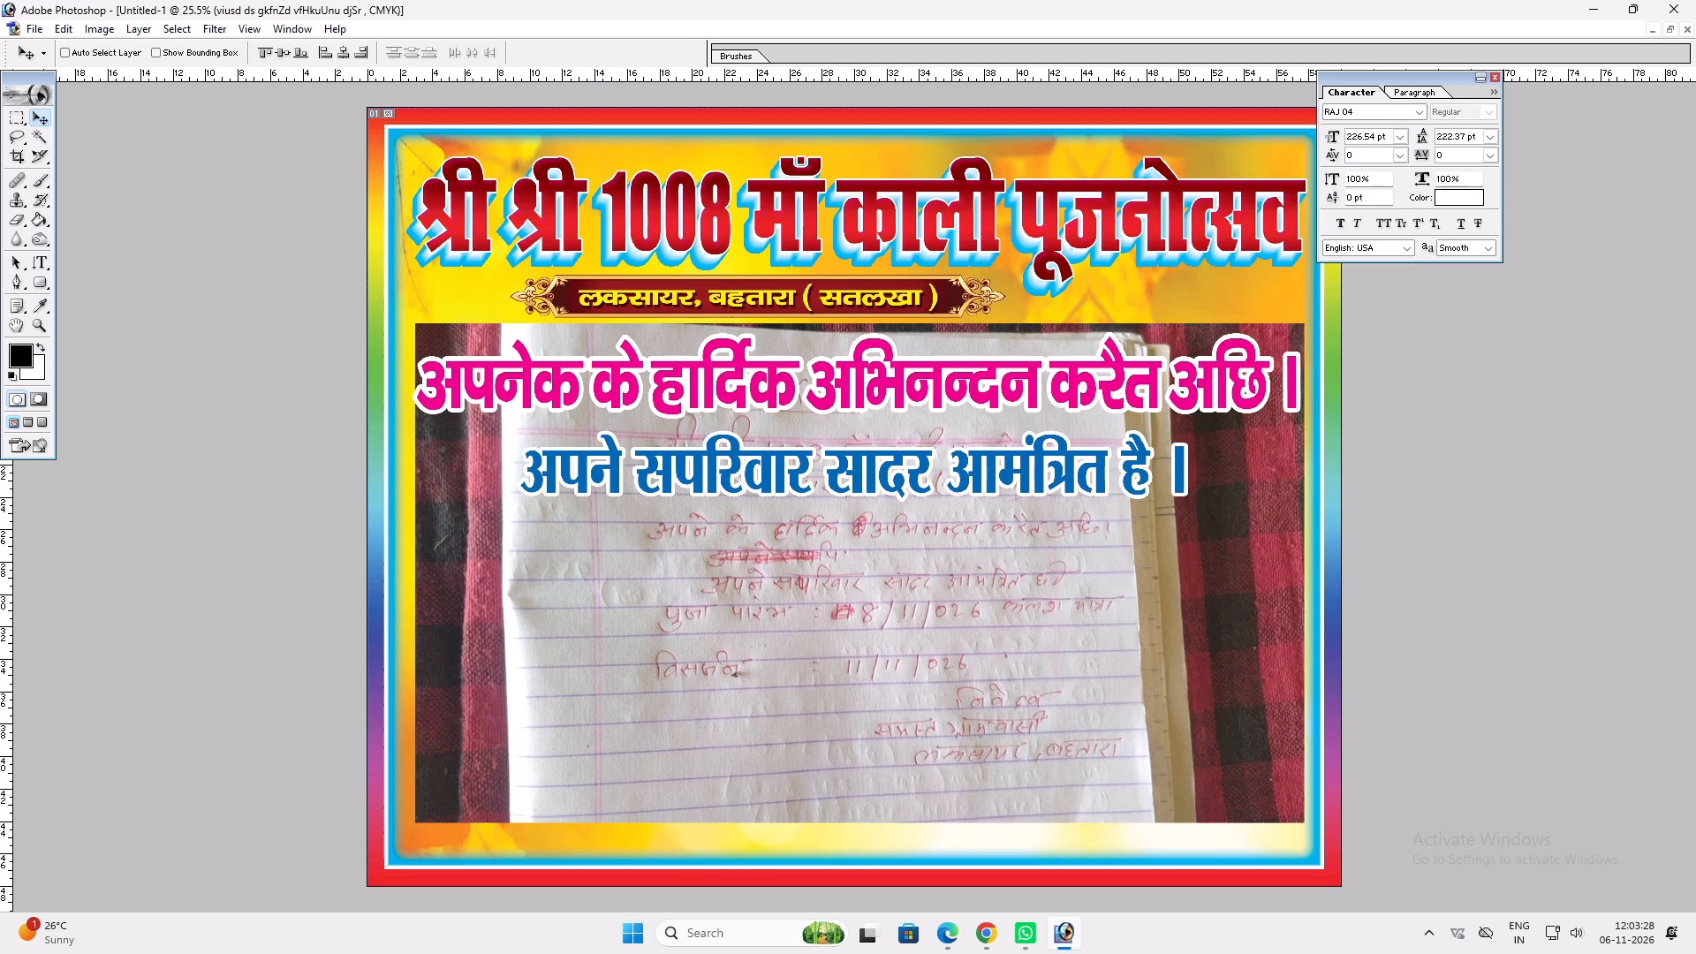
# Stretch the maroon place-name strip slightly taller and extend its left end slightly outward.
pyautogui.keyDown('ctrl'); pyautogui.click(779, 318); pyautogui.keyUp('ctrl')
pyautogui.keyDown('ctrl'); pyautogui.click(773, 313); pyautogui.keyUp('ctrl')
pyautogui.hotkey('ctrl', 't')
pyautogui.keyDown('shift'); pyautogui.click(767, 324); pyautogui.keyUp('shift')
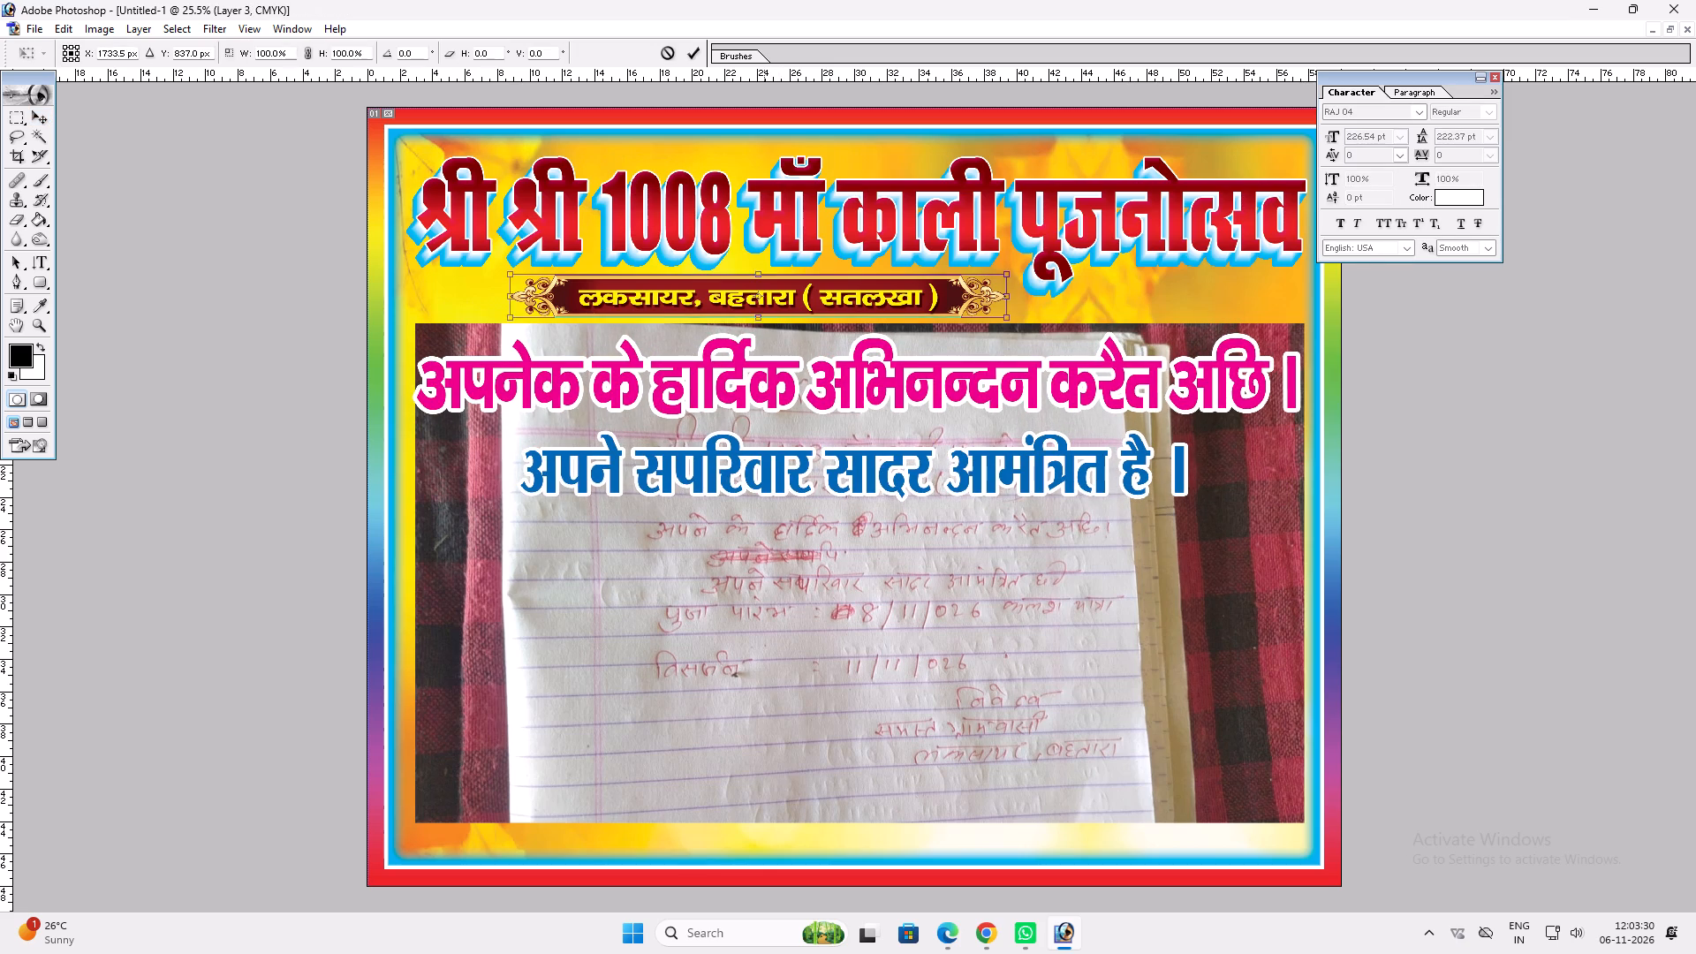
pyautogui.moveTo(764, 319); pyautogui.dragTo(757, 331)
pyautogui.hotkey('shift', 'Return')
pyautogui.press('v')
pyautogui.hotkey('ctrl', 't')
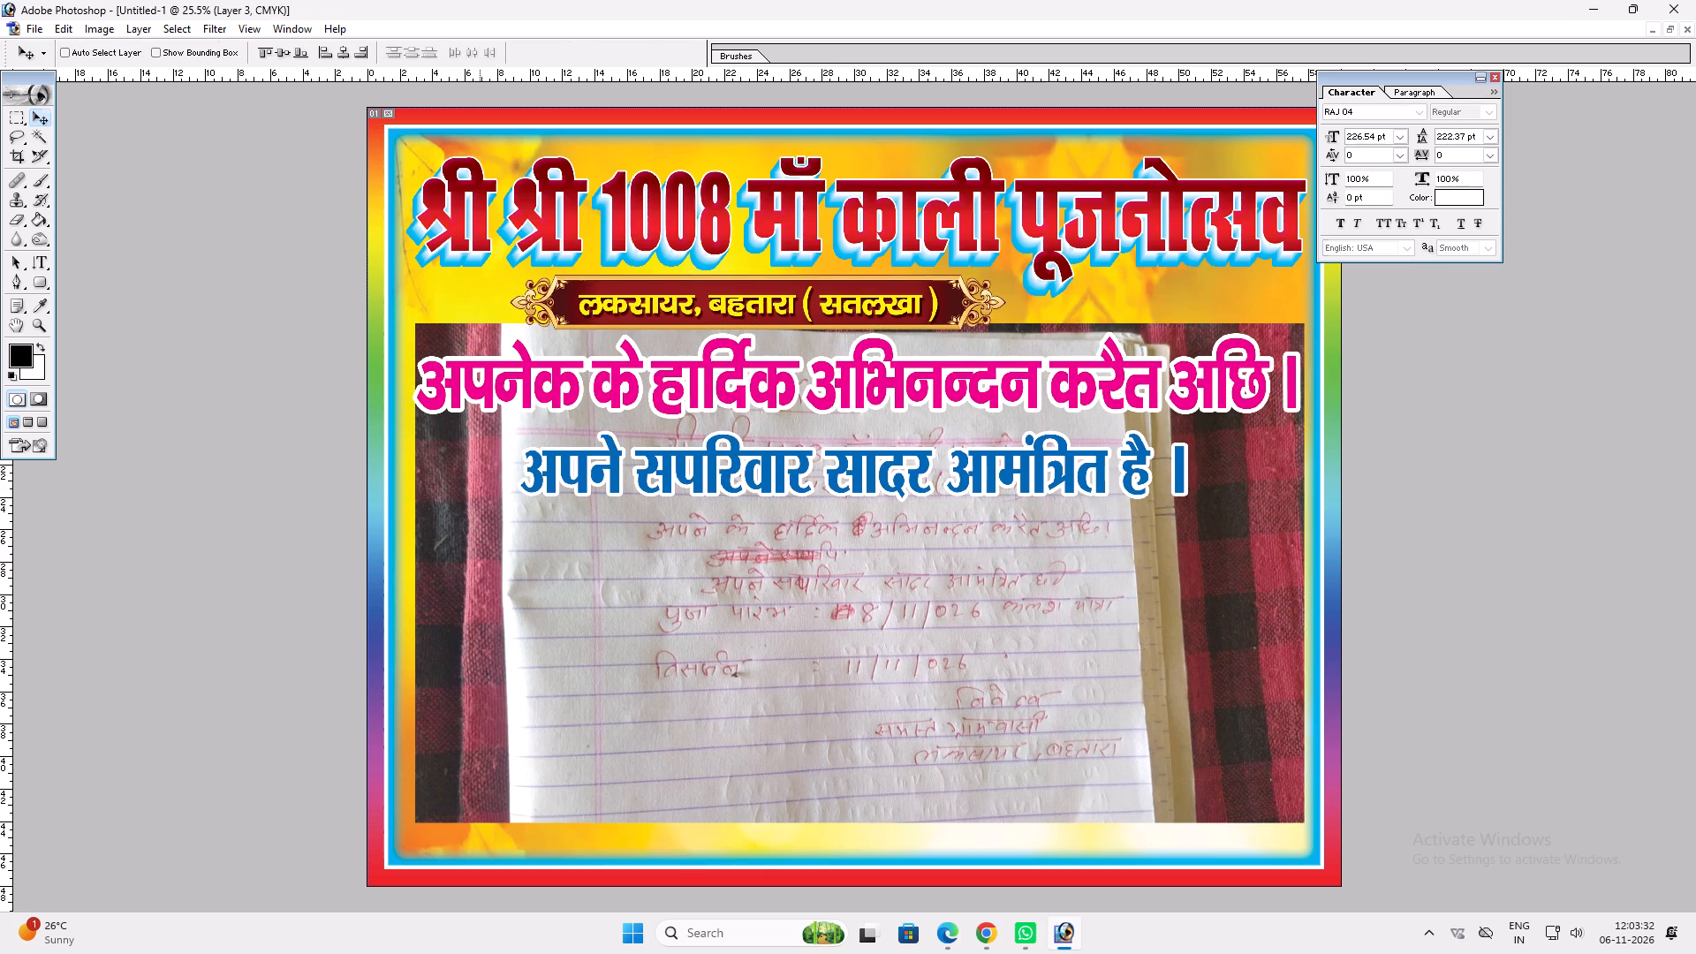
pyautogui.keyDown('shift'); pyautogui.moveTo(503, 307); pyautogui.dragTo(485, 313); pyautogui.keyUp('shift')
pyautogui.hotkey('shift', 'Return')
pyautogui.press('v')
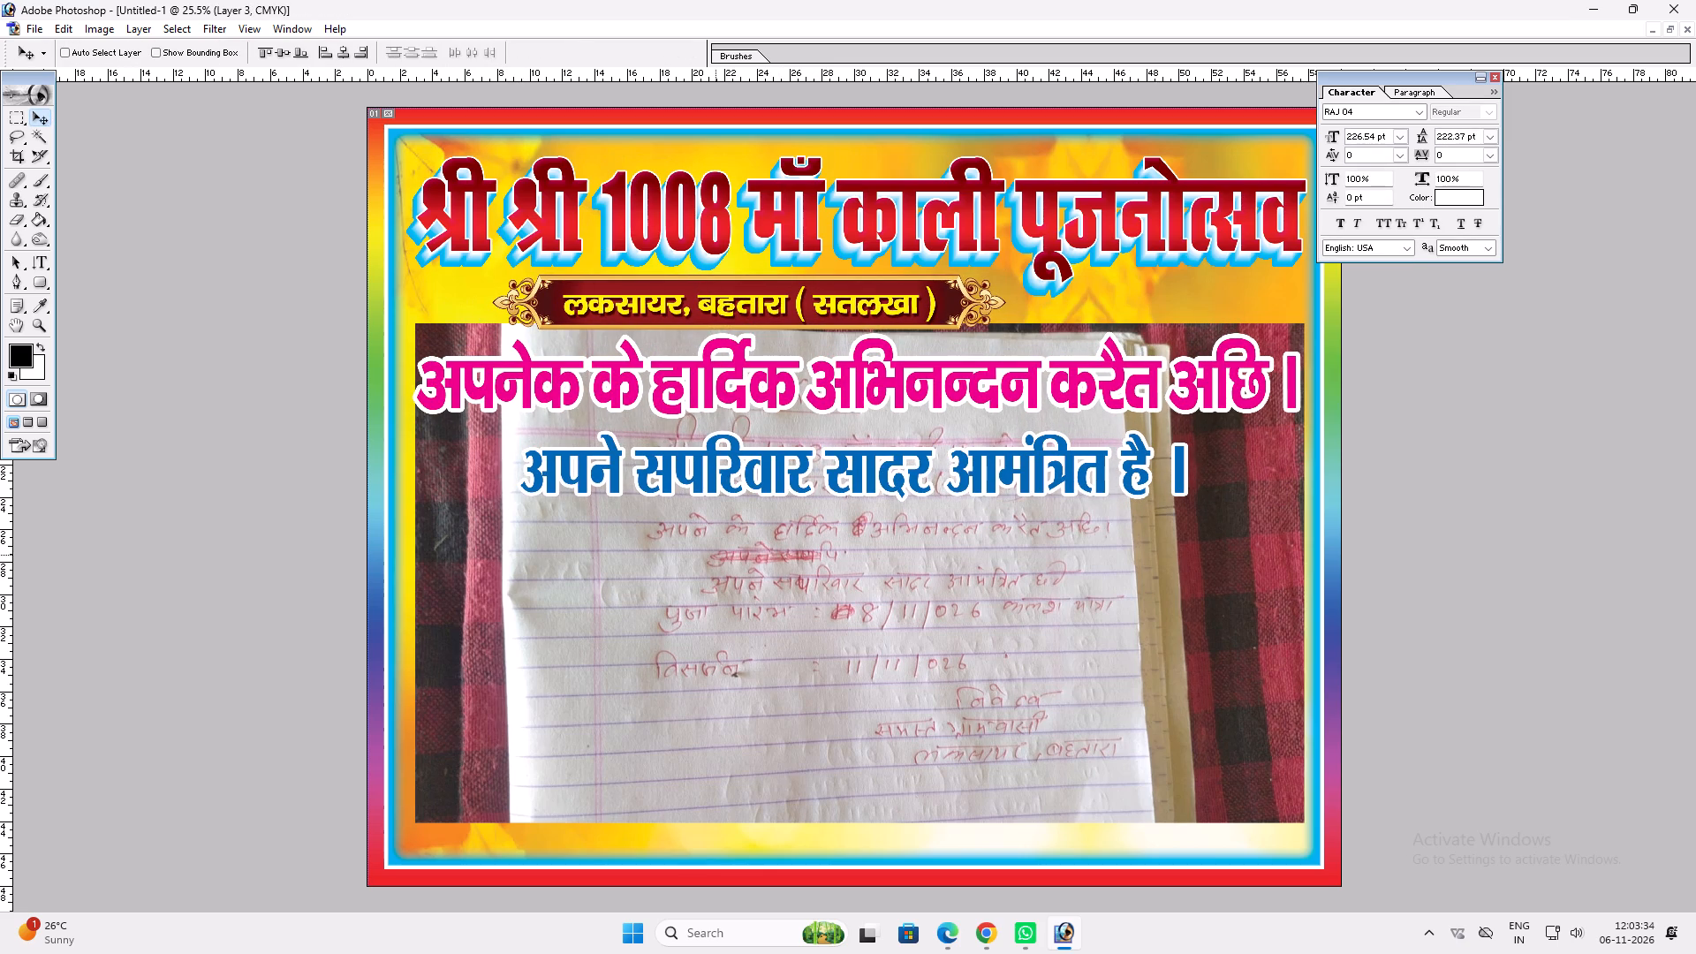
# Duplicate the blue line 'अपने सपरिवार सादर आमंत्रित है ।' and place the copy below it over the handwritten date lines.
pyautogui.rightClick(870, 465)
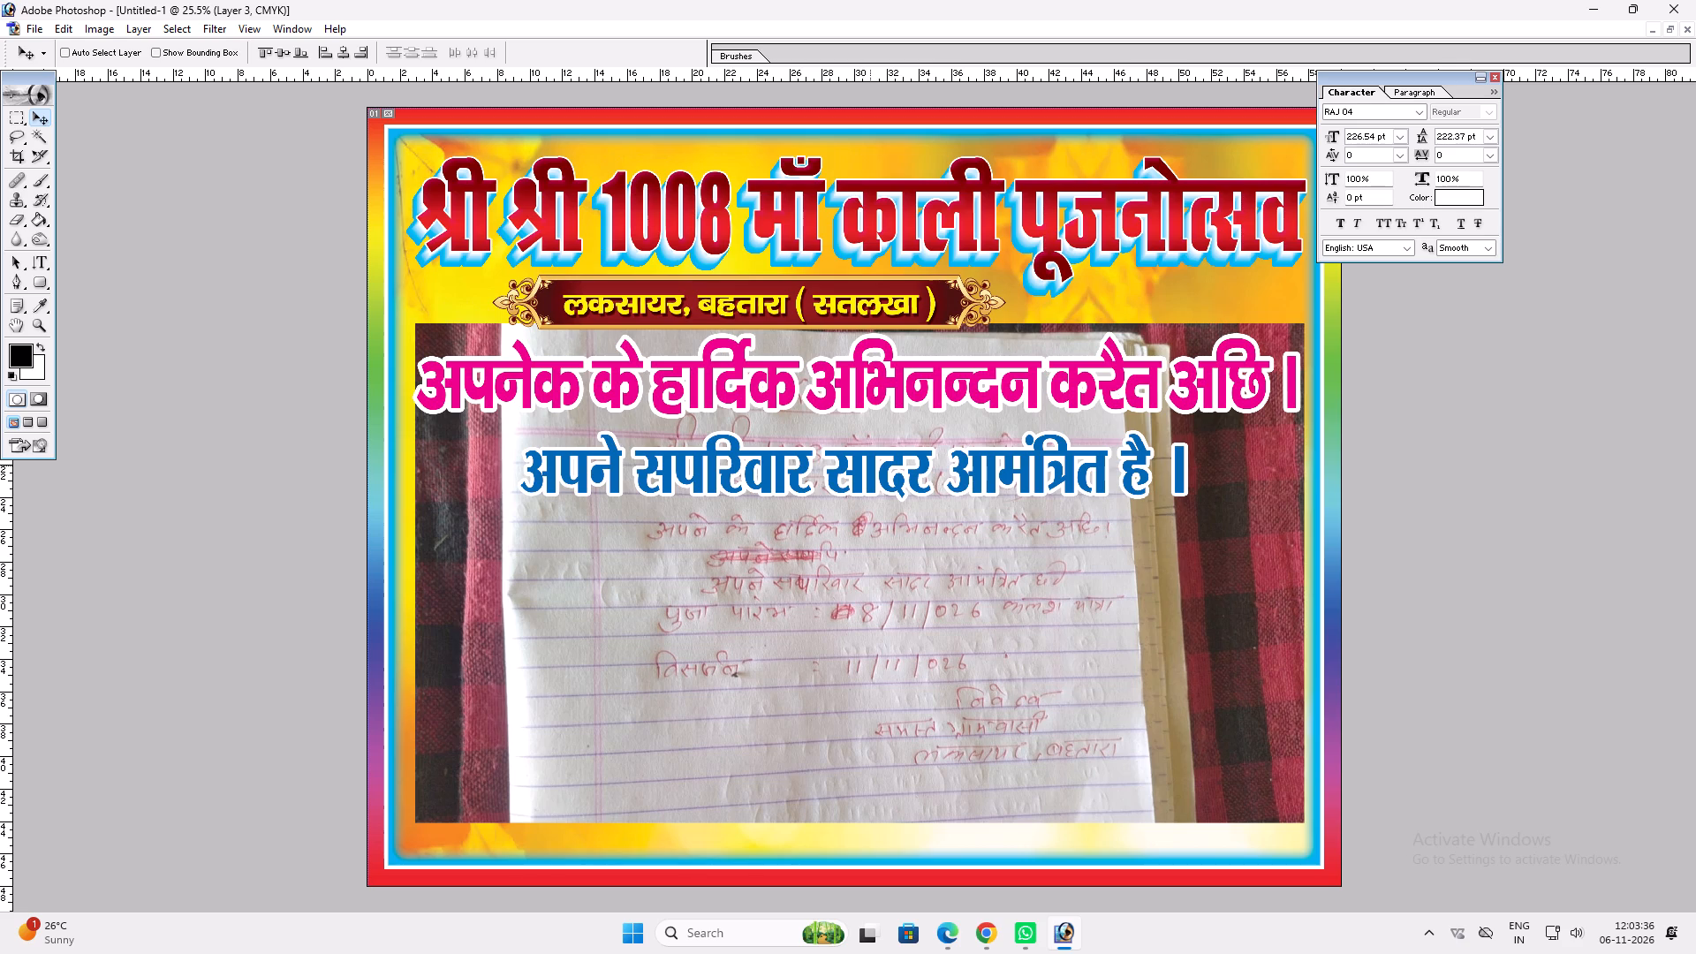
pyautogui.click(882, 479)
pyautogui.keyDown('ctrl'); pyautogui.keyDown('shift'); pyautogui.rightClick(873, 455); pyautogui.keyUp('shift'); pyautogui.keyUp('ctrl')
pyautogui.keyDown('ctrl'); pyautogui.keyDown('shift'); pyautogui.click(900, 467); pyautogui.keyUp('shift'); pyautogui.keyUp('ctrl')
pyautogui.keyDown('alt'); pyautogui.moveTo(897, 453); pyautogui.dragTo(891, 606); pyautogui.keyUp('alt')
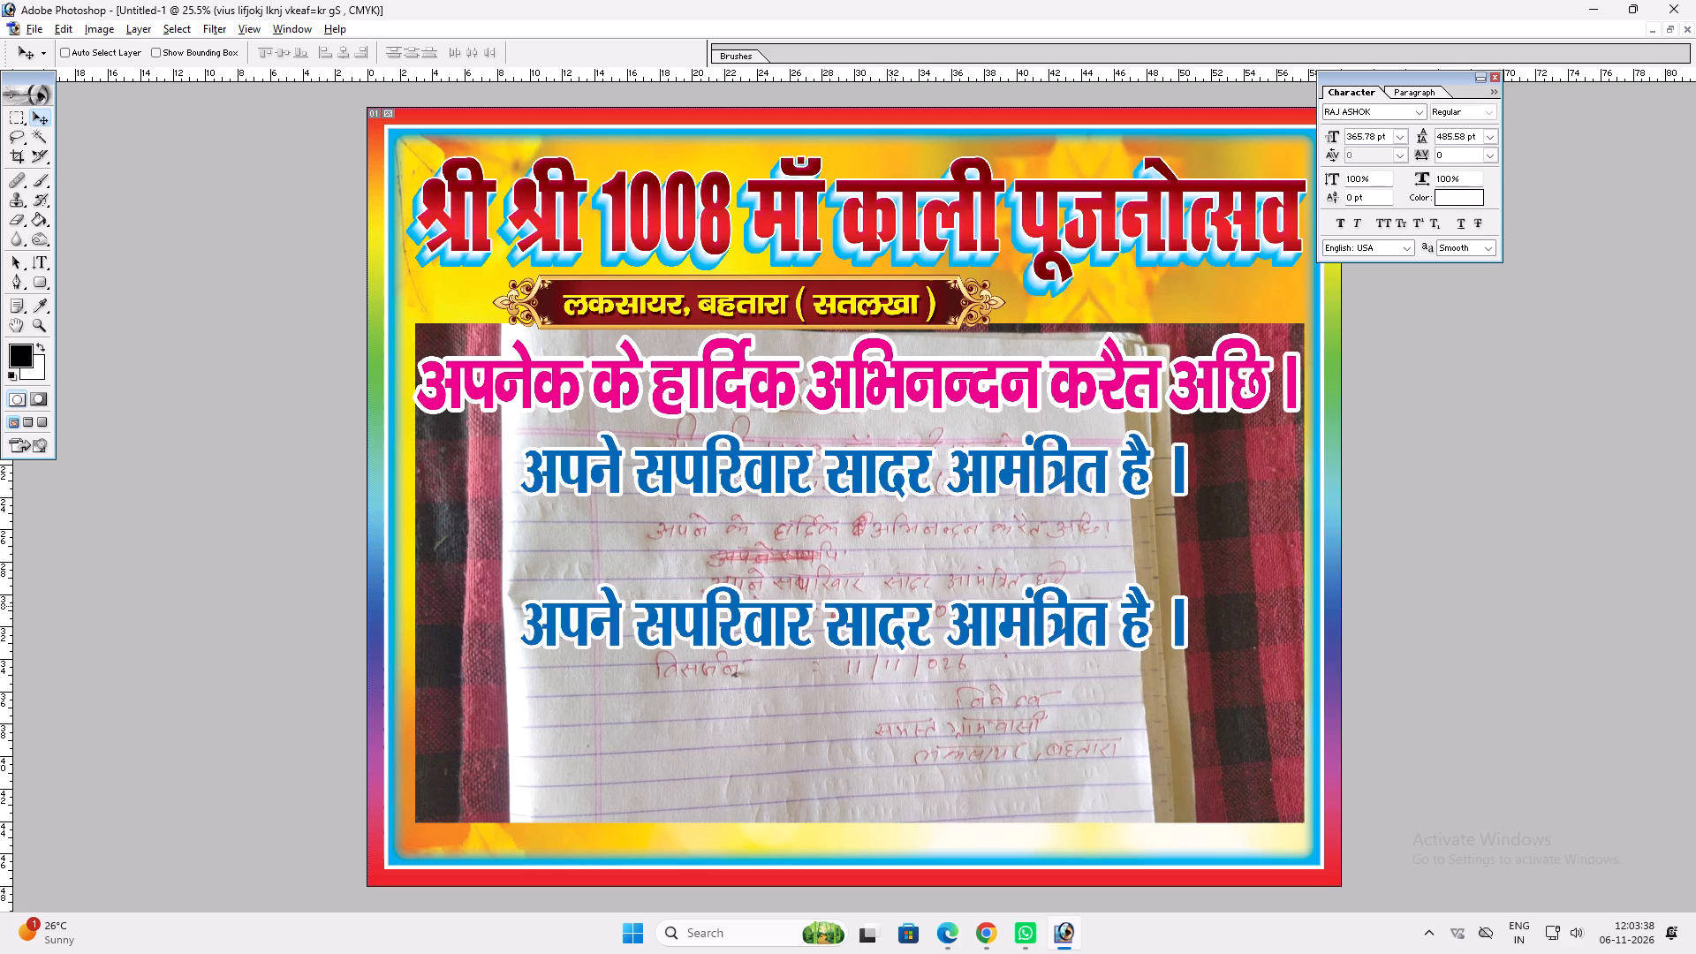
# Replace the duplicated blue line's text with 'पुजा प्रारंभ :- 08-11-2026' and centre it below the invitation line.
pyautogui.press('t')
pyautogui.click(869, 627)
pyautogui.hotkey('ctrl', 'a')
pyautogui.press('d')
pyautogui.hotkey('ctrl', 'a')
pyautogui.moveTo(1186, 578); pyautogui.dragTo(958, 648)
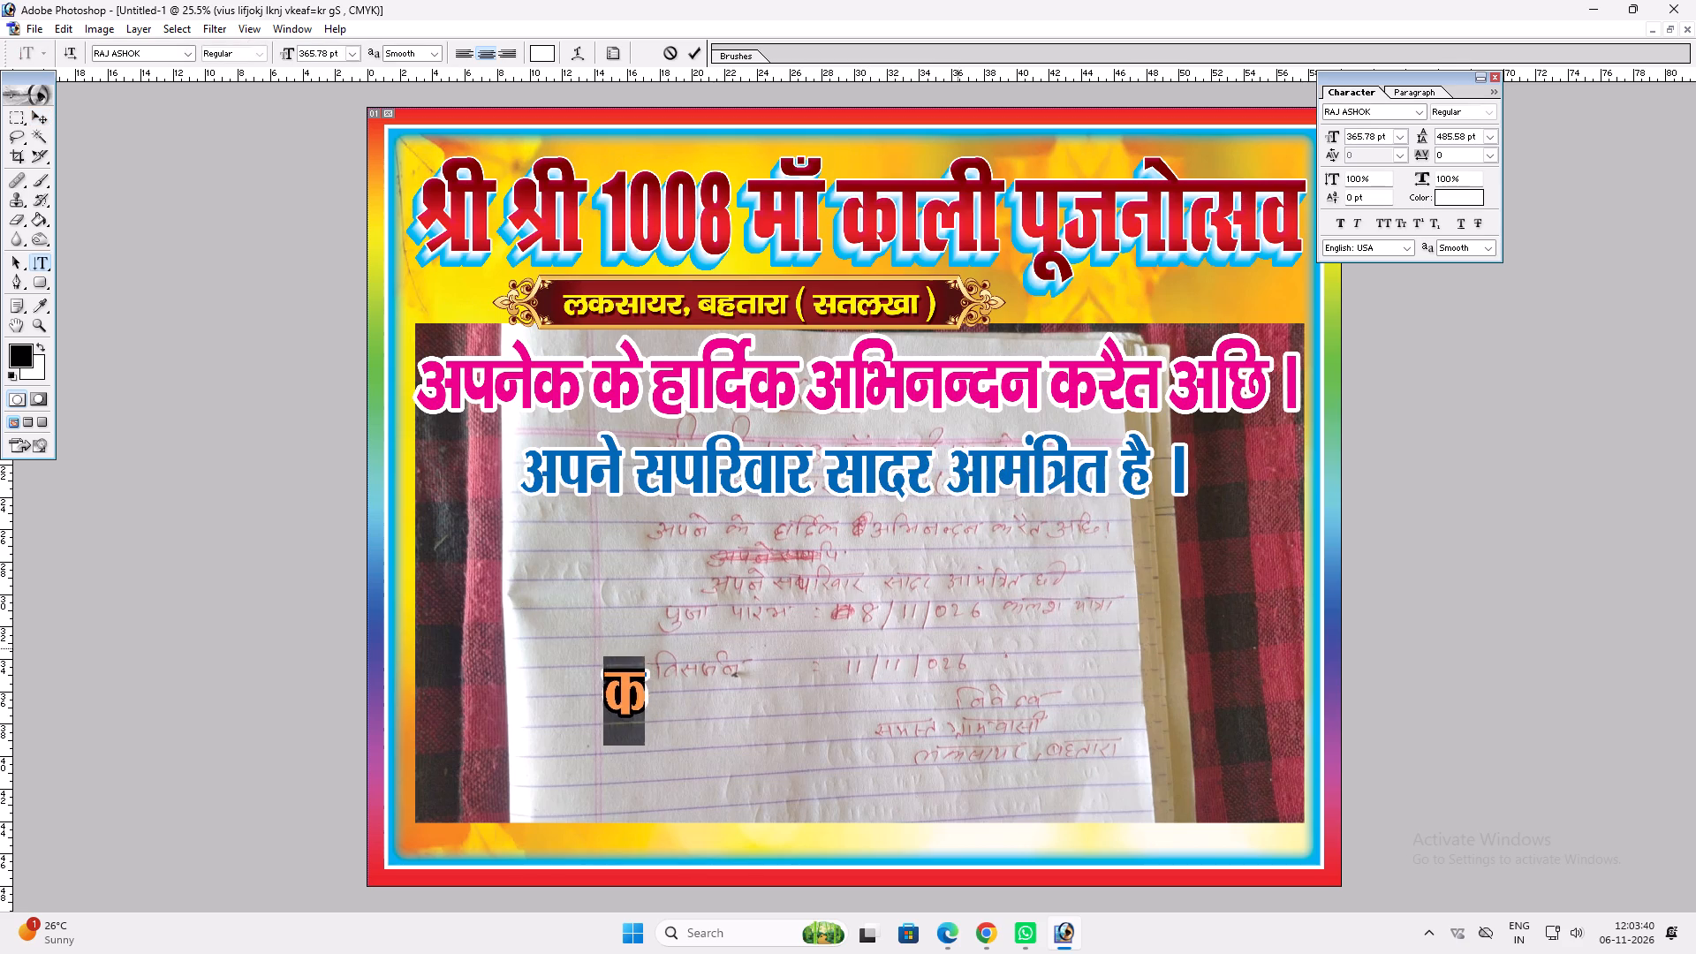
pyautogui.moveTo(958, 648); pyautogui.dragTo(953, 652)
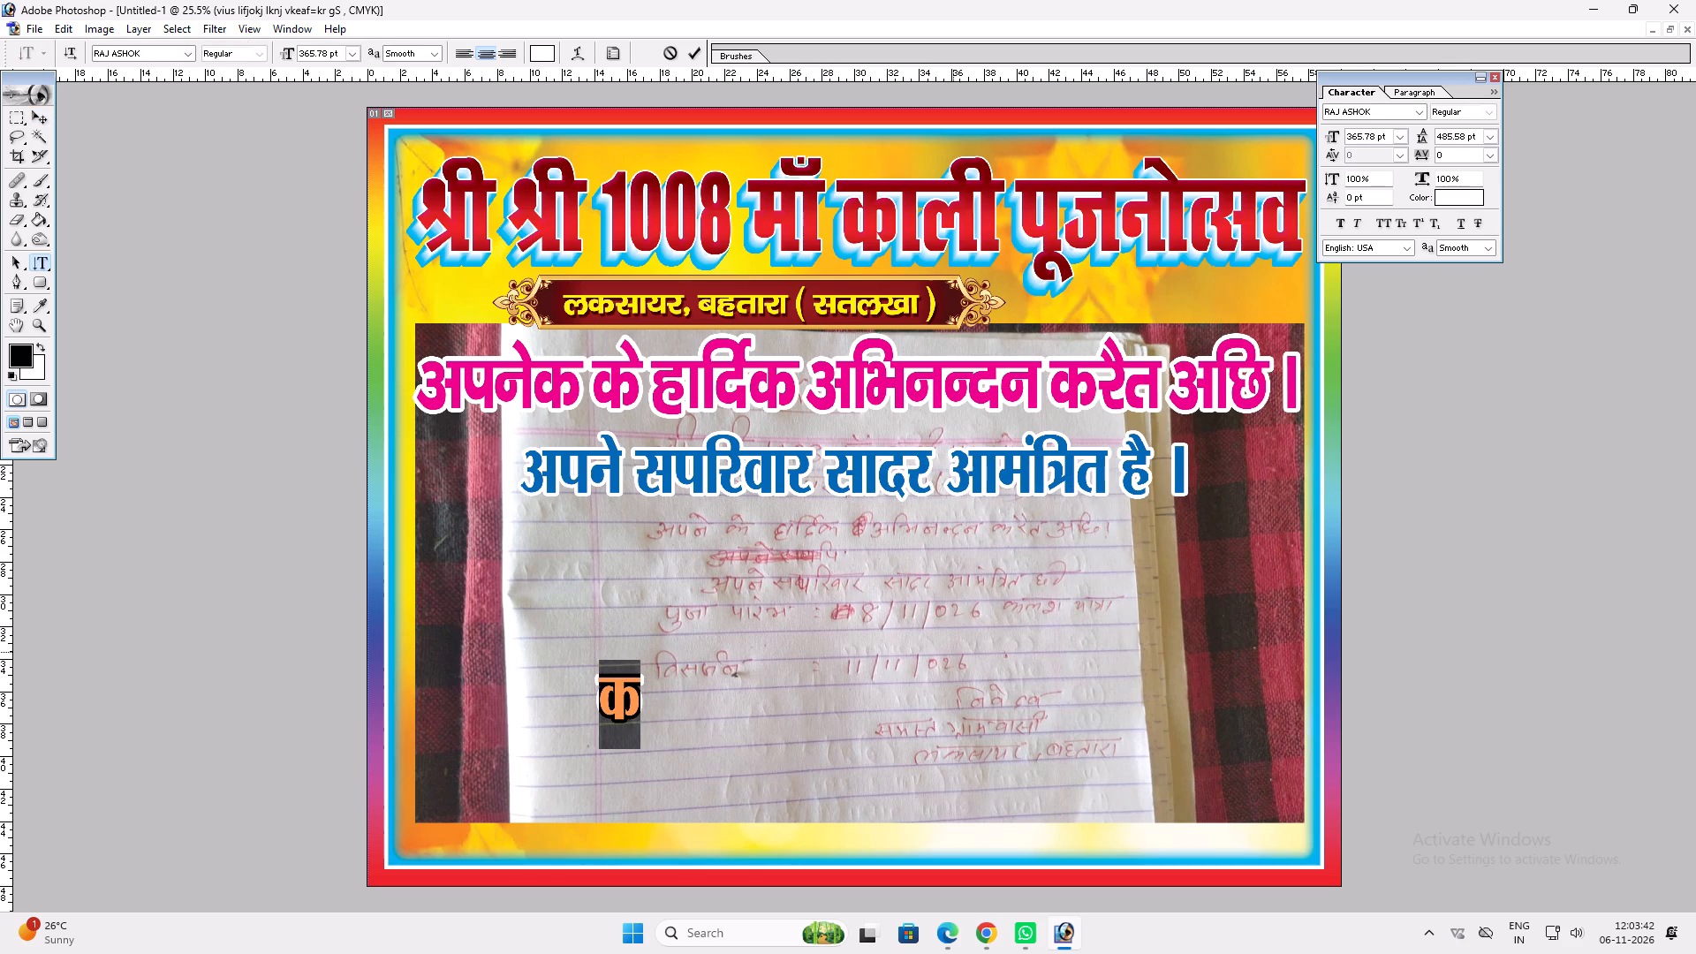
pyautogui.moveTo(953, 652); pyautogui.dragTo(927, 632)
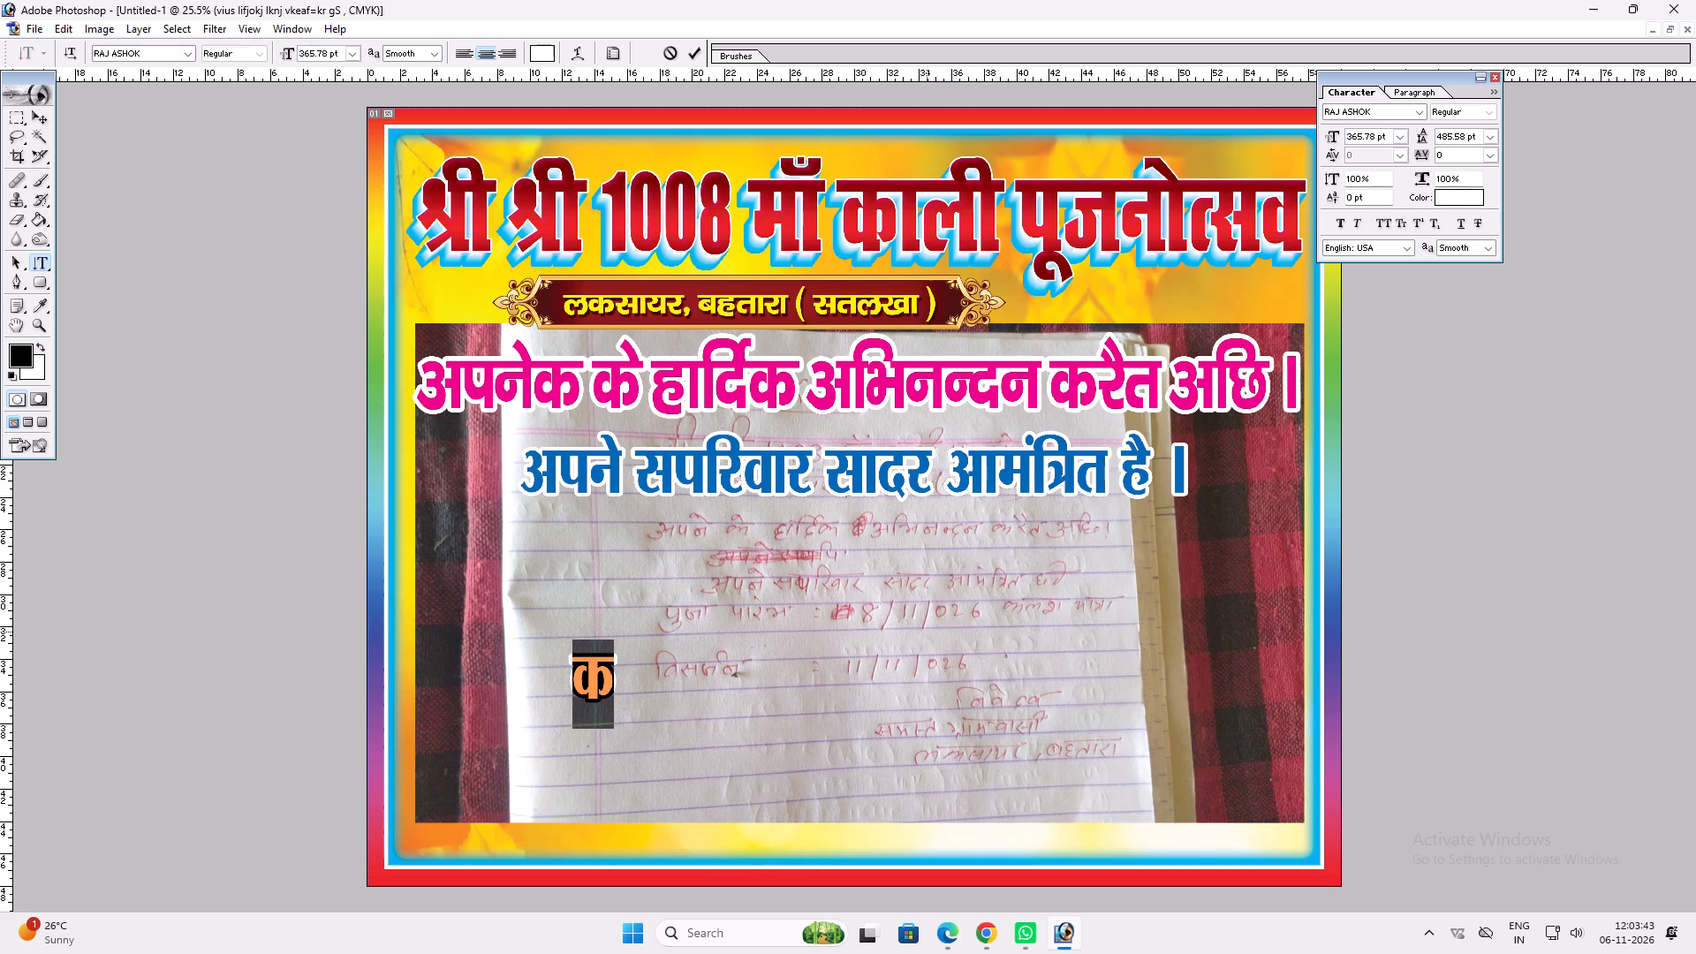
pyautogui.moveTo(927, 632); pyautogui.dragTo(928, 627)
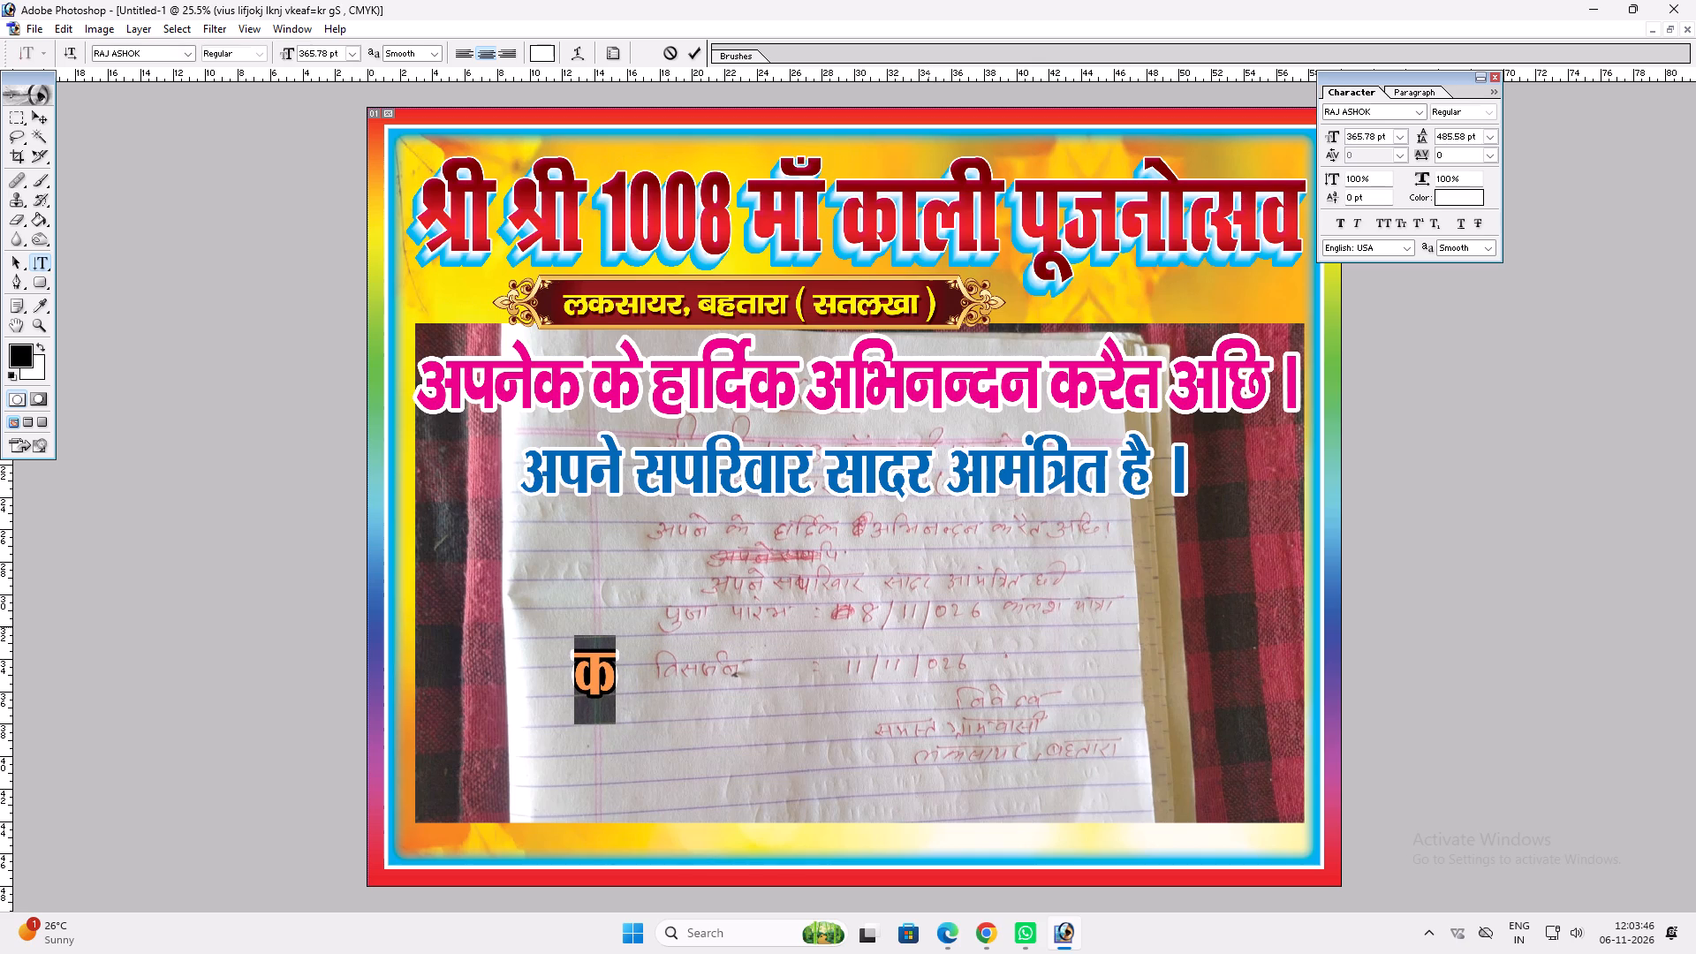
pyautogui.moveTo(928, 627); pyautogui.dragTo(930, 625)
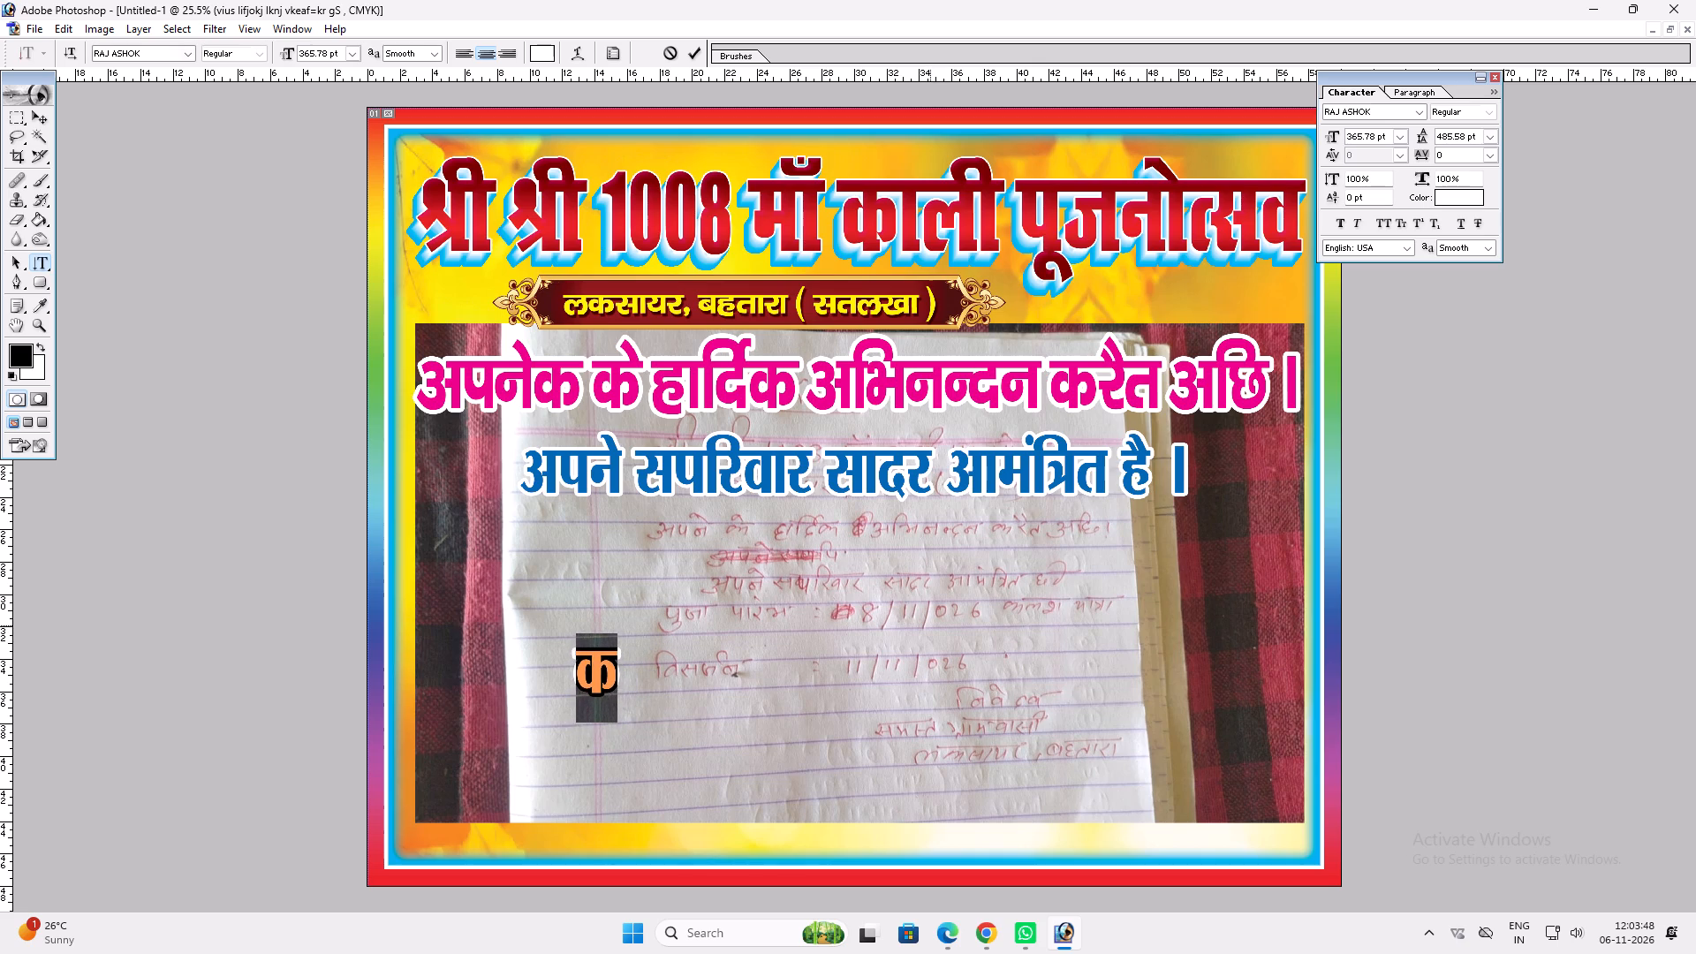
pyautogui.write('iqe')
pyautogui.press('BackSpace')
pyautogui.write('tk izkjaG')
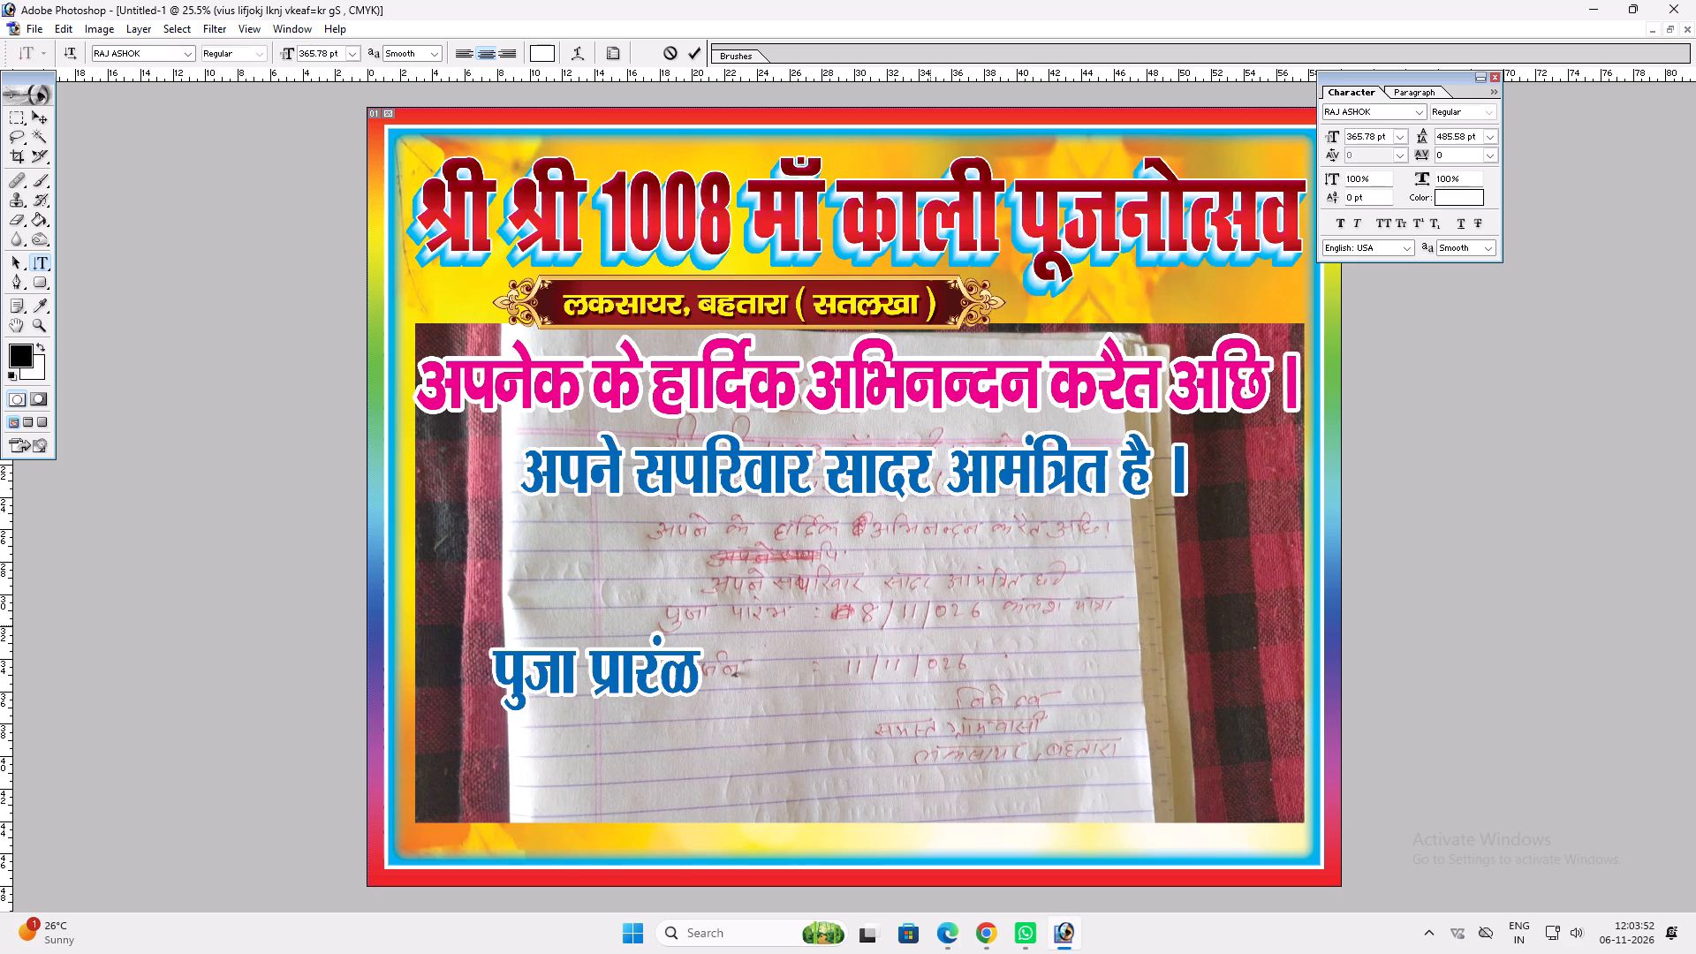
pyautogui.press('BackSpace')
pyautogui.write('Hk %& f')
pyautogui.press('BackSpace')
pyautogui.press('0')
pyautogui.press('8')
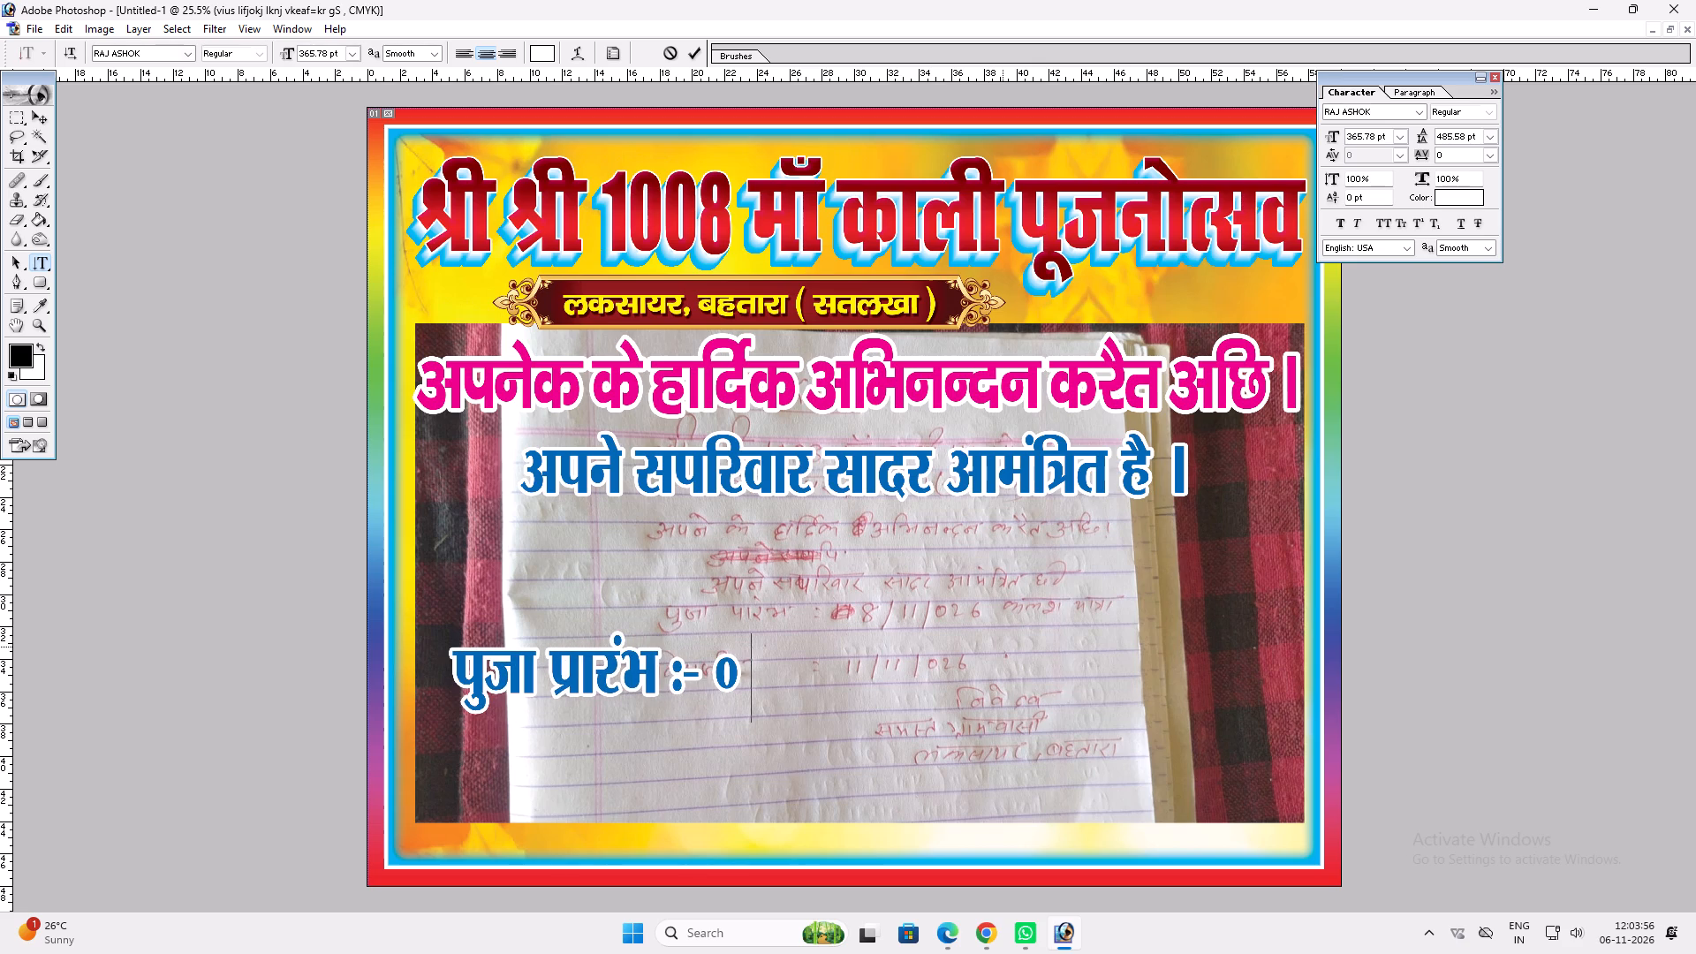
pyautogui.write('-11')
pyautogui.write('-2026')
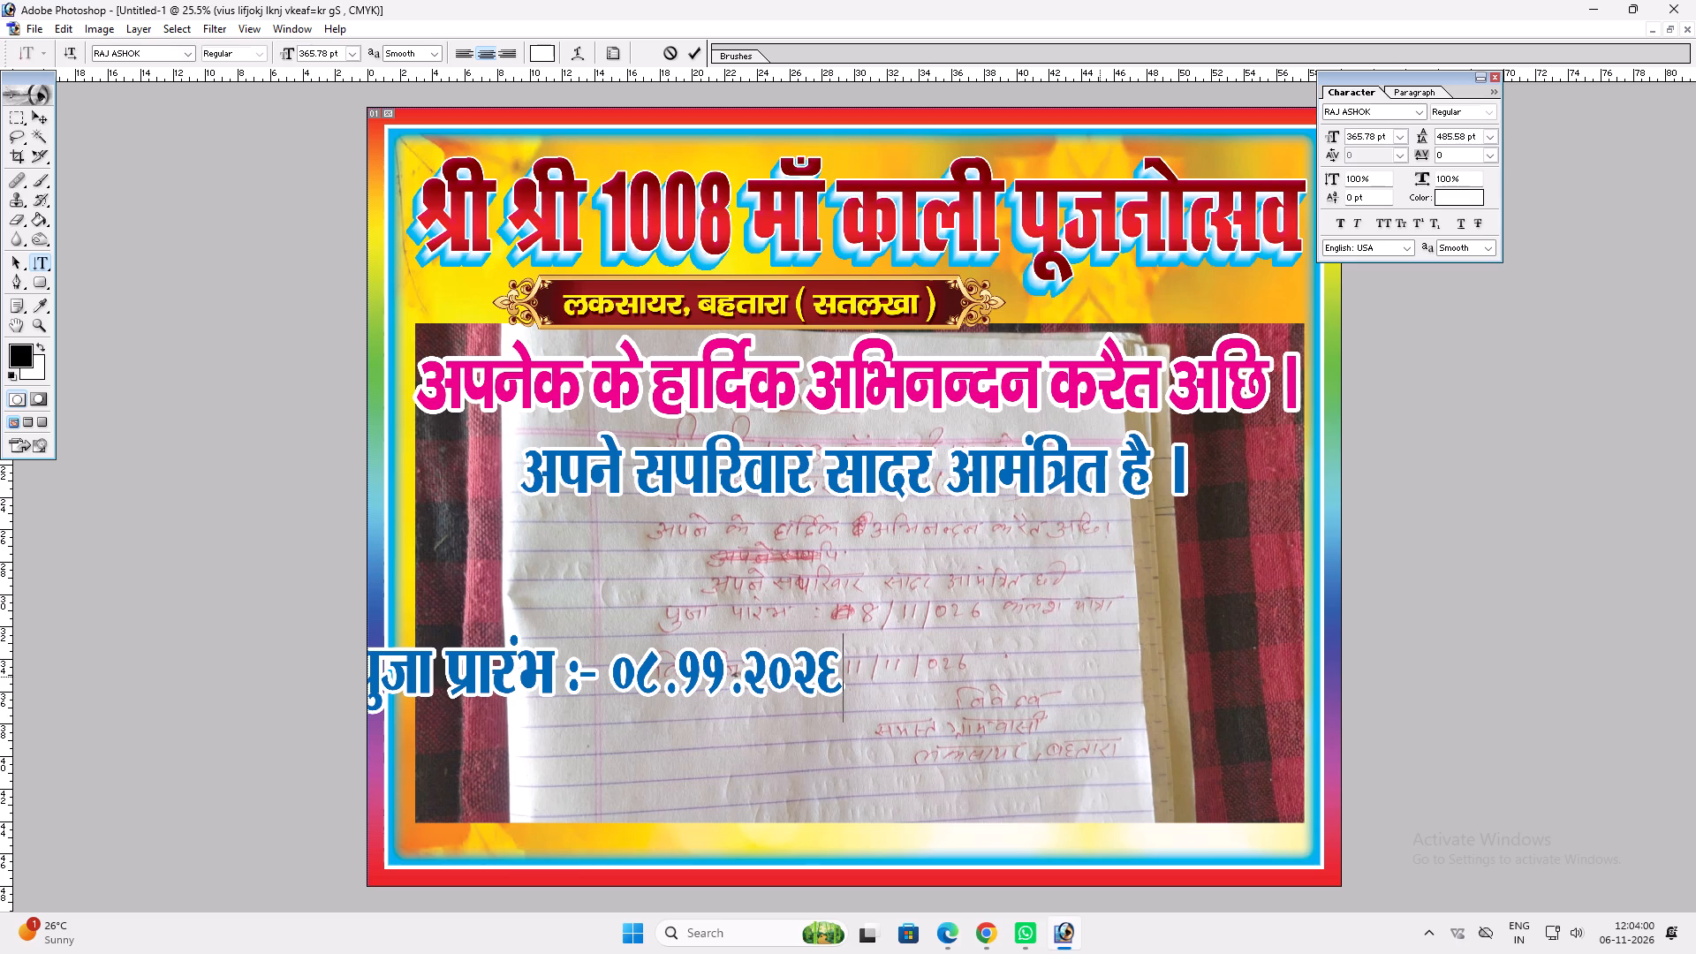
pyautogui.press('Return')
pyautogui.press('v')
pyautogui.press('v')
pyautogui.moveTo(651, 689); pyautogui.dragTo(733, 676)
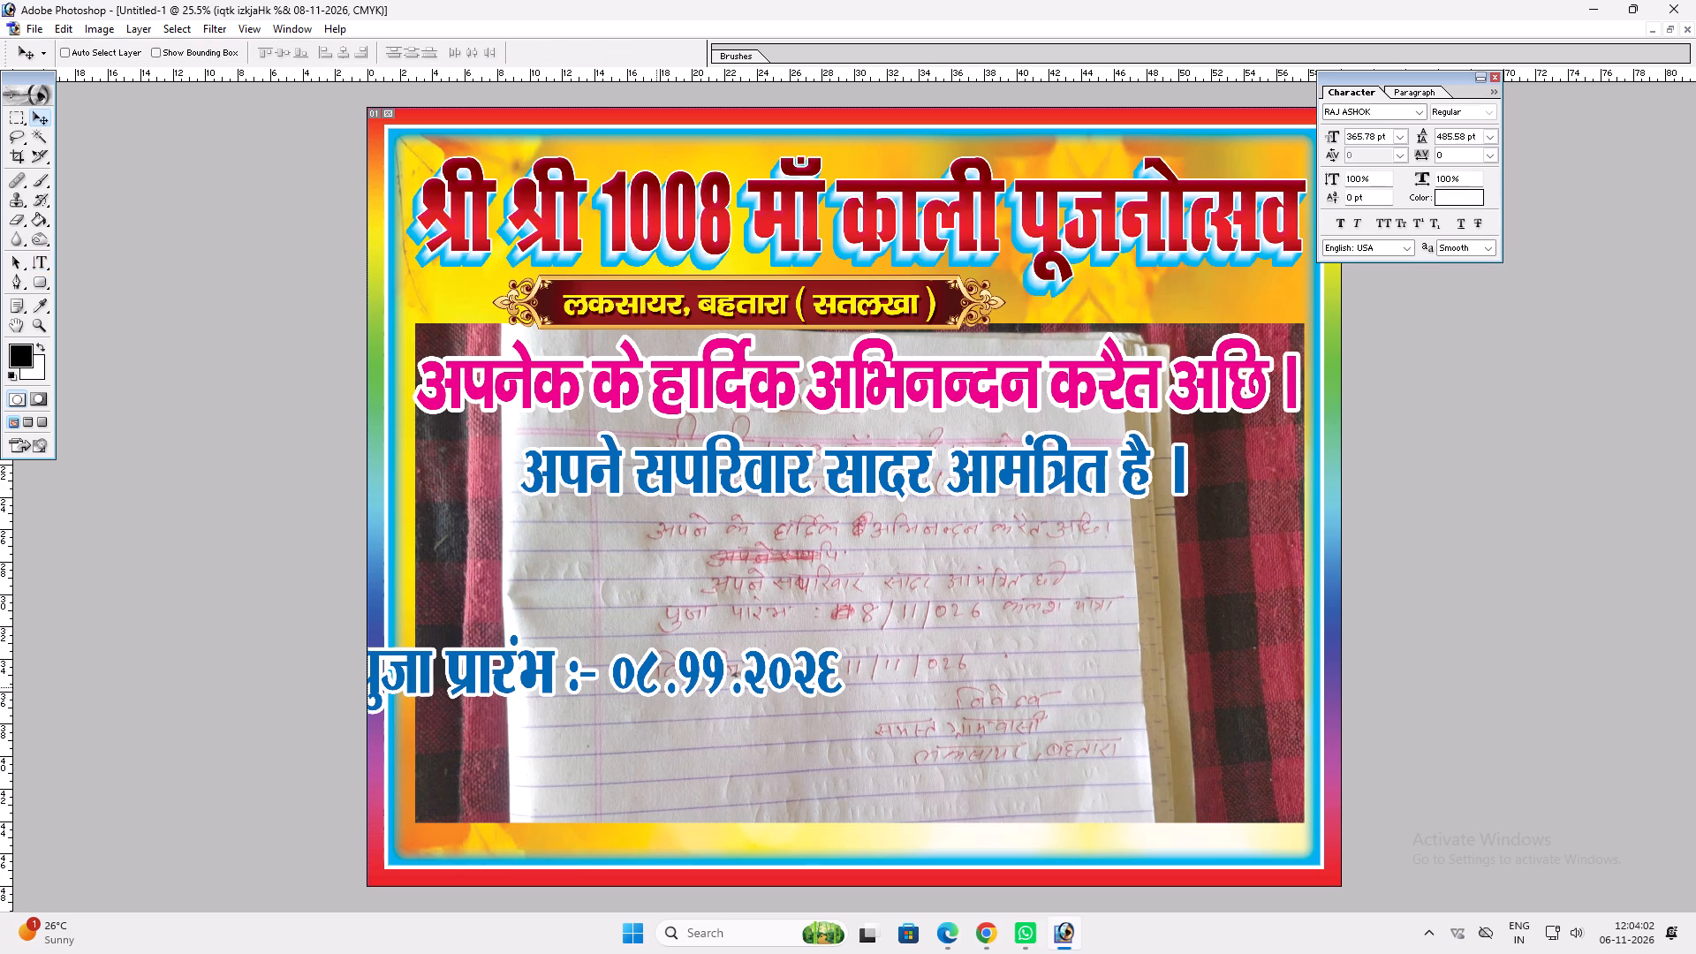
pyautogui.moveTo(733, 676); pyautogui.dragTo(836, 645)
# Append '(कलश शोभा यात्रा )' to the puja start line, with a space between the date and the opening bracket.
pyautogui.press('t')
pyautogui.click(1019, 630)
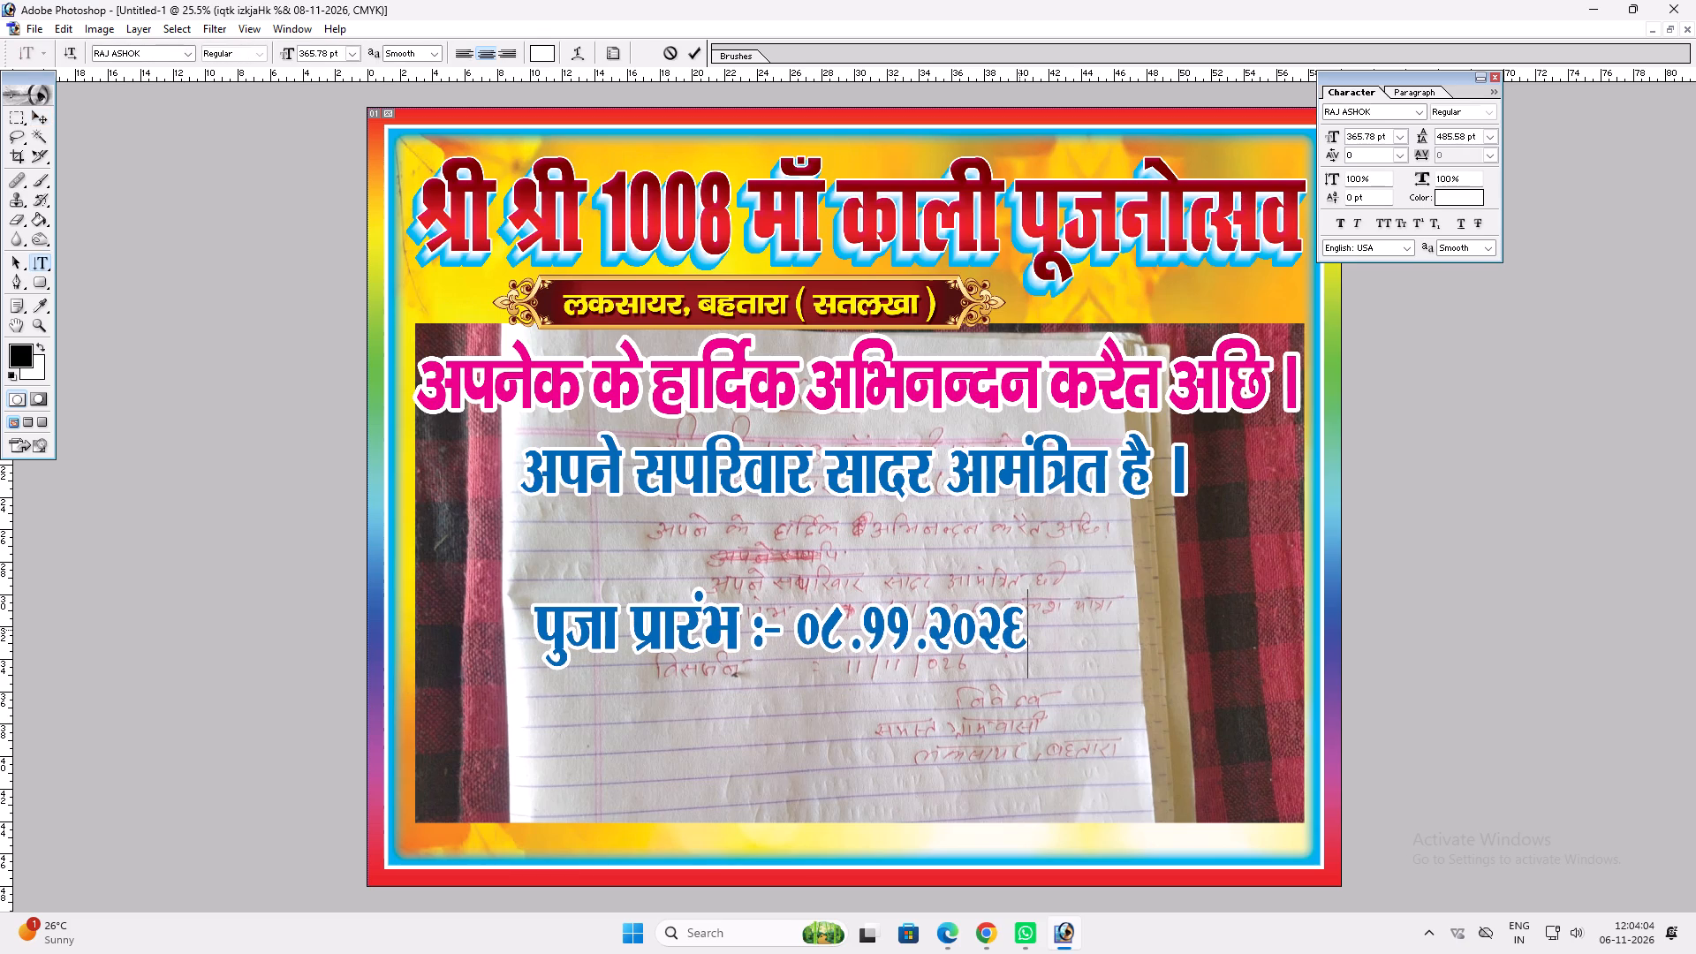
pyautogui.hotkey('shift', '(')
pyautogui.press('BackSpace')
pyautogui.hotkey('alt', '0')
pyautogui.hotkey('alt', '1')
pyautogui.hotkey('alt', '8')
pyautogui.hotkey('alt', '8')
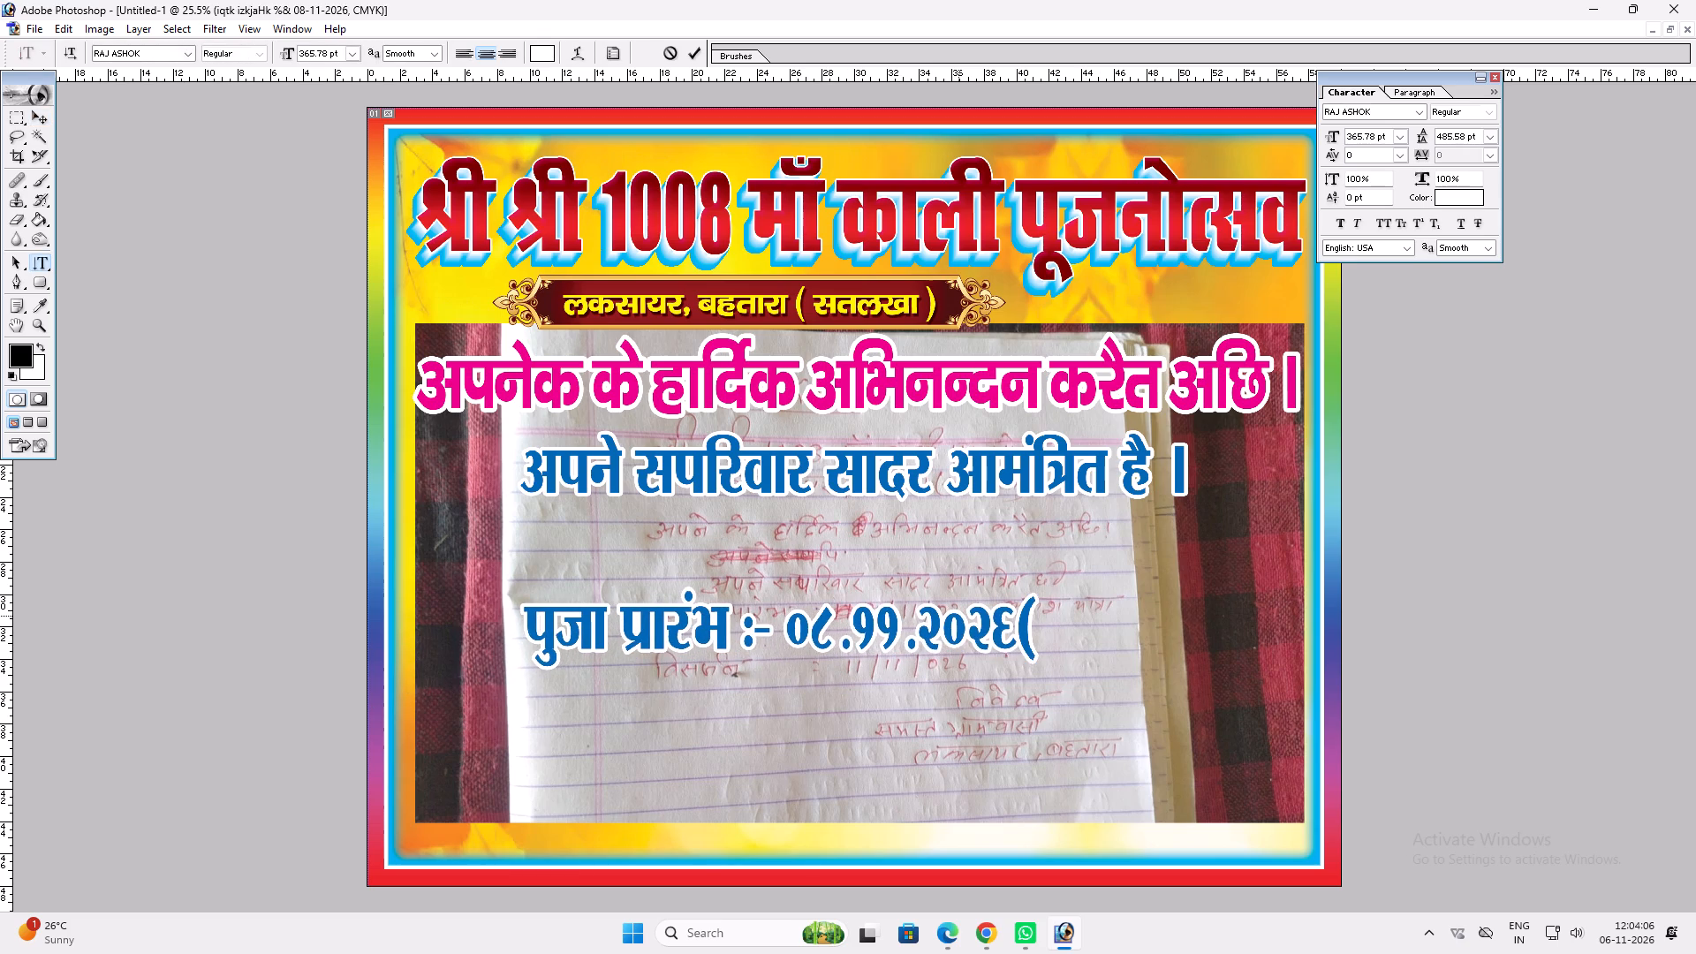
pyautogui.press('d')
pyautogui.write("y'k 'kksHkk ;k==k")
pyautogui.press('BackSpace')
pyautogui.press('BackSpace')
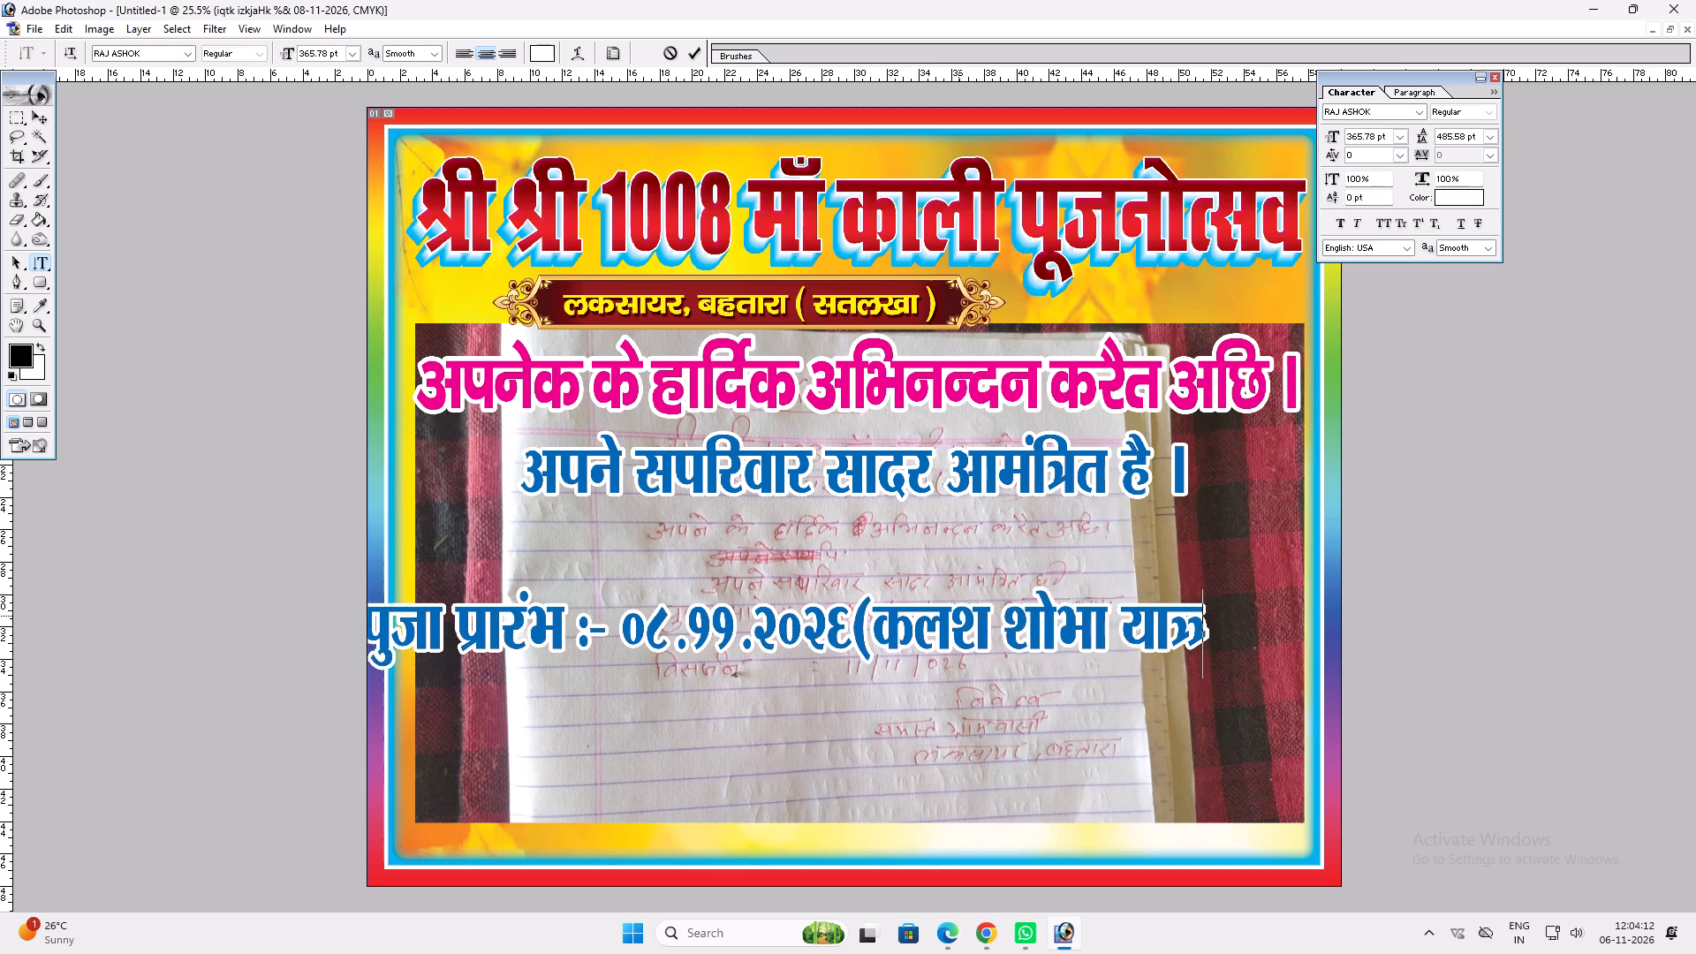
pyautogui.write('kk )')
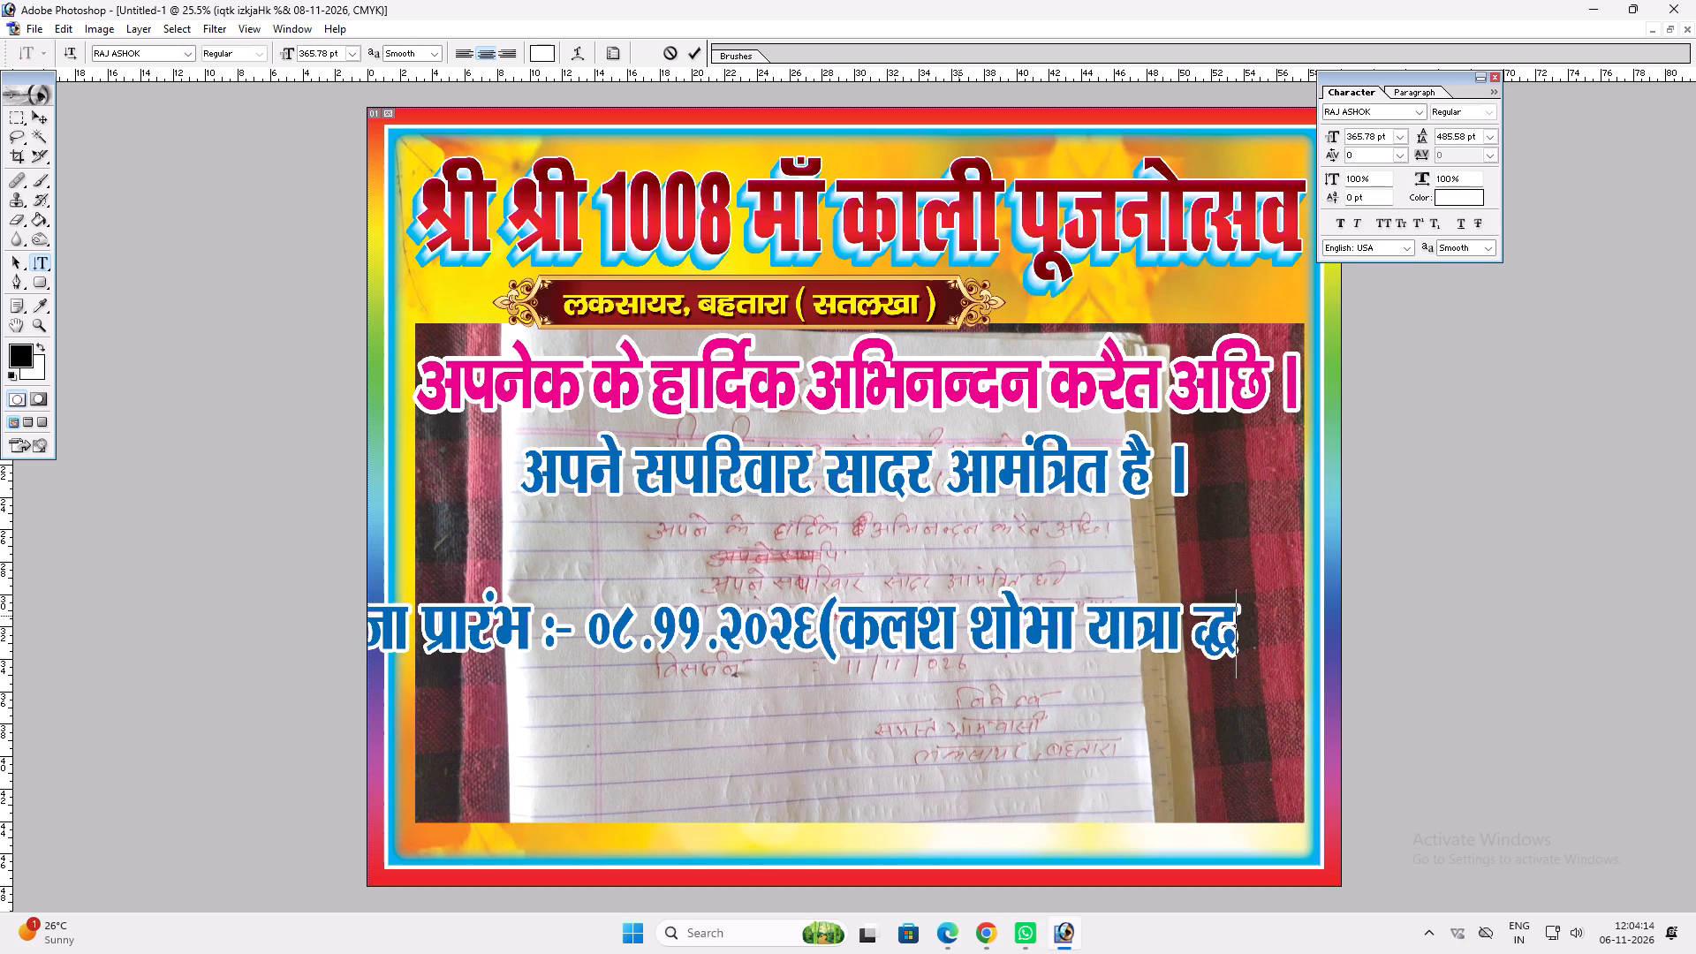
pyautogui.press('BackSpace')
pyautogui.hotkey('alt', '0')
pyautogui.hotkey('alt', '1')
pyautogui.hotkey('alt', '8')
pyautogui.hotkey('alt', '9')
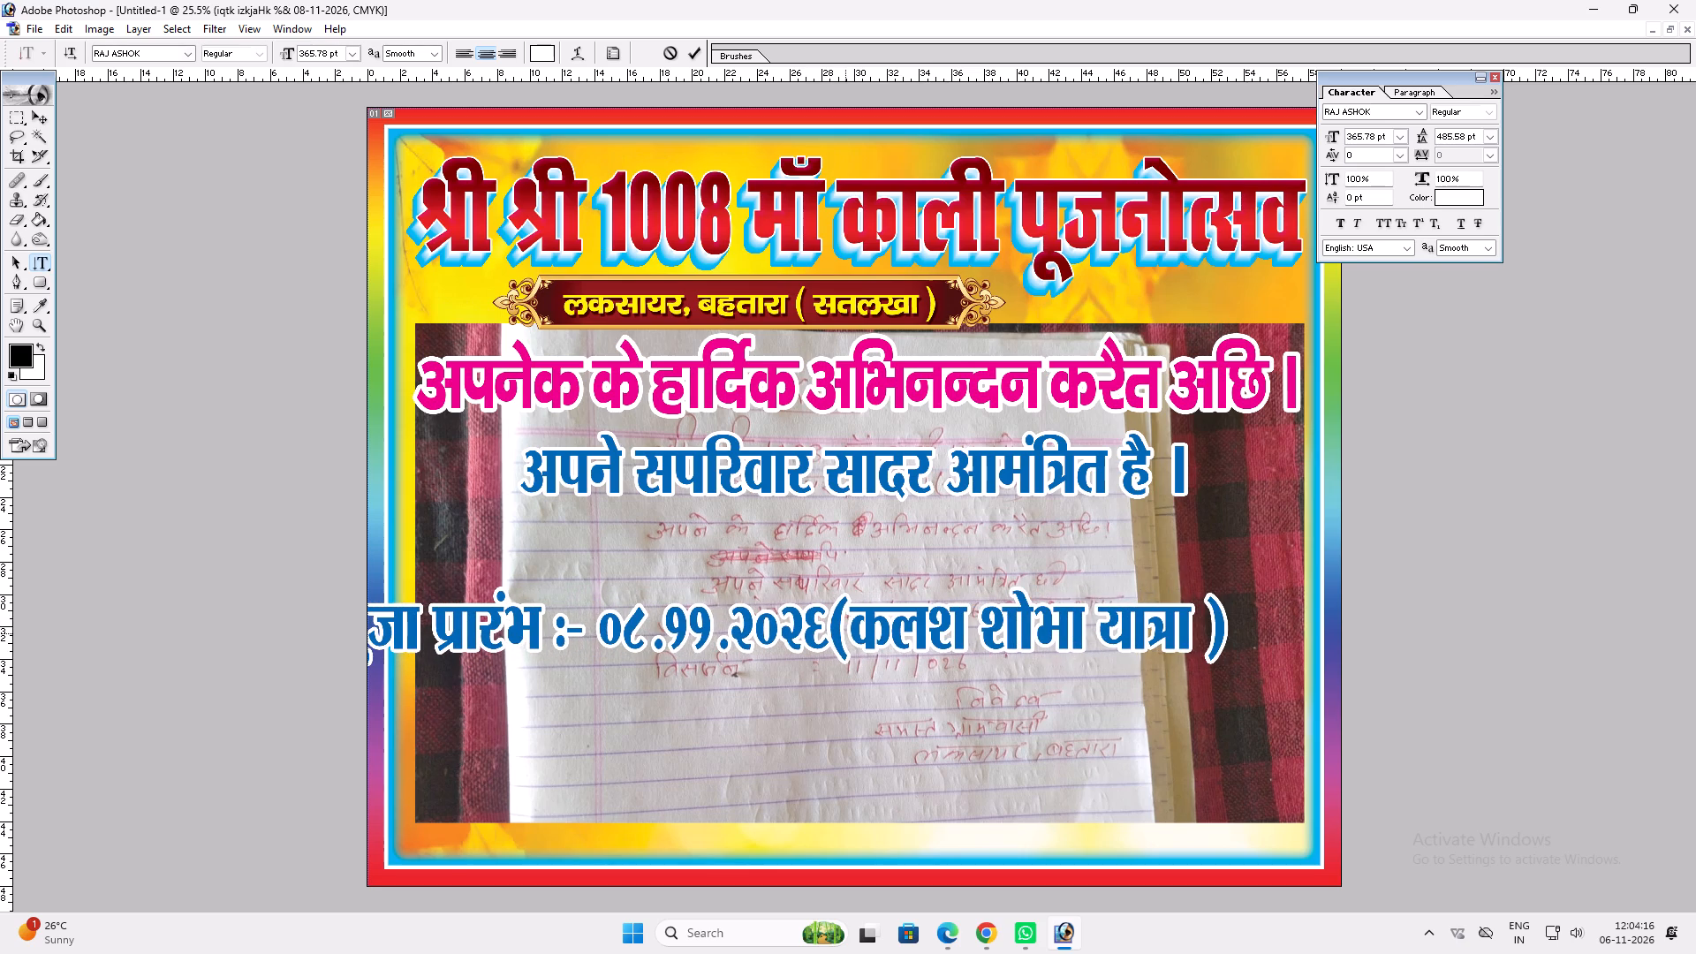
pyautogui.click(822, 633)
pyautogui.press('space')
# Change the font of the whole puja start line to RAJ 04.
pyautogui.hotkey('ctrl', 'a')
pyautogui.click(123, 56)
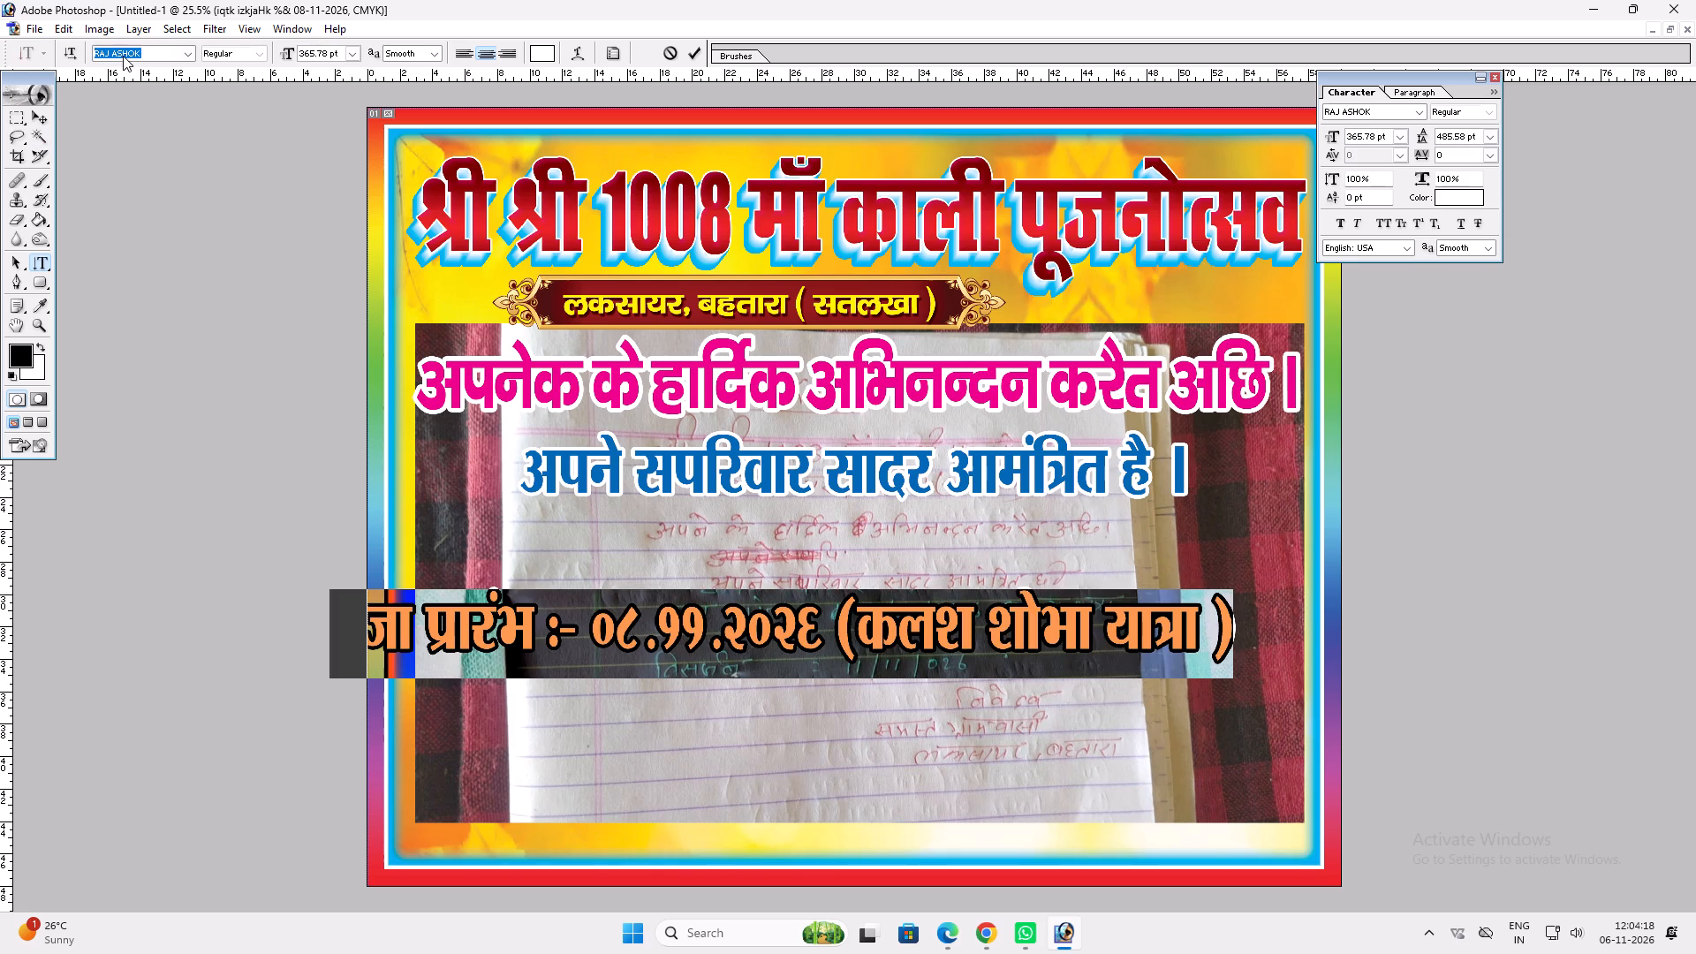
pyautogui.write('ra')
pyautogui.press('Down')
pyautogui.press('Down')
pyautogui.press('Down')
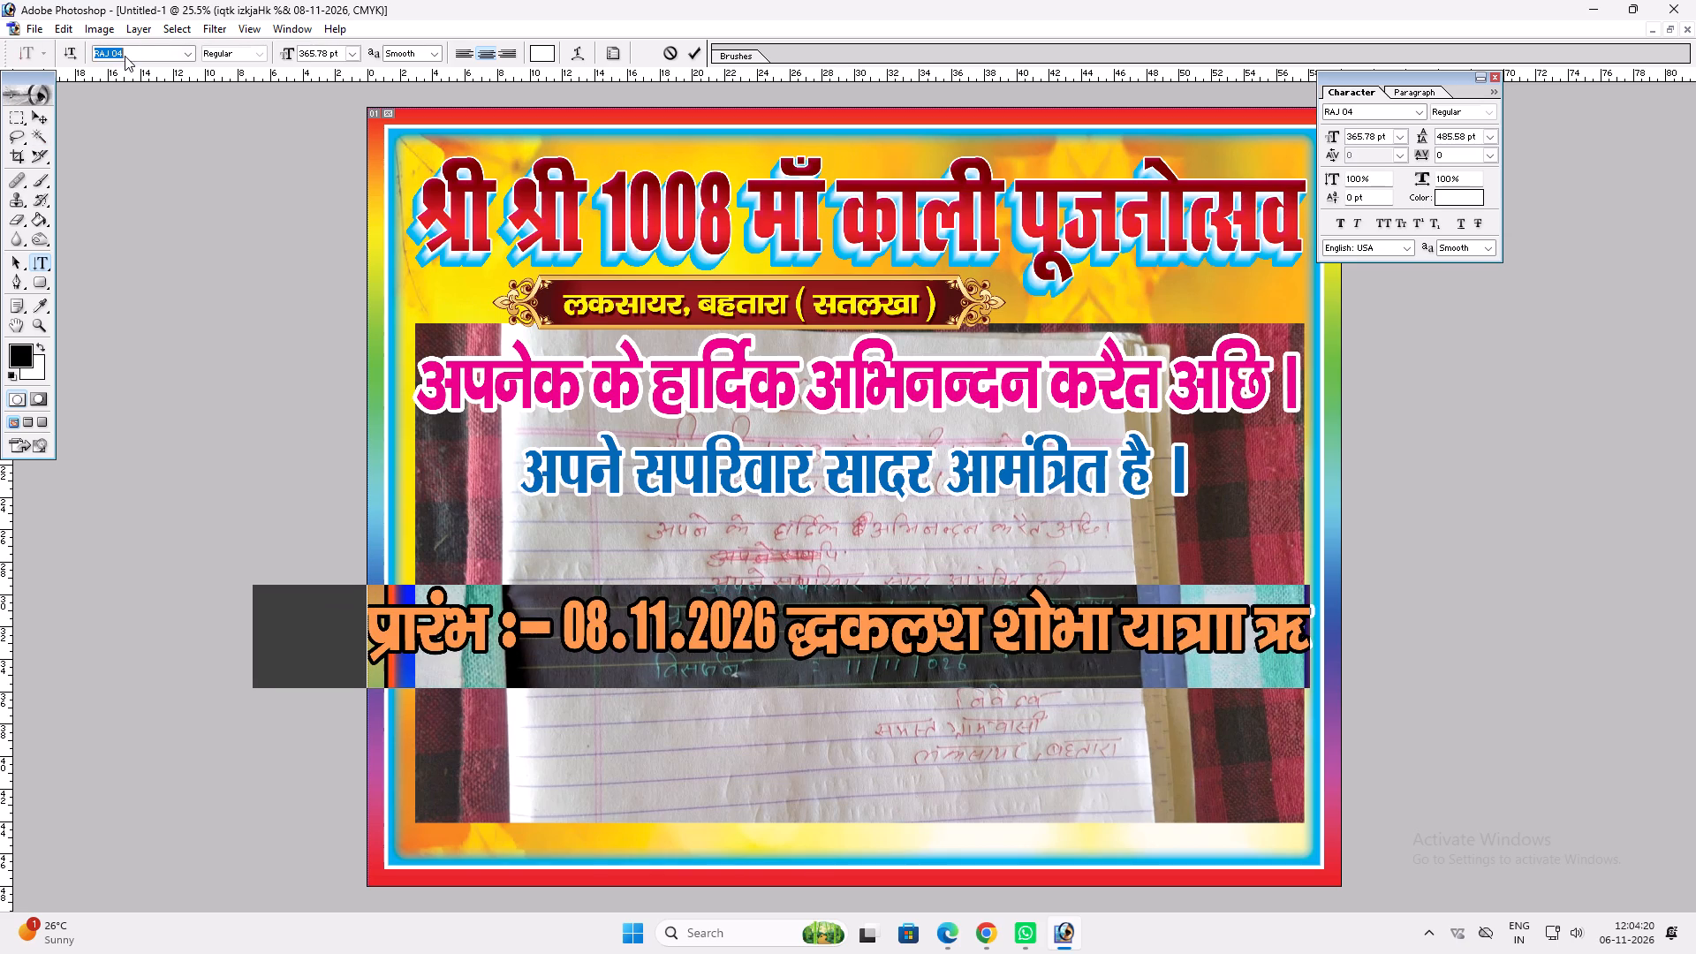
pyautogui.press('Return')
pyautogui.press('Return')
pyautogui.press('v')
# Replace the wrong character before 'कलश' in the puja start line with an opening bracket.
pyautogui.press('t')
pyautogui.moveTo(828, 638); pyautogui.dragTo(811, 643)
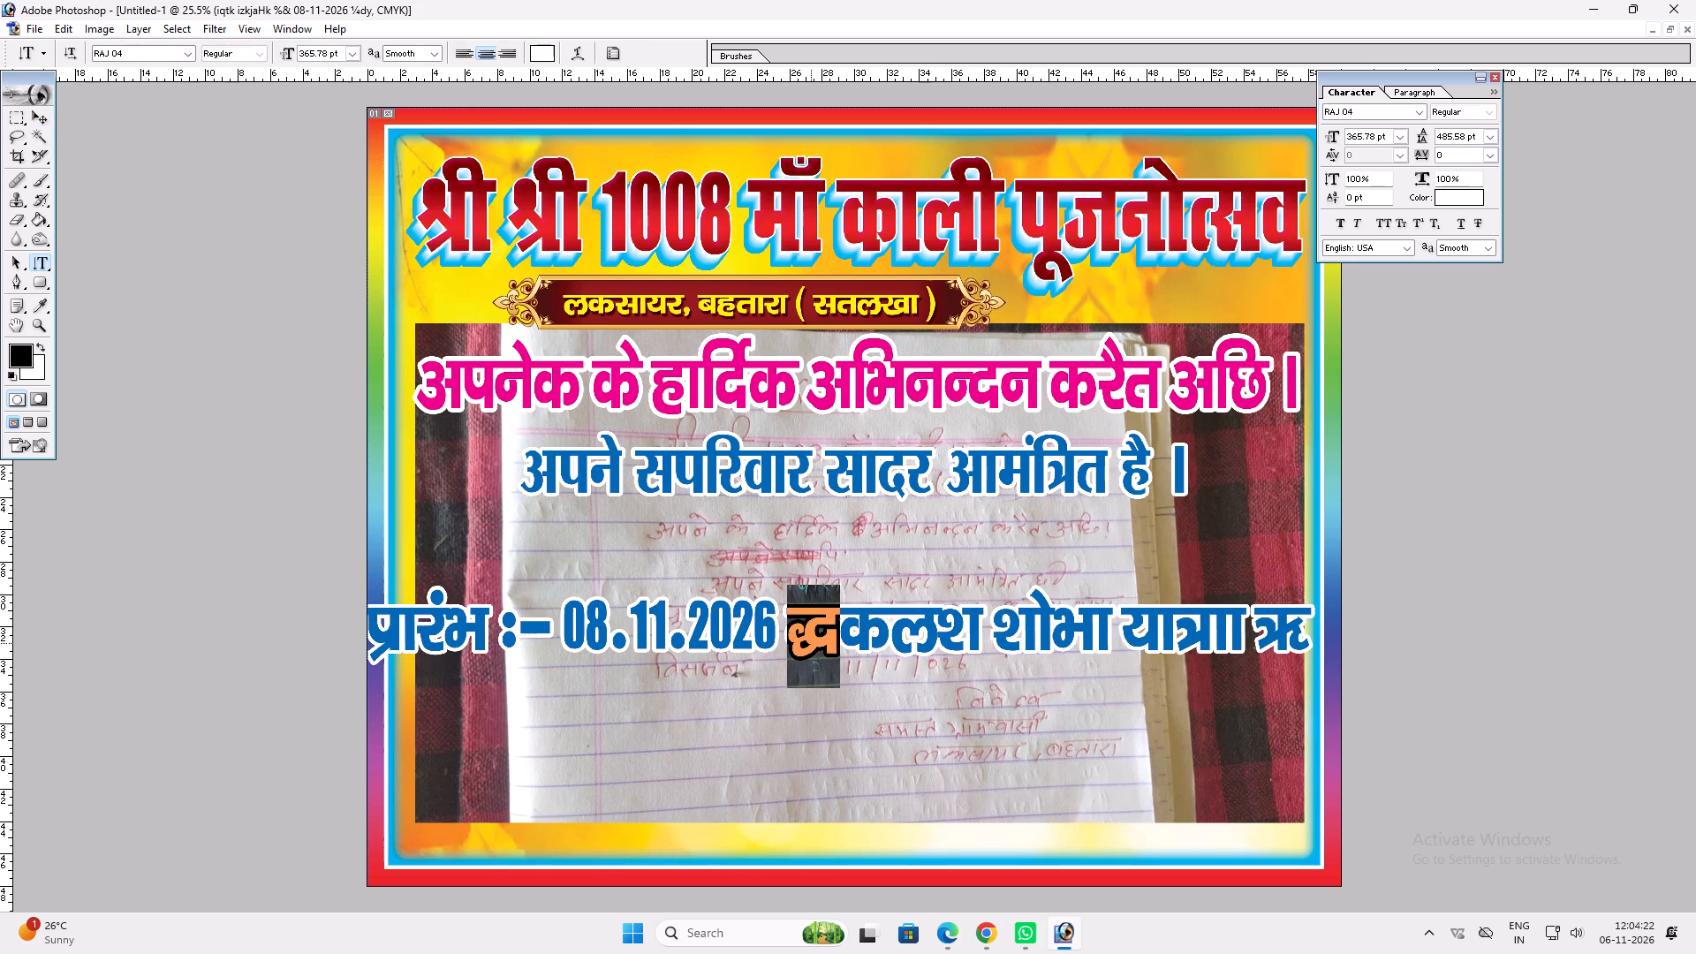
pyautogui.moveTo(811, 643); pyautogui.dragTo(810, 643)
pyautogui.hotkey('alt', '0')
pyautogui.hotkey('alt', '1')
pyautogui.hotkey('alt', '8')
pyautogui.hotkey('alt', '8')
pyautogui.moveTo(839, 659); pyautogui.dragTo(821, 665)
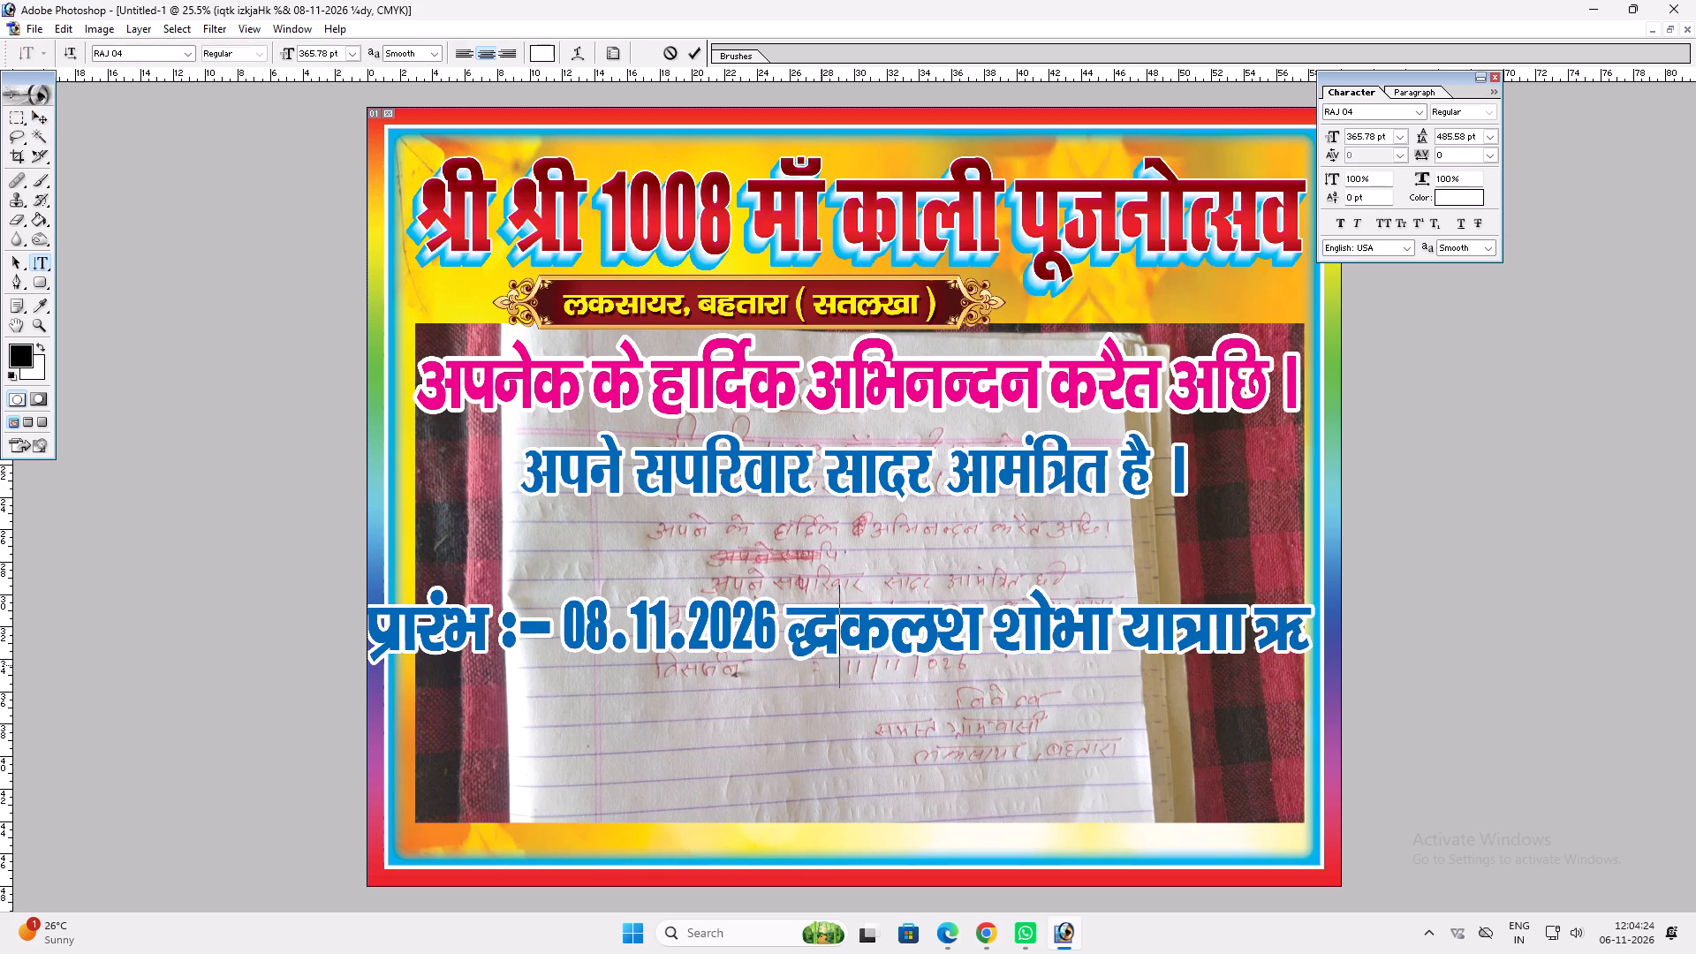
pyautogui.moveTo(821, 665); pyautogui.dragTo(811, 669)
pyautogui.hotkey('alt', '0')
pyautogui.hotkey('alt', '1')
pyautogui.hotkey('alt', '8')
pyautogui.hotkey('alt', '8')
pyautogui.moveTo(841, 643); pyautogui.dragTo(807, 647)
pyautogui.hotkey('shift', '(')
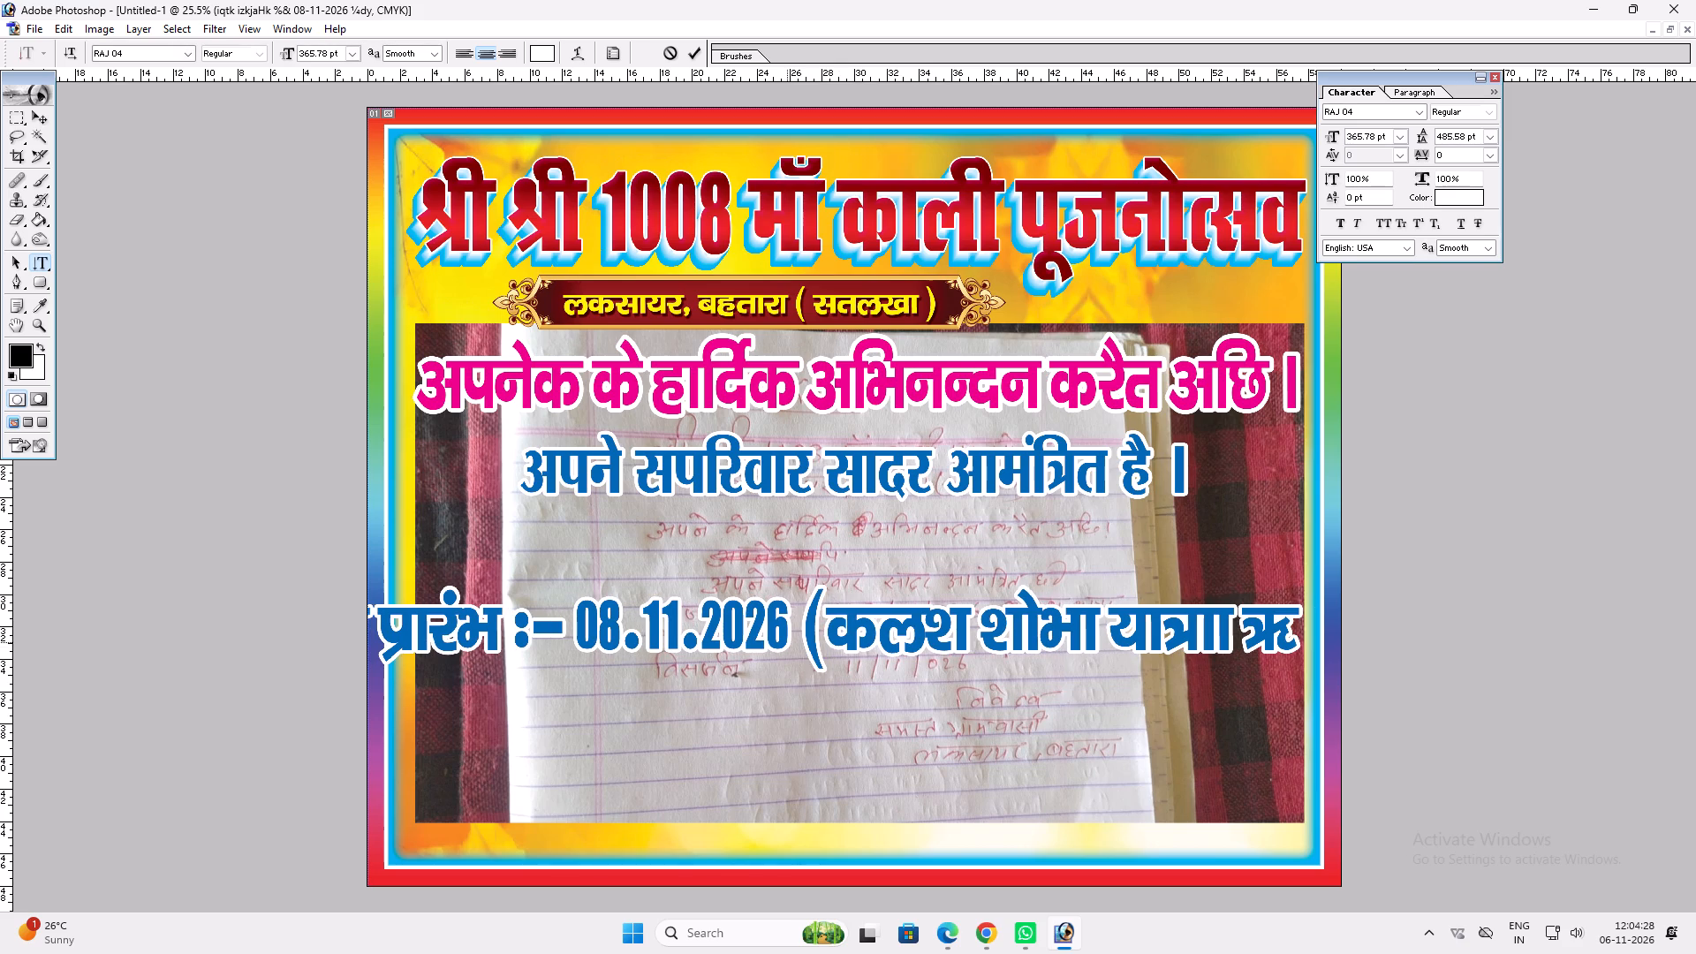
# Replace the wrong character at the end of the puja start line with a closing bracket.
pyautogui.moveTo(1243, 645); pyautogui.dragTo(1318, 655)
pyautogui.hotkey('shift', ')')
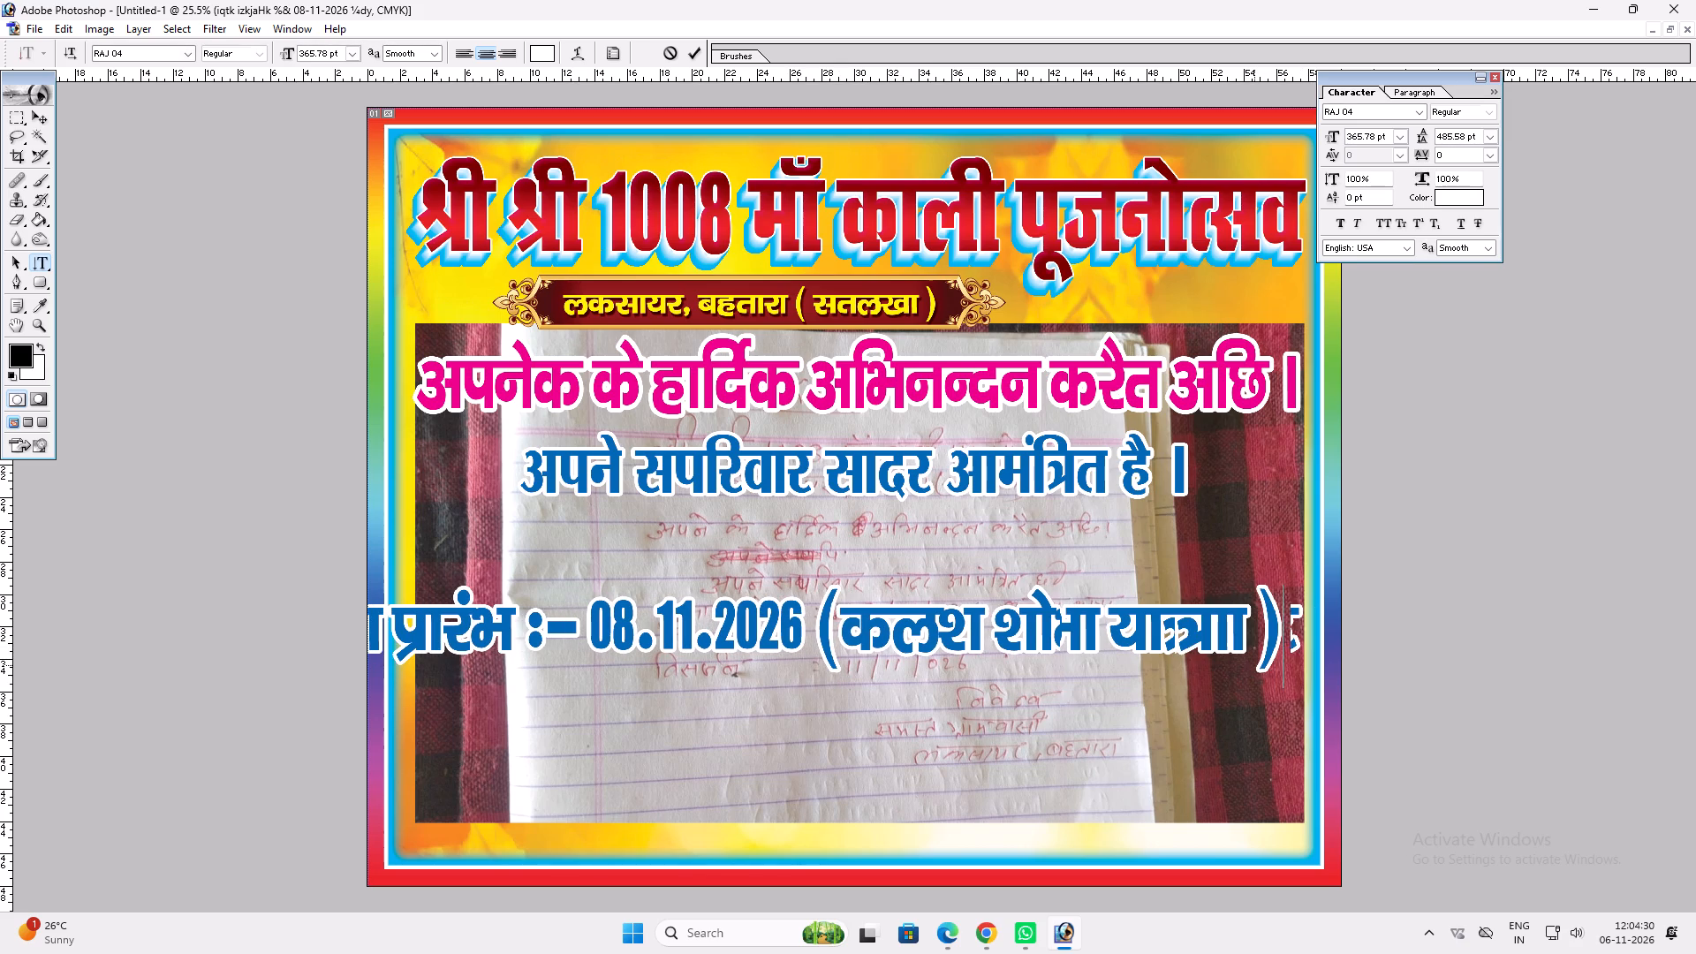
pyautogui.press('Return')
# Scale down the puja start line so it takes up less of the poster's width.
pyautogui.press('v')
pyautogui.hotkey('ctrl', 't')
pyautogui.keyDown('alt'); pyautogui.keyDown('shift'); pyautogui.moveTo(1286, 655); pyautogui.dragTo(1247, 656); pyautogui.keyUp('shift'); pyautogui.keyUp('alt')
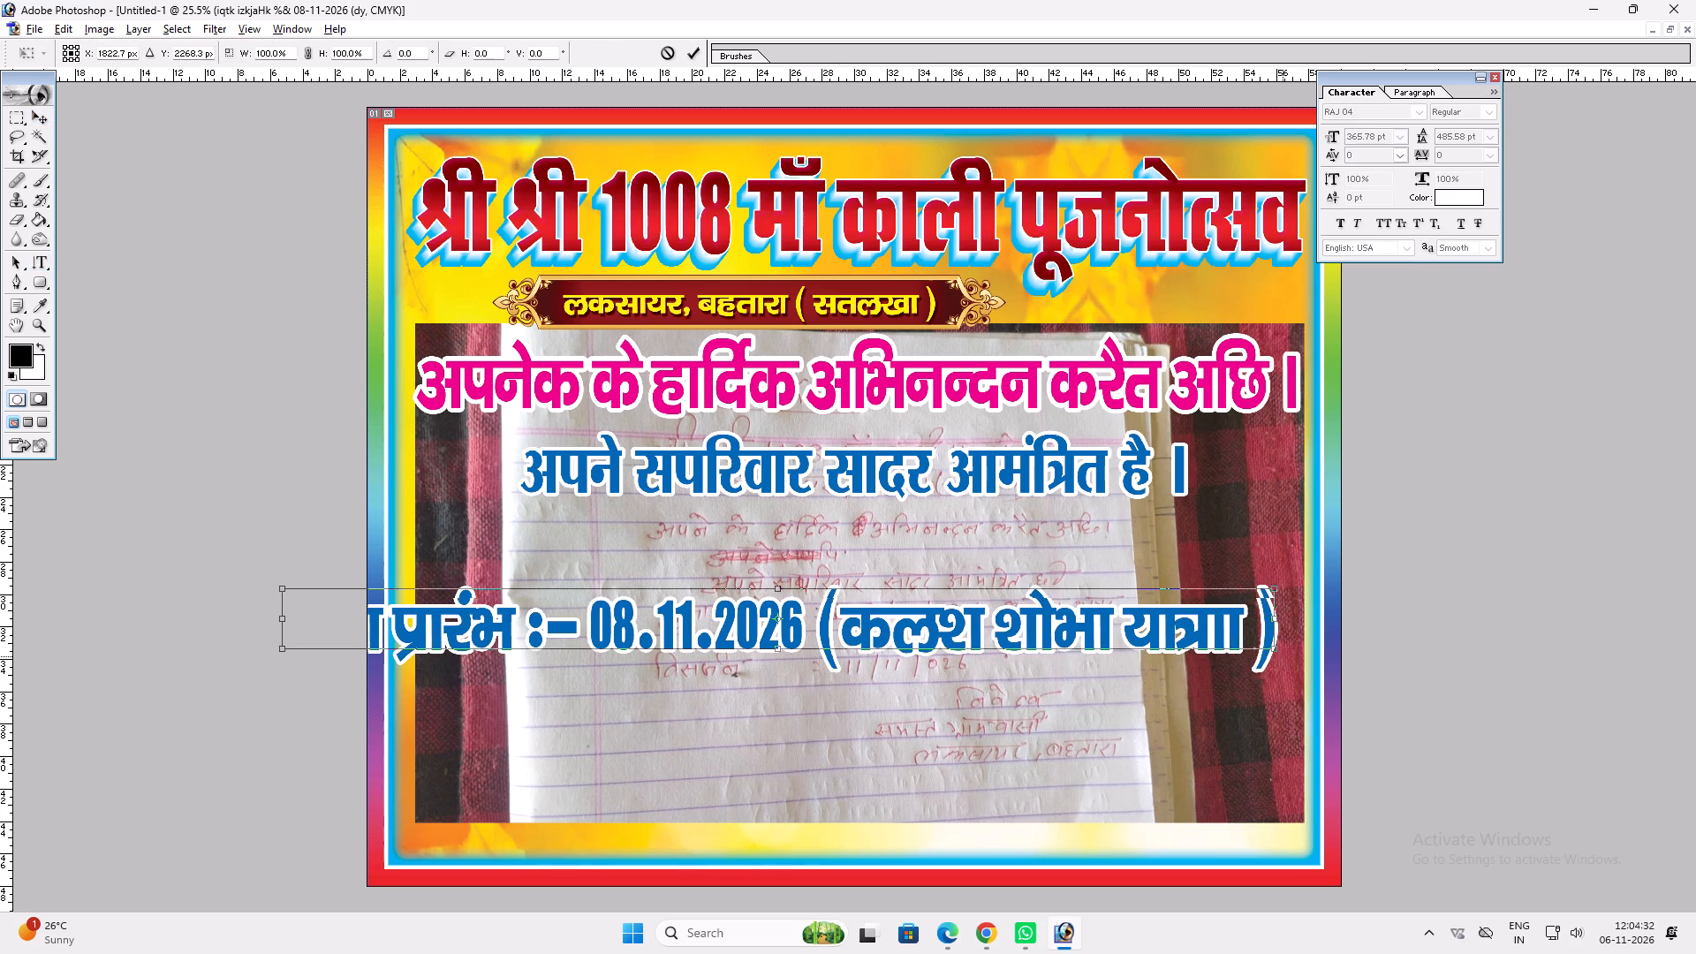
pyautogui.keyDown('alt'); pyautogui.keyDown('shift'); pyautogui.moveTo(1247, 656); pyautogui.dragTo(1150, 639); pyautogui.keyUp('shift'); pyautogui.keyUp('alt')
pyautogui.hotkey('shift', 'Return')
# Delete the extra vowel sign from 'यात्रा' in the puja start line.
pyautogui.press('t')
pyautogui.click(1100, 635)
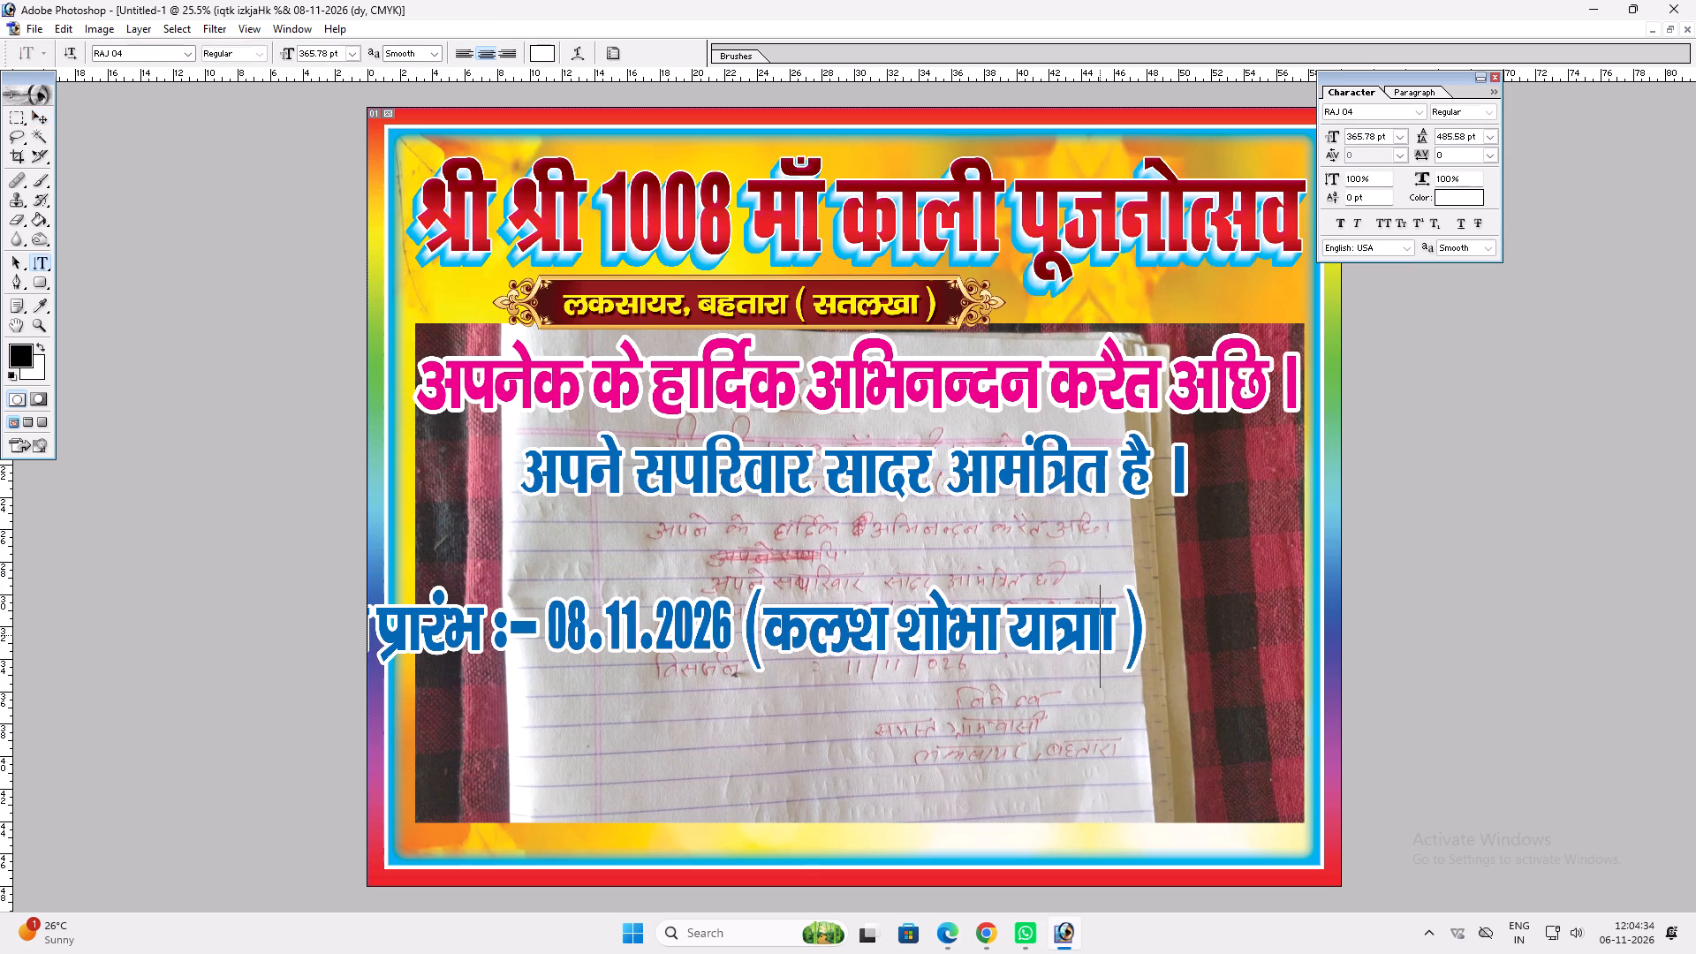
pyautogui.press('BackSpace')
pyautogui.press('Return')
# Move the puja start line up below the blue invitation line and resize it to fit inside the poster's frame.
pyautogui.write('vv')
pyautogui.moveTo(1021, 647); pyautogui.dragTo(1122, 608)
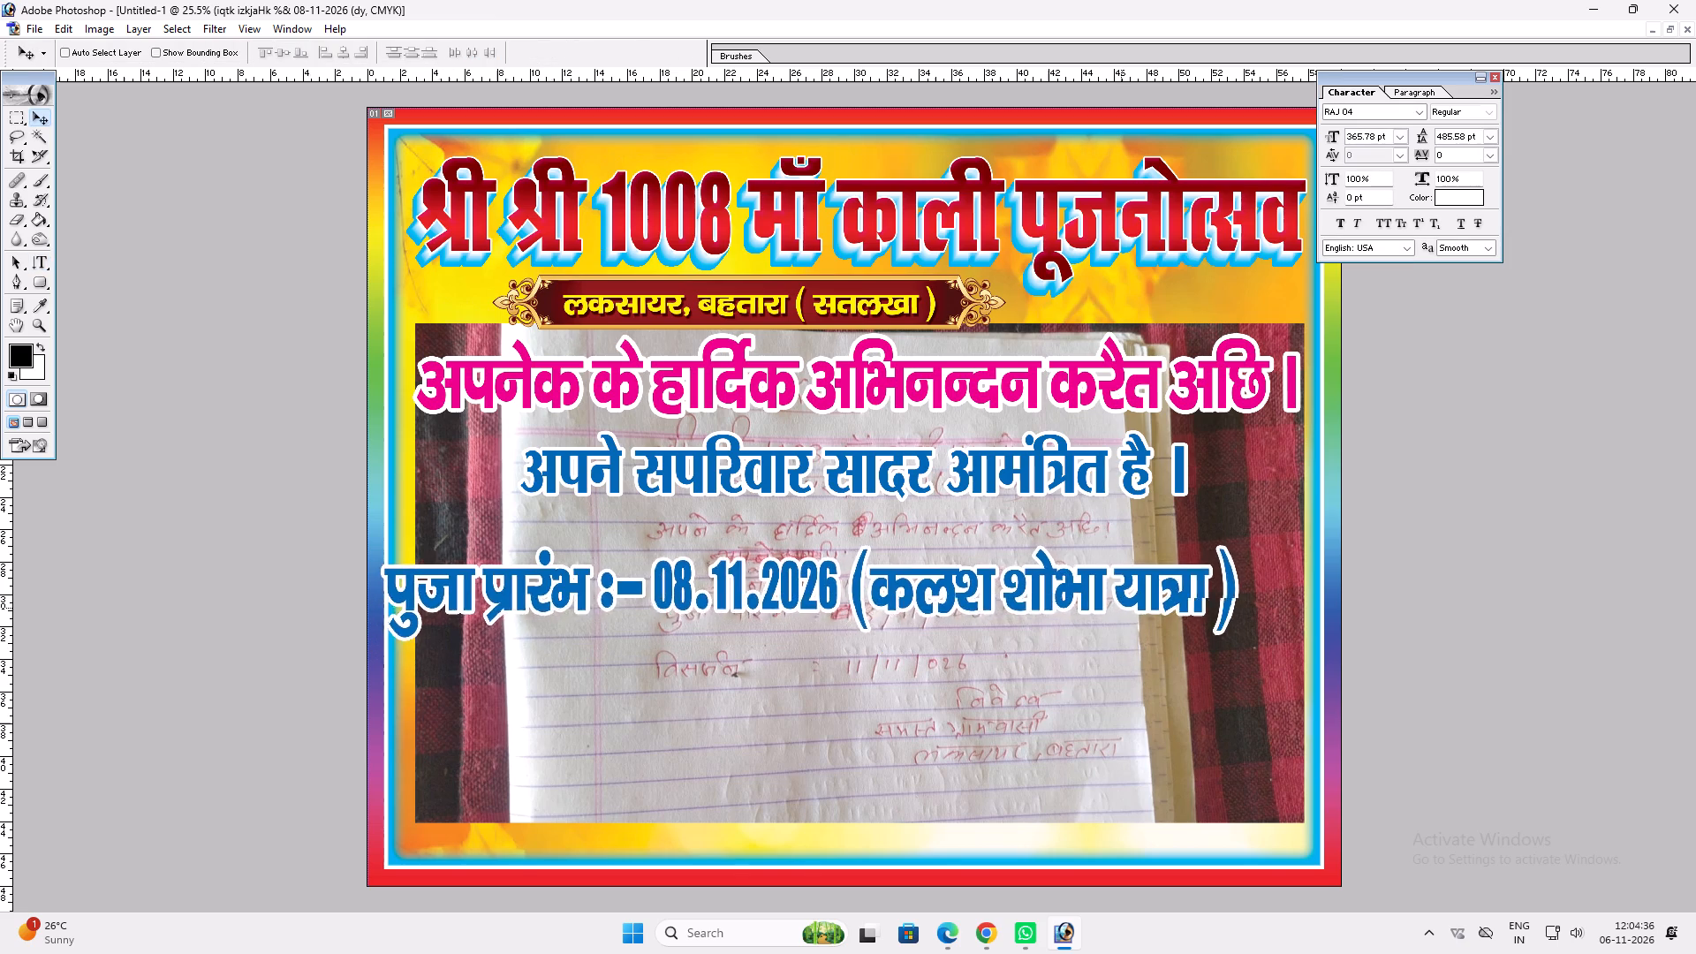
pyautogui.moveTo(1122, 608); pyautogui.dragTo(1155, 604)
pyautogui.hotkey('ctrl', 't')
pyautogui.keyDown('shift'); pyautogui.moveTo(1146, 609); pyautogui.dragTo(1162, 603); pyautogui.keyUp('shift')
pyautogui.hotkey('shift', 'Return')
pyautogui.press('v')
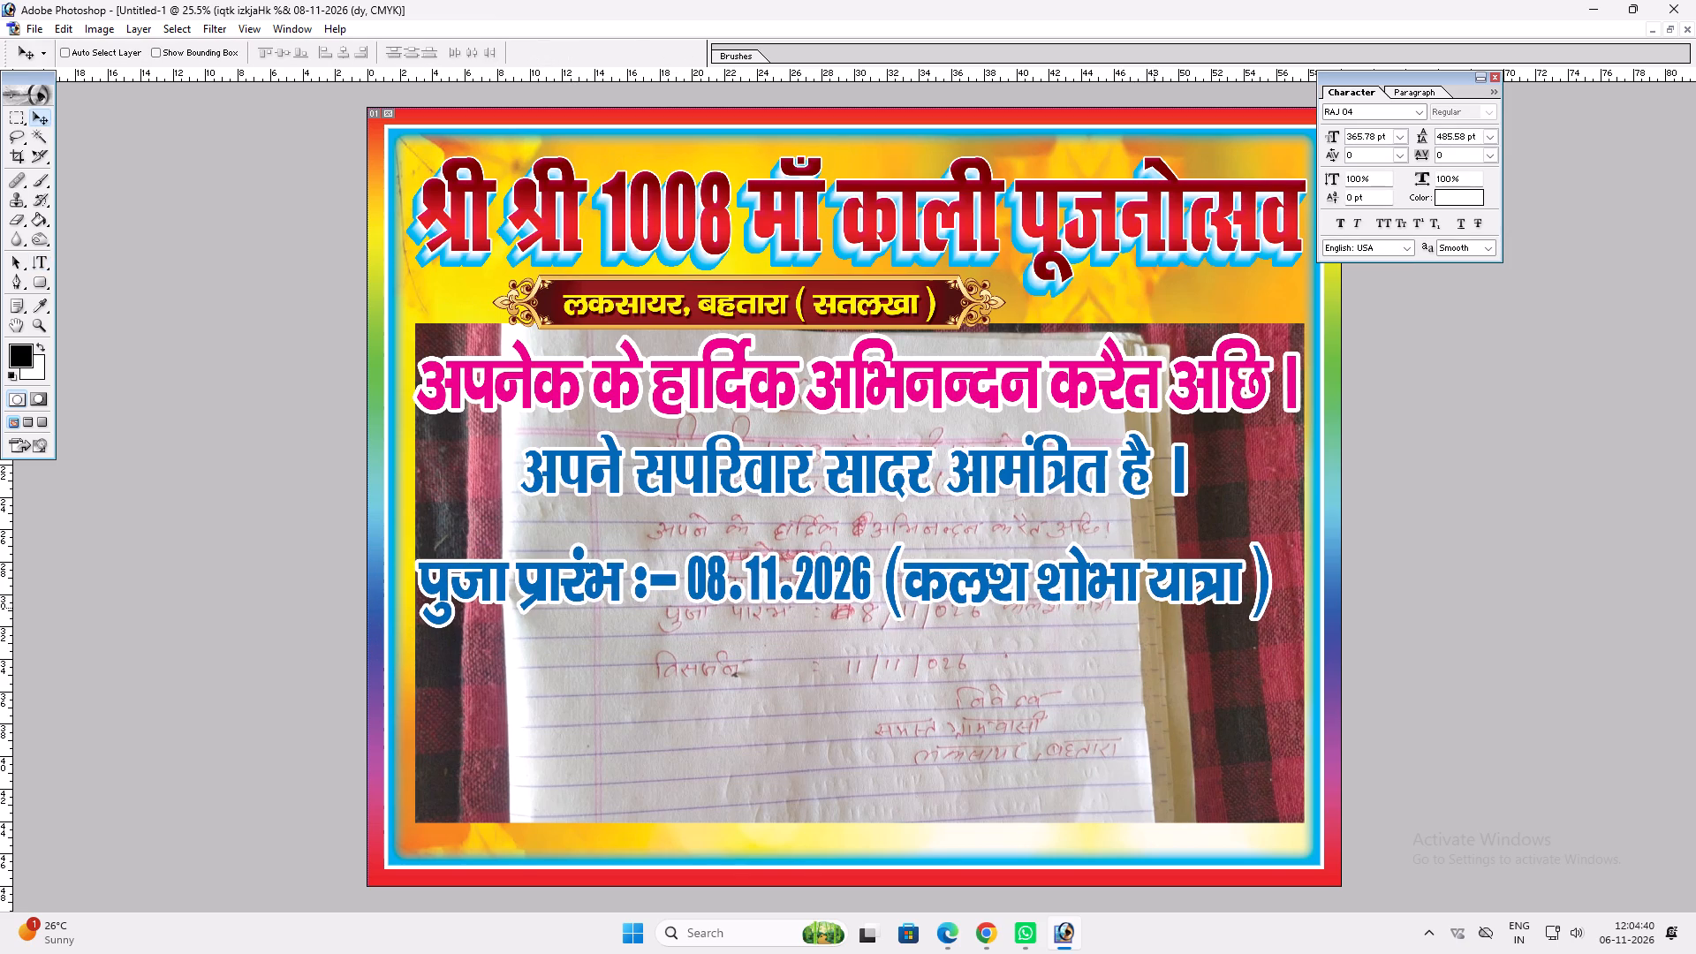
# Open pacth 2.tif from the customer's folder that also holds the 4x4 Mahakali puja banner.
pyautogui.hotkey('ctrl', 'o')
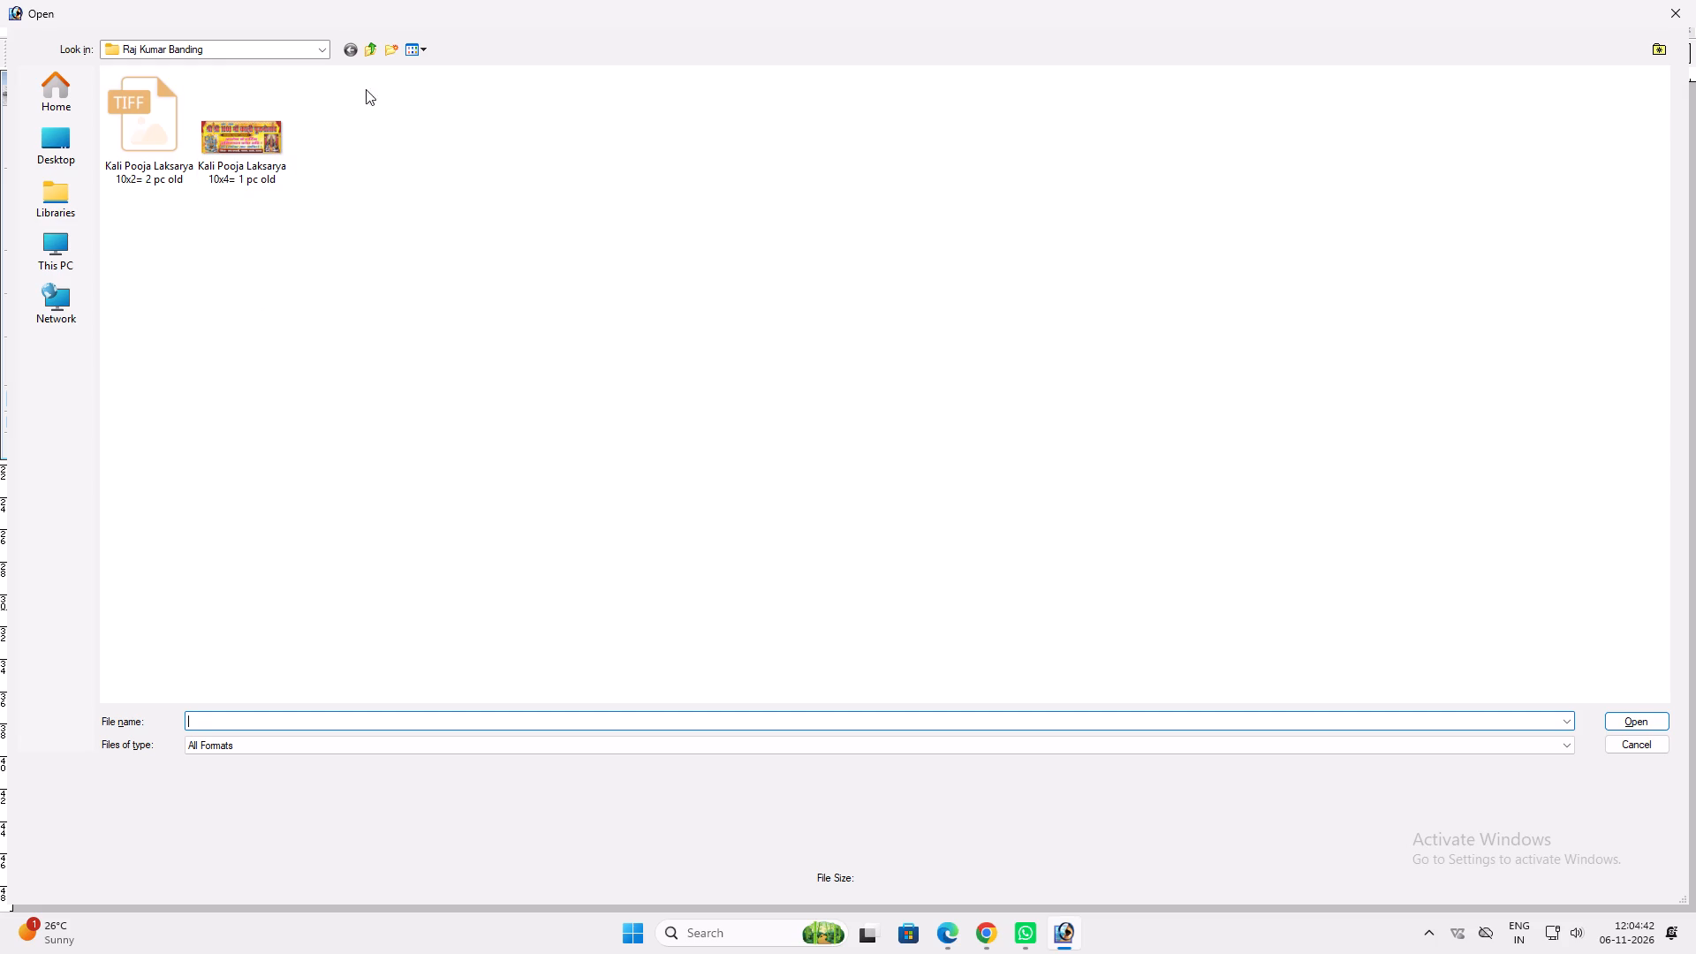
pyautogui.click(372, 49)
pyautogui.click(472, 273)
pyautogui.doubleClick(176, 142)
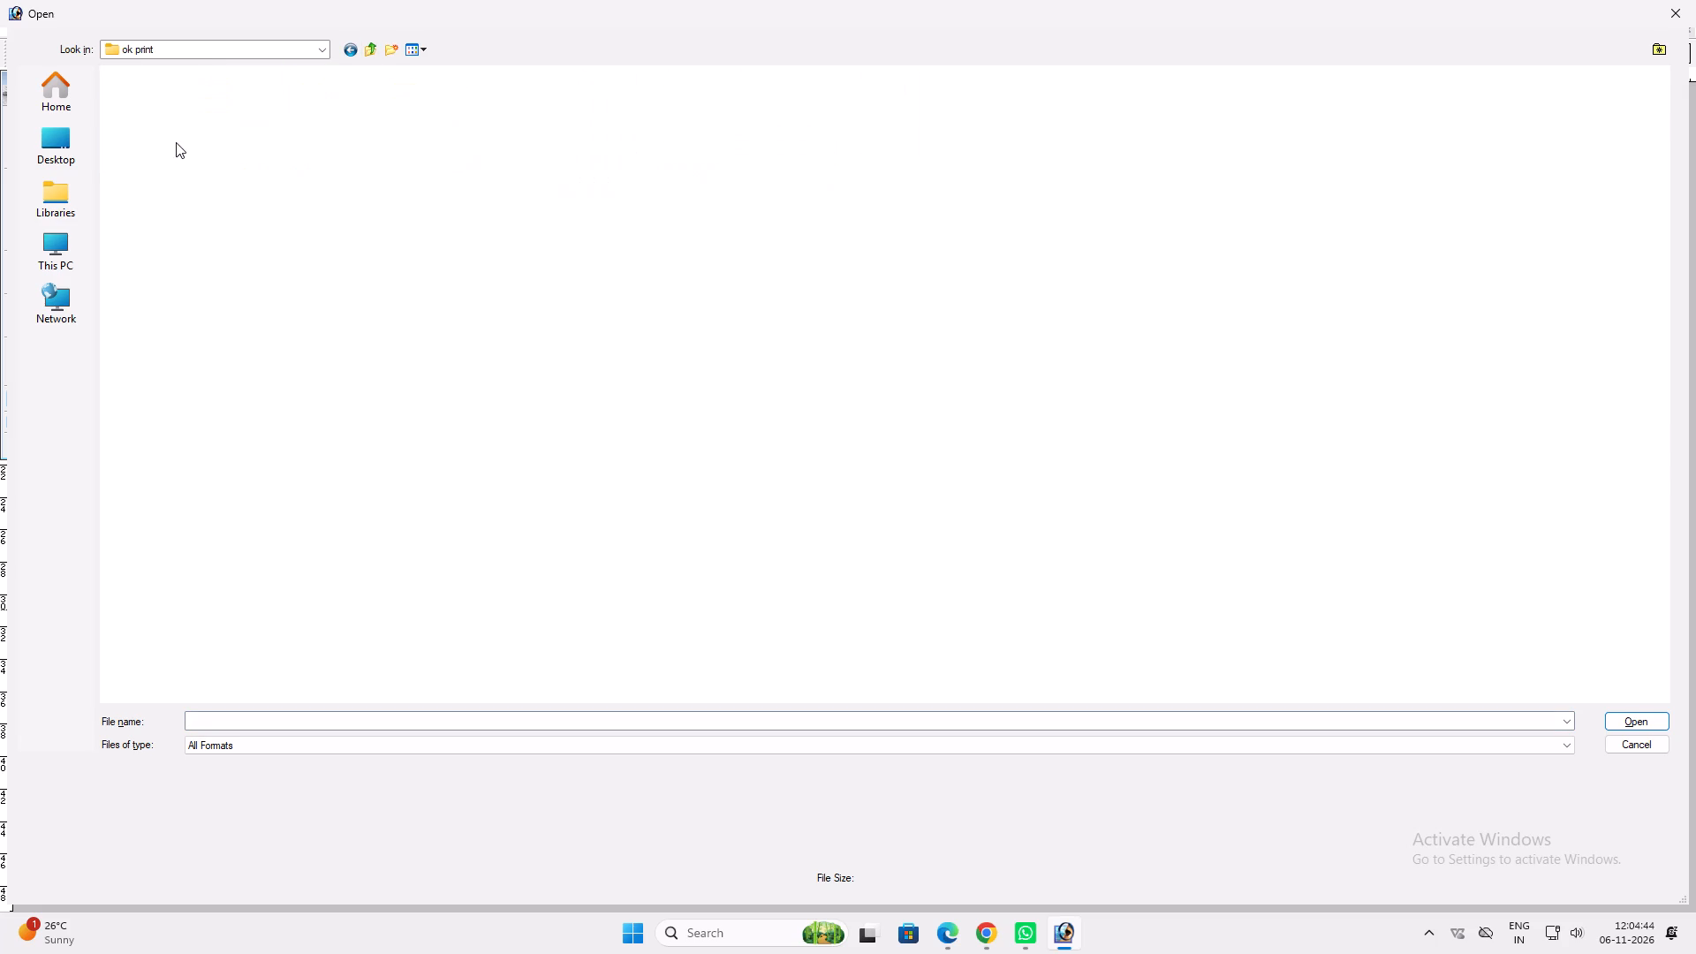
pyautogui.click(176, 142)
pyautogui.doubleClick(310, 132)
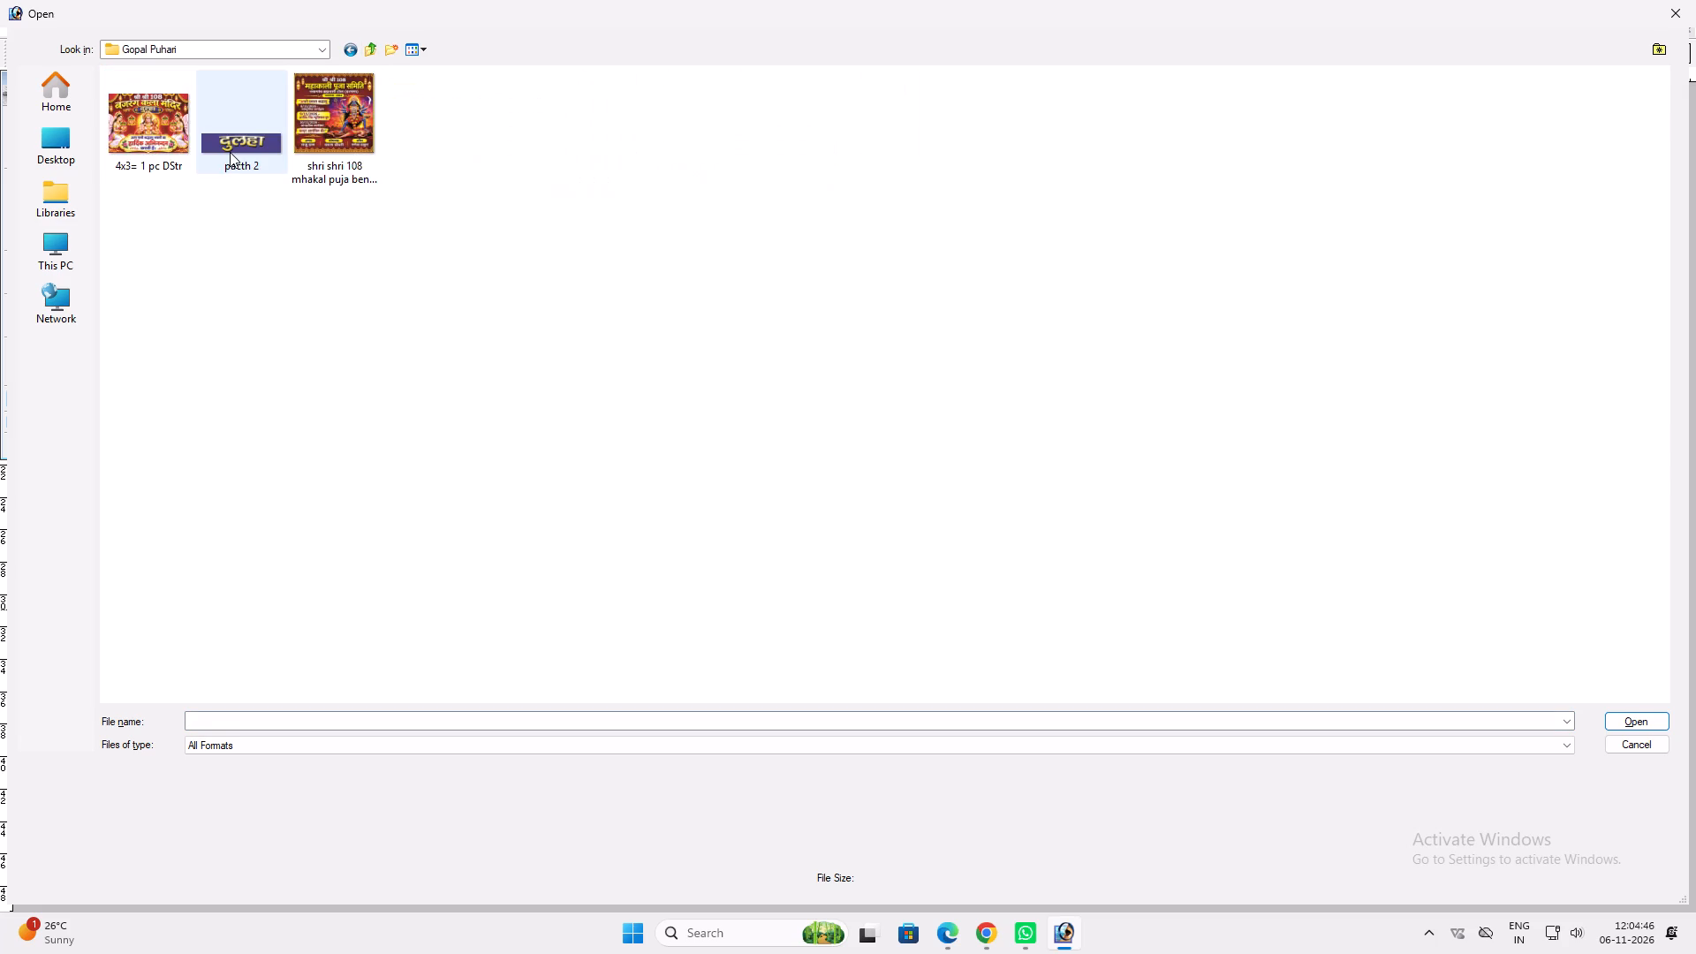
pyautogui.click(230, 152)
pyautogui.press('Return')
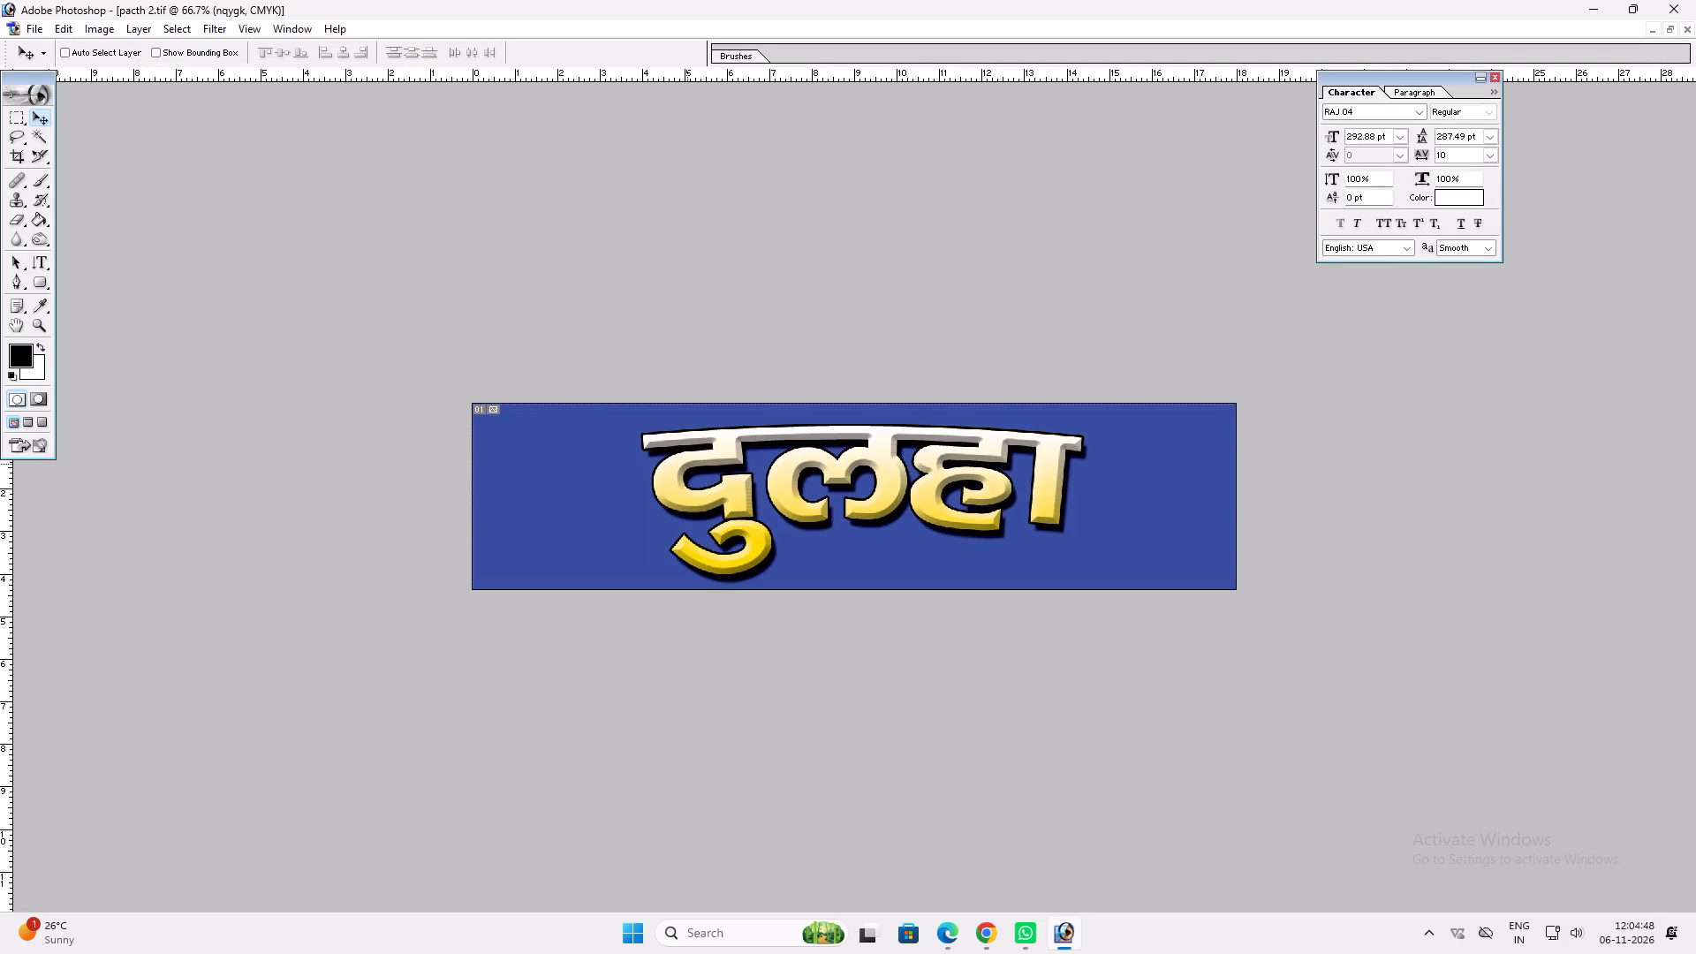
# Open the 'shri shri 108 mhakal puja benar 4x4= 1 pc DStr f.tif' banner in a maximized window.
pyautogui.hotkey('ctrl', 'o')
pyautogui.click(347, 90)
pyautogui.press('Return')
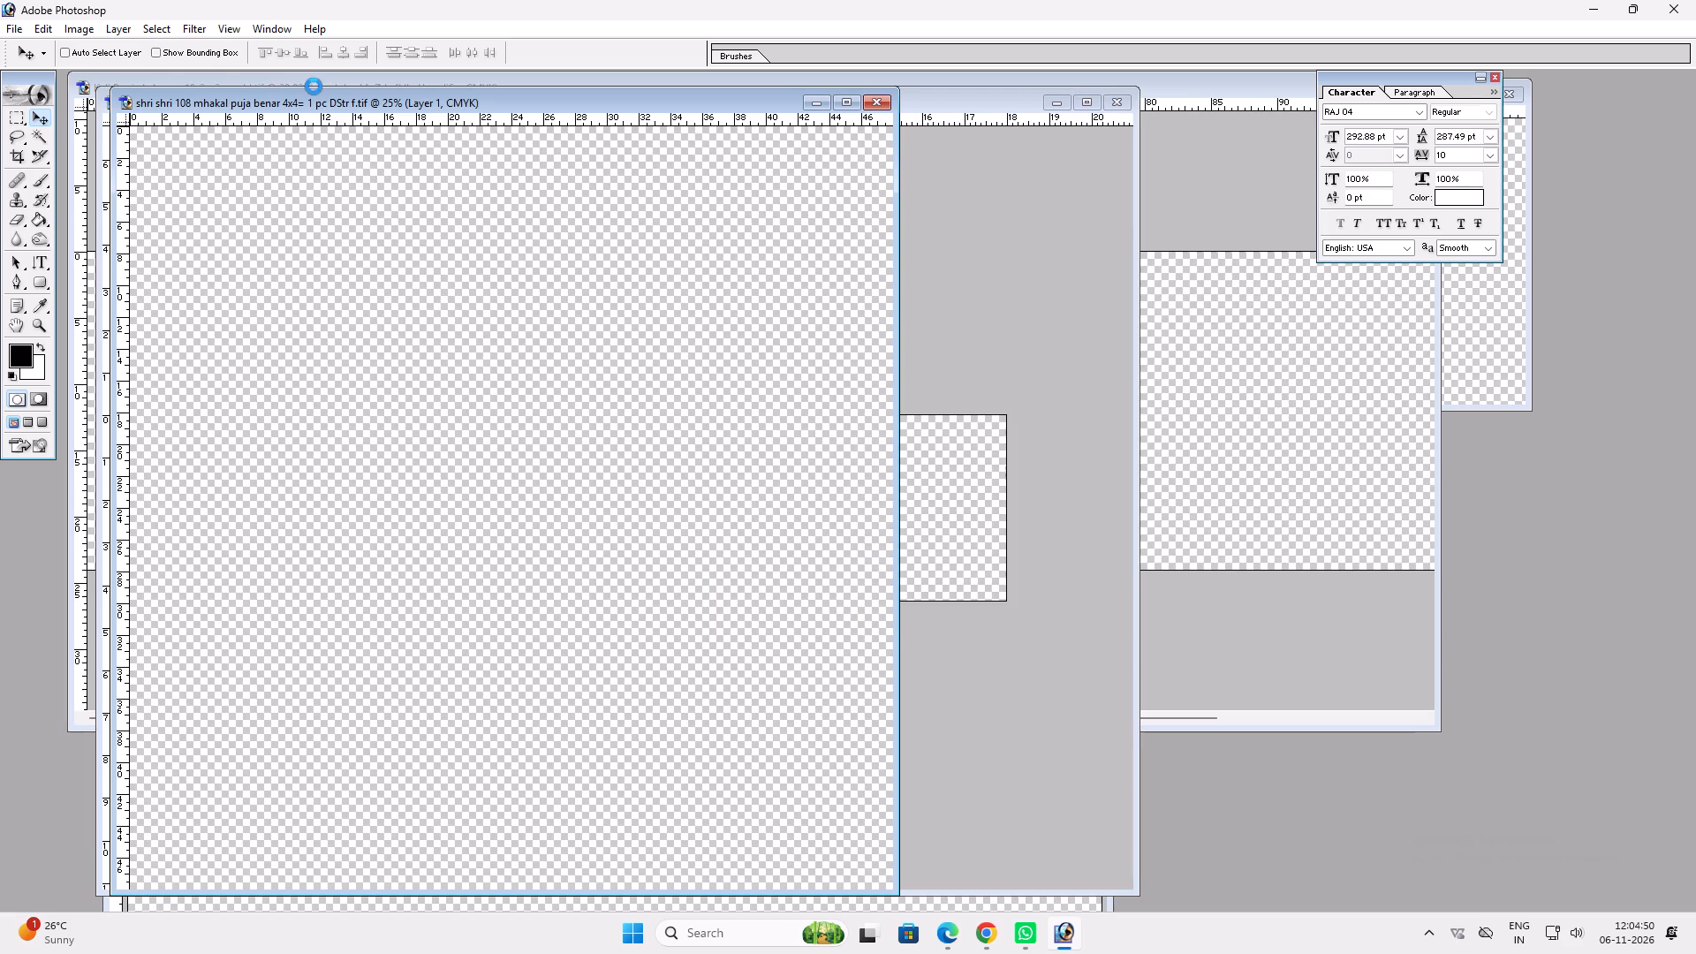
pyautogui.doubleClick(310, 95)
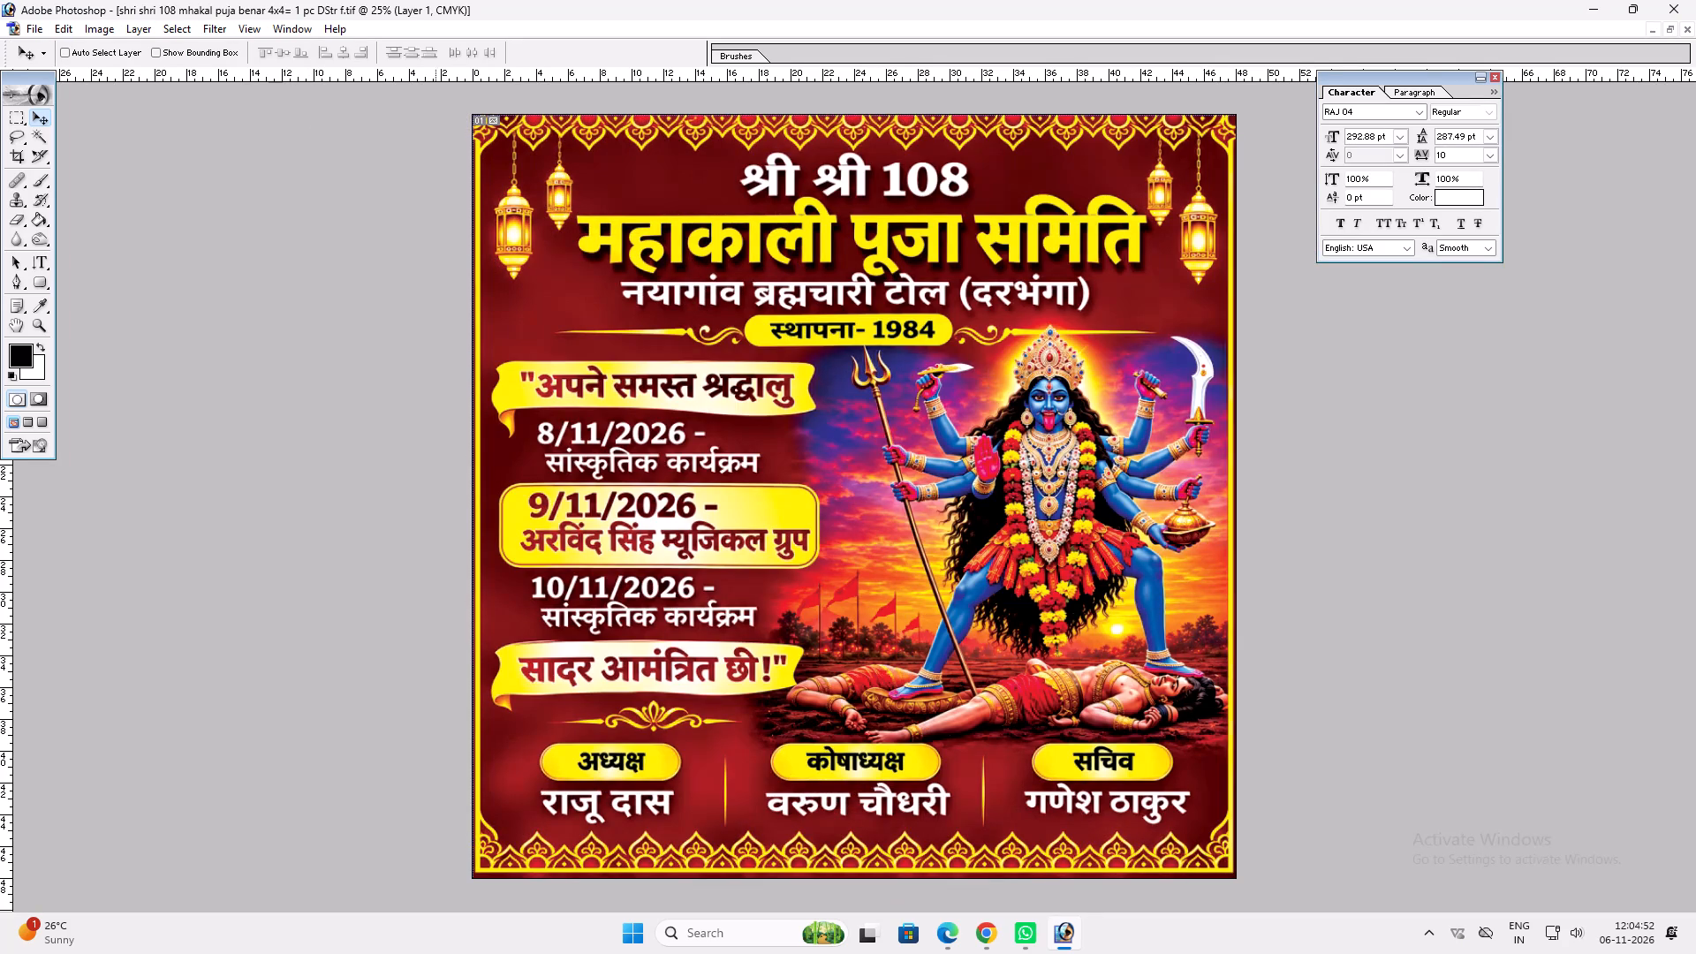
# Adjust the Mahakali puja banner's Levels with input black 22 and input white 229 on the CMYK channel.
pyautogui.keyDown('ctrl'); pyautogui.click(812, 495); pyautogui.keyUp('ctrl')
pyautogui.moveTo(800, 486); pyautogui.dragTo(834, 478)
pyautogui.hotkey('ctrl', 'z')
pyautogui.hotkey('ctrl', 'l')
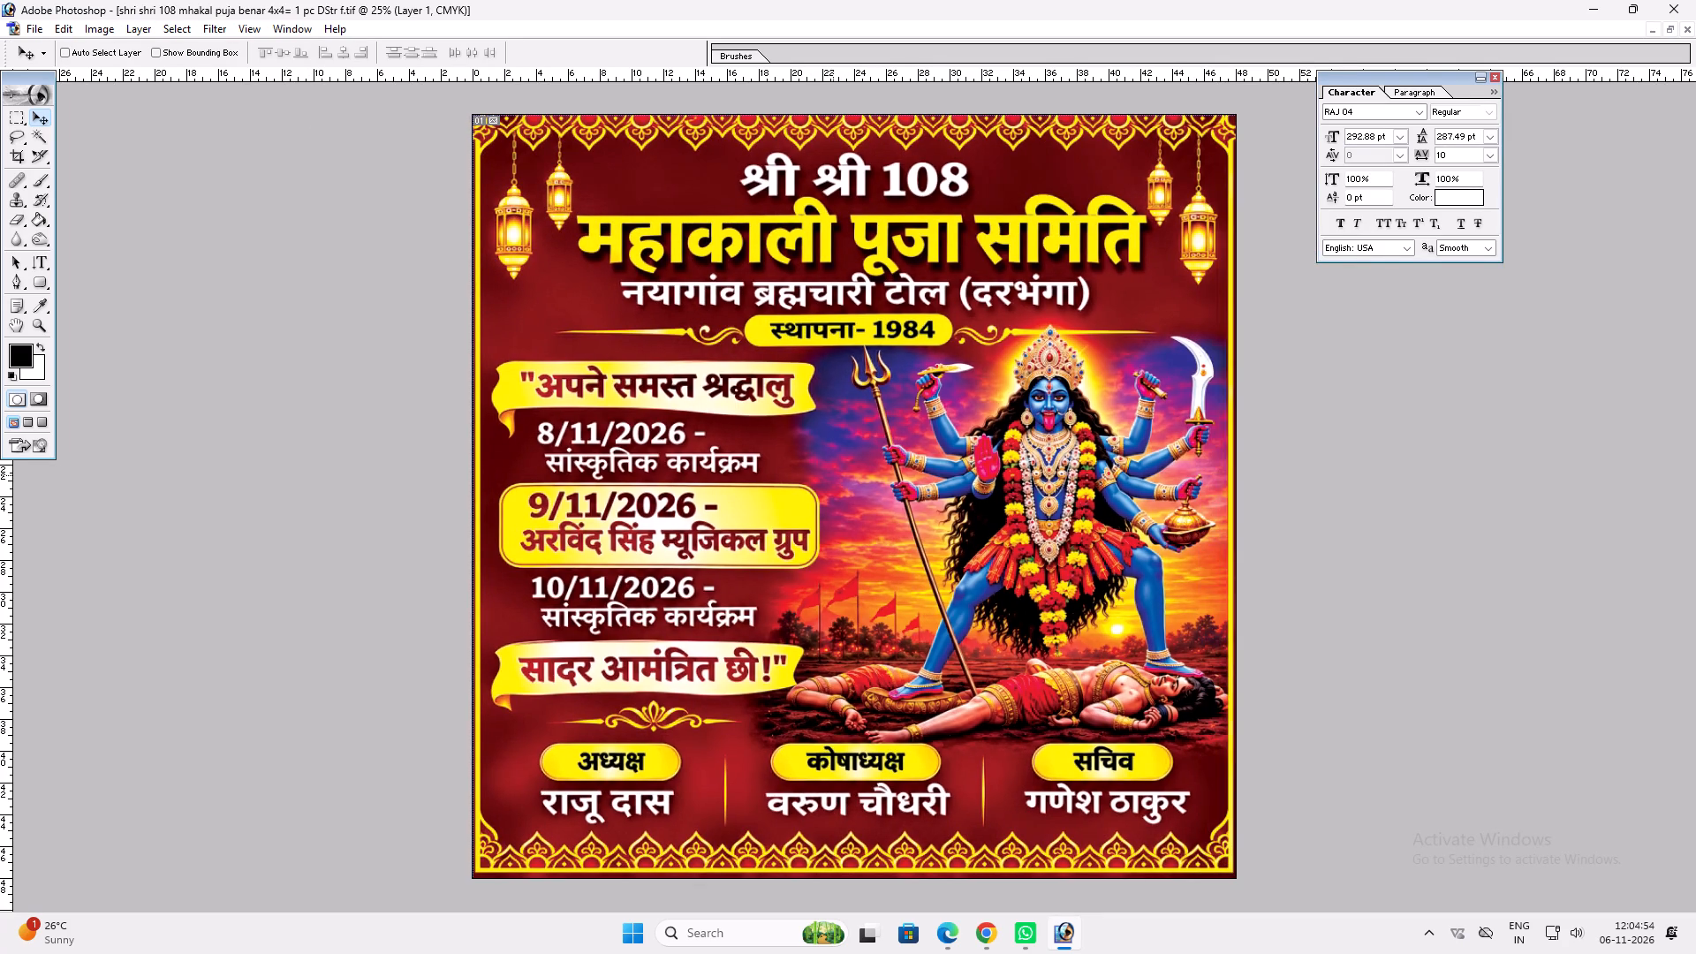
pyautogui.moveTo(1223, 552); pyautogui.dragTo(1214, 554)
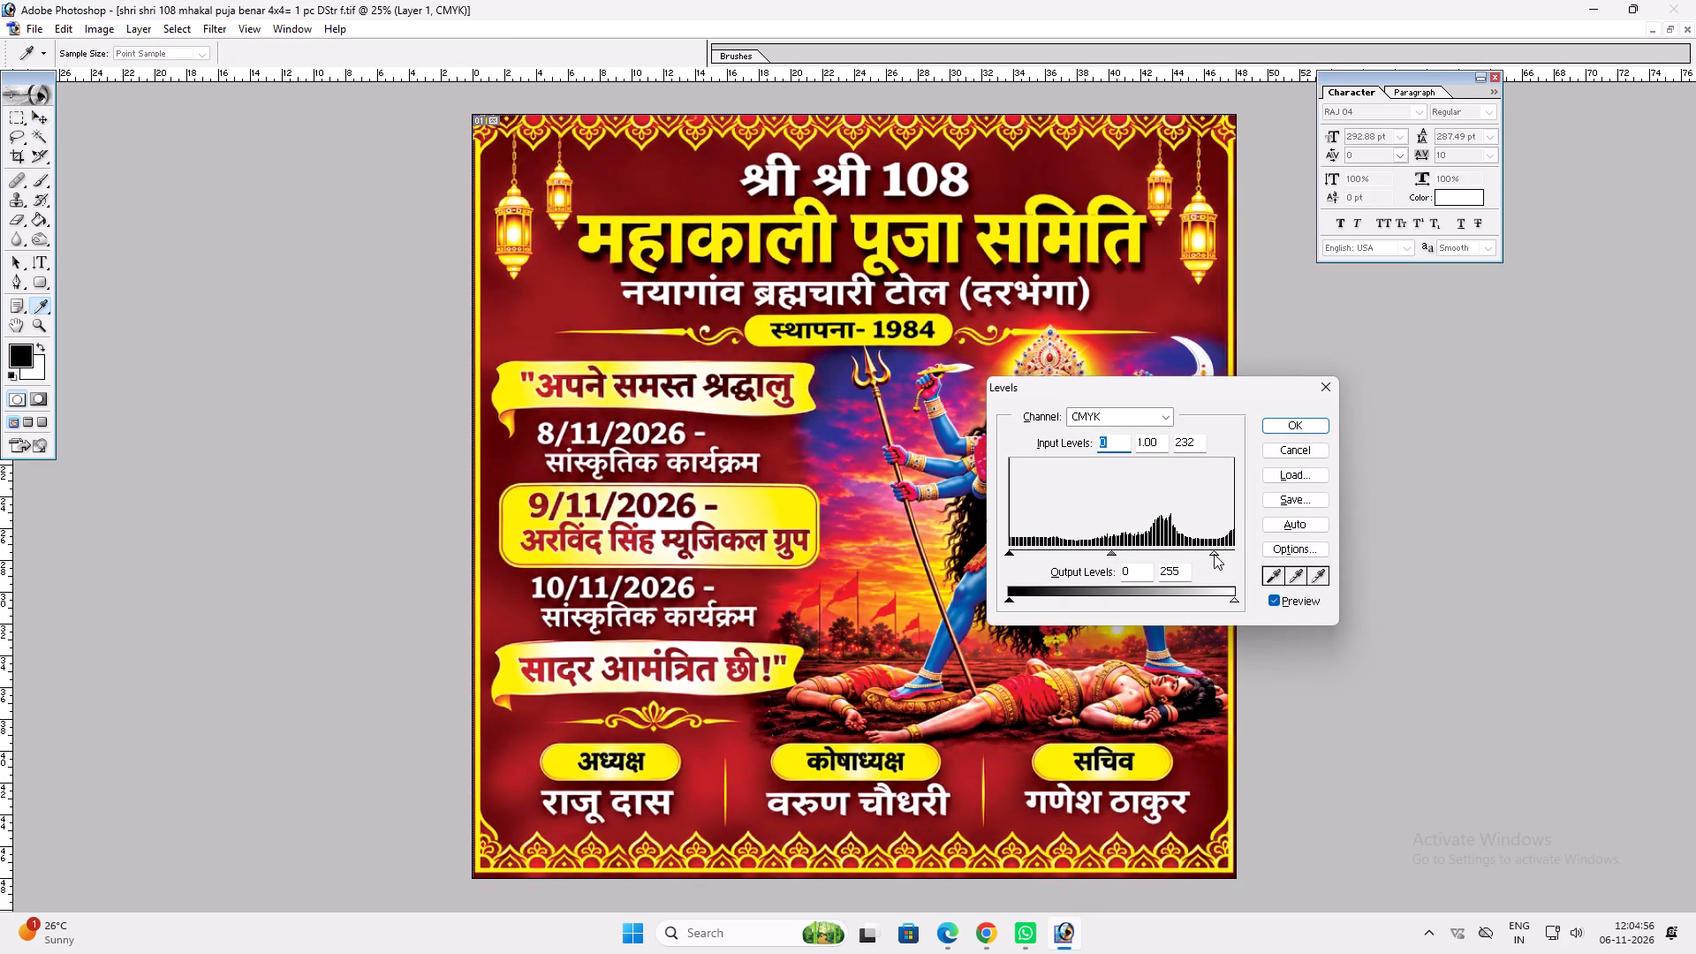
pyautogui.moveTo(1214, 554); pyautogui.dragTo(1211, 554)
pyautogui.moveTo(1012, 552); pyautogui.dragTo(1028, 555)
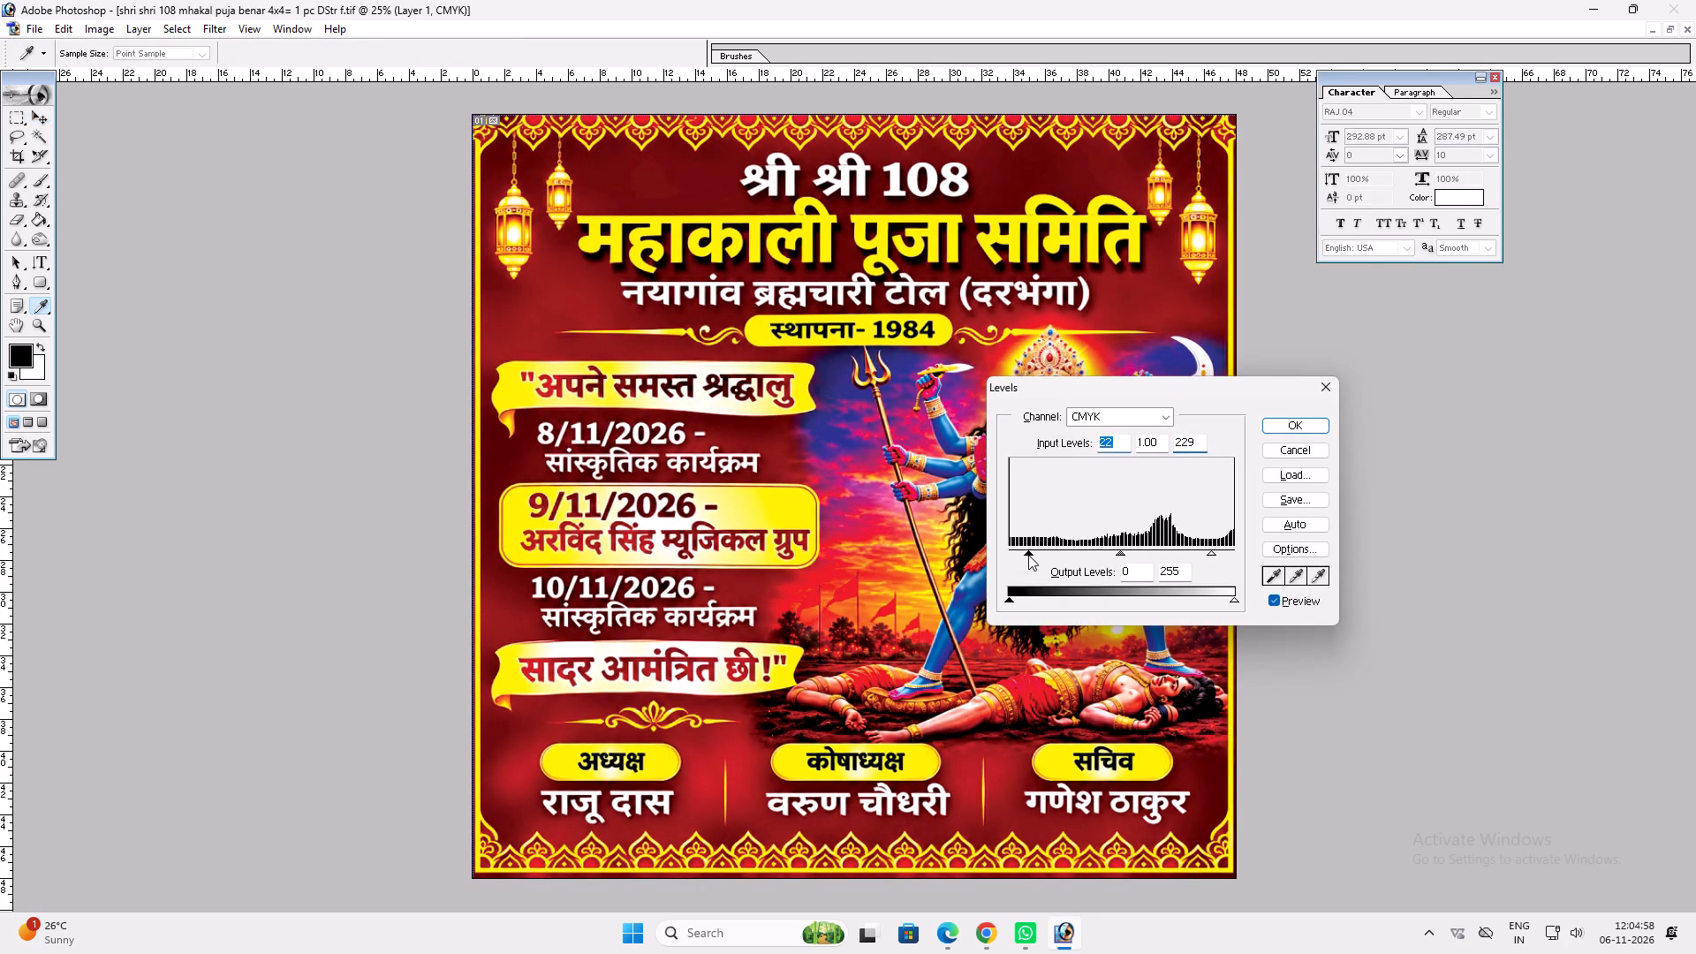
pyautogui.press('Return')
# Save and close the Mahakali puja banner, and close pacth 2.tif to return to the untitled poster.
pyautogui.hotkey('ctrl', 's')
pyautogui.hotkey('ctrl', 's')
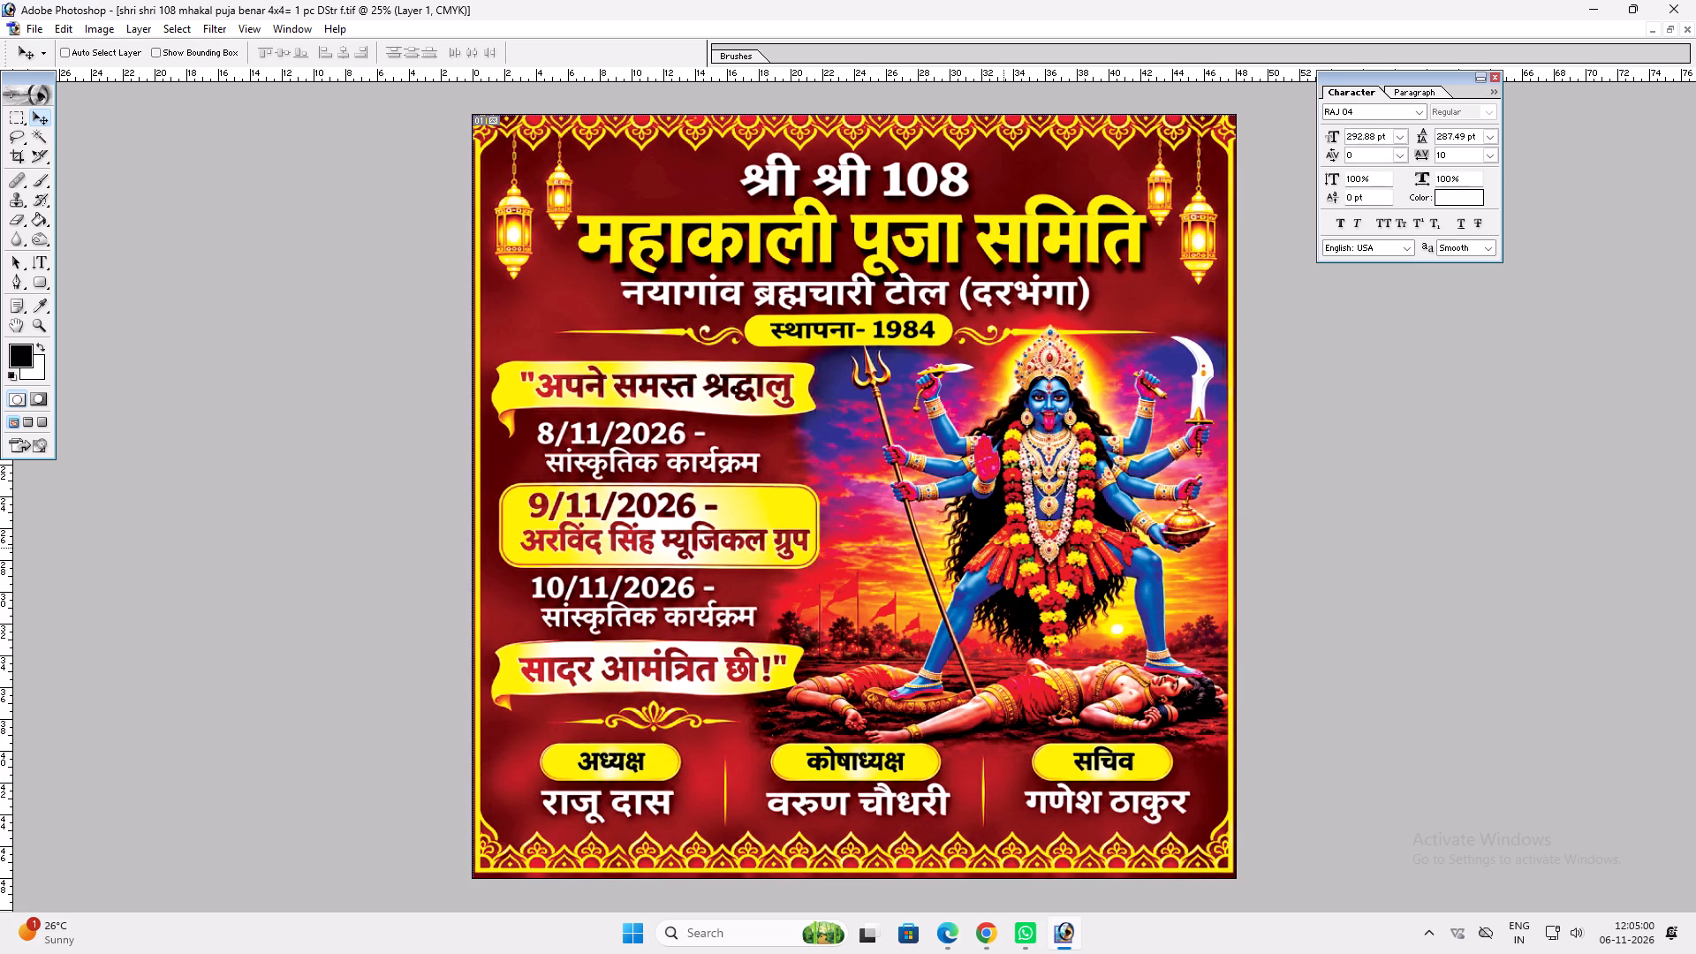
pyautogui.hotkey('ctrl', 's')
pyautogui.hotkey('ctrl', 'w')
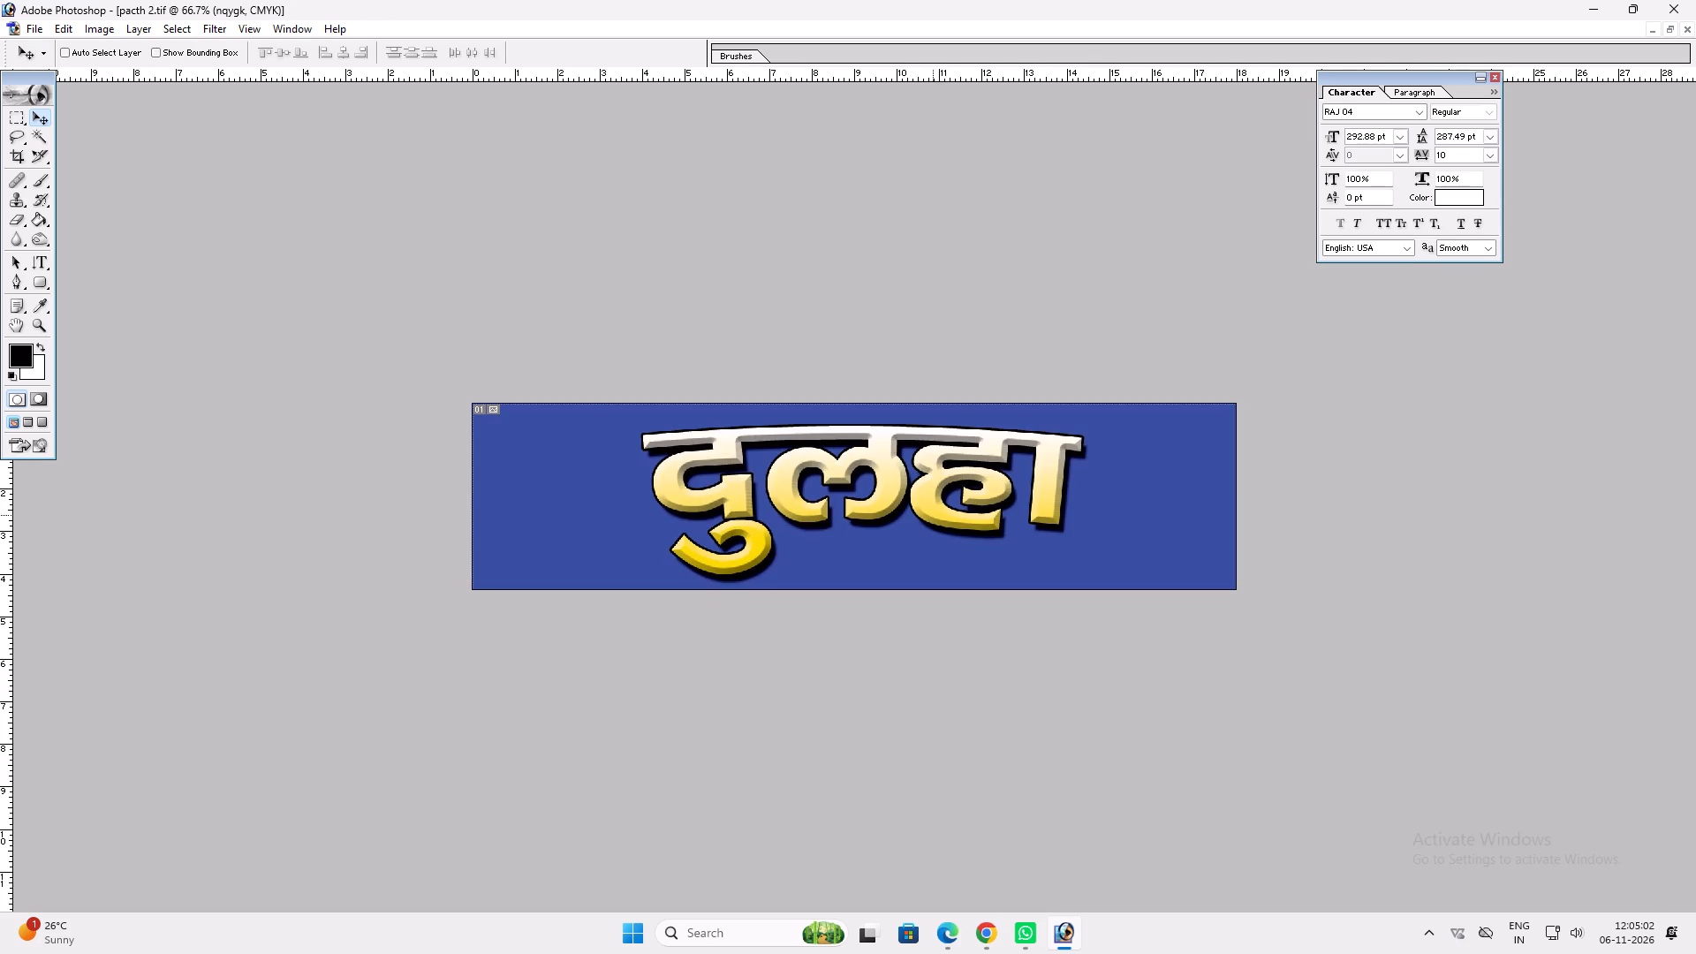
pyautogui.hotkey('ctrl', 'w')
pyautogui.hotkey('ctrl', '0')
pyautogui.press('v')
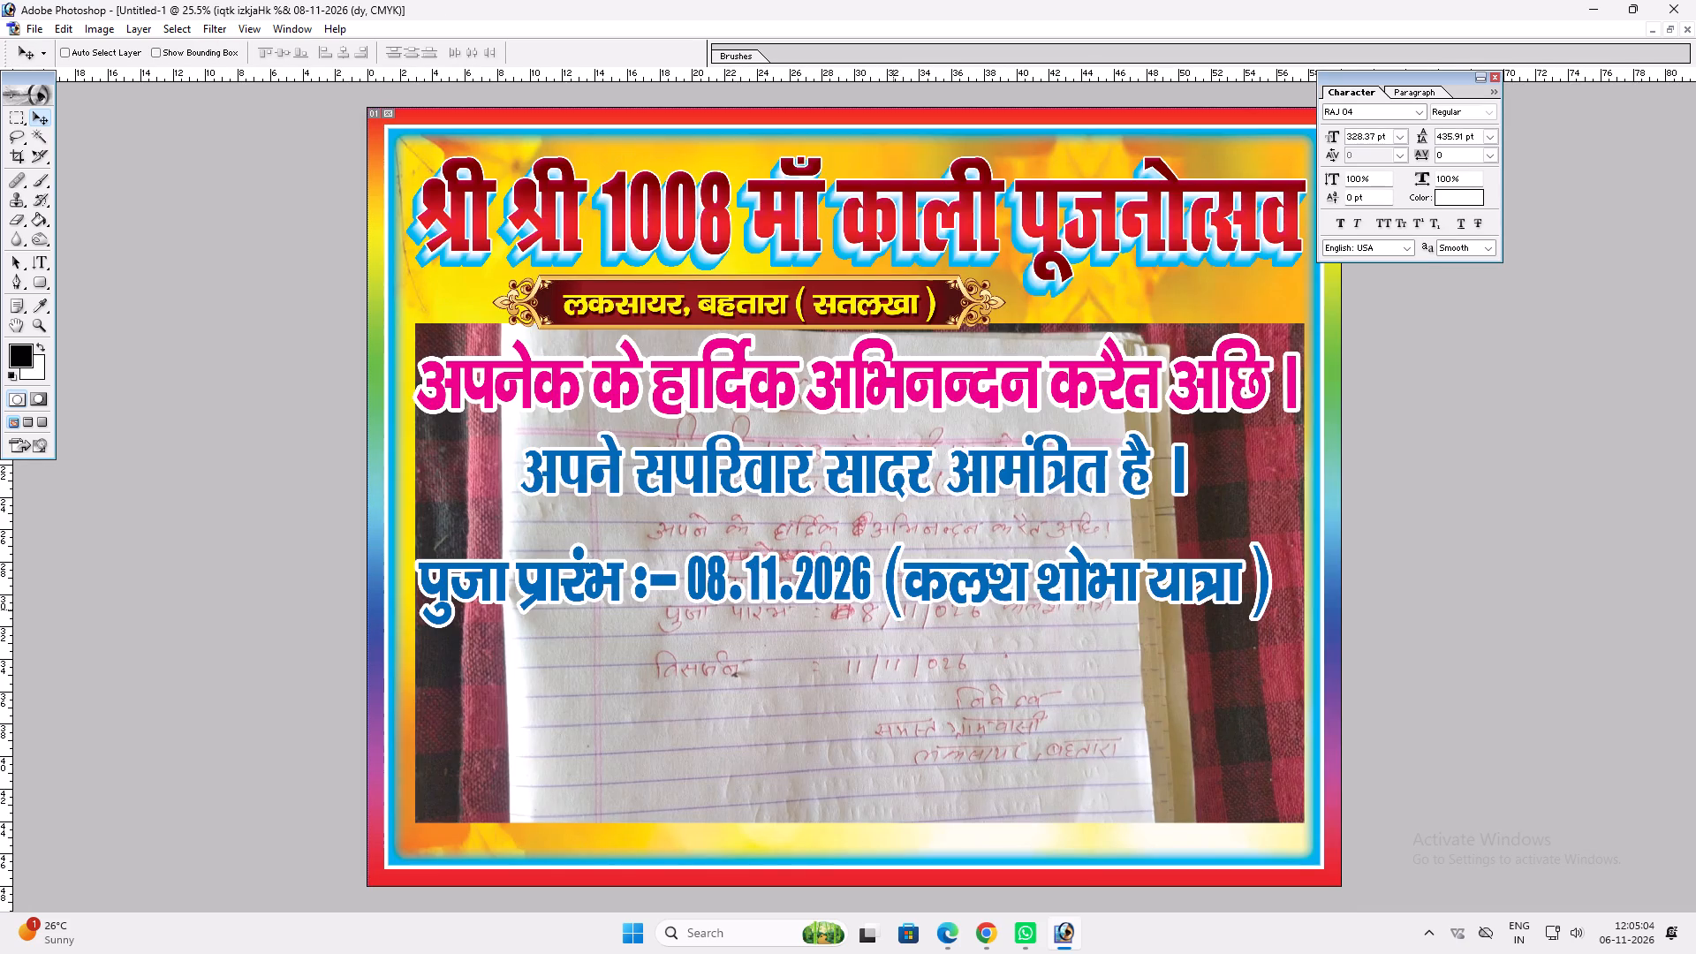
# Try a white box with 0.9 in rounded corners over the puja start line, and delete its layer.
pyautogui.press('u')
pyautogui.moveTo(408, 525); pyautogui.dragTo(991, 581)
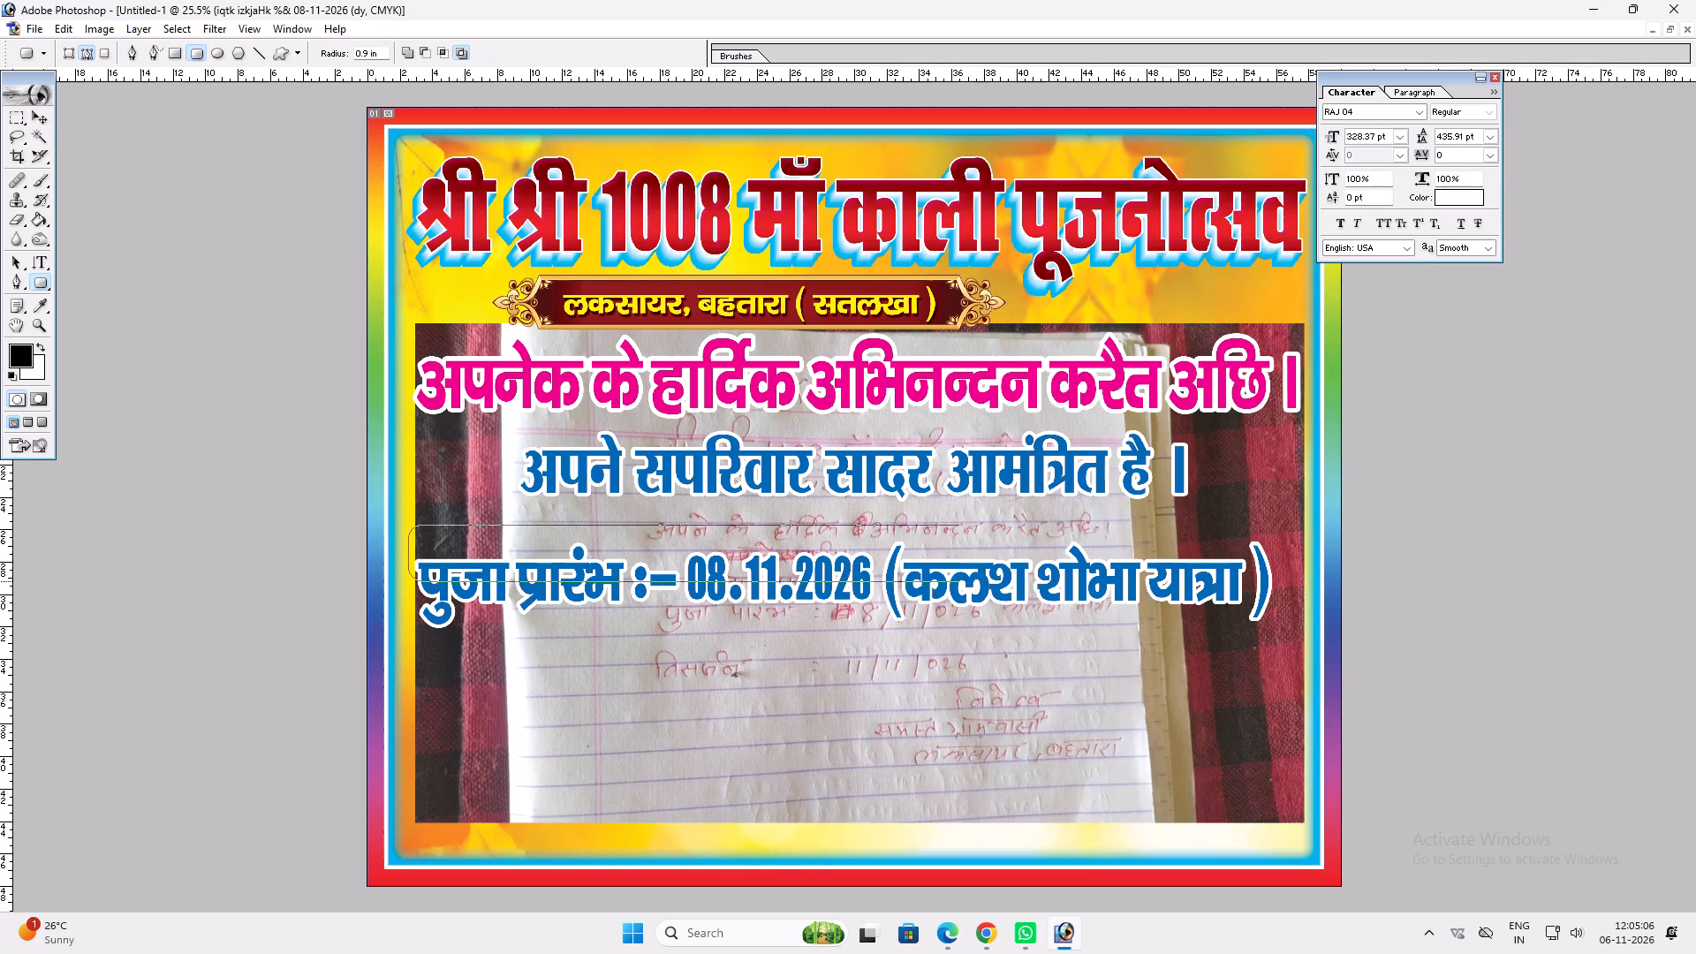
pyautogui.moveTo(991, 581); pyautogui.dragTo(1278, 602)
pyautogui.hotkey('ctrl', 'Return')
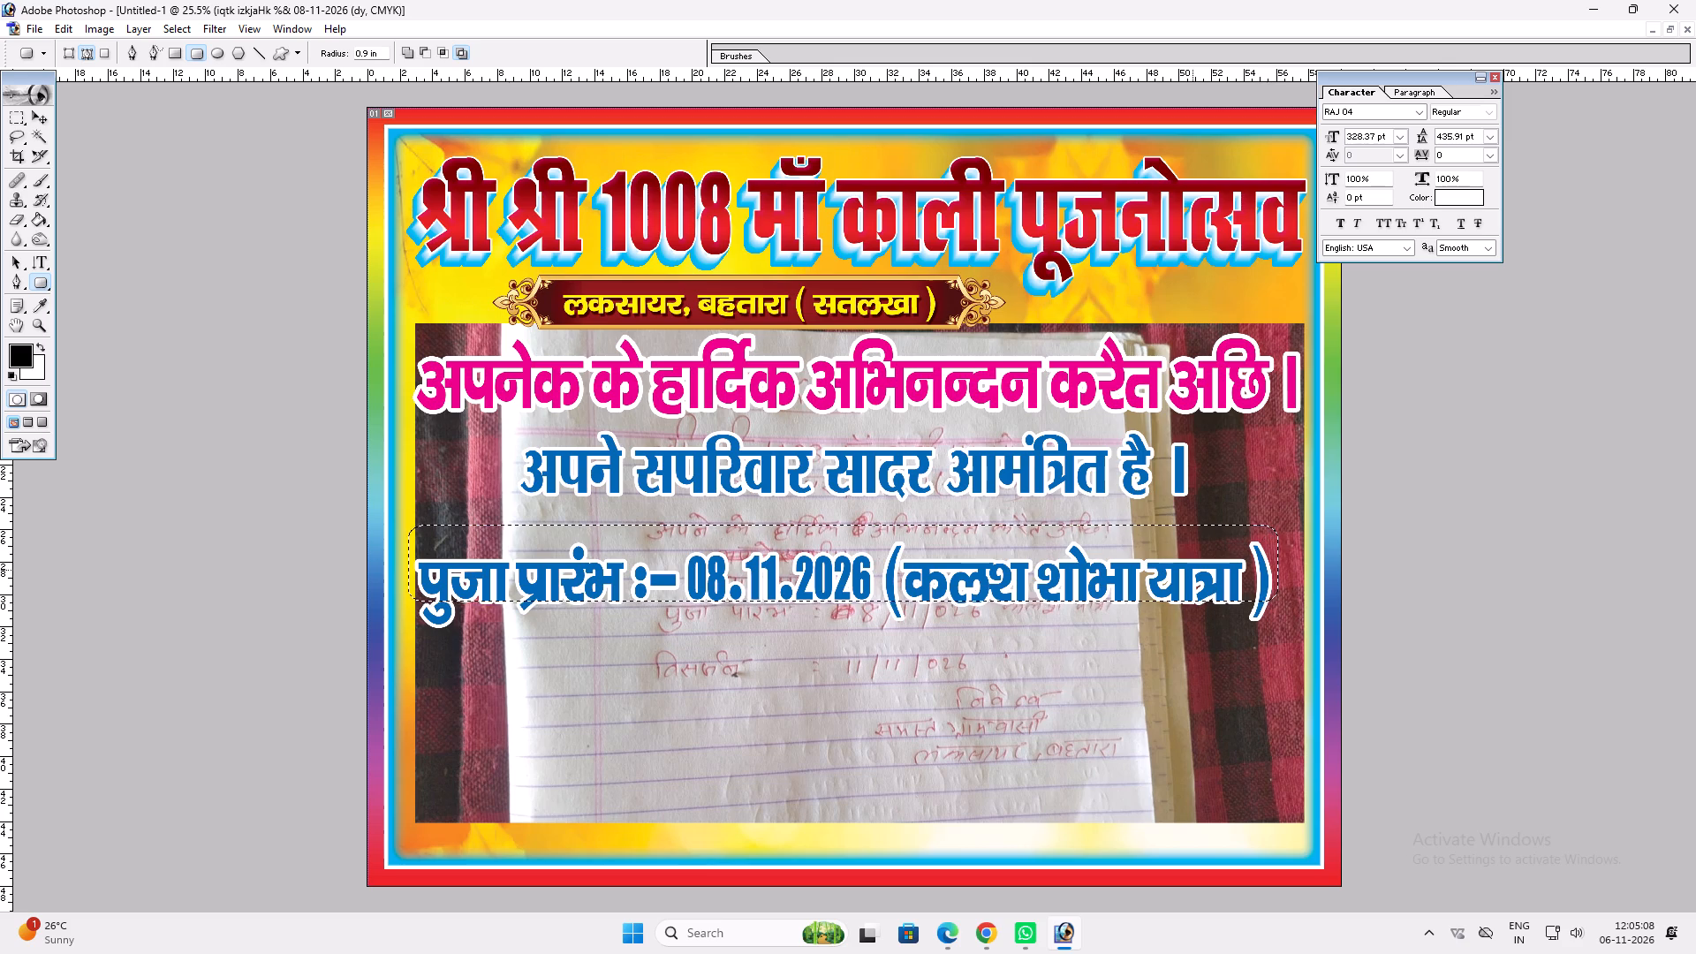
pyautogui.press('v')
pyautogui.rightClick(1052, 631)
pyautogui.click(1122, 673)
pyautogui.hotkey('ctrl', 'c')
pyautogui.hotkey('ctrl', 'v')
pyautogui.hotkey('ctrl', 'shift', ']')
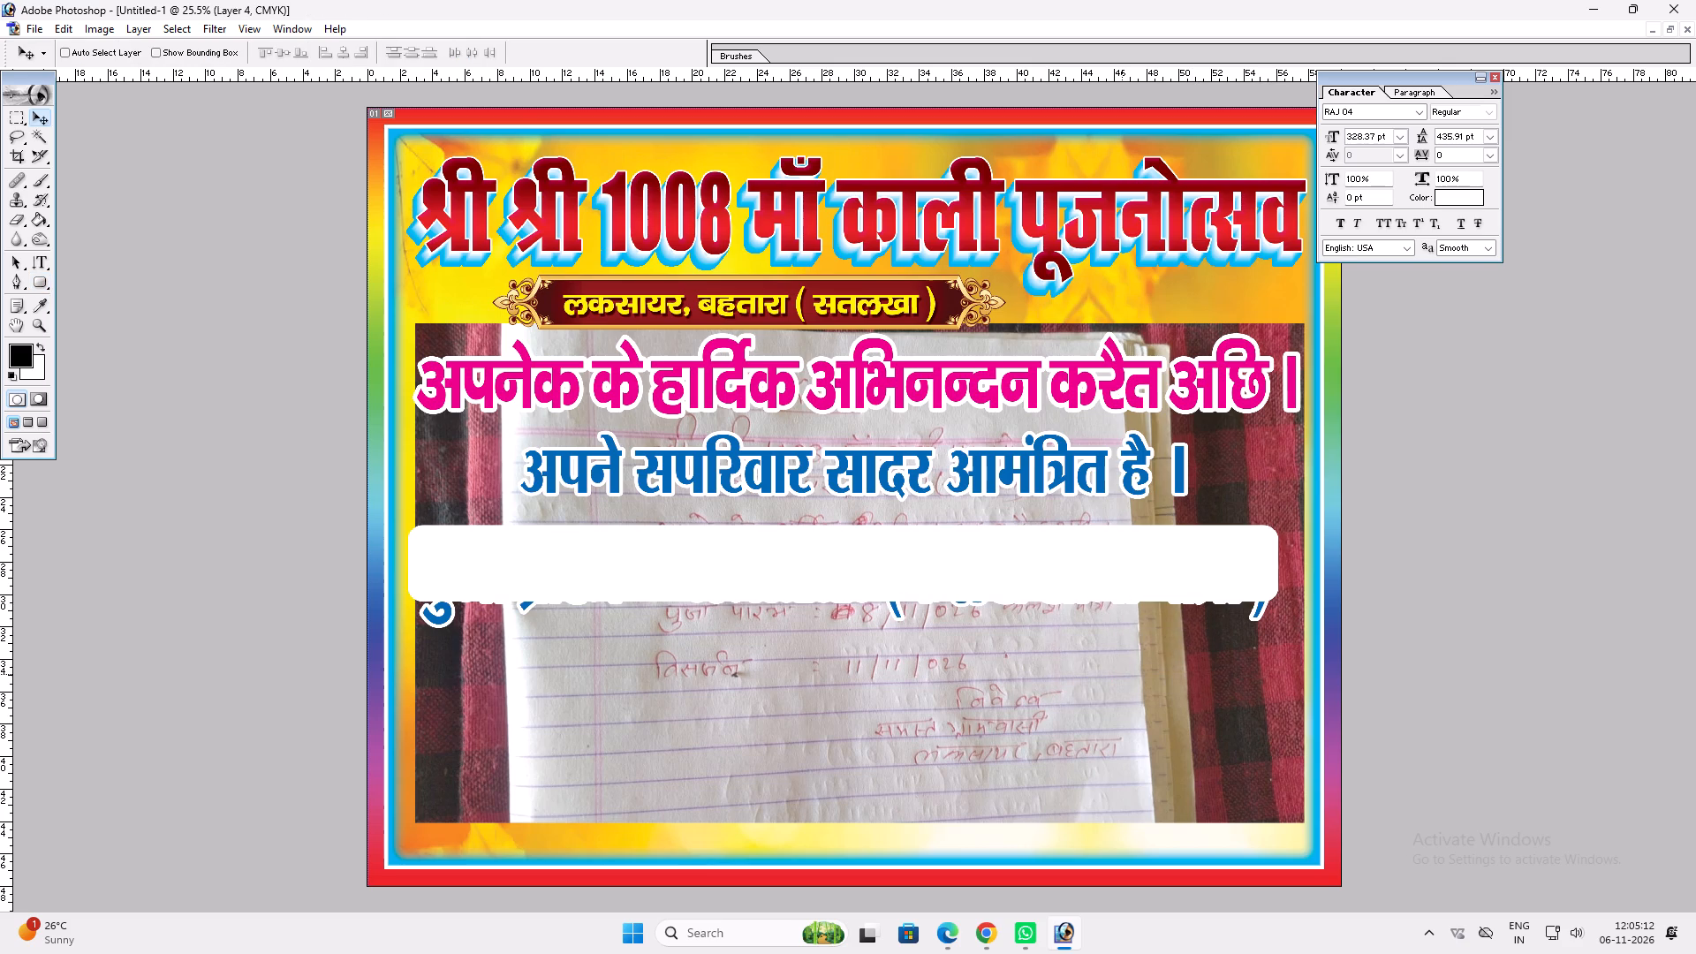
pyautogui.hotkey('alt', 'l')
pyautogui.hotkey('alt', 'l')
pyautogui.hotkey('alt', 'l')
# Copy a rounded rectangle with 0.3 in corner radius over the puja start line from the yellow background onto a new top layer.
pyautogui.press('u')
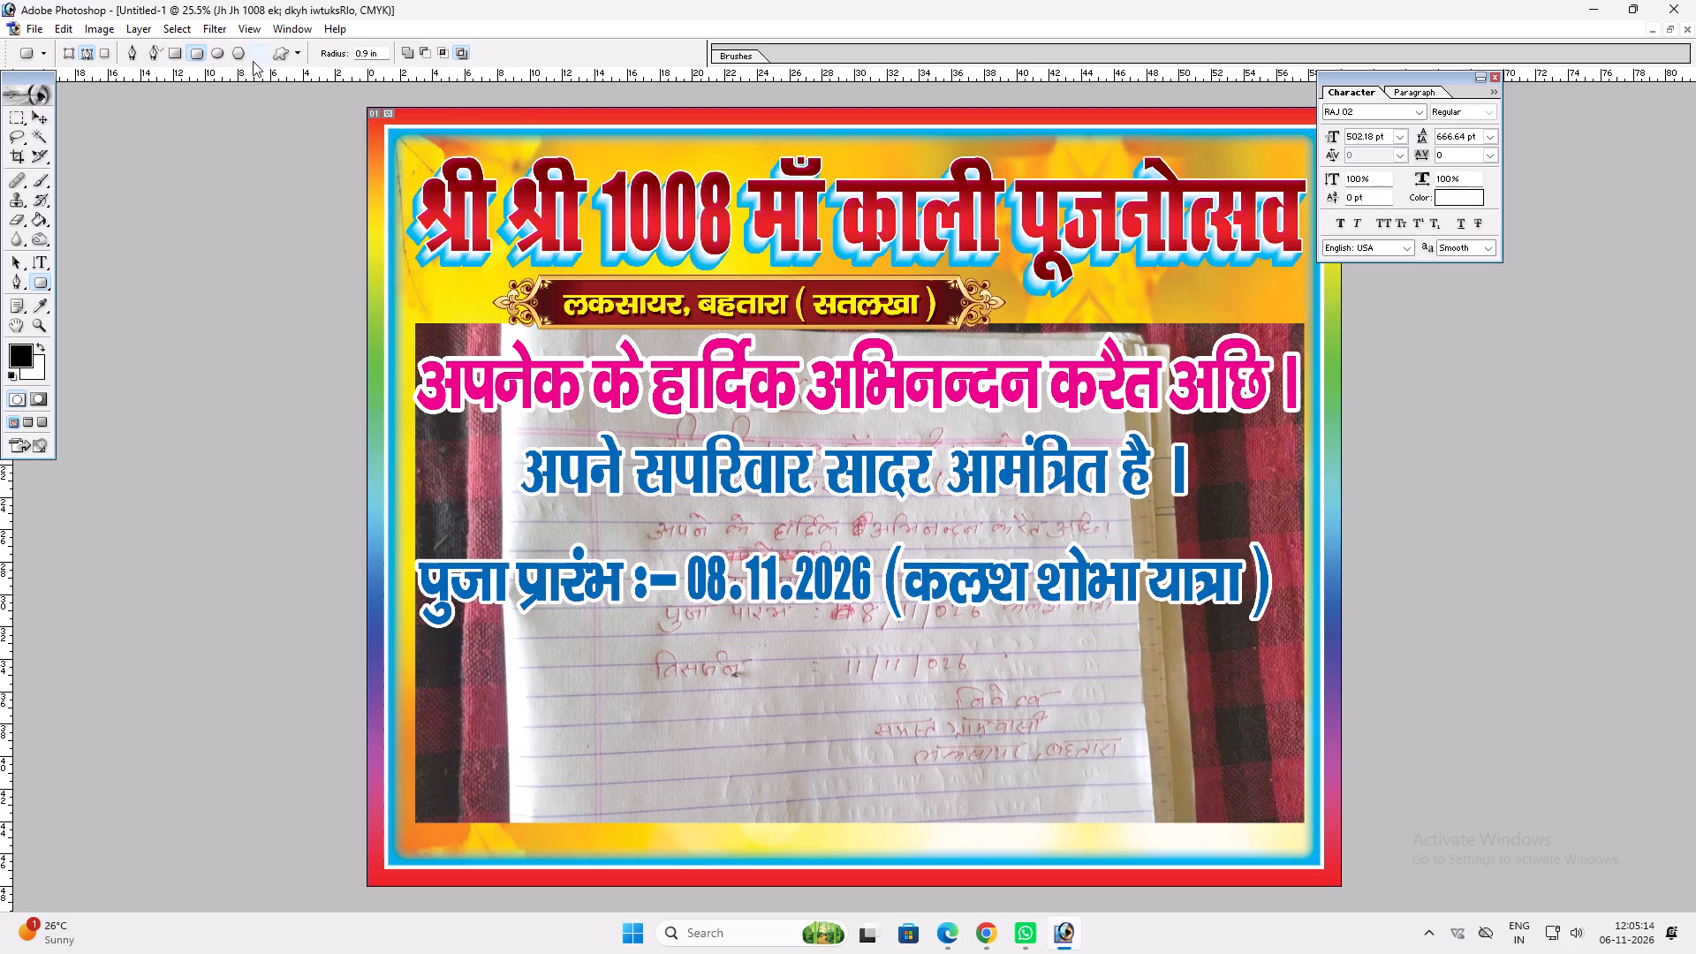
pyautogui.moveTo(386, 57); pyautogui.dragTo(0, 13)
pyautogui.write('0.3')
pyautogui.moveTo(406, 523); pyautogui.dragTo(1297, 607)
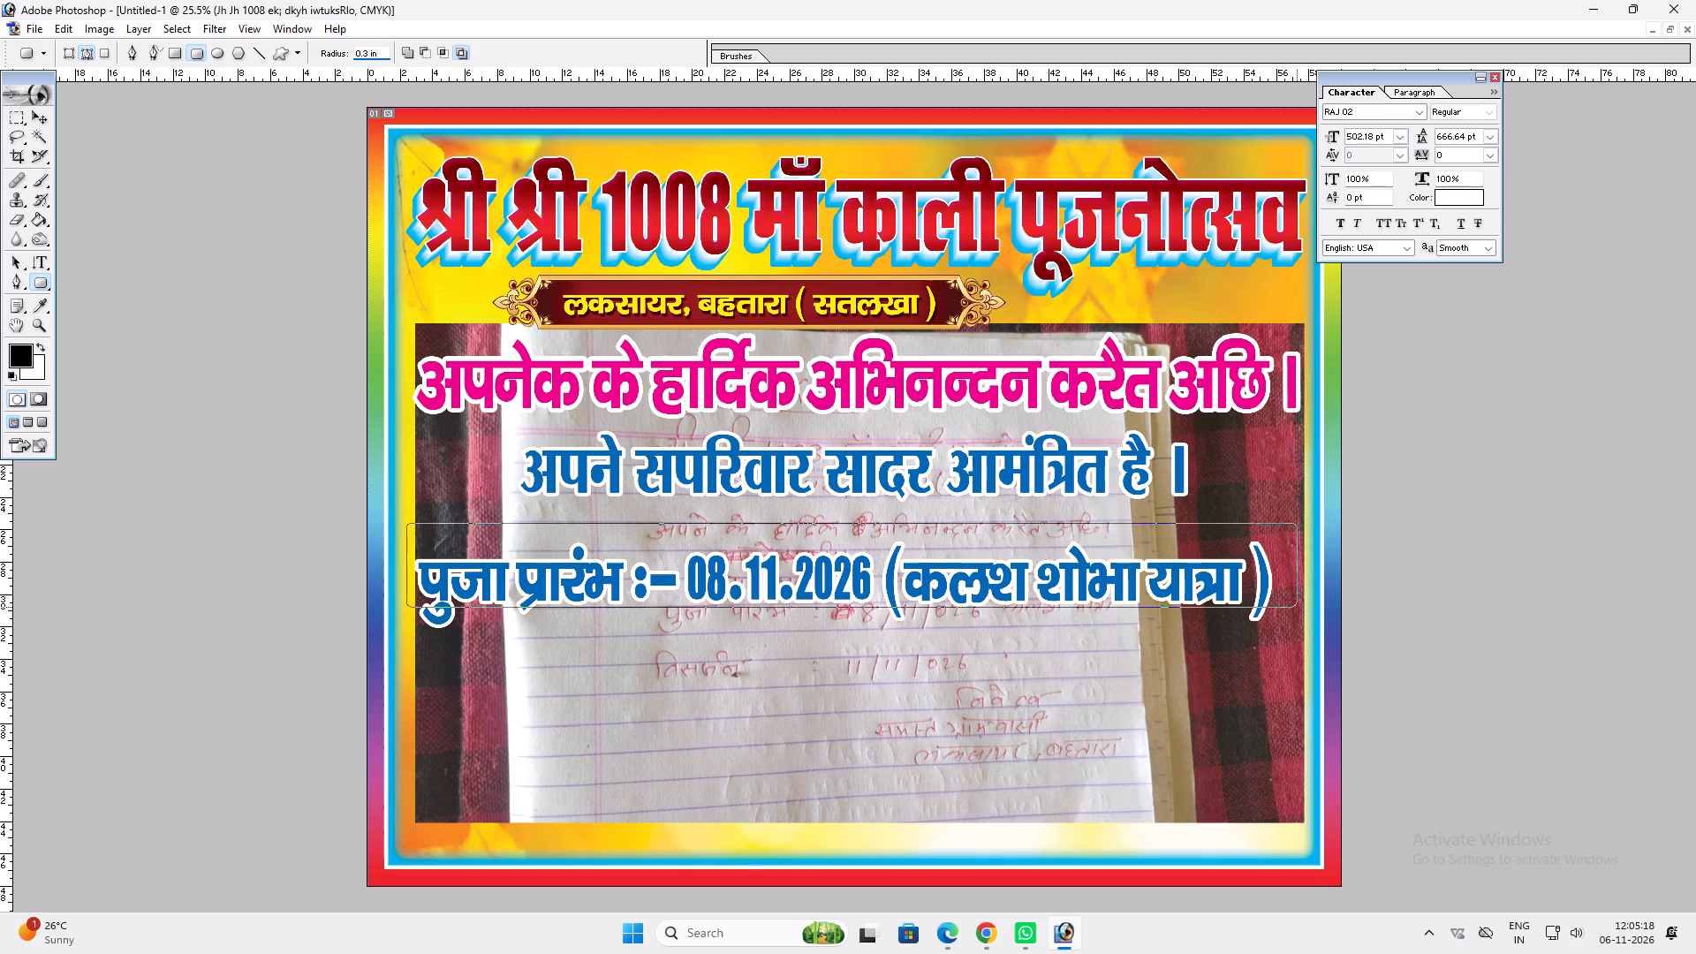
pyautogui.moveTo(1297, 607); pyautogui.dragTo(1289, 594)
pyautogui.hotkey('ctrl', 'Return')
pyautogui.press('v')
pyautogui.rightClick(1028, 659)
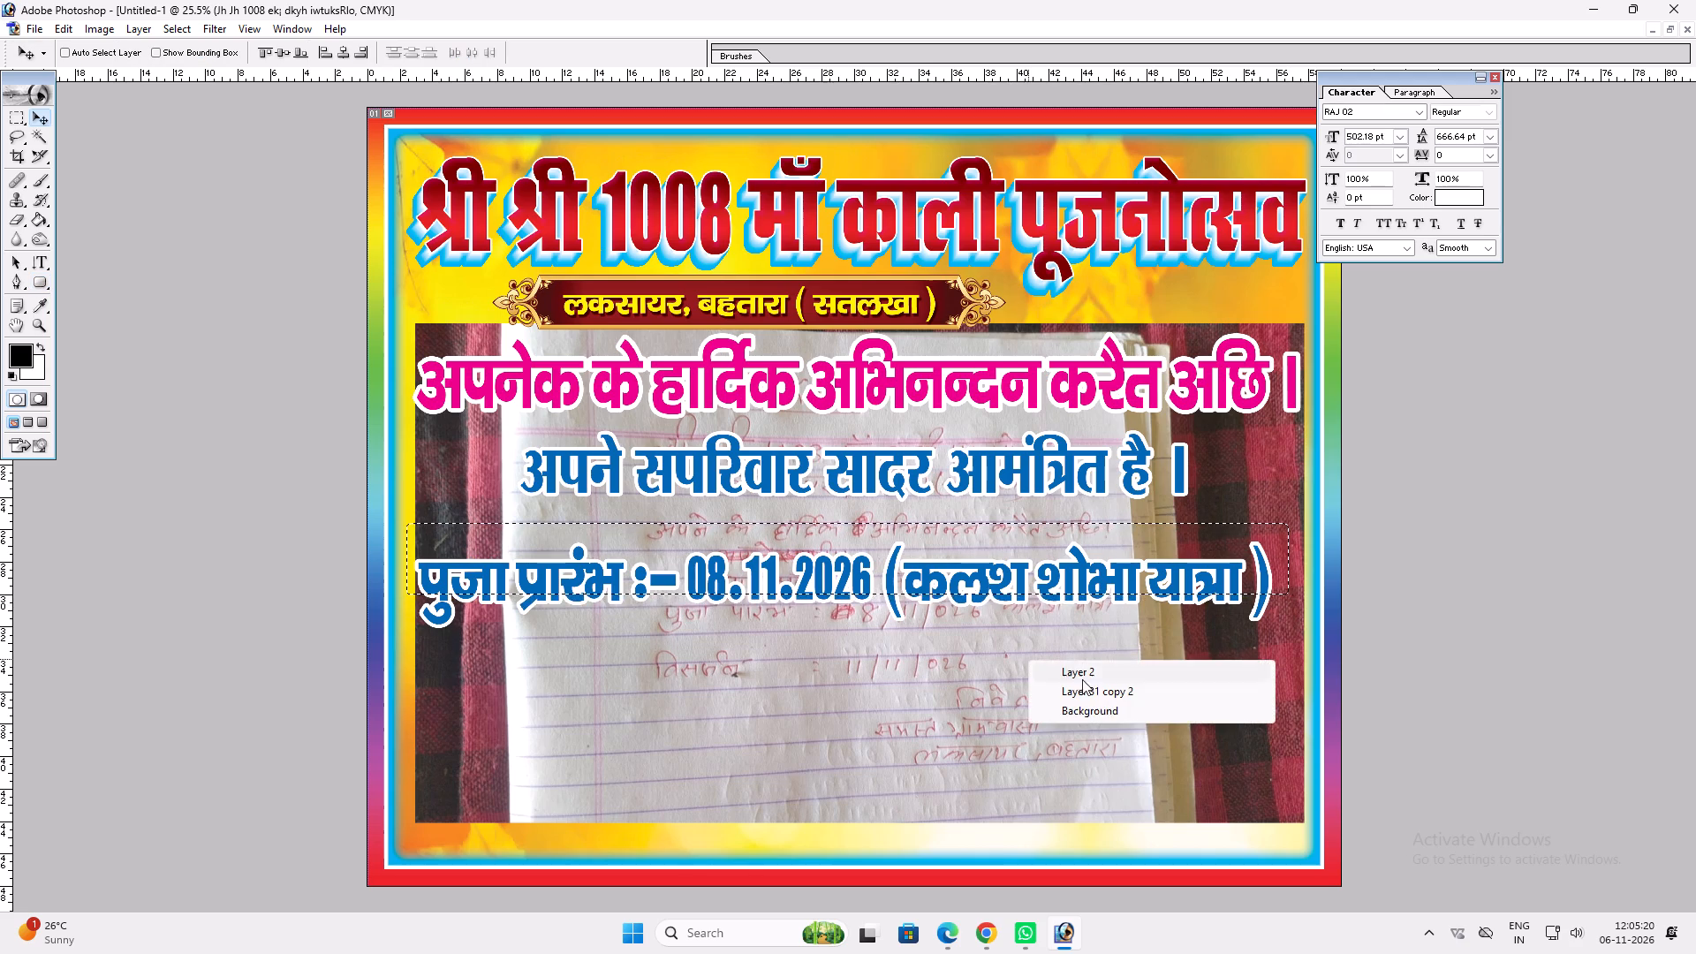
pyautogui.click(1102, 700)
pyautogui.hotkey('ctrl', 'c')
pyautogui.hotkey('ctrl', 'v')
pyautogui.hotkey('ctrl', 'shift', ']')
pyautogui.hotkey('ctrl', 'shift', ']')
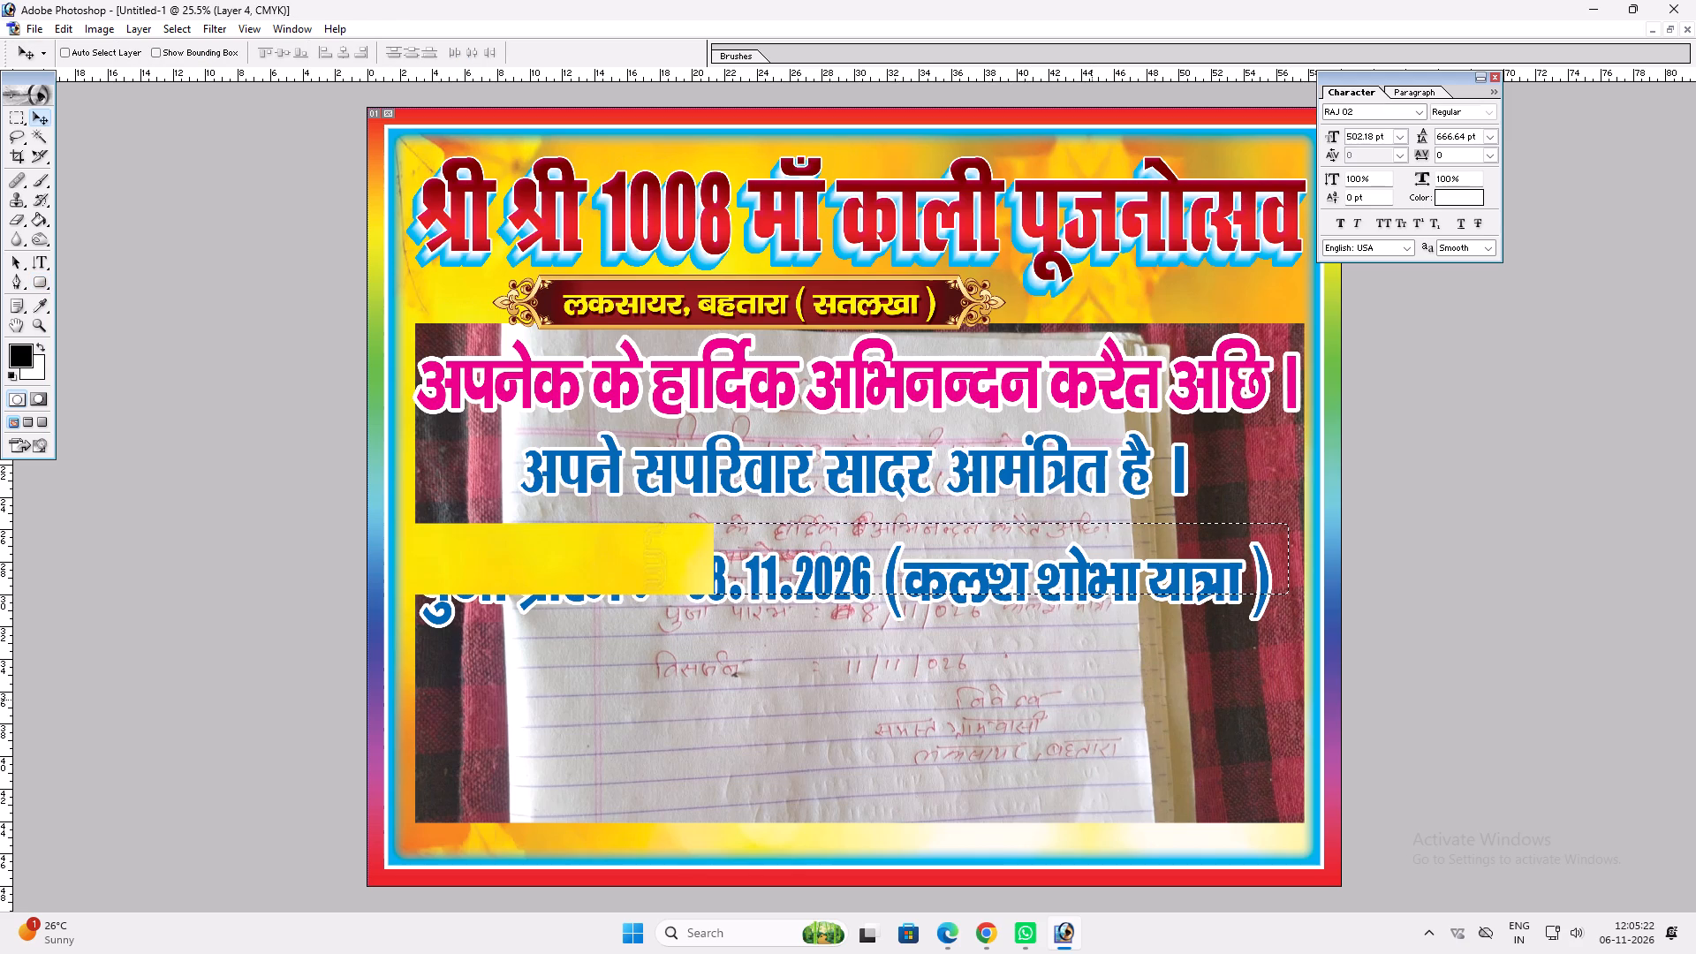
# Apply a Color Overlay of C 60, M 100, Y 0, K 60 to the new rounded box.
pyautogui.hotkey('alt', 'l')
pyautogui.hotkey('alt', 'y')
pyautogui.press('n')
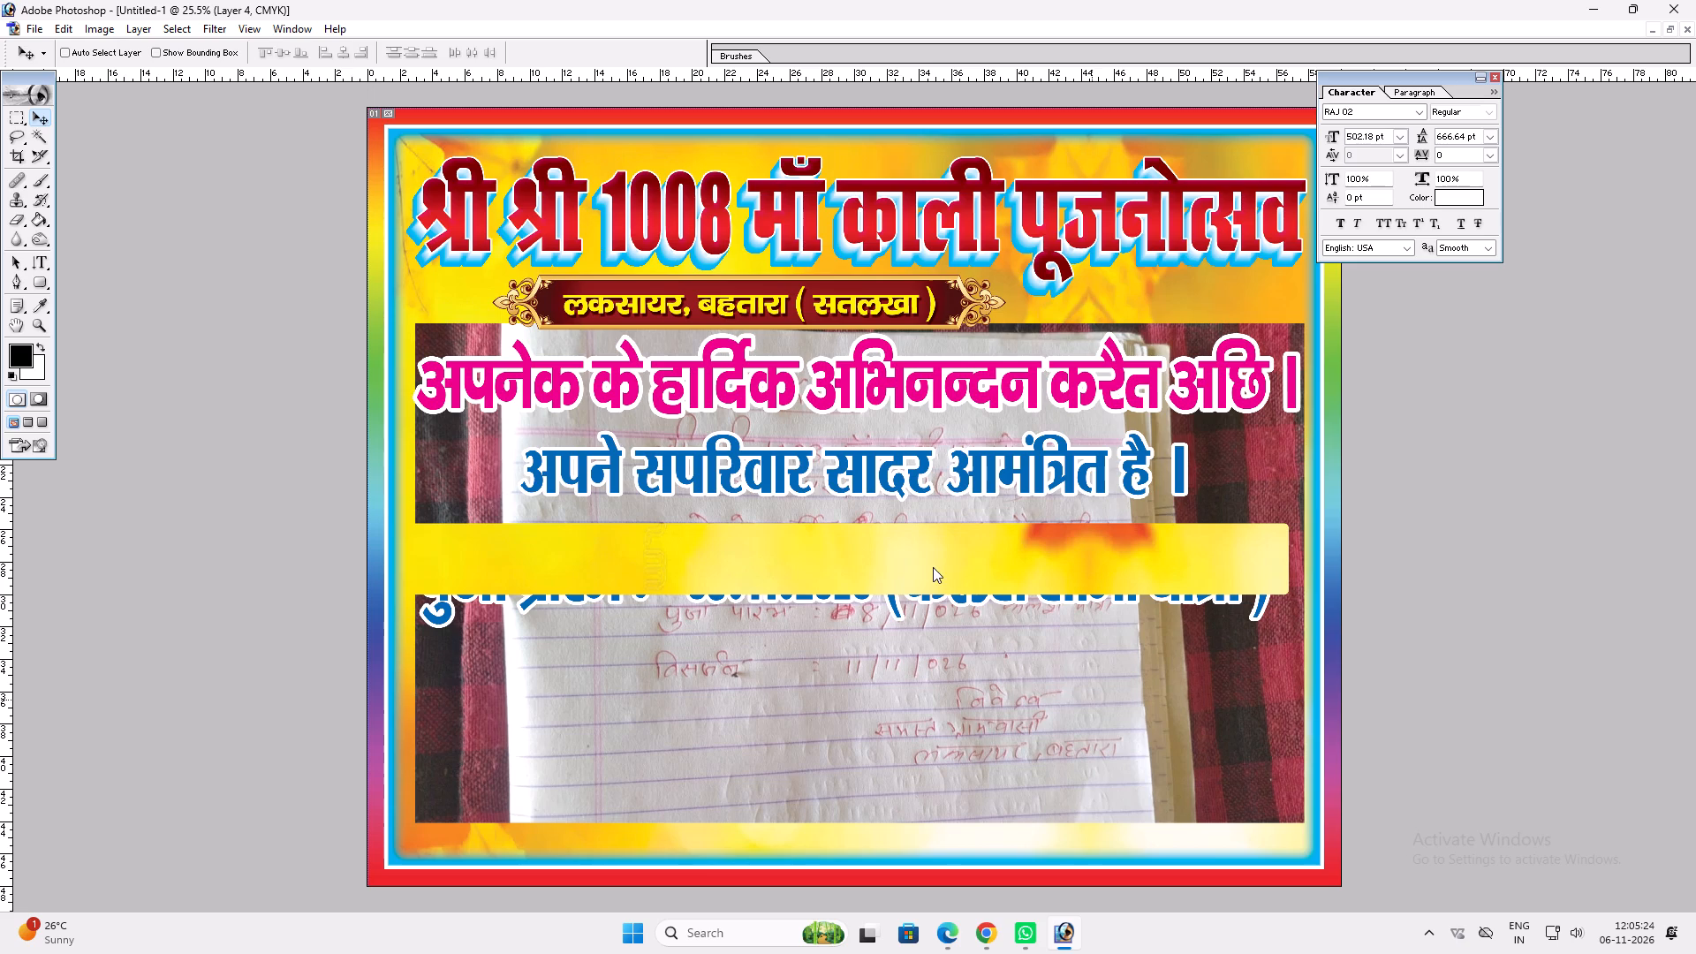
pyautogui.click(212, 438)
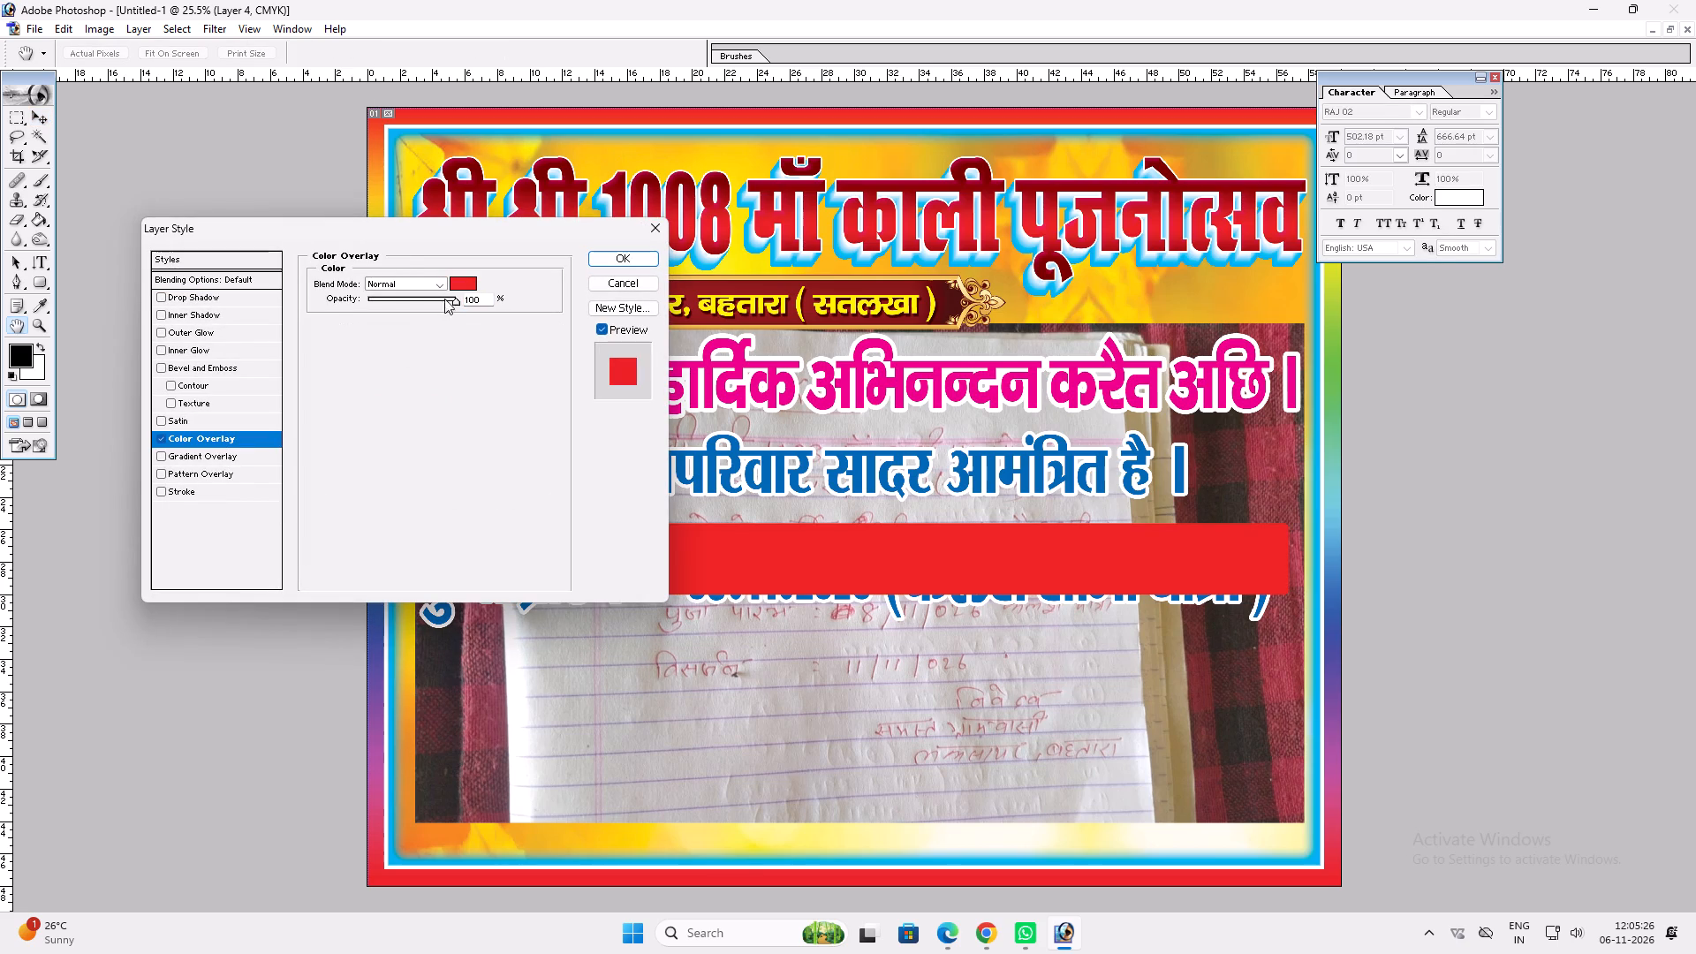
pyautogui.click(462, 285)
pyautogui.press('Tab')
pyautogui.hotkey('shift', 'Tab')
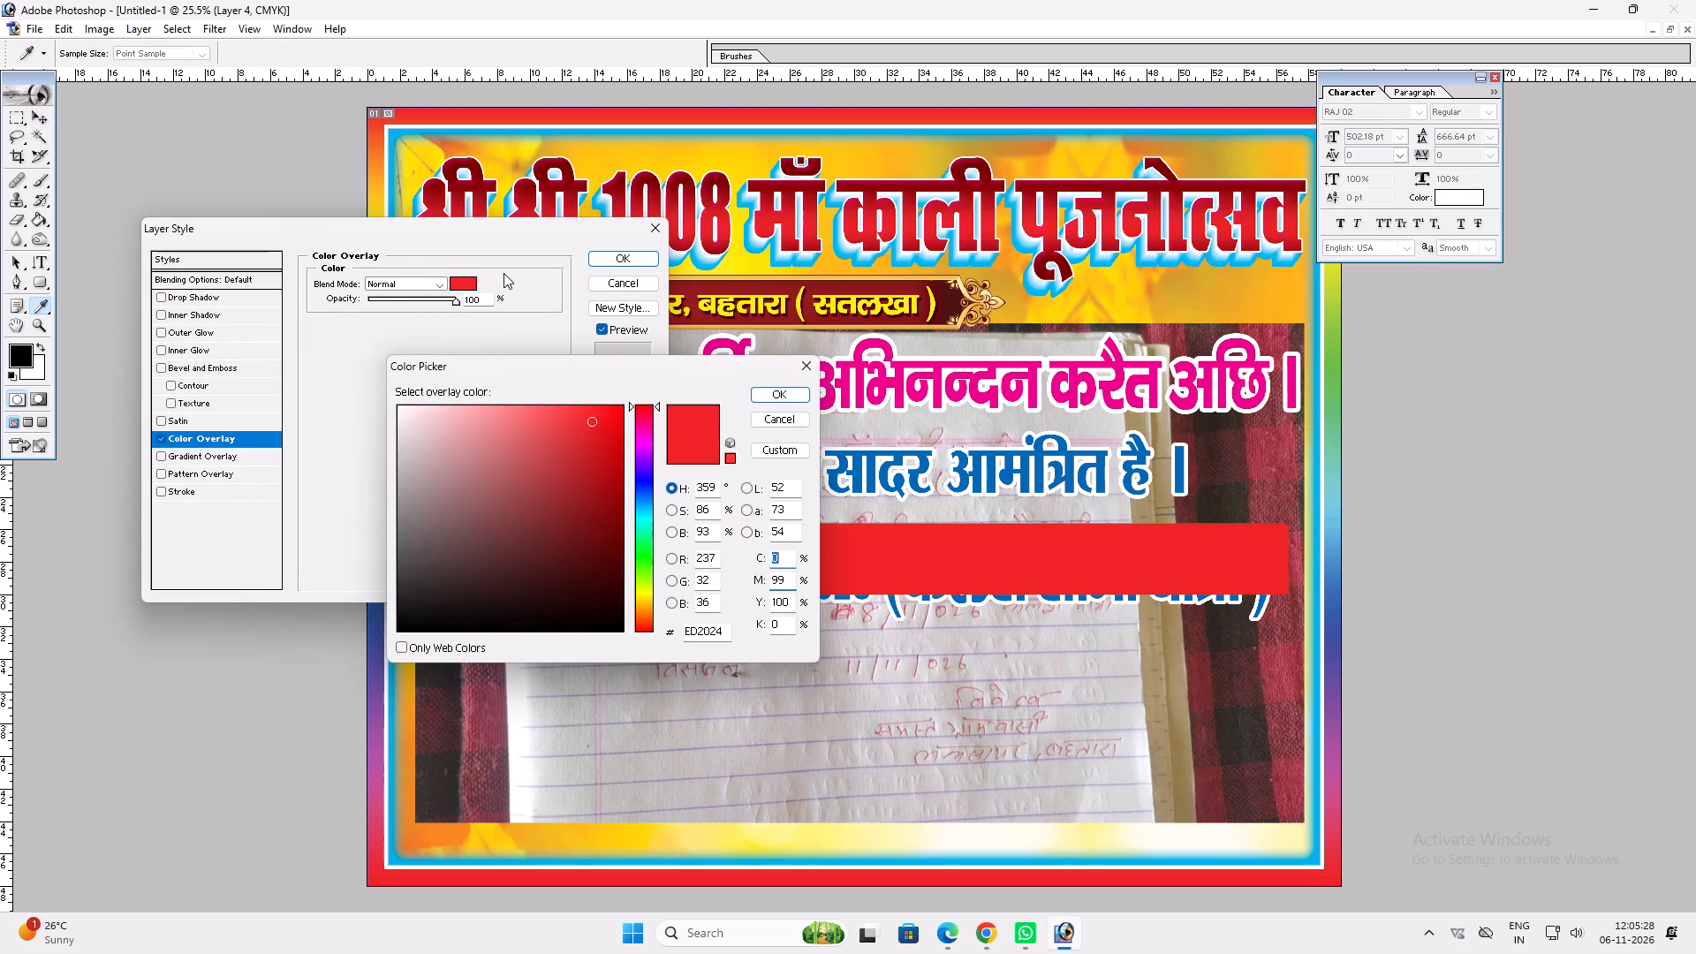
pyautogui.write('100')
pyautogui.press('Tab')
pyautogui.write('100')
pyautogui.hotkey('shift', 'Tab')
pyautogui.press('Tab')
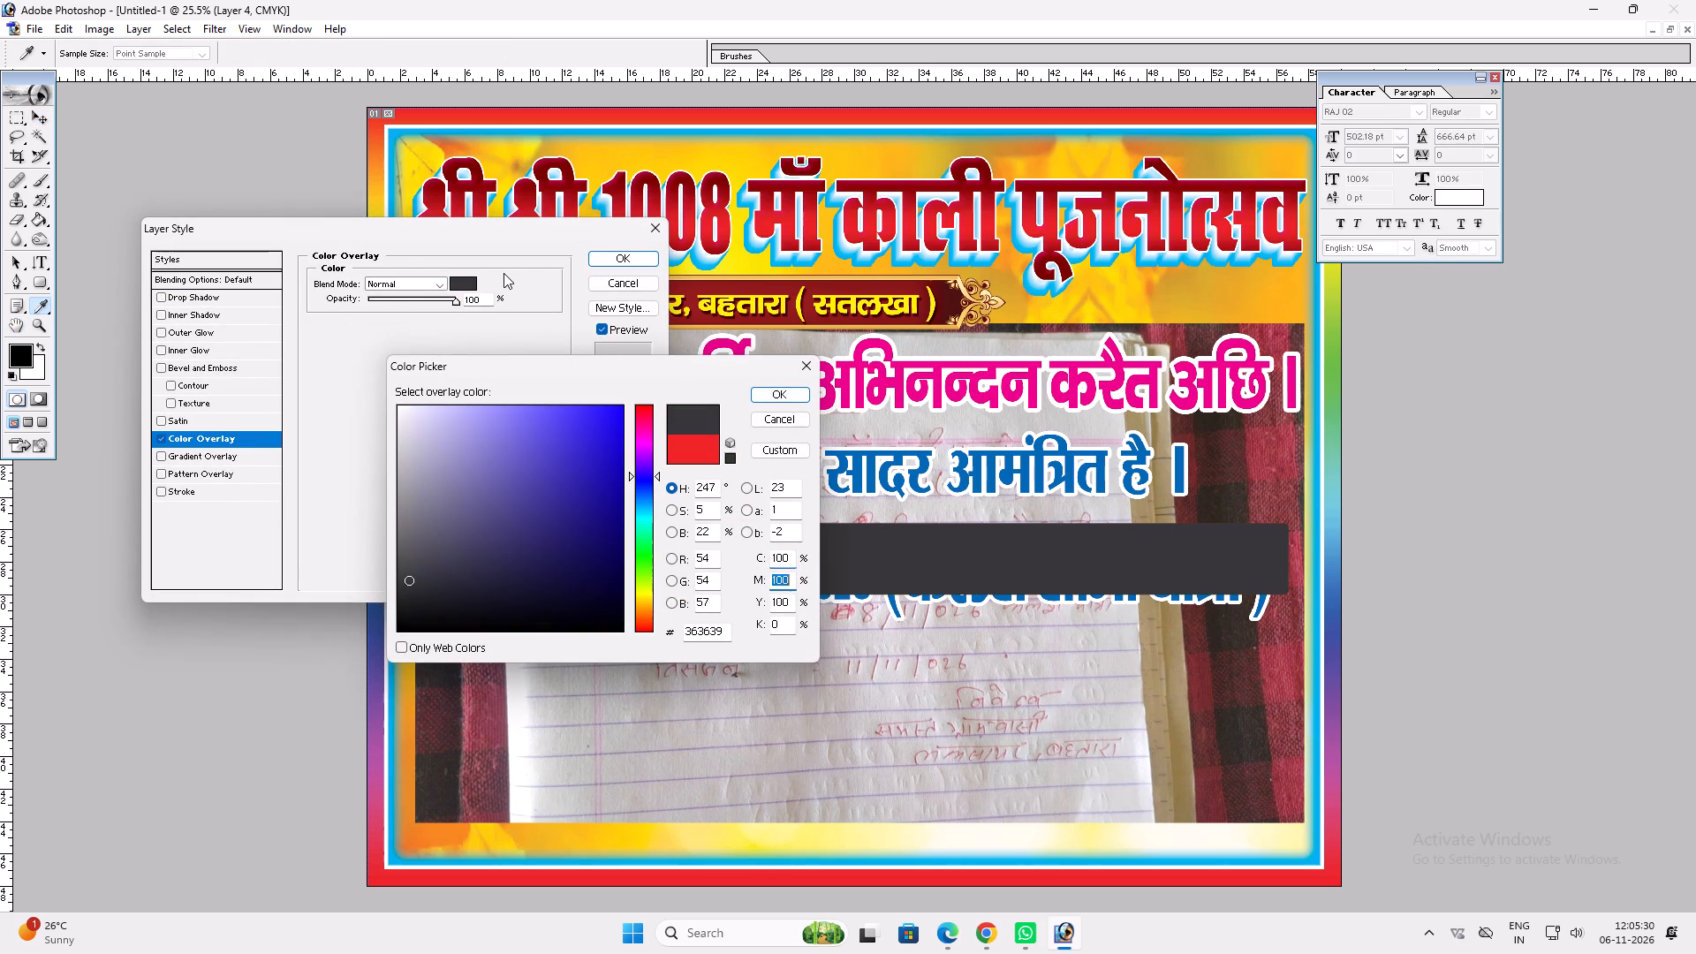
pyautogui.press('6')
pyautogui.press('0')
pyautogui.press('Tab')
pyautogui.press('0')
pyautogui.hotkey('shift', 'Tab')
pyautogui.hotkey('shift', 'Tab')
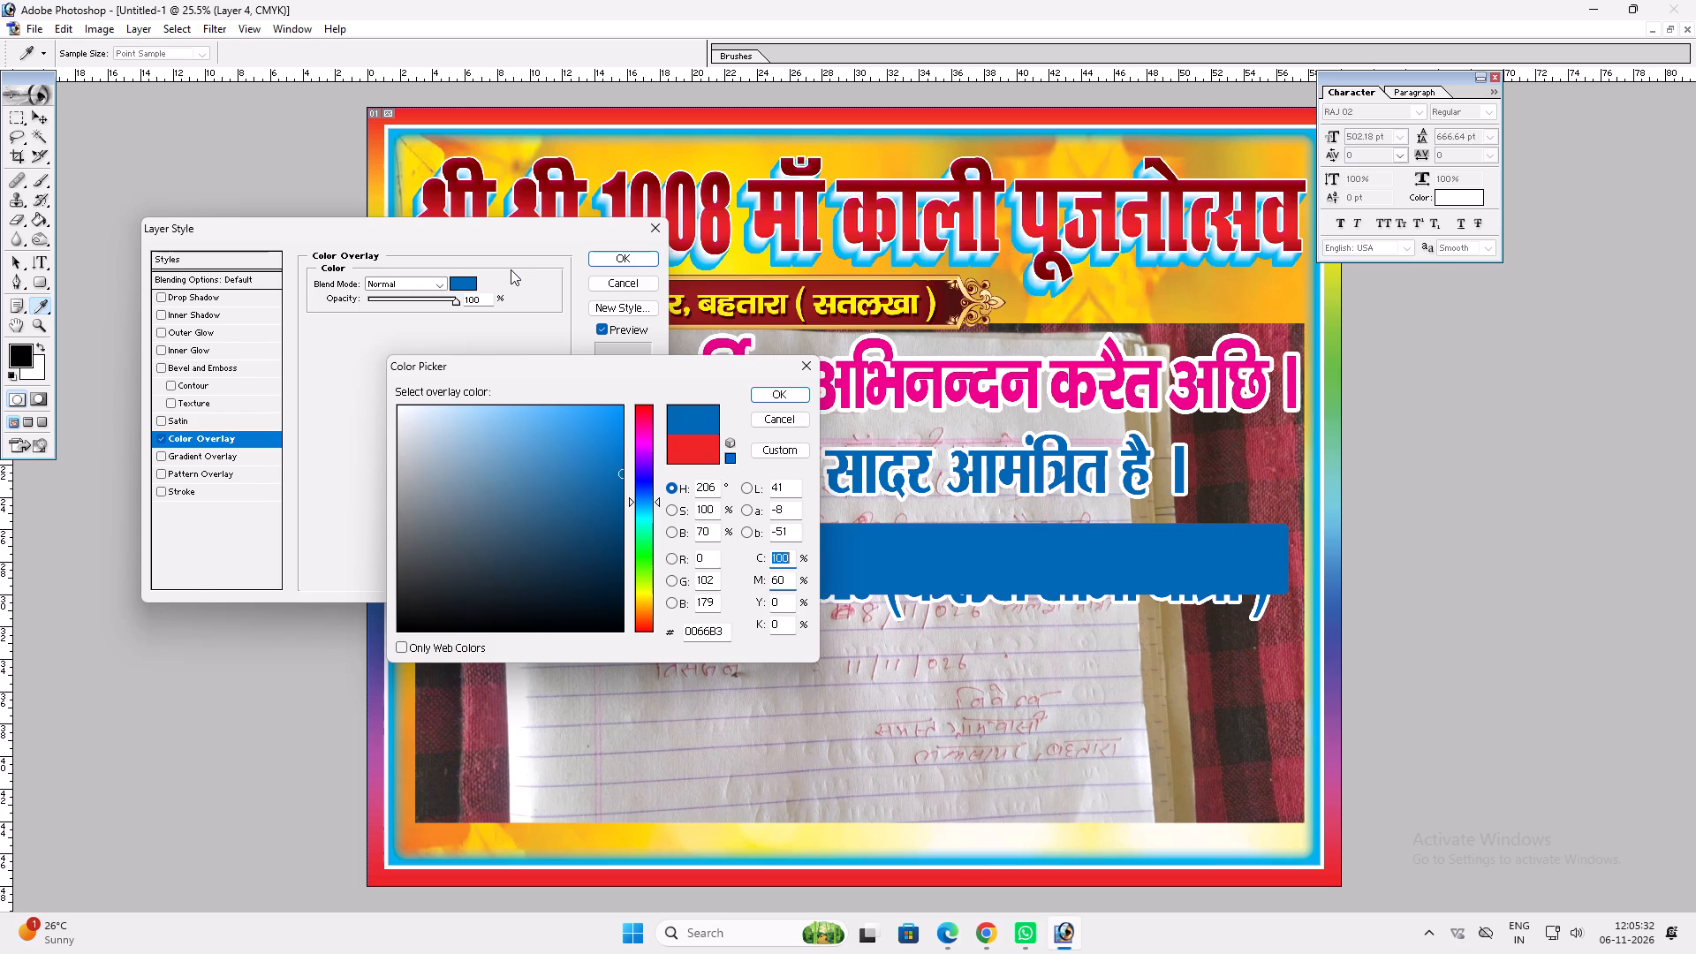
pyautogui.press('1')
pyautogui.hotkey('shift', 'Tab')
pyautogui.press('Tab')
pyautogui.press('6')
pyautogui.press('0')
pyautogui.press('Tab')
pyautogui.write('100')
pyautogui.press('Tab')
pyautogui.press('Tab')
pyautogui.write('60')
pyautogui.press('Return')
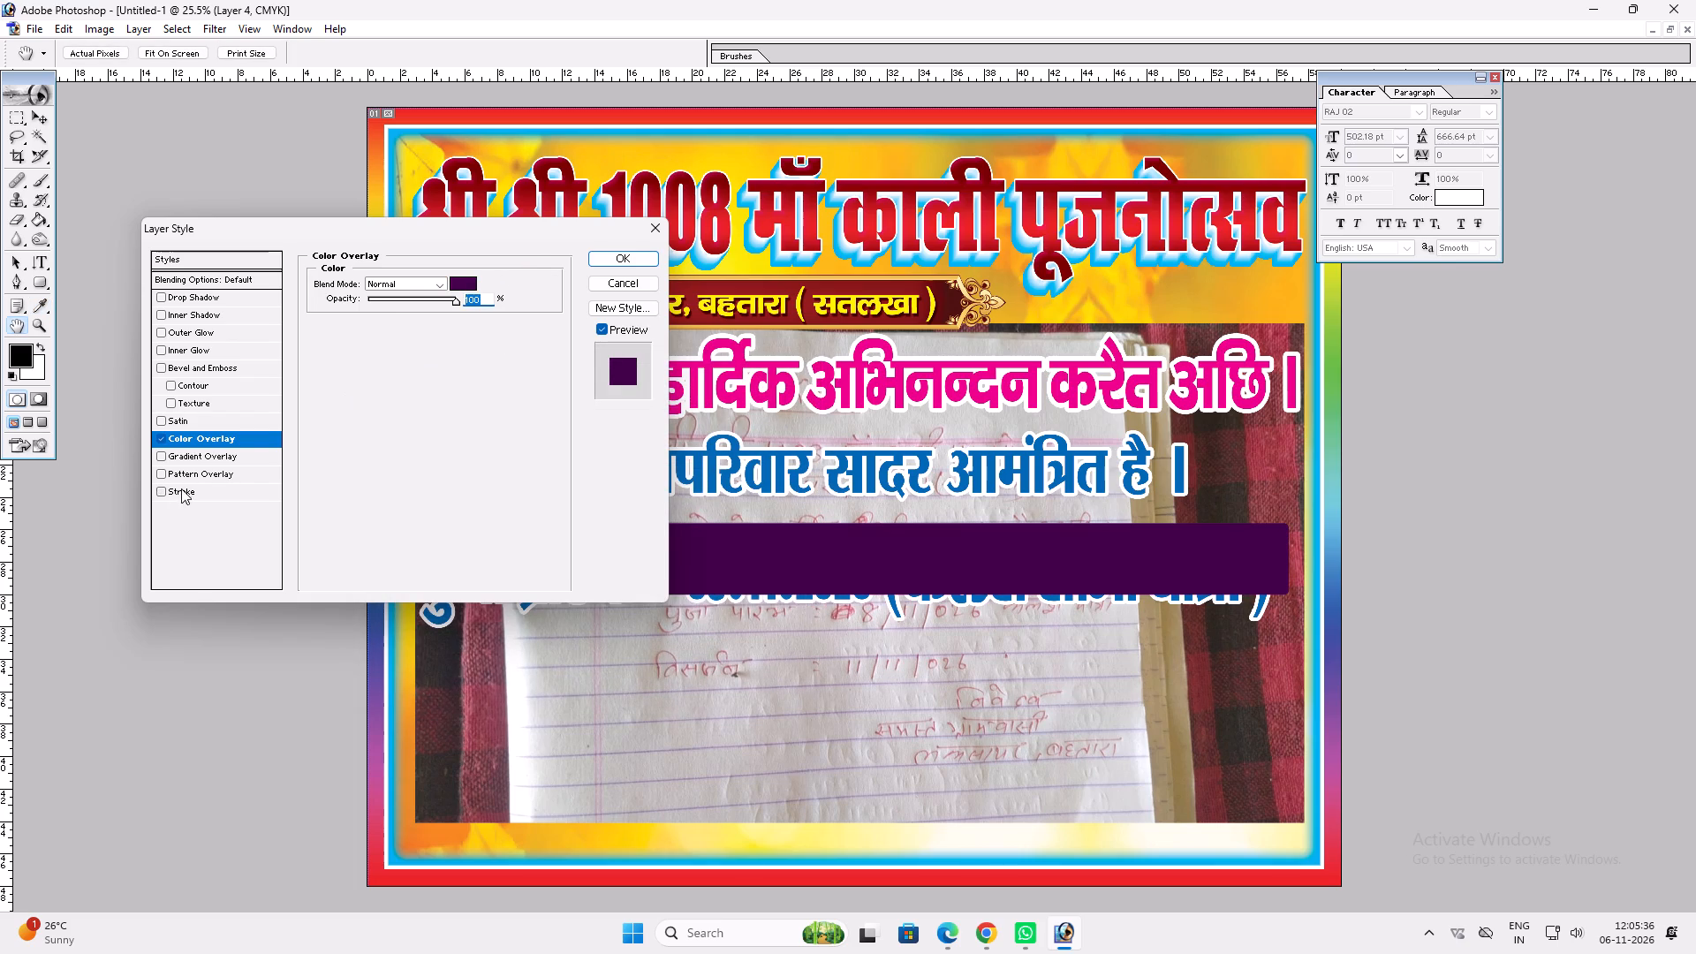
# Add a white outside stroke to the dark purple box and apply its layer style.
pyautogui.click(181, 488)
pyautogui.click(349, 382)
pyautogui.moveTo(533, 524); pyautogui.dragTo(290, 265)
pyautogui.press('Return')
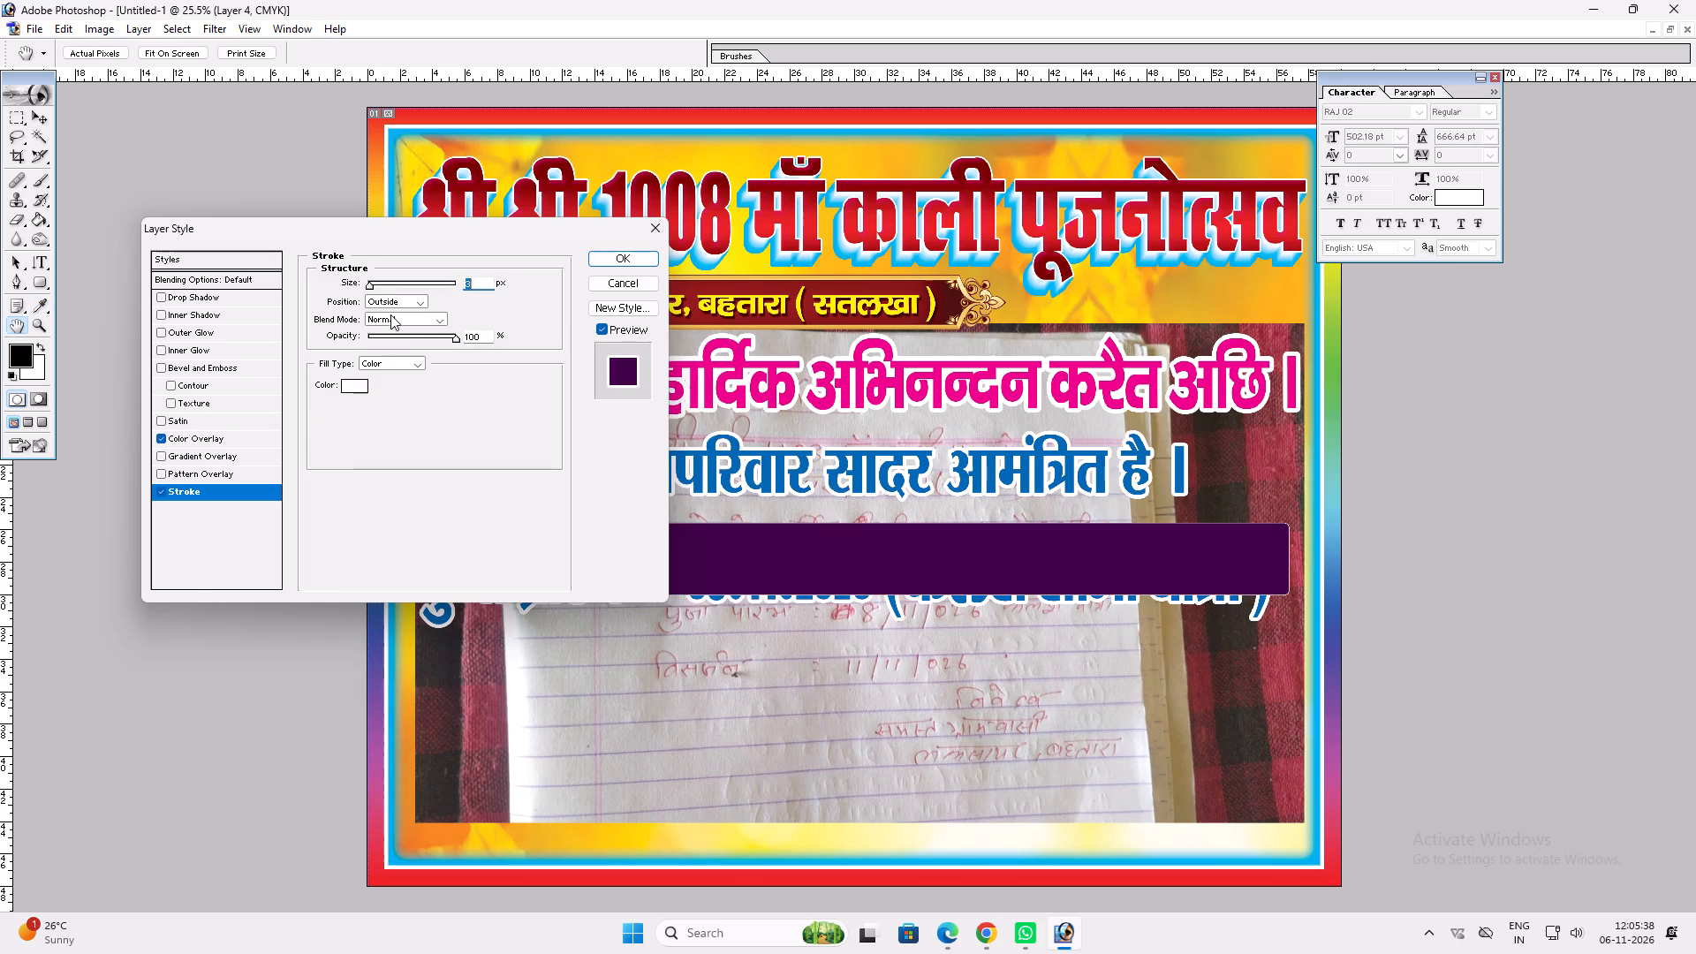
pyautogui.scroll(9, 499, 398)
pyautogui.press('Return')
# Align the dark purple box to the horizontal centre of the whole canvas and deselect.
pyautogui.press('v')
pyautogui.hotkey('ctrl', 'a')
pyautogui.hotkey('alt', 'l')
pyautogui.hotkey('alt', 'i')
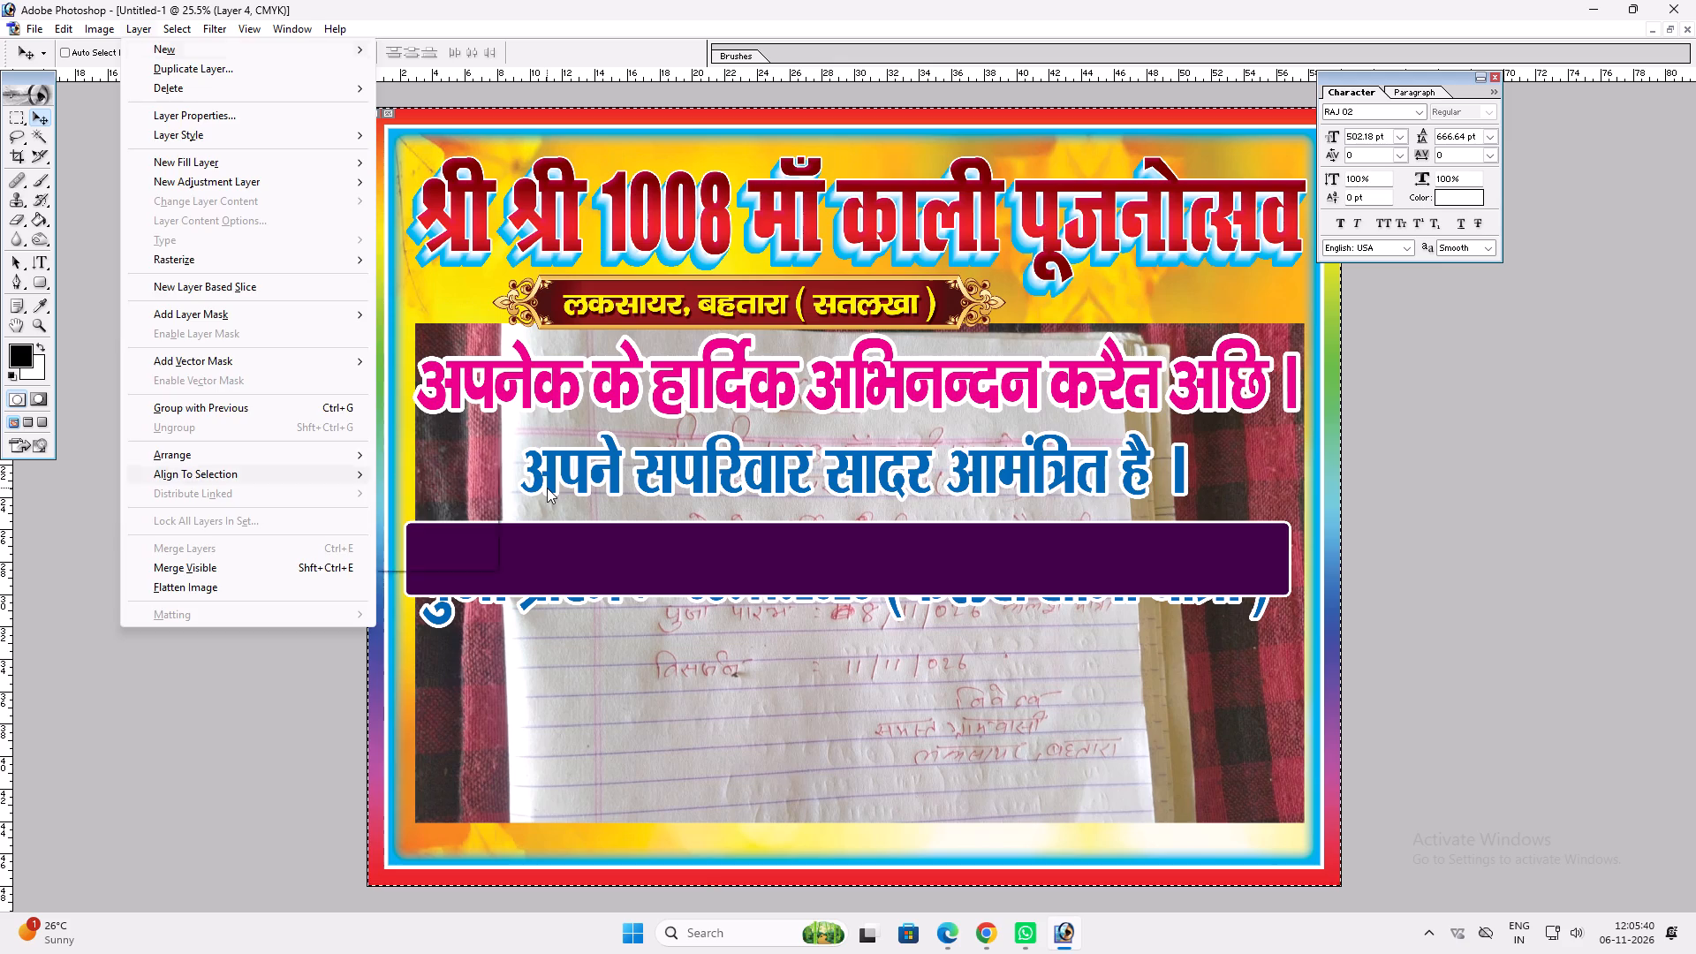
pyautogui.hotkey('alt', 'h')
pyautogui.hotkey('ctrl', 'd')
# Bring the puja start line text to the front and move it up onto the dark purple box.
pyautogui.write('vv')
pyautogui.press('t')
pyautogui.click(569, 573)
pyautogui.press('Return')
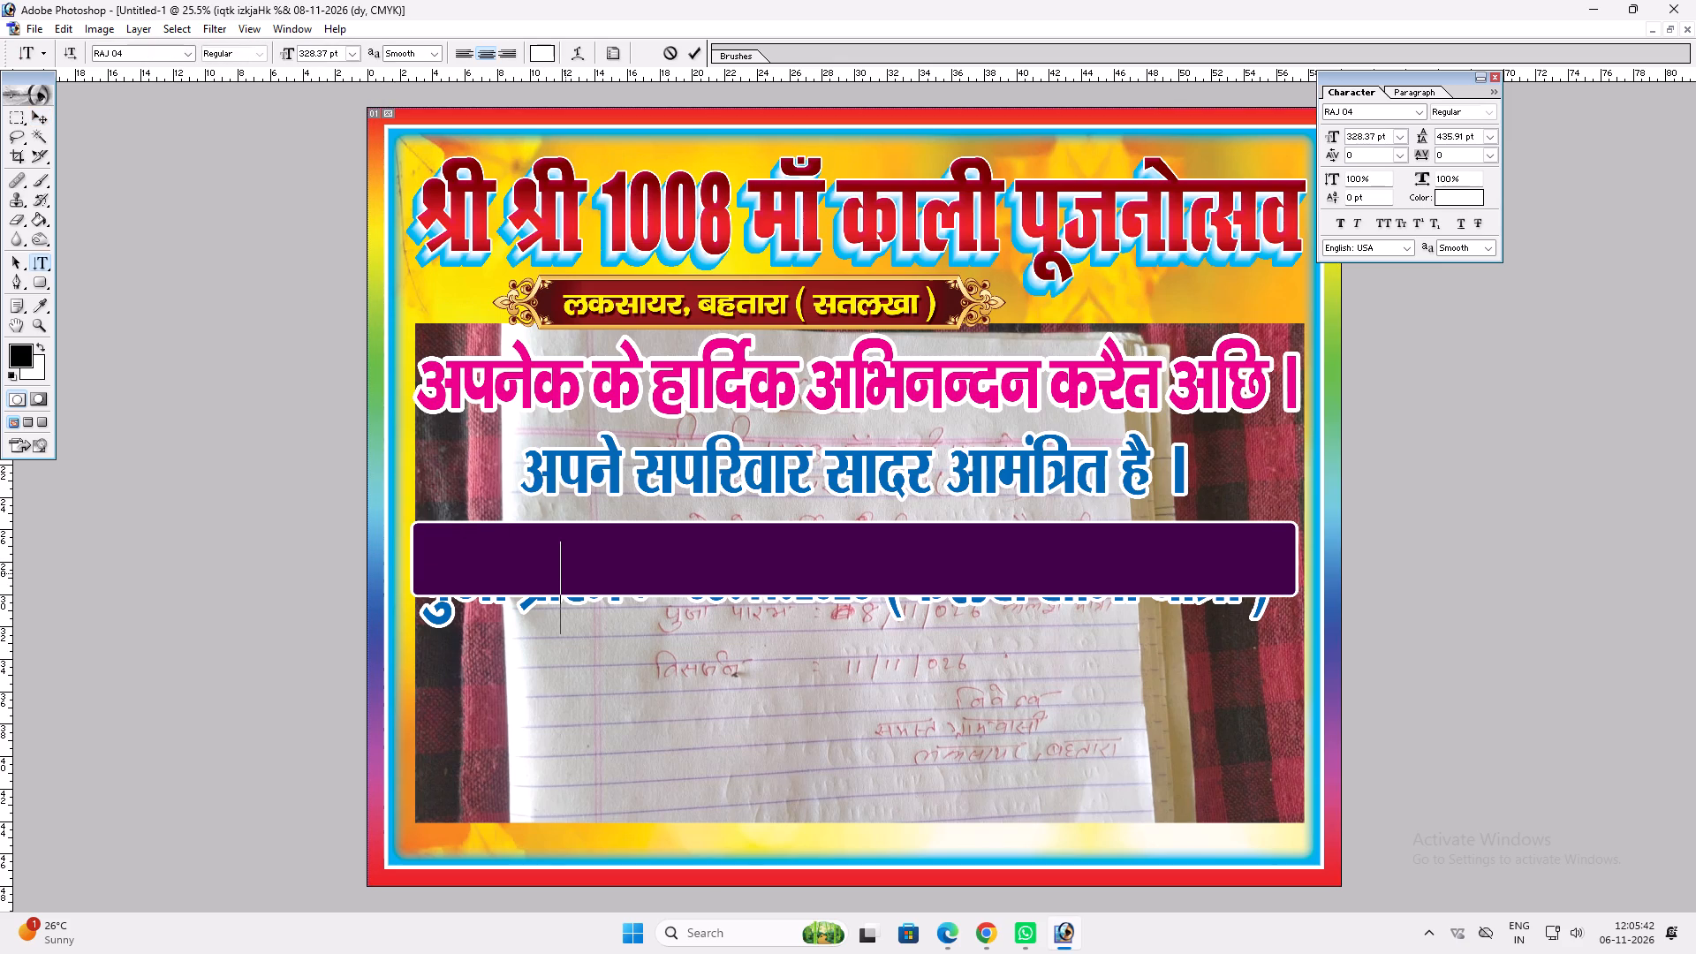
pyautogui.hotkey('ctrl', 'shift', ']')
pyautogui.press('v')
pyautogui.moveTo(574, 593); pyautogui.dragTo(584, 575)
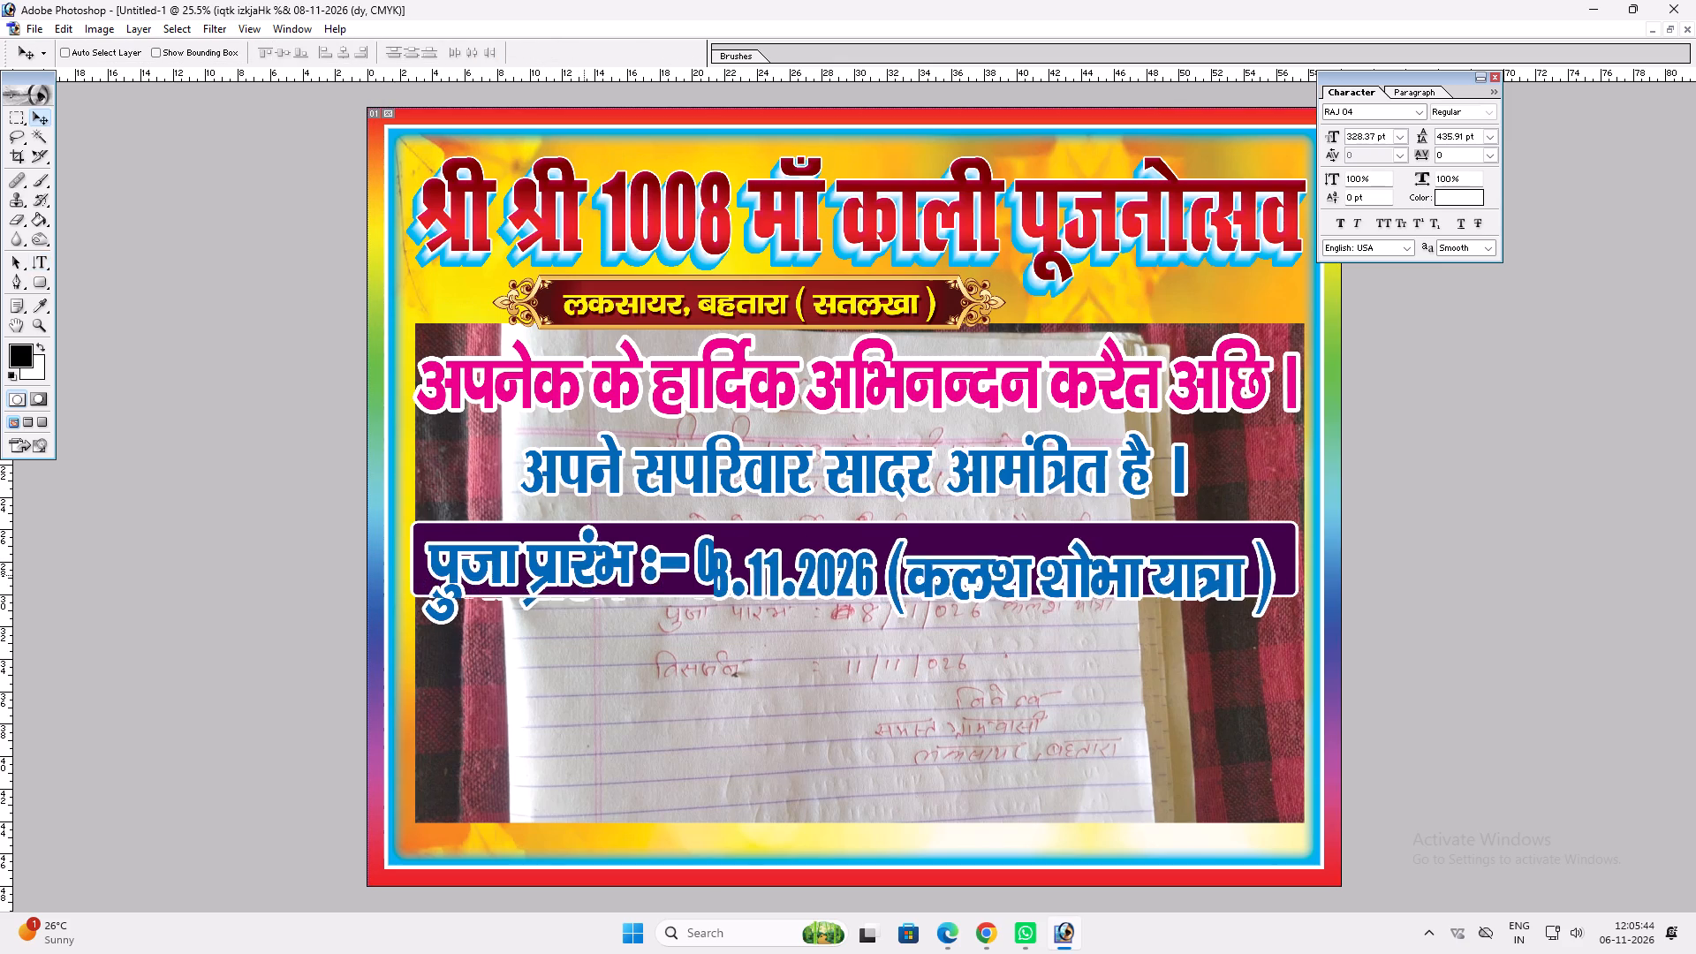
pyautogui.moveTo(584, 575); pyautogui.dragTo(584, 573)
# Scale the puja start line to fit inside the dark purple box, reducing its height and spanning nearly the box's full width.
pyautogui.hotkey('ctrl', 't')
pyautogui.keyDown('shift'); pyautogui.moveTo(1226, 583); pyautogui.dragTo(1237, 573); pyautogui.keyUp('shift')
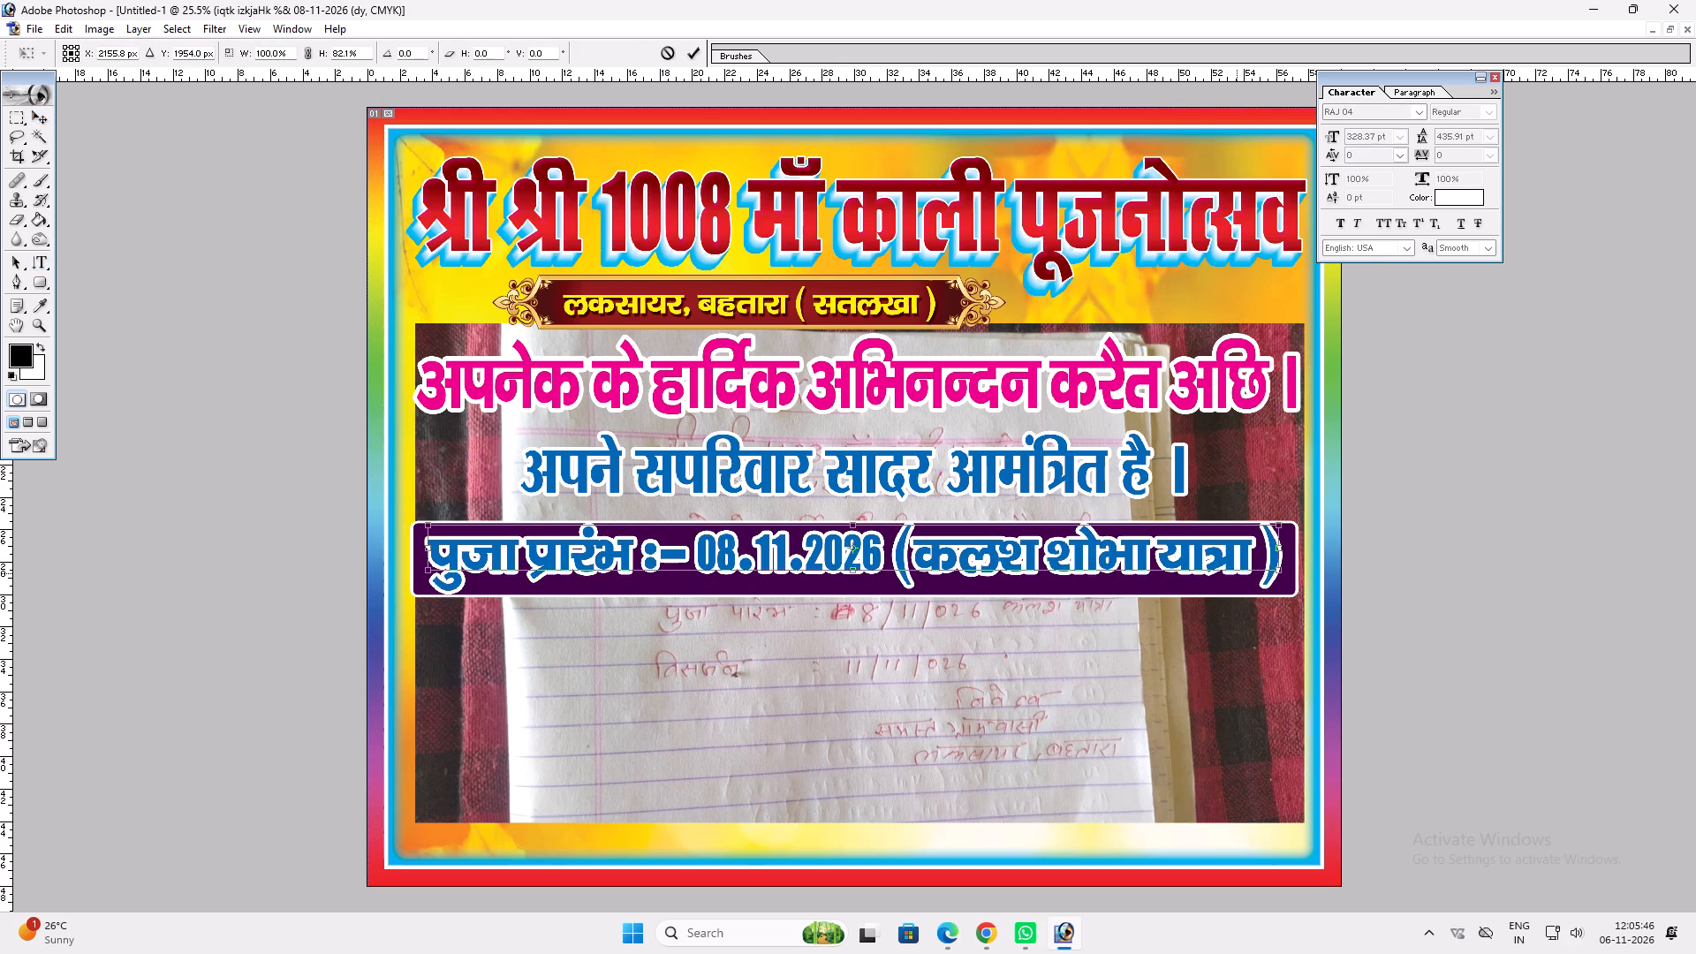
pyautogui.keyDown('shift'); pyautogui.moveTo(1237, 573); pyautogui.dragTo(1238, 573); pyautogui.keyUp('shift')
pyautogui.press('Return')
pyautogui.press('v')
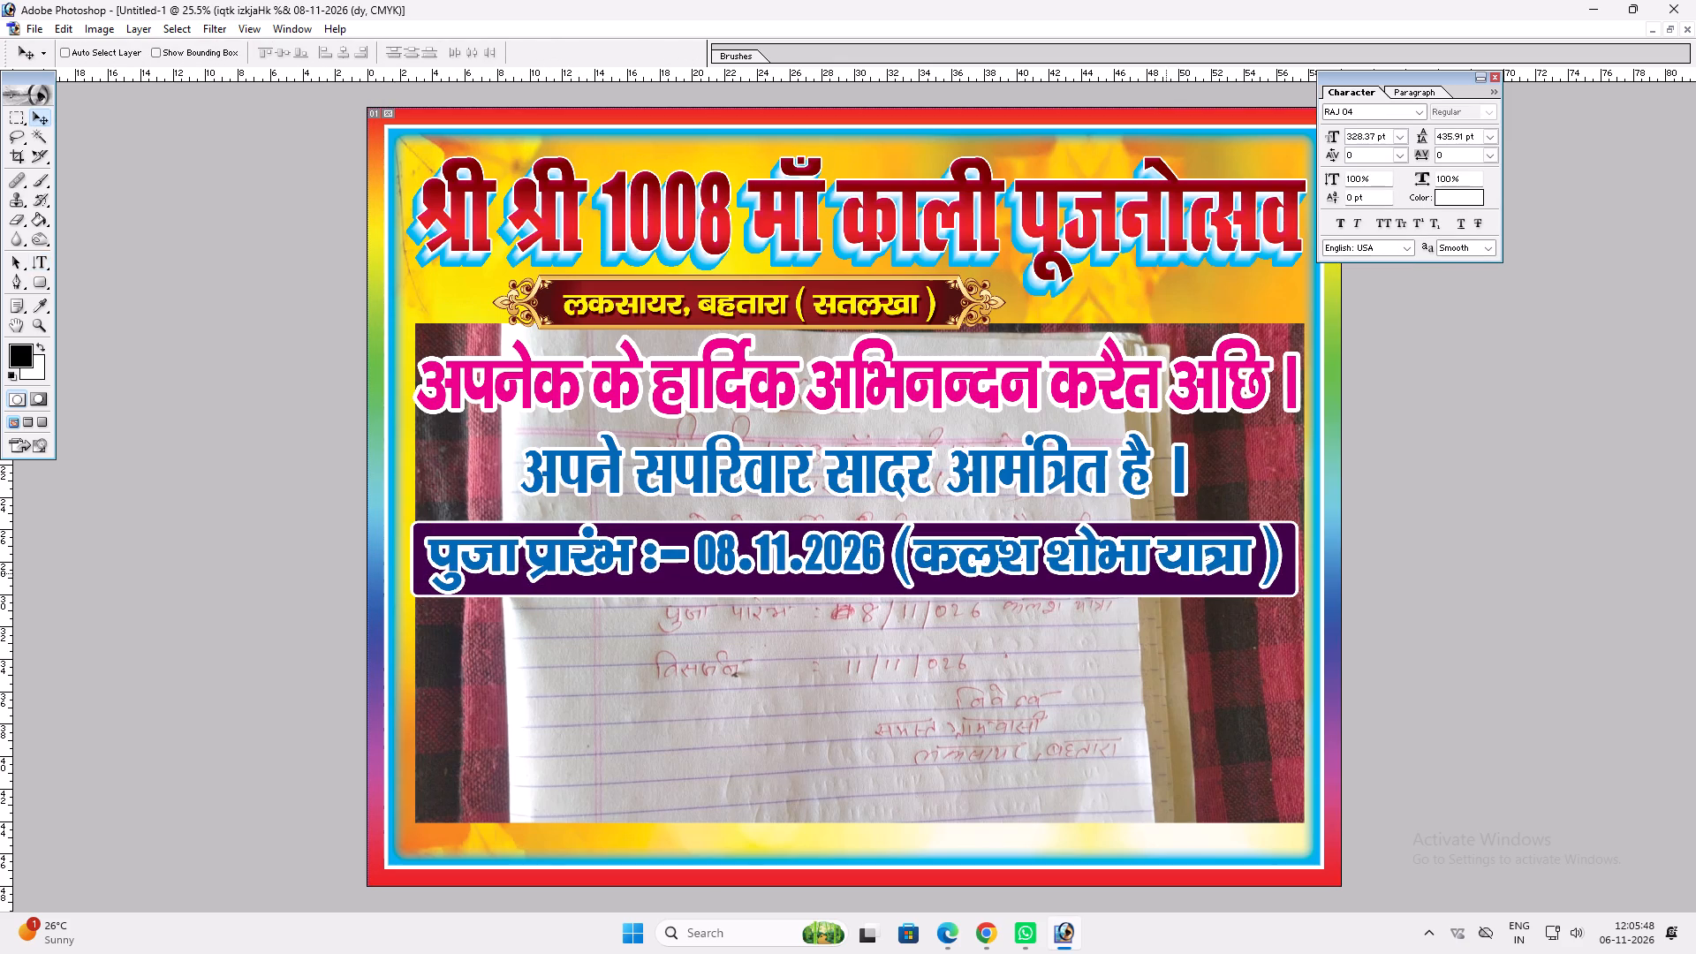
pyautogui.hotkey('ctrl', 't')
pyautogui.keyDown('shift'); pyautogui.moveTo(1276, 523); pyautogui.dragTo(1207, 540); pyautogui.keyUp('shift')
pyautogui.hotkey('shift', 'Return')
pyautogui.press('v')
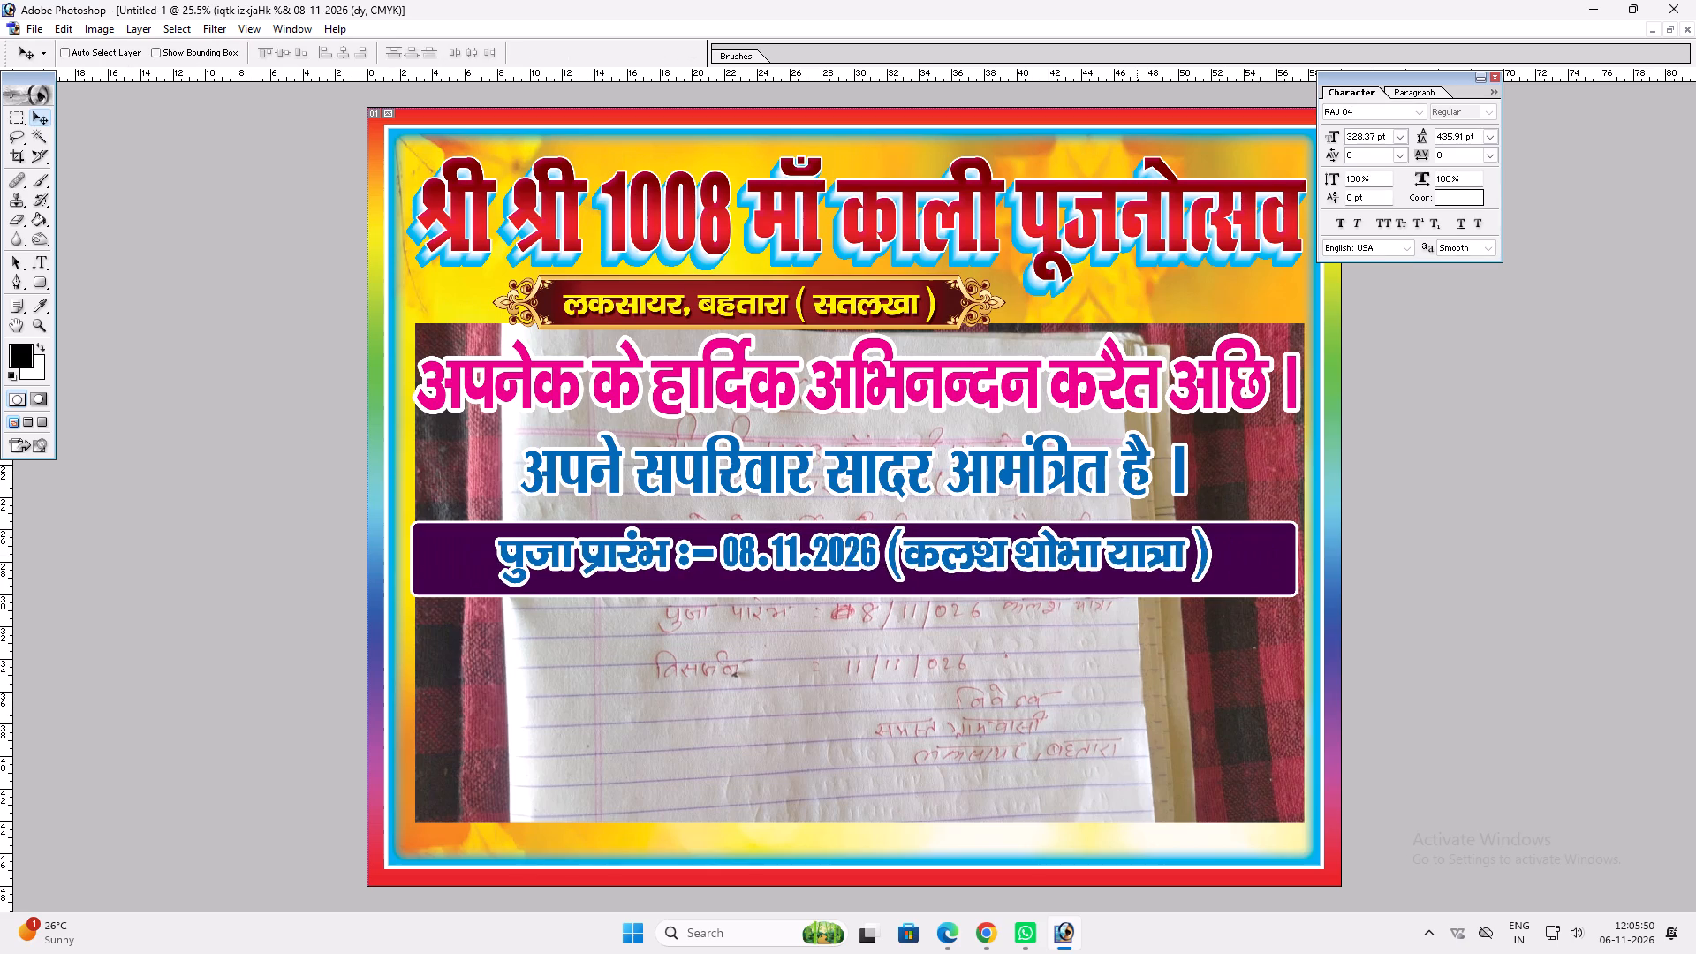
pyautogui.moveTo(1112, 550); pyautogui.dragTo(1040, 552)
pyautogui.hotkey('ctrl', 't')
pyautogui.keyDown('shift'); pyautogui.moveTo(1139, 554); pyautogui.dragTo(1280, 551); pyautogui.keyUp('shift')
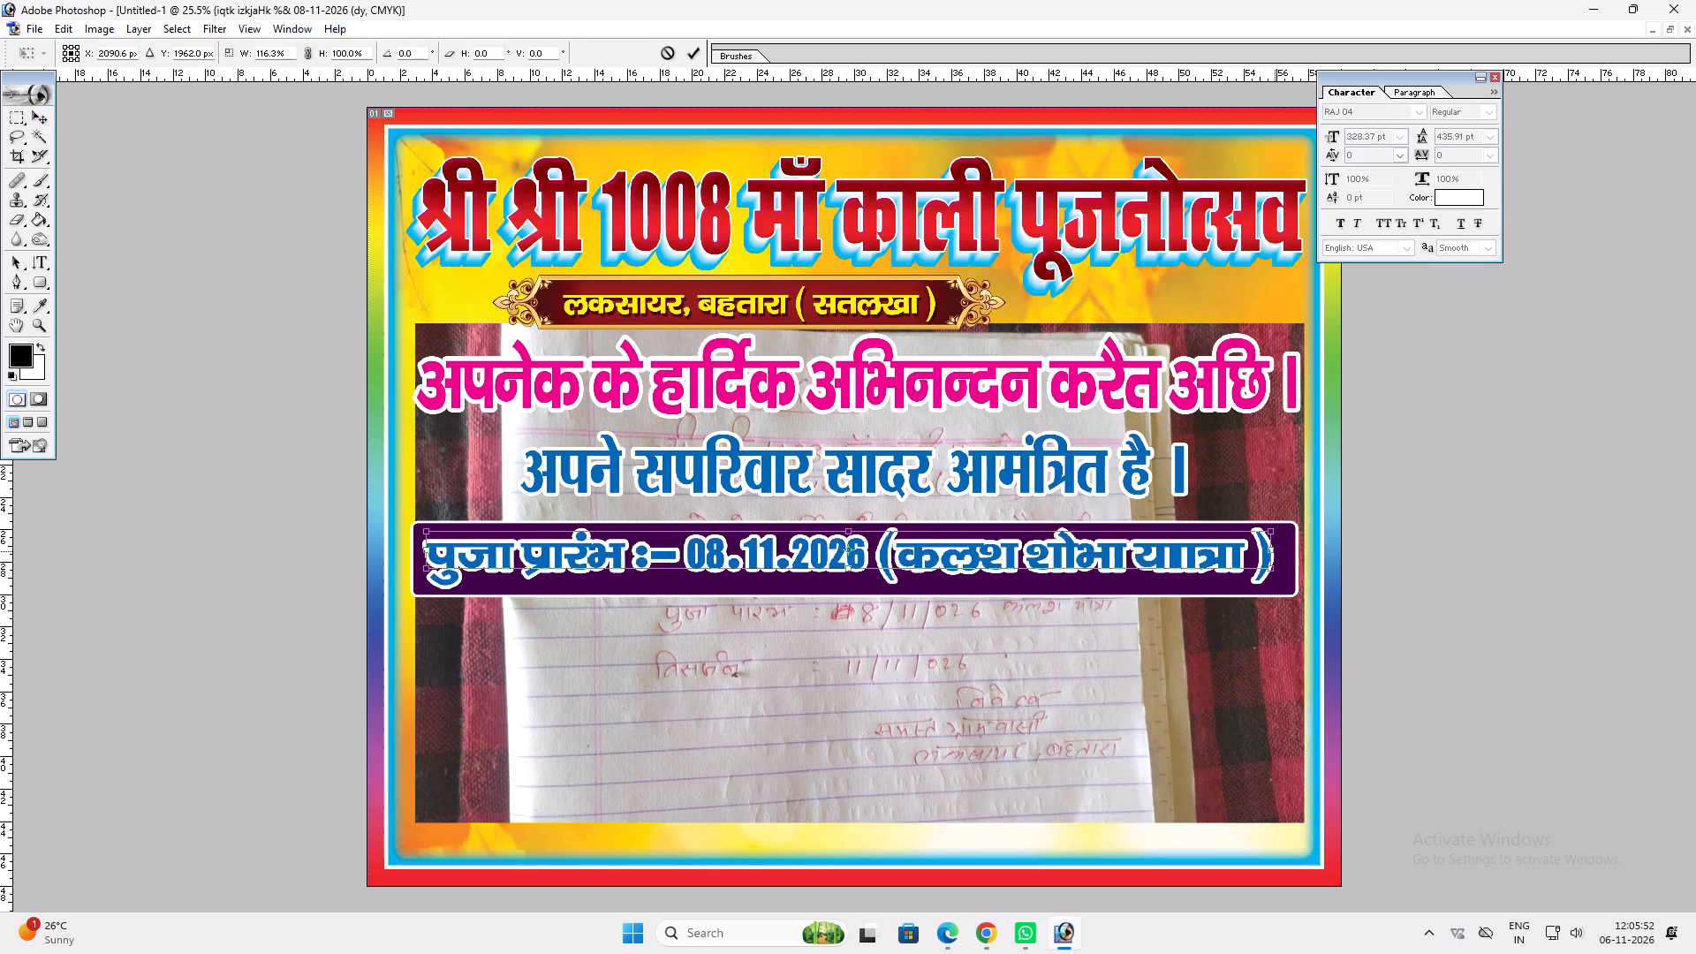
pyautogui.keyDown('shift'); pyautogui.moveTo(1280, 551); pyautogui.dragTo(1290, 551); pyautogui.keyUp('shift')
pyautogui.press('Return')
# Copy the layer style of the निवेदक line in the old Kali Pooja banner and paste it onto the puja start line.
pyautogui.press('f')
pyautogui.write('ff')
pyautogui.click(1209, 541)
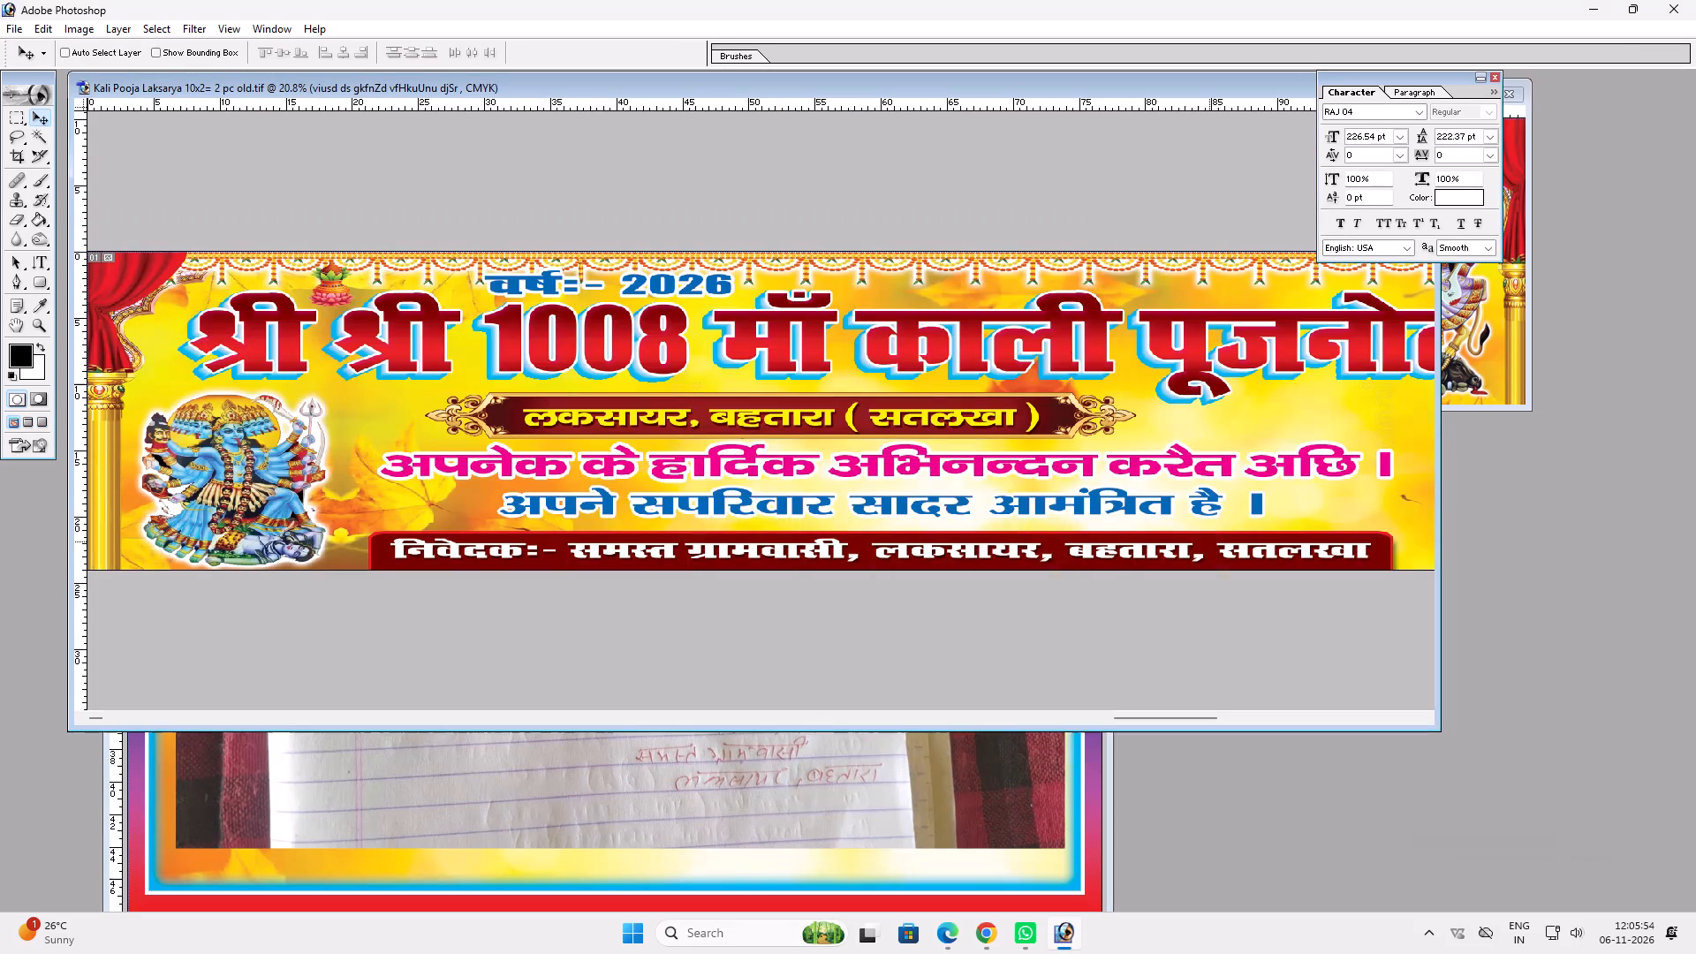
pyautogui.press('v')
pyautogui.keyDown('ctrl'); pyautogui.click(1181, 548); pyautogui.keyUp('ctrl')
pyautogui.hotkey('alt', 'l')
pyautogui.hotkey('alt', 'y')
pyautogui.hotkey('alt', 'c')
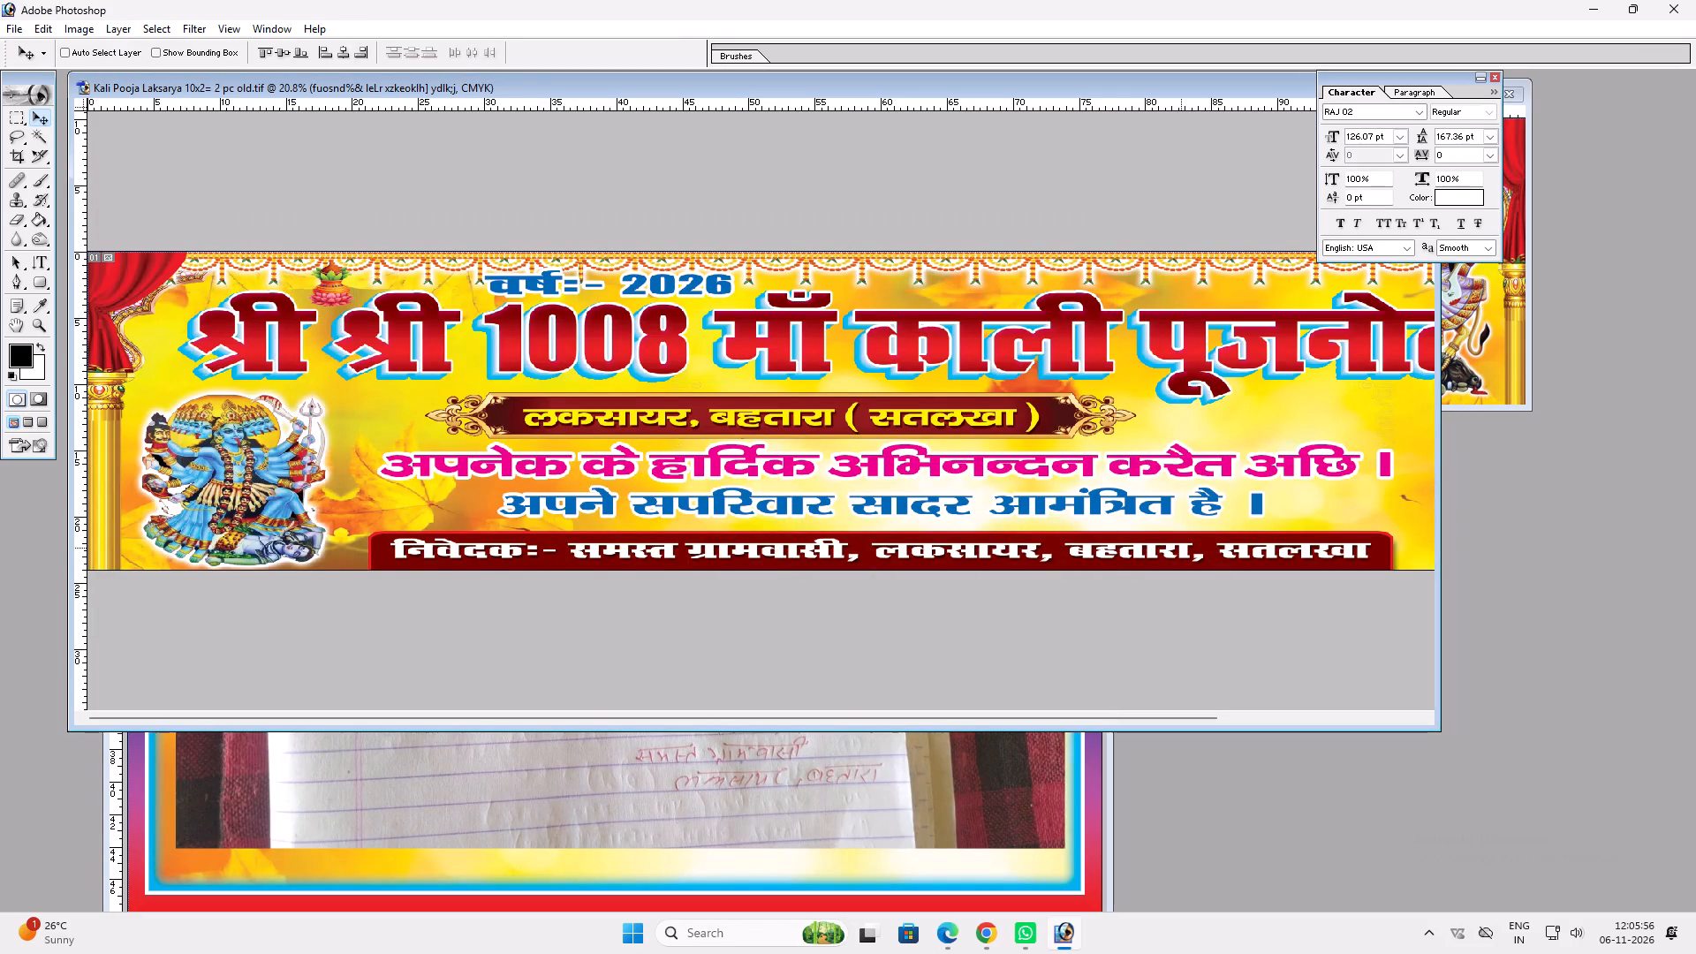
pyautogui.click(791, 833)
pyautogui.press('v')
pyautogui.keyDown('ctrl'); pyautogui.click(757, 584); pyautogui.keyUp('ctrl')
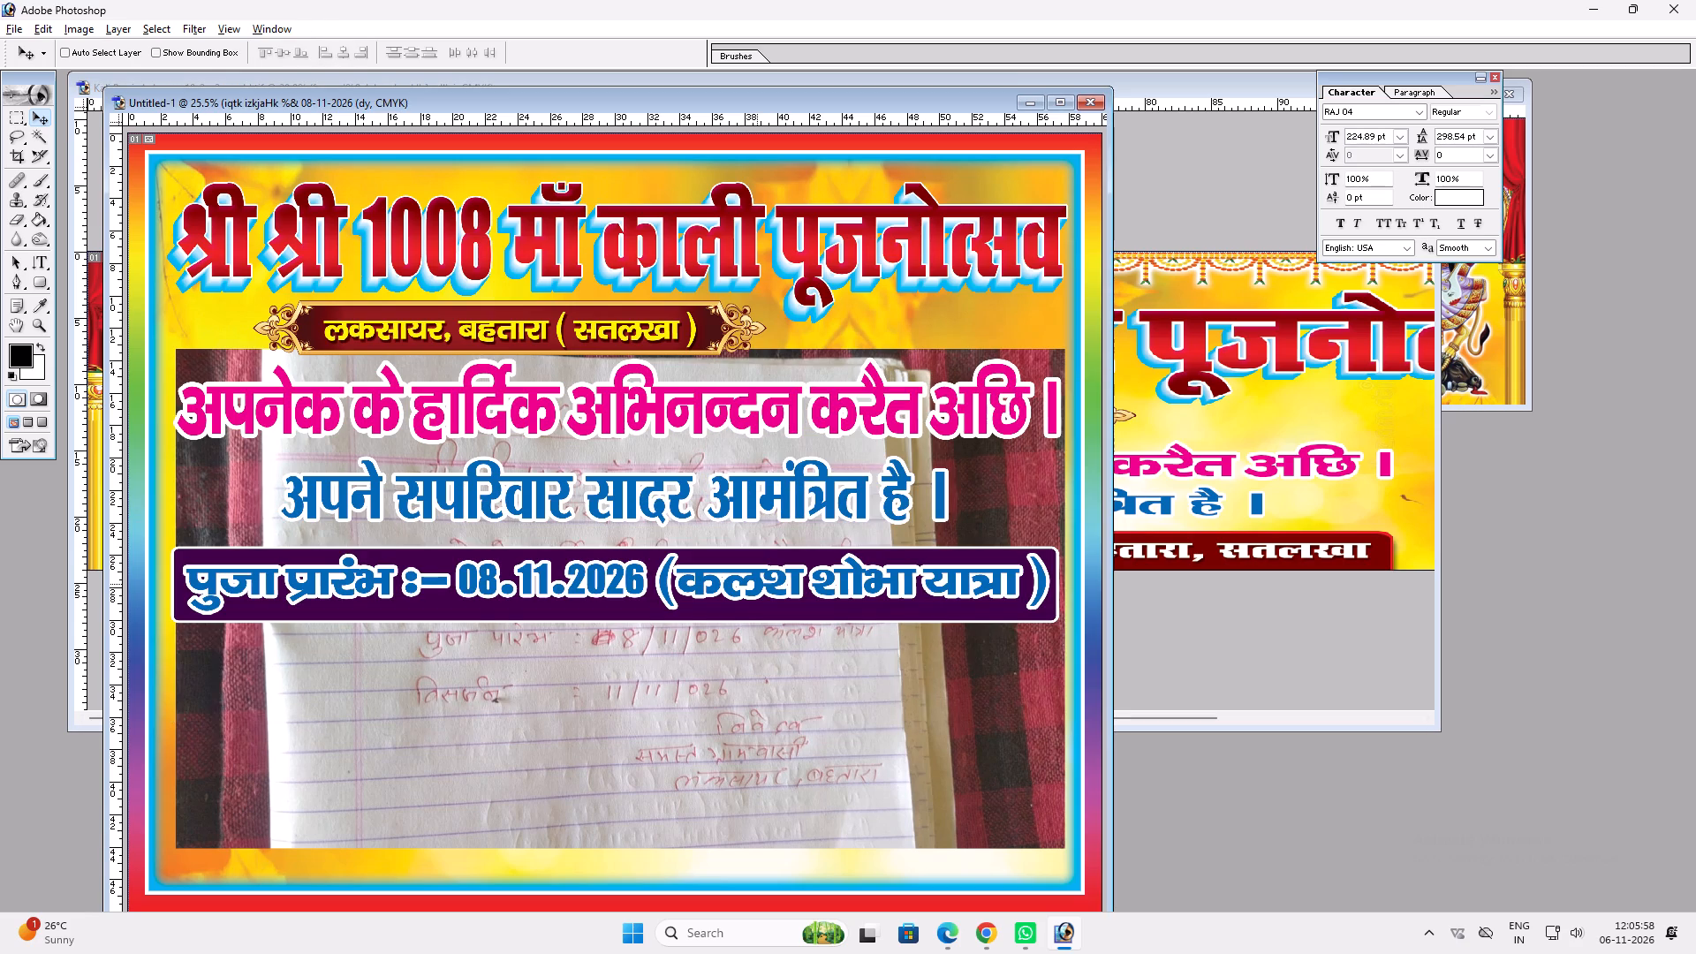
pyautogui.hotkey('alt', 'l')
pyautogui.hotkey('alt', 'y')
pyautogui.write('pv')
pyautogui.click(1066, 106)
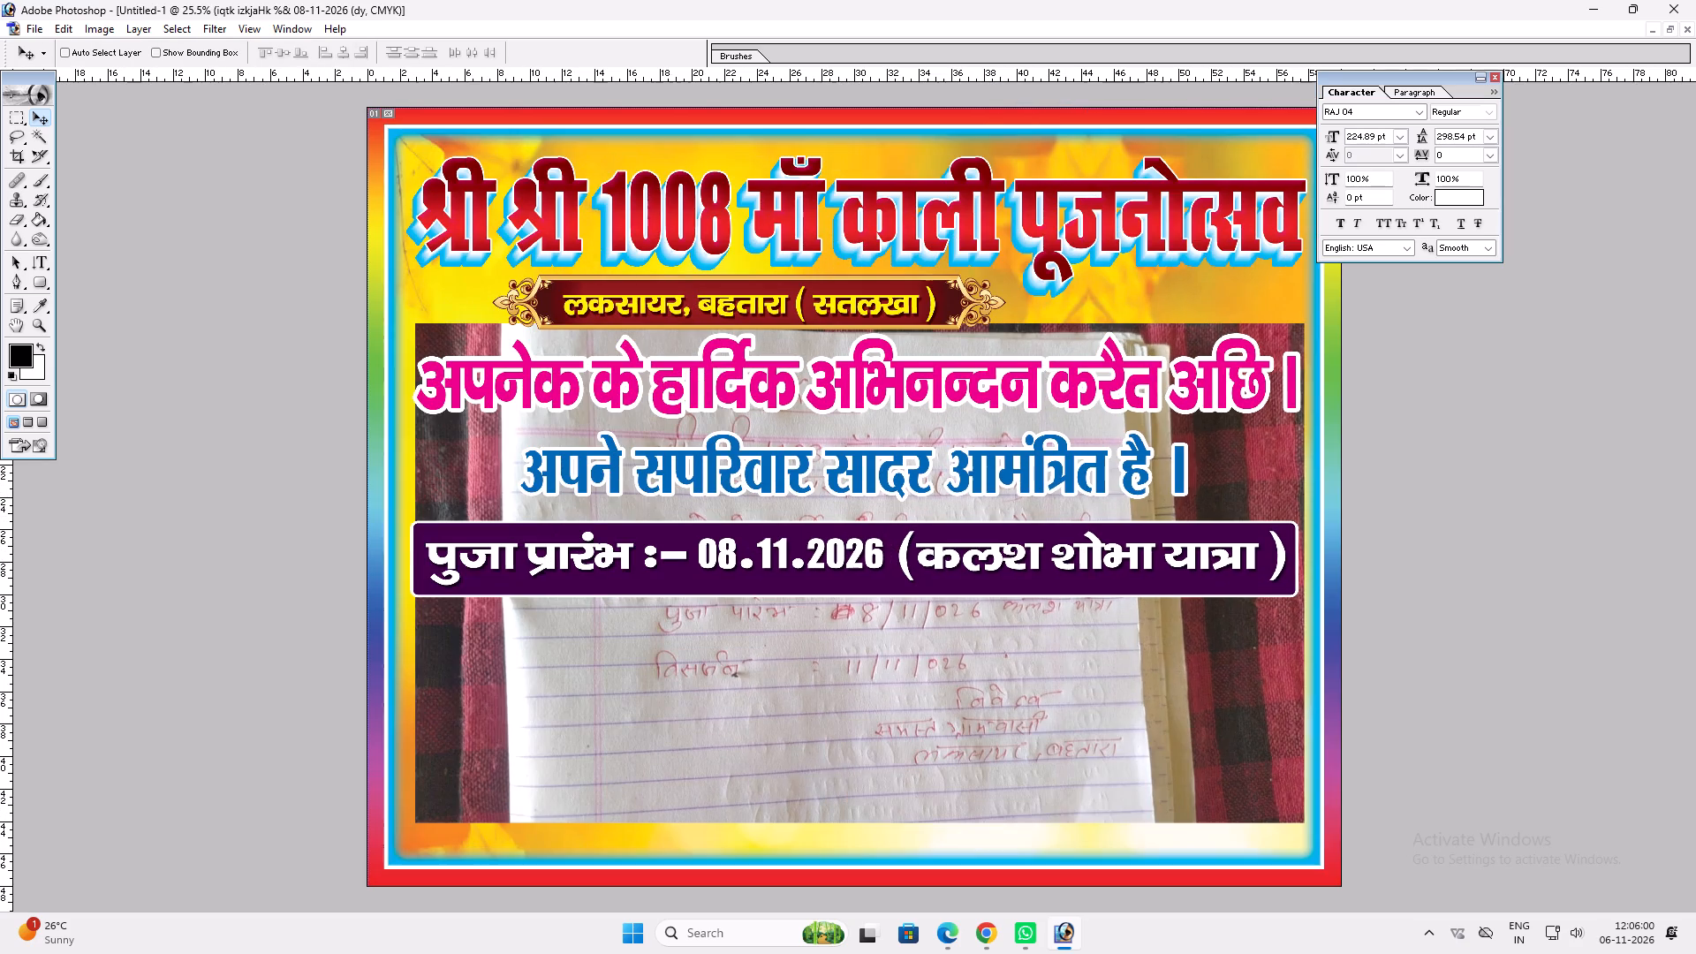
# Fine-tune the puja start line's size inside its box with Free Transform.
pyautogui.hotkey('ctrl', 't')
pyautogui.keyDown('shift'); pyautogui.click(1105, 572); pyautogui.keyUp('shift')
pyautogui.press('Return')
pyautogui.press('v')
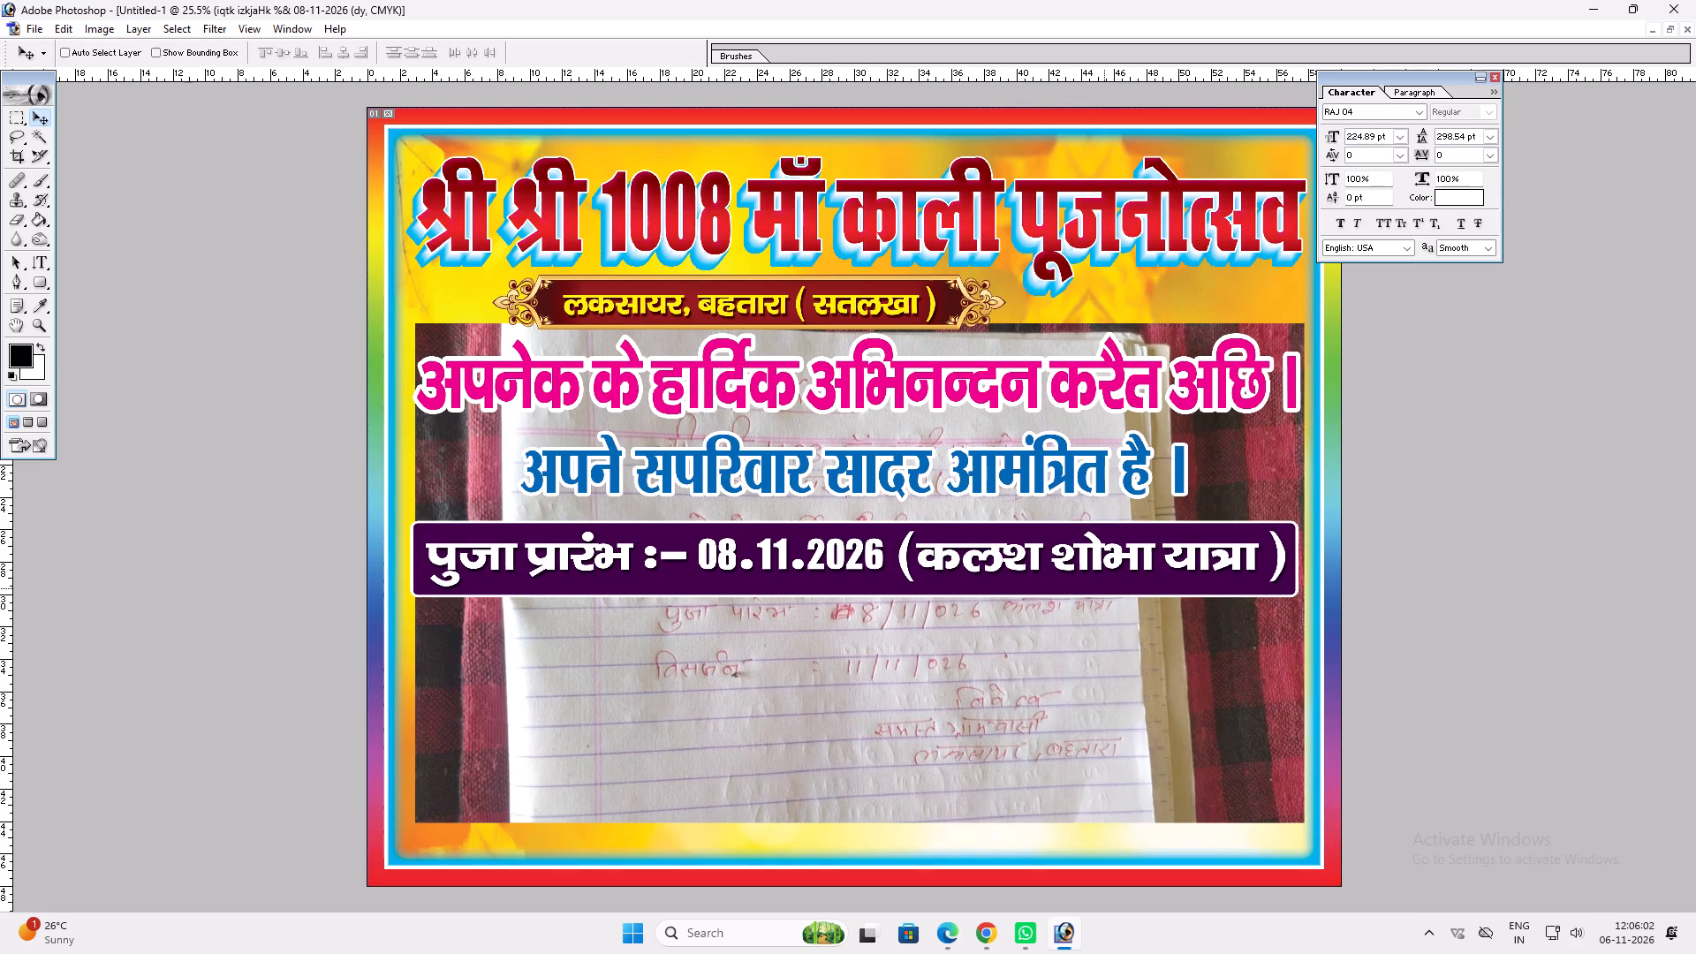
# Duplicate the dark purple box directly below the puja start box.
pyautogui.keyDown('ctrl'); pyautogui.click(1103, 586); pyautogui.keyUp('ctrl')
pyautogui.keyDown('alt'); pyautogui.moveTo(1090, 580); pyautogui.dragTo(1088, 669); pyautogui.keyUp('alt')
# Move the handwritten note photo down so its date and signature lines sit below the two purple boxes.
pyautogui.keyDown('ctrl'); pyautogui.click(1042, 681); pyautogui.keyUp('ctrl')
pyautogui.keyDown('ctrl'); pyautogui.click(1038, 695); pyautogui.keyUp('ctrl')
pyautogui.moveTo(1038, 695); pyautogui.dragTo(1031, 784)
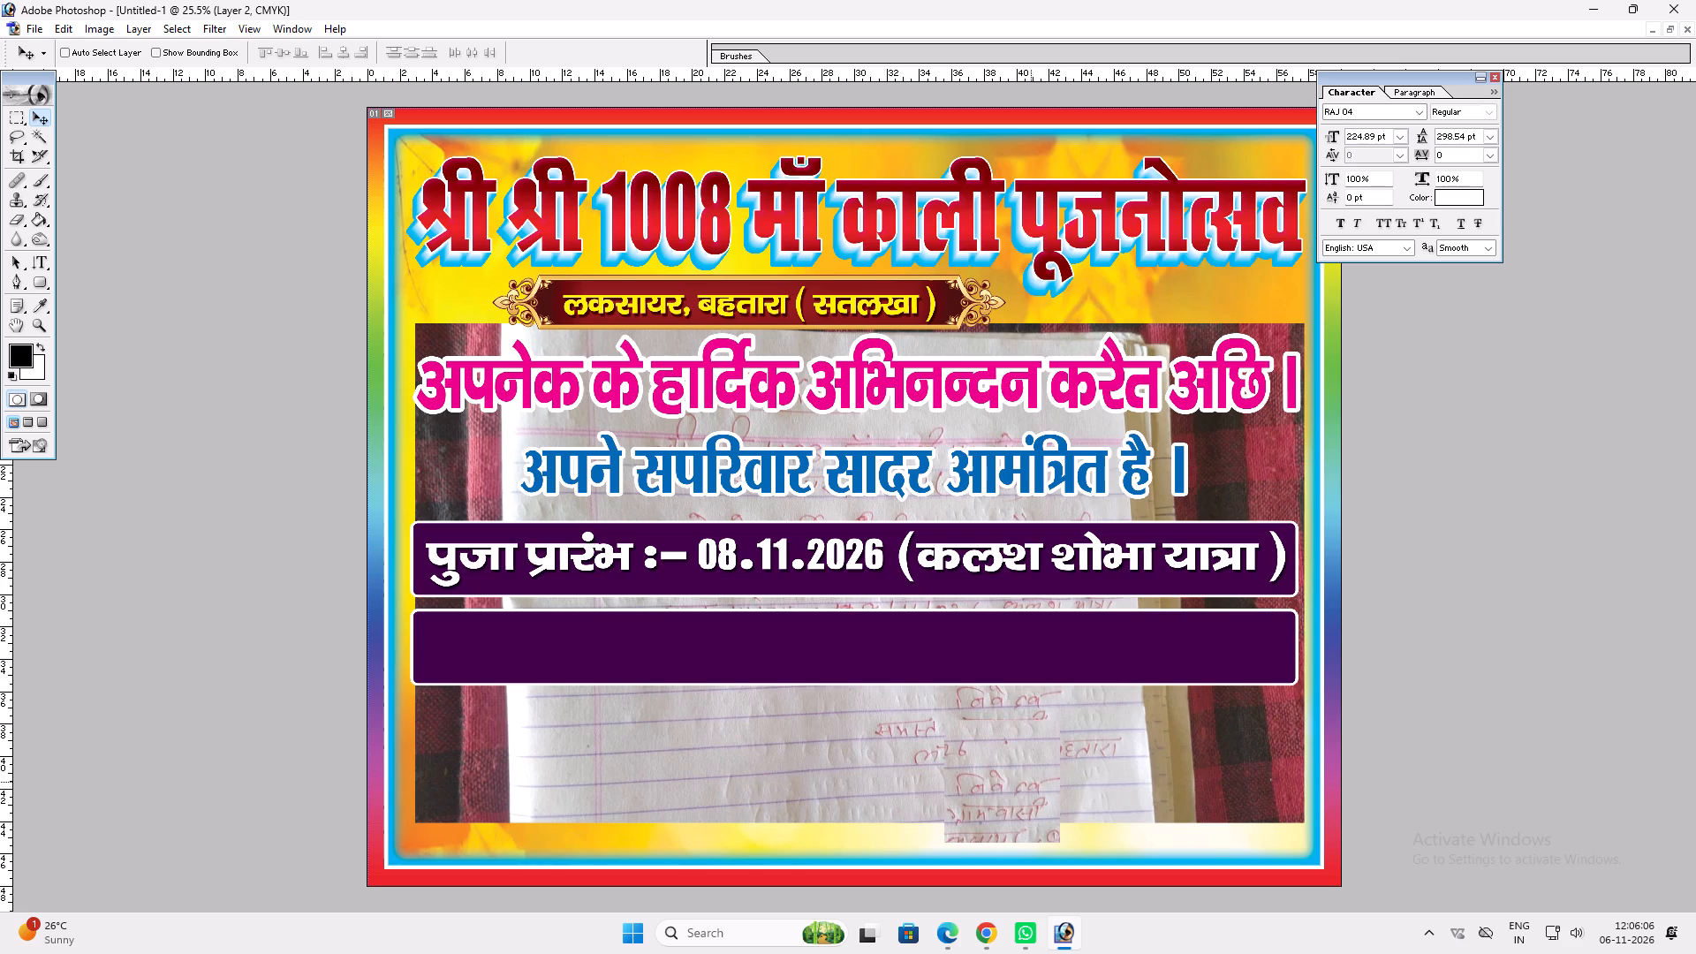
pyautogui.moveTo(1031, 784); pyautogui.dragTo(1031, 791)
pyautogui.keyDown('shift'); pyautogui.moveTo(1005, 742); pyautogui.dragTo(1005, 756); pyautogui.keyUp('shift')
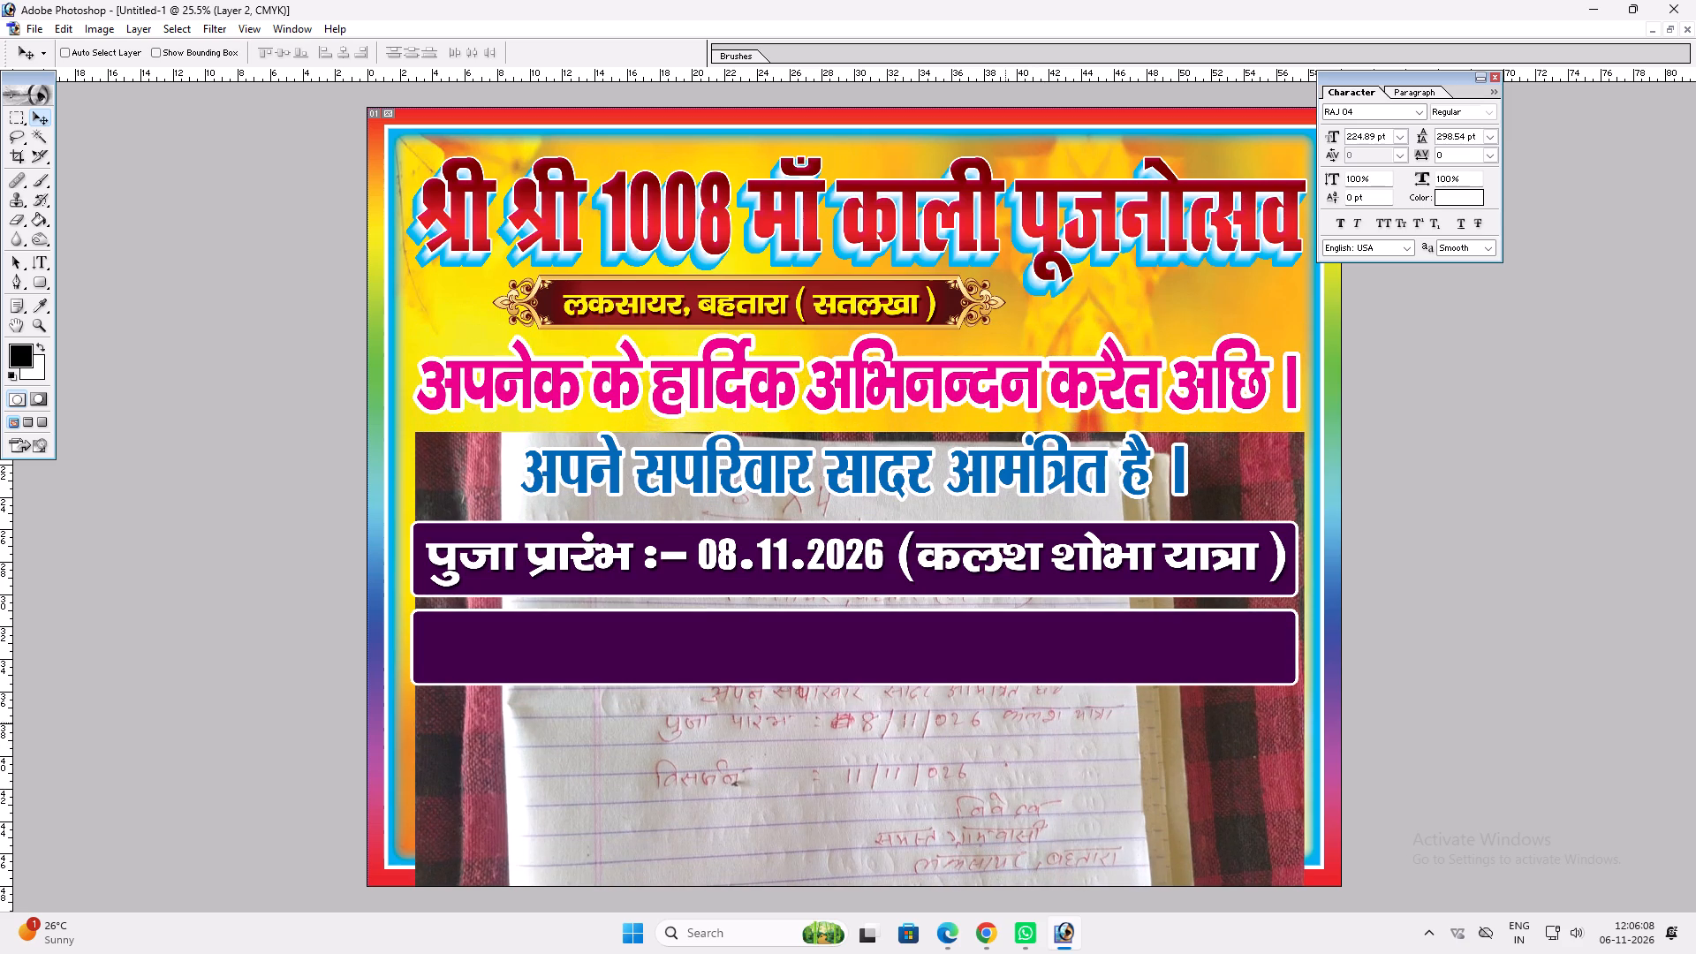
# Duplicate the puja start line into the lower purple box and rewrite the copy as "विसजर्न :– 11.11.2026".
pyautogui.keyDown('ctrl'); pyautogui.click(997, 558); pyautogui.keyUp('ctrl')
pyautogui.keyDown('alt'); pyautogui.moveTo(997, 558); pyautogui.dragTo(992, 649); pyautogui.keyUp('alt')
pyautogui.press('t')
pyautogui.click(979, 655)
pyautogui.hotkey('ctrl', 'a')
pyautogui.write('iqtk')
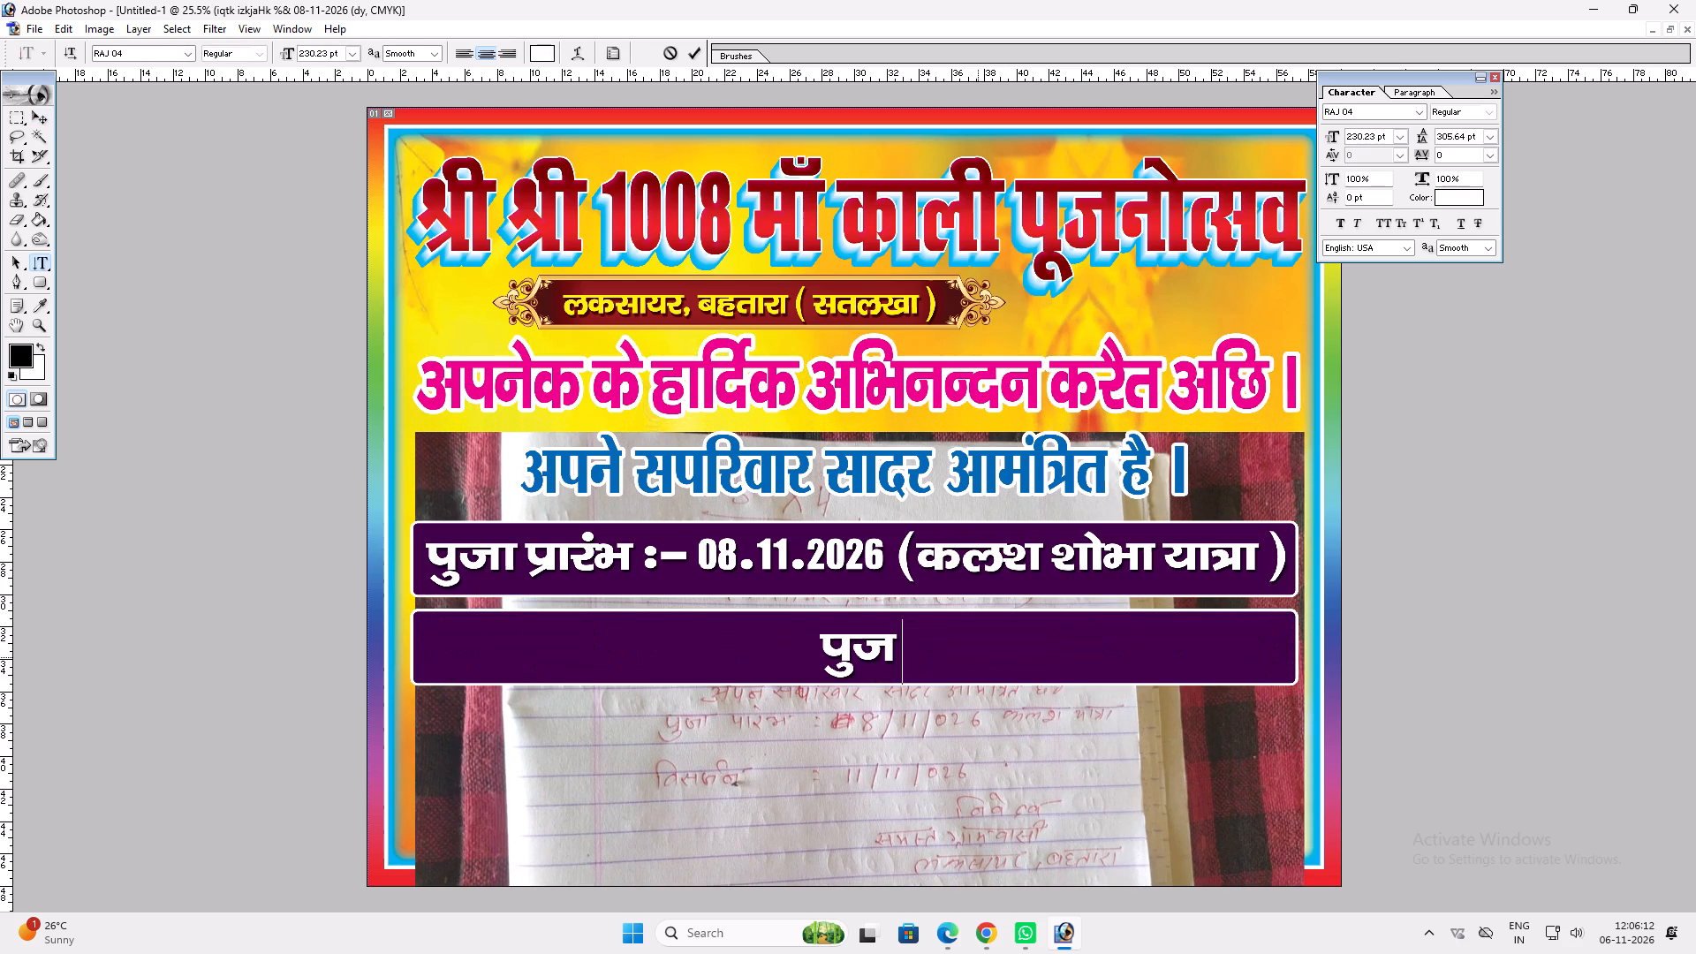
pyautogui.press('space')
pyautogui.hotkey('ctrl', 'a')
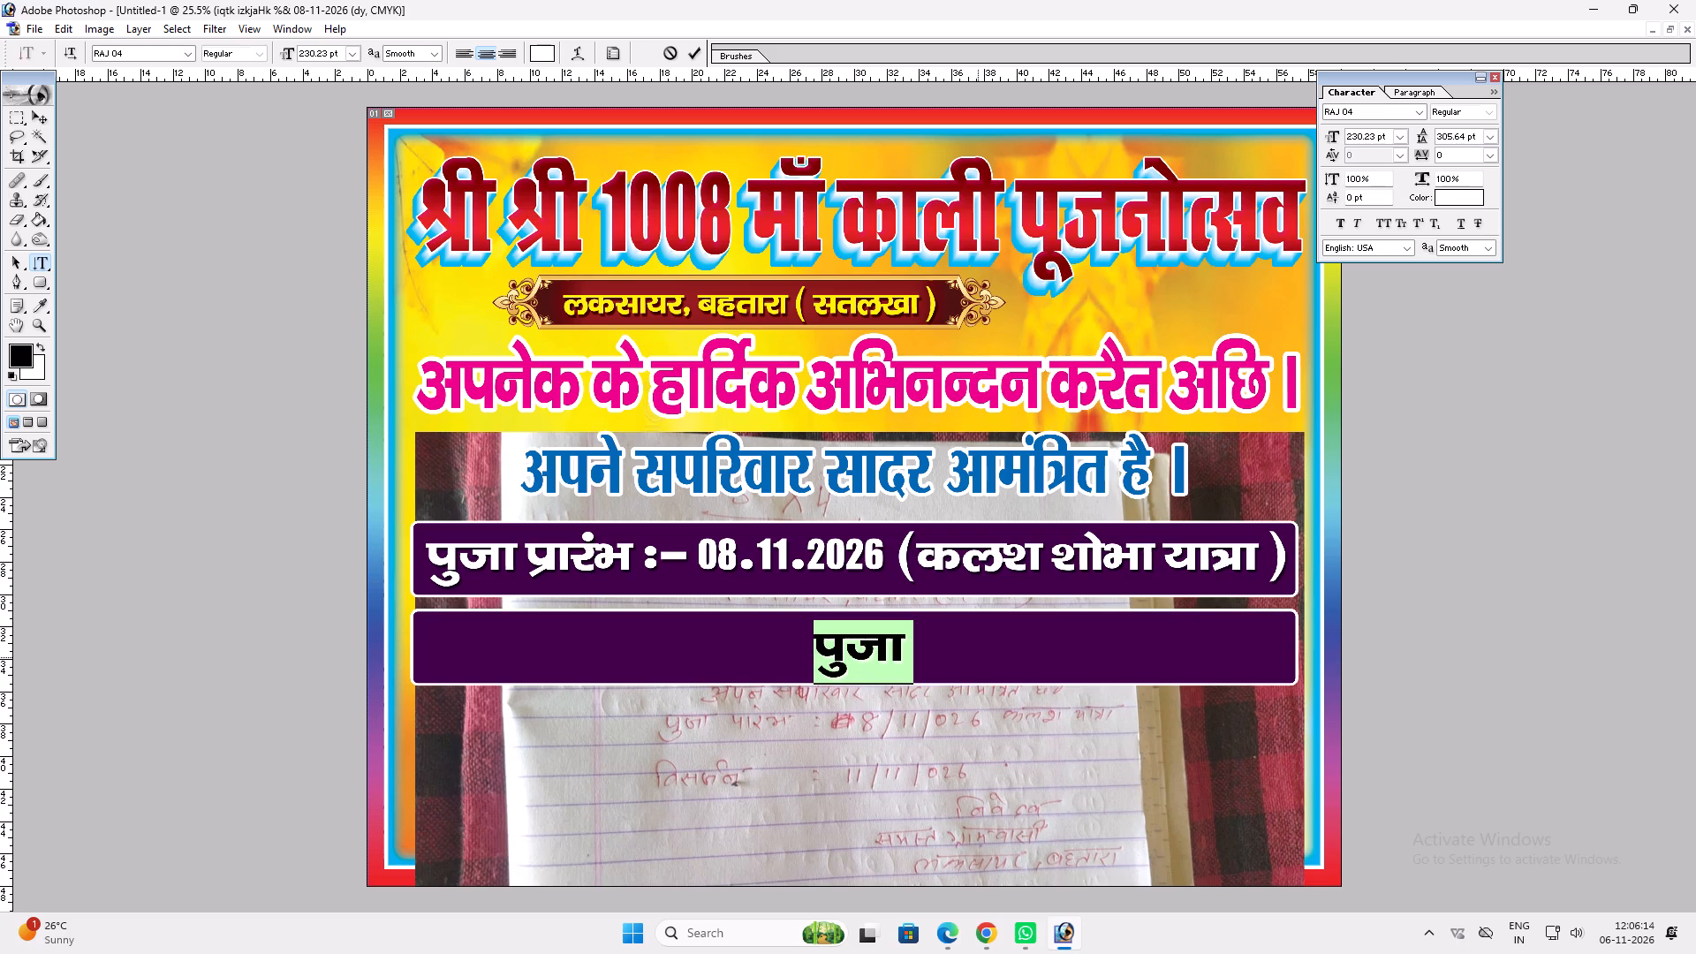
pyautogui.write('fol')
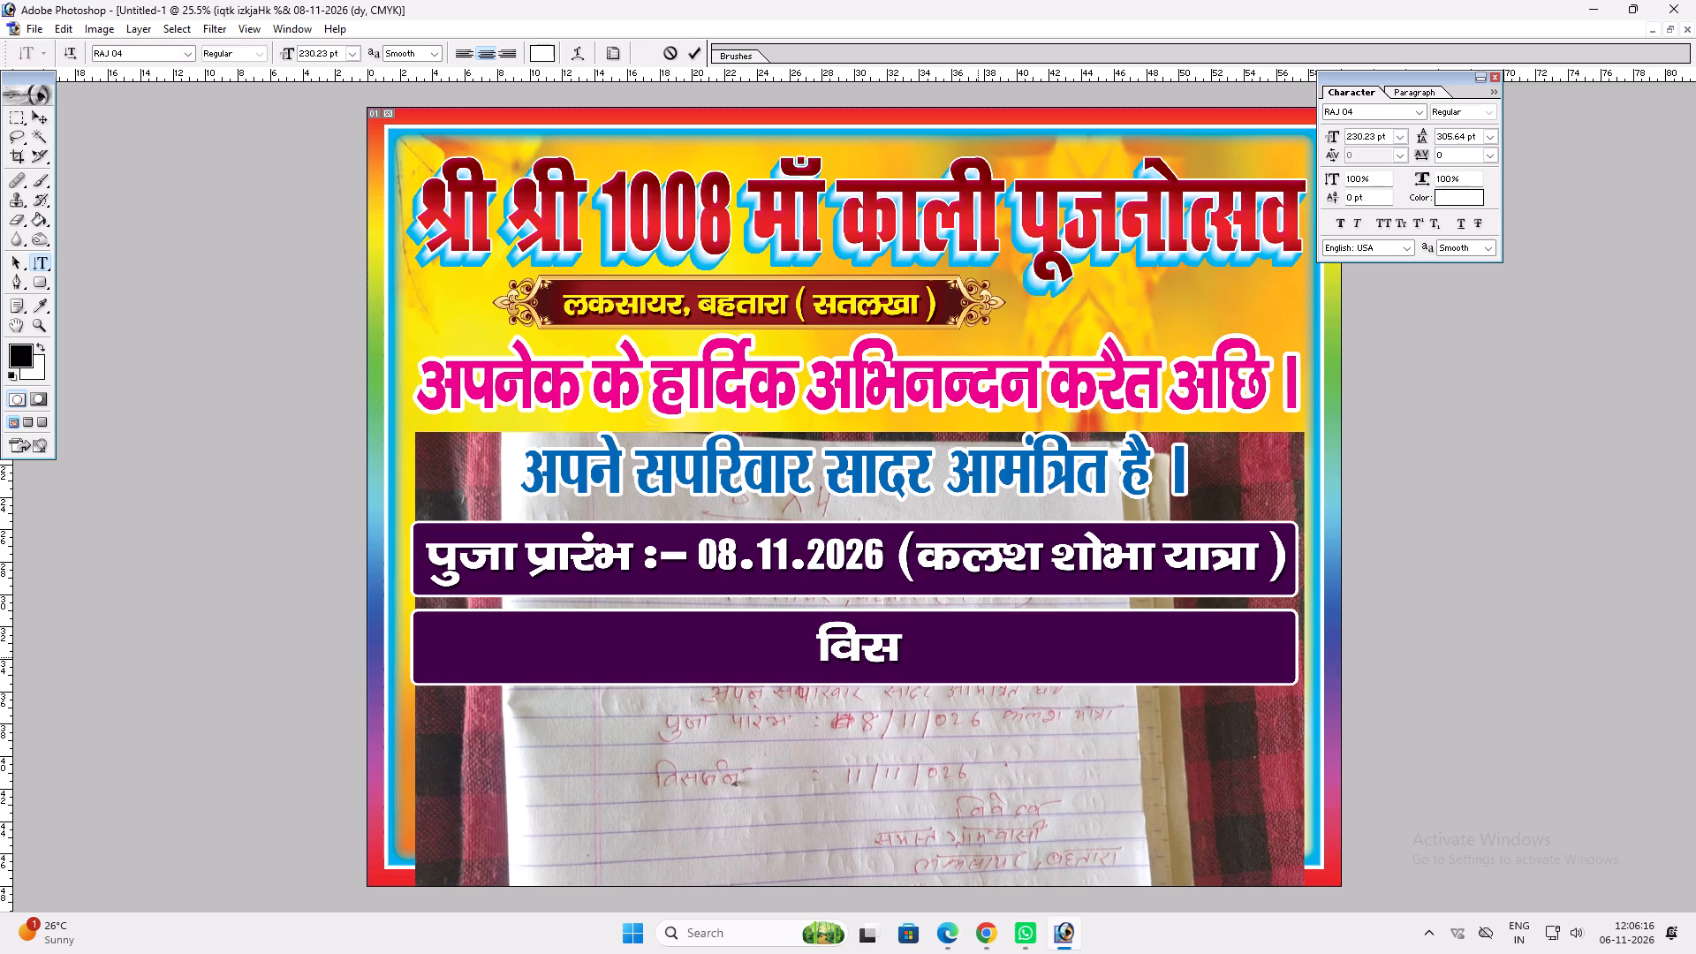
pyautogui.press('t')
pyautogui.hotkey('shift', 'z')
pyautogui.press('BackSpace')
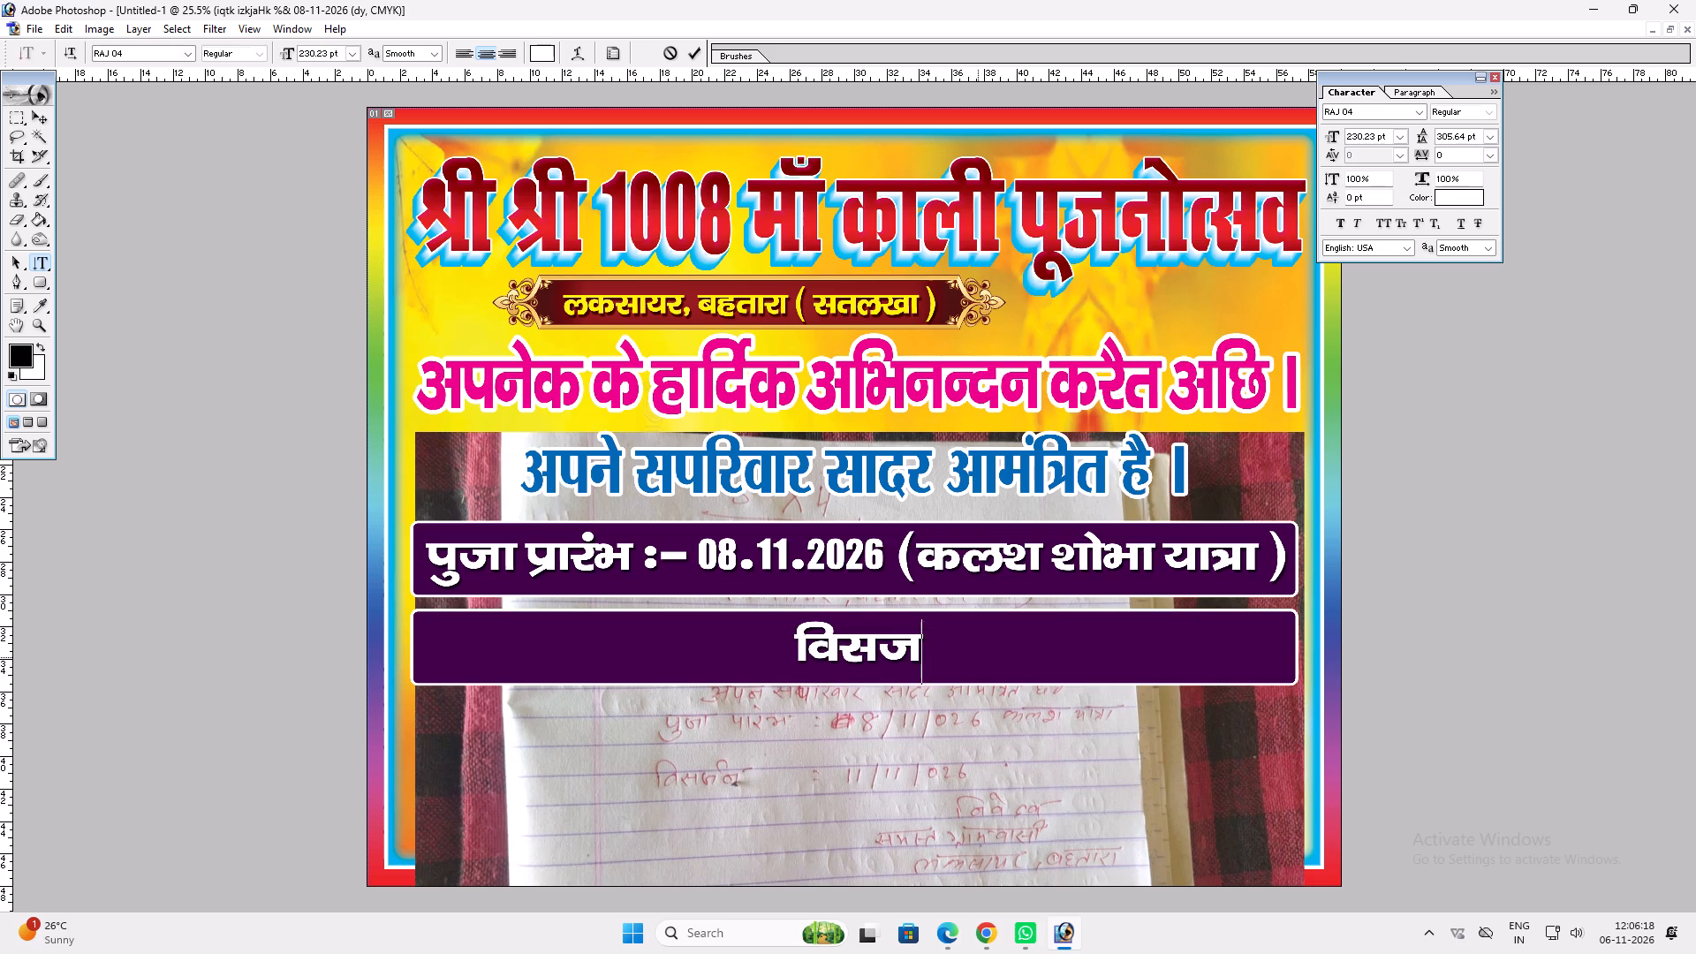
pyautogui.write('uZ')
pyautogui.press('space')
pyautogui.write('%&')
pyautogui.press('space')
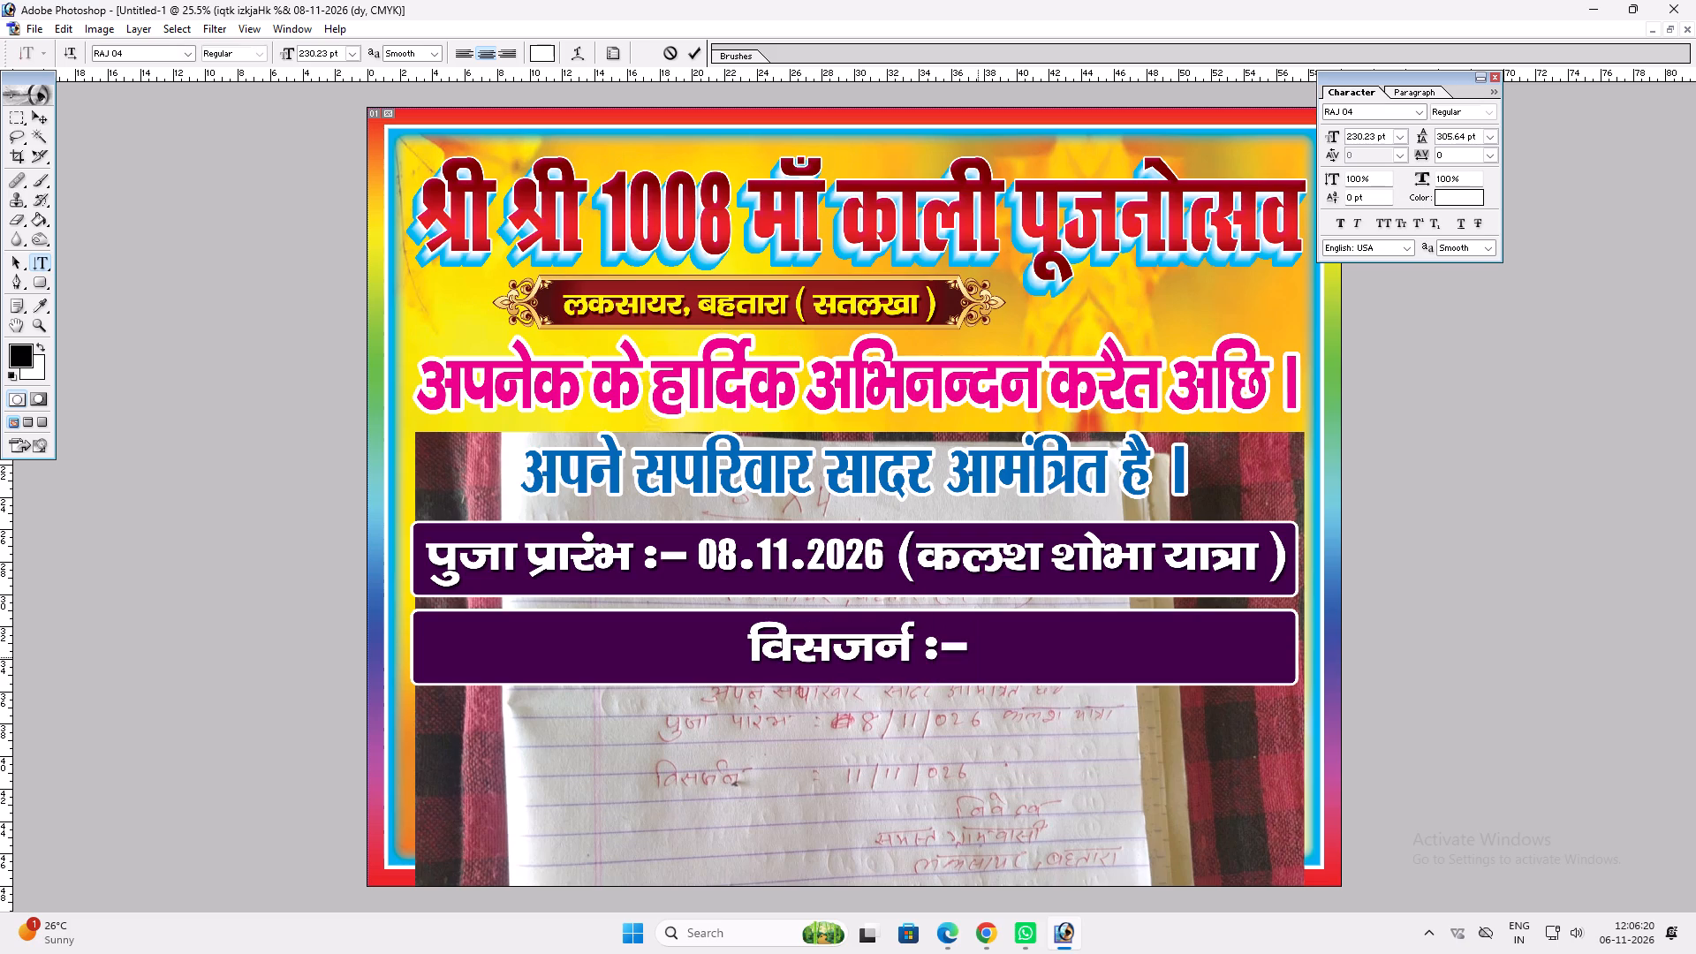
pyautogui.write('11')
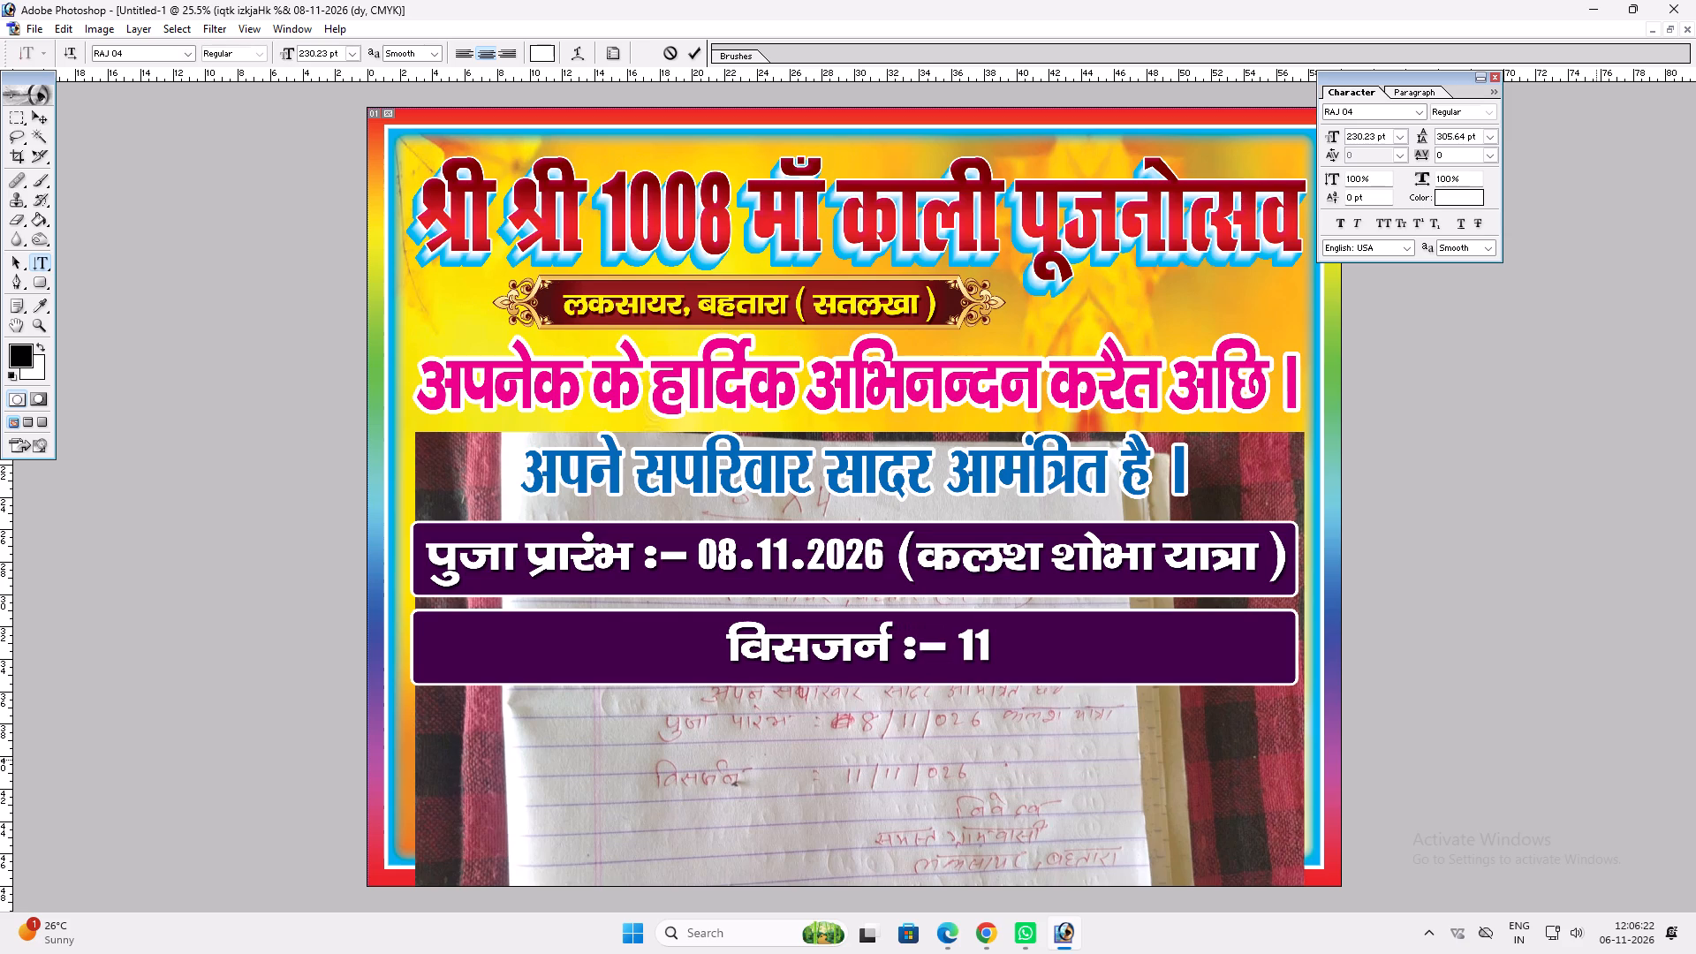
pyautogui.press('.')
pyautogui.press('BackSpace')
pyautogui.write('-11-2026')
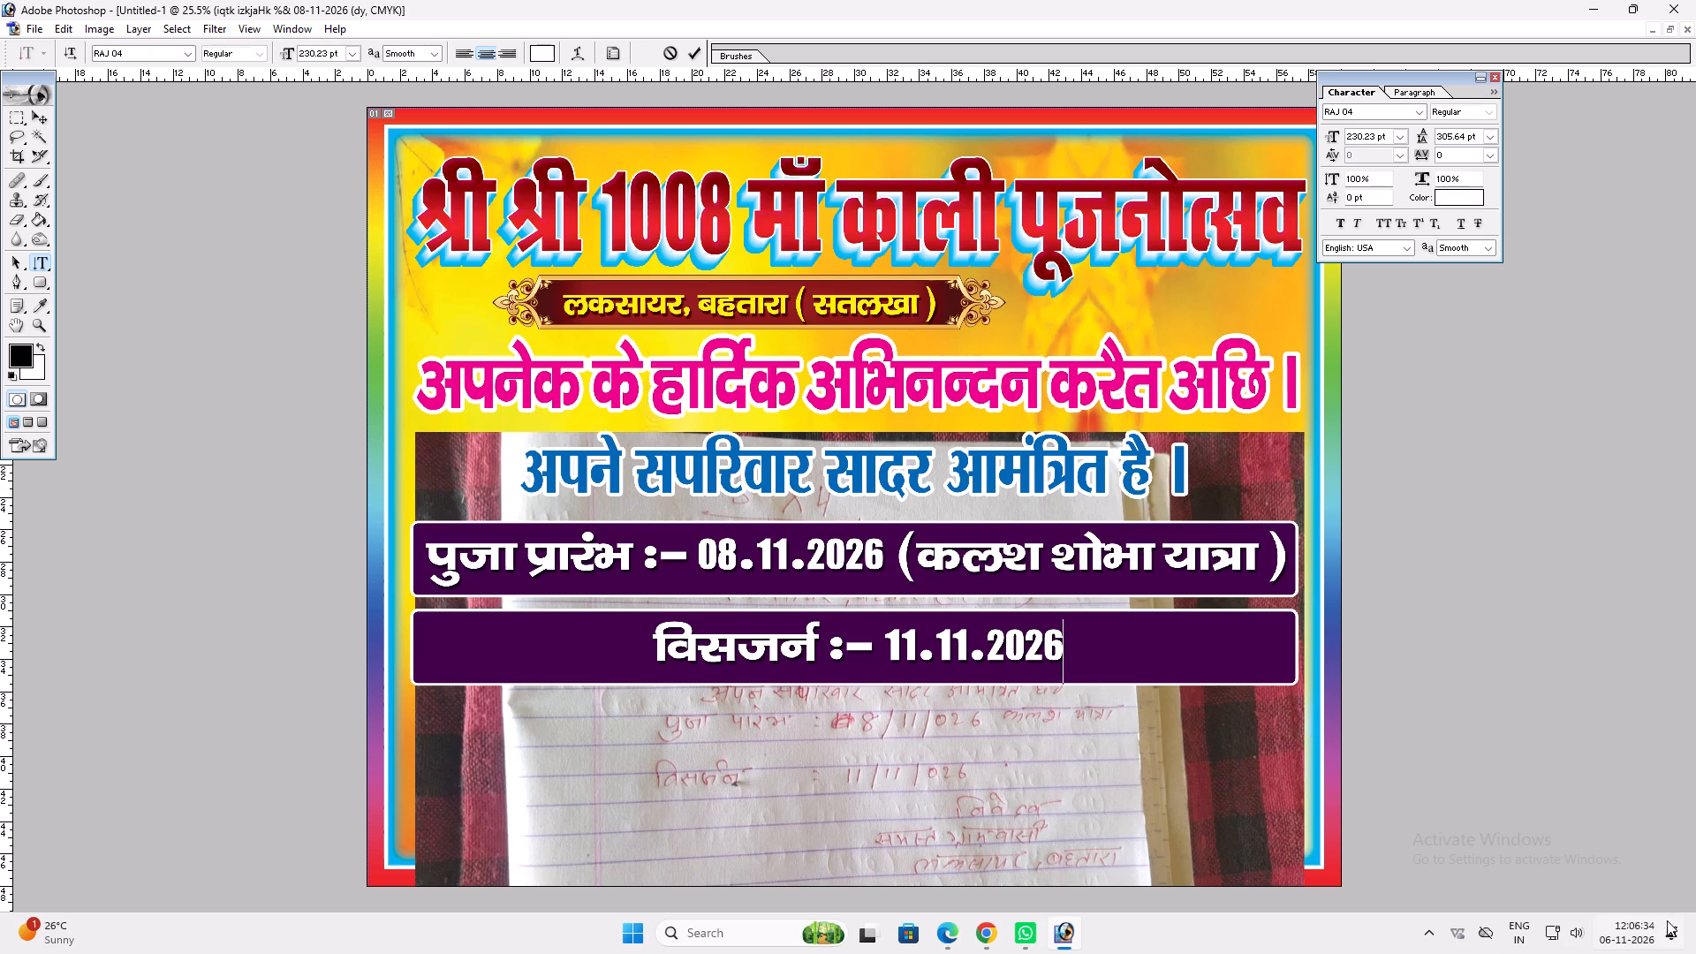
# Check the weekday of 11 November 2026 in the system calendar.
pyautogui.click(1626, 926)
pyautogui.click(1624, 926)
pyautogui.click(1624, 926)
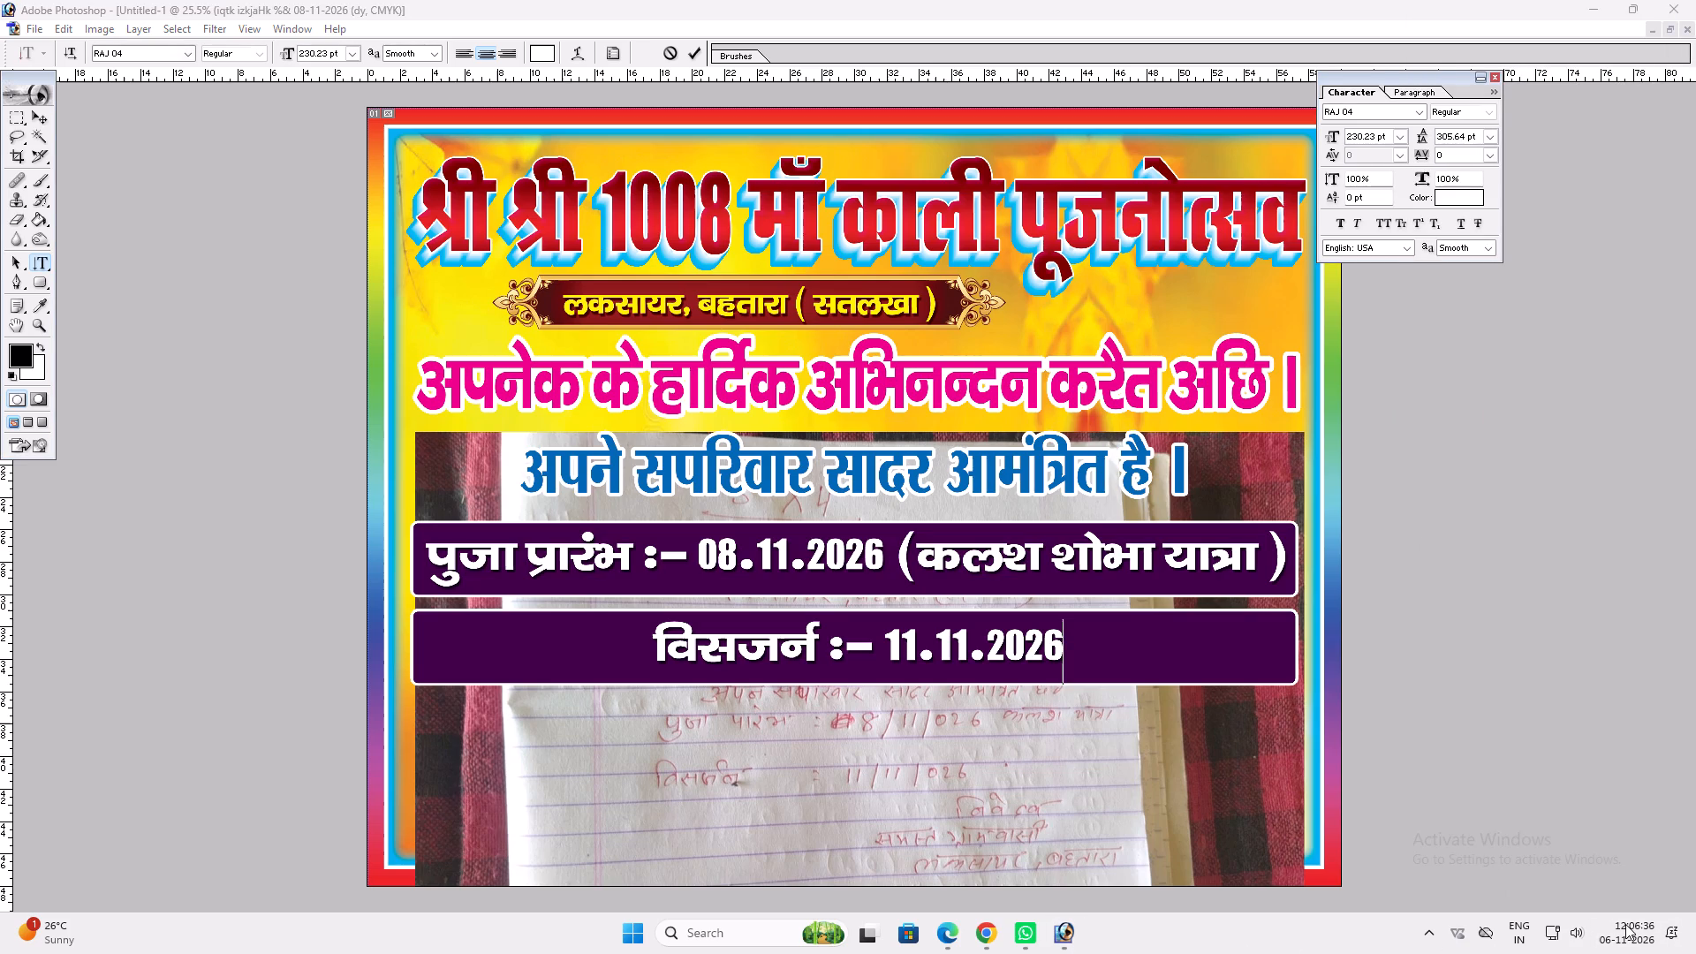
pyautogui.click(1625, 924)
pyautogui.click(1545, 685)
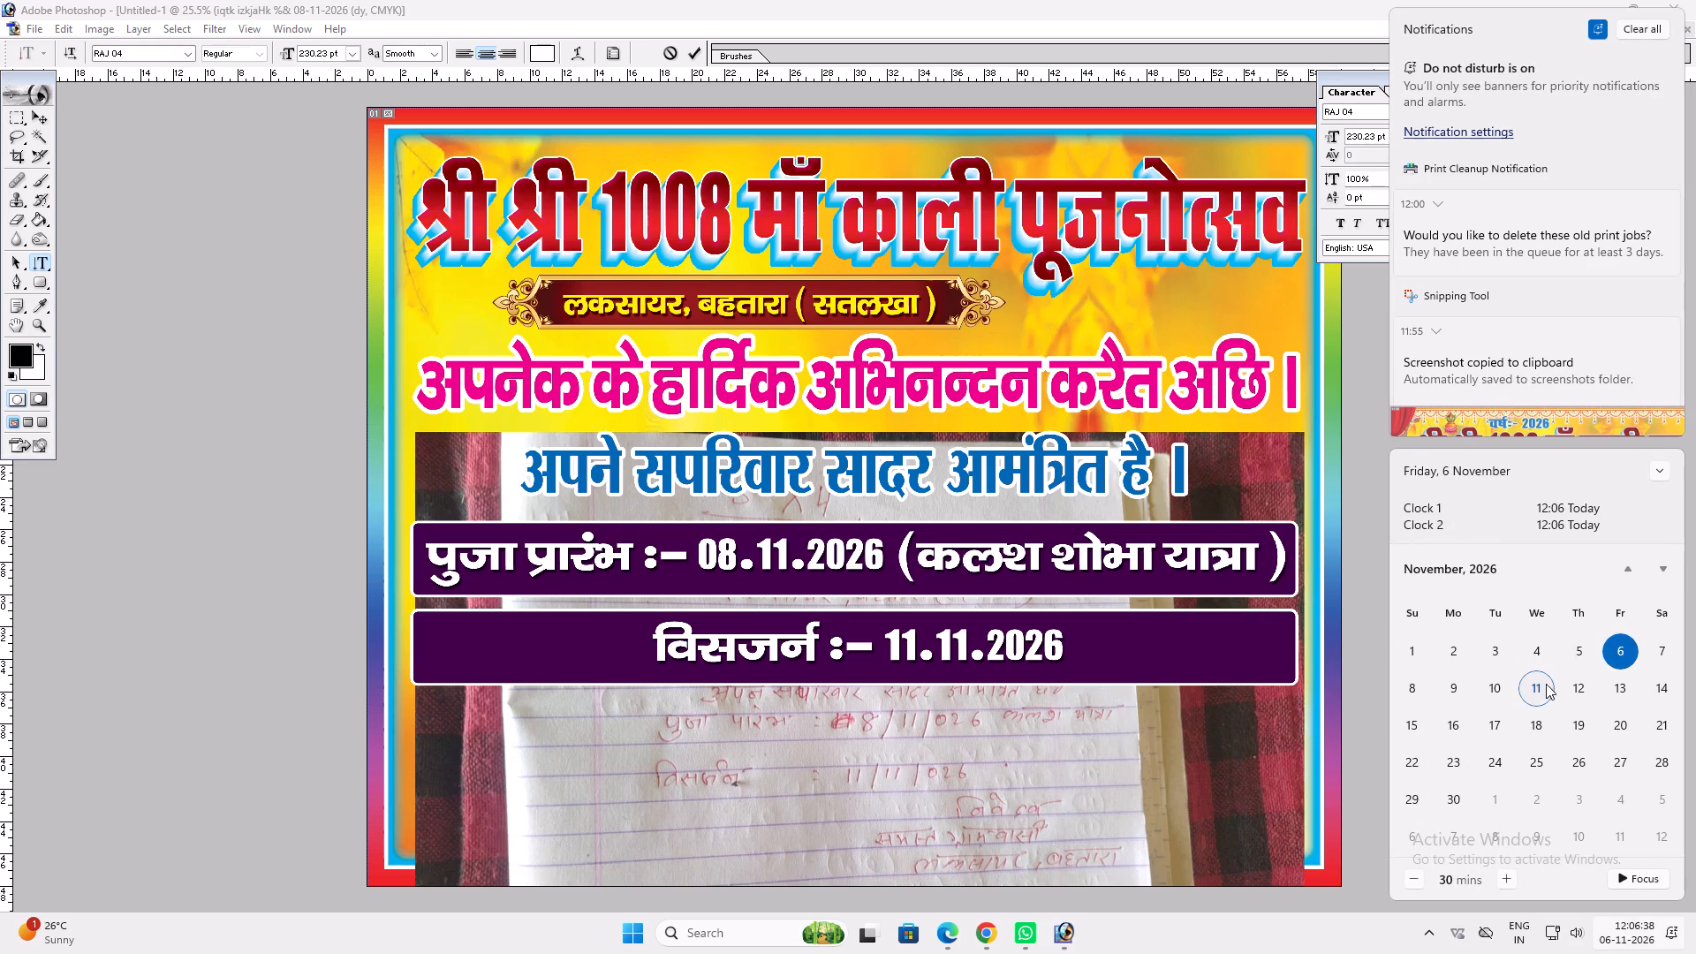
pyautogui.click(1149, 610)
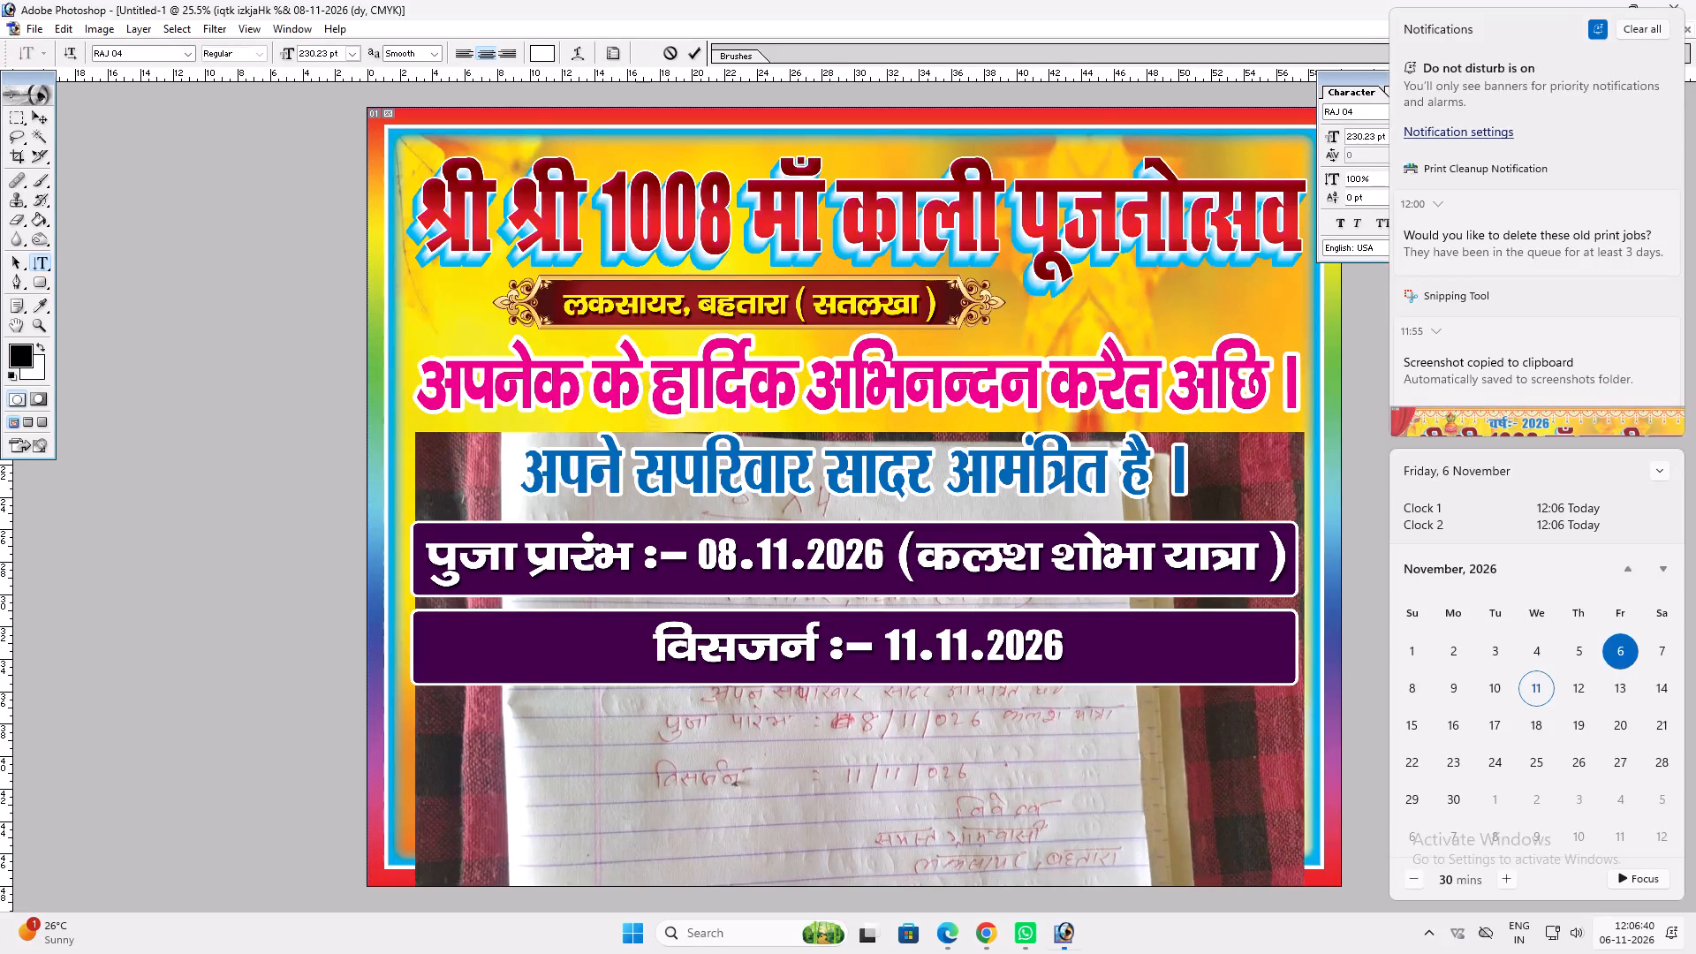
# Add "( बुधवार )" after the date 11.11.2026 in the lower box's text.
pyautogui.click(1075, 645)
pyautogui.click(1060, 647)
pyautogui.press('space')
pyautogui.write('( cq.')
pyautogui.press('BackSpace')
pyautogui.write('/kokj')
pyautogui.press('space')
pyautogui.hotkey('shift', ')')
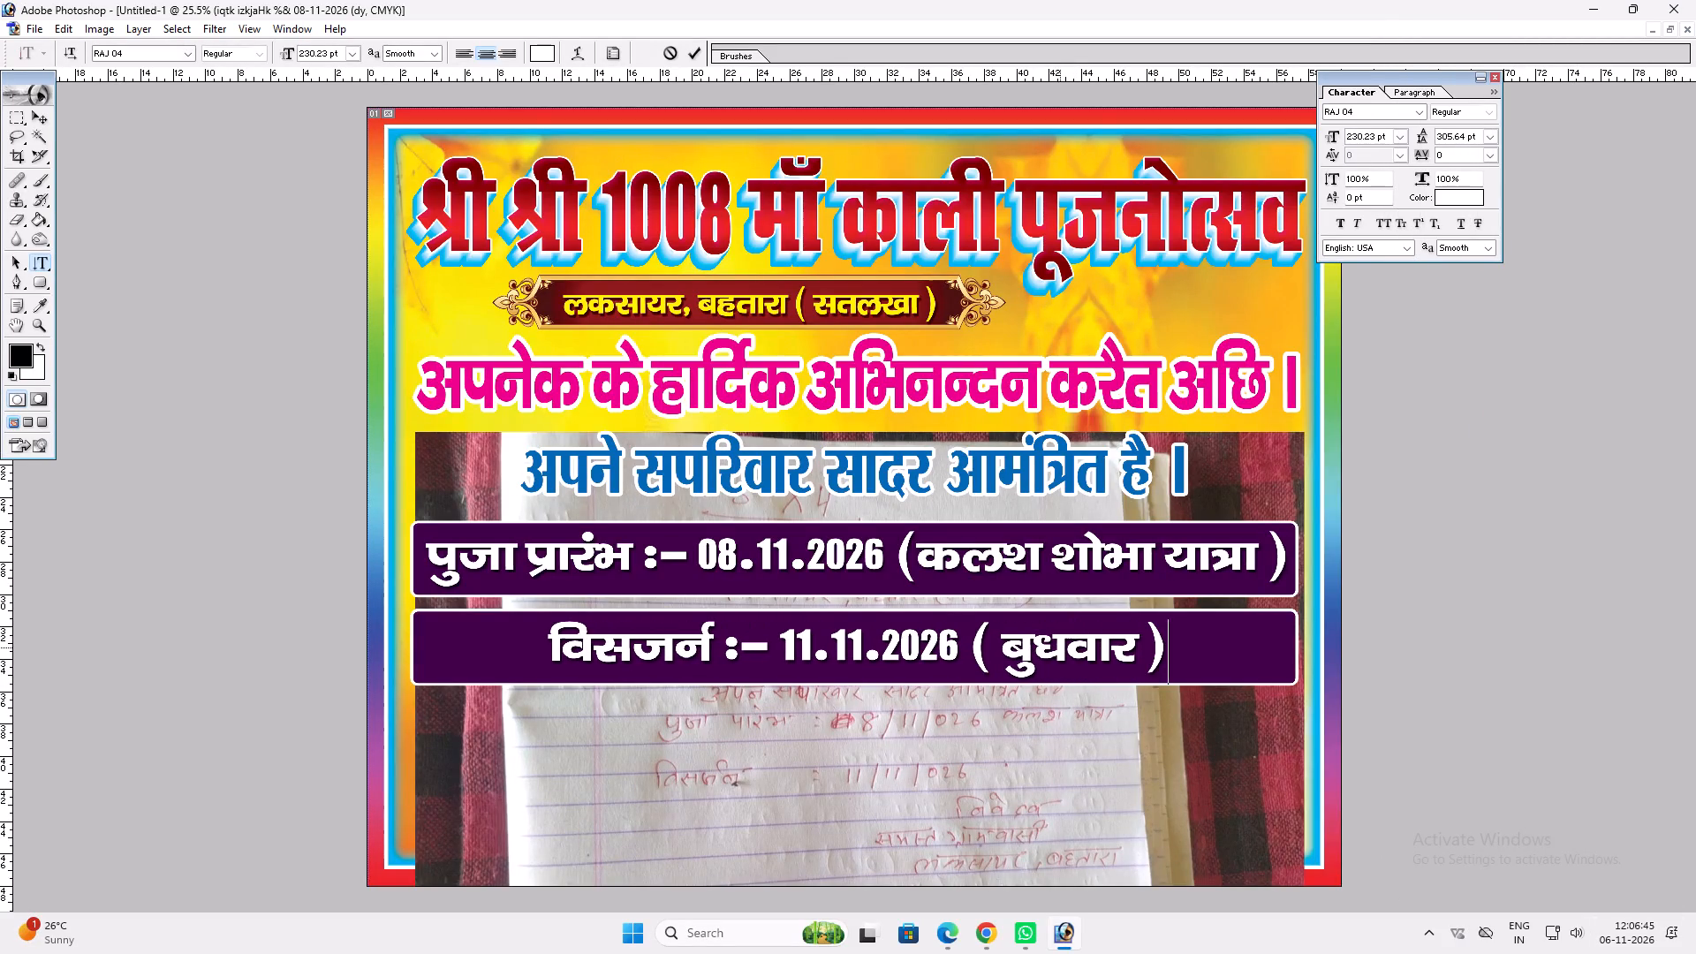
pyautogui.press('Return')
# Stretch the 11.11.2026 line horizontally about its centre to nearly the full width of the lower purple box.
pyautogui.press('v')
pyautogui.hotkey('ctrl', 't')
pyautogui.keyDown('alt'); pyautogui.keyDown('shift'); pyautogui.moveTo(1160, 646); pyautogui.dragTo(1272, 645); pyautogui.keyUp('shift'); pyautogui.keyUp('alt')
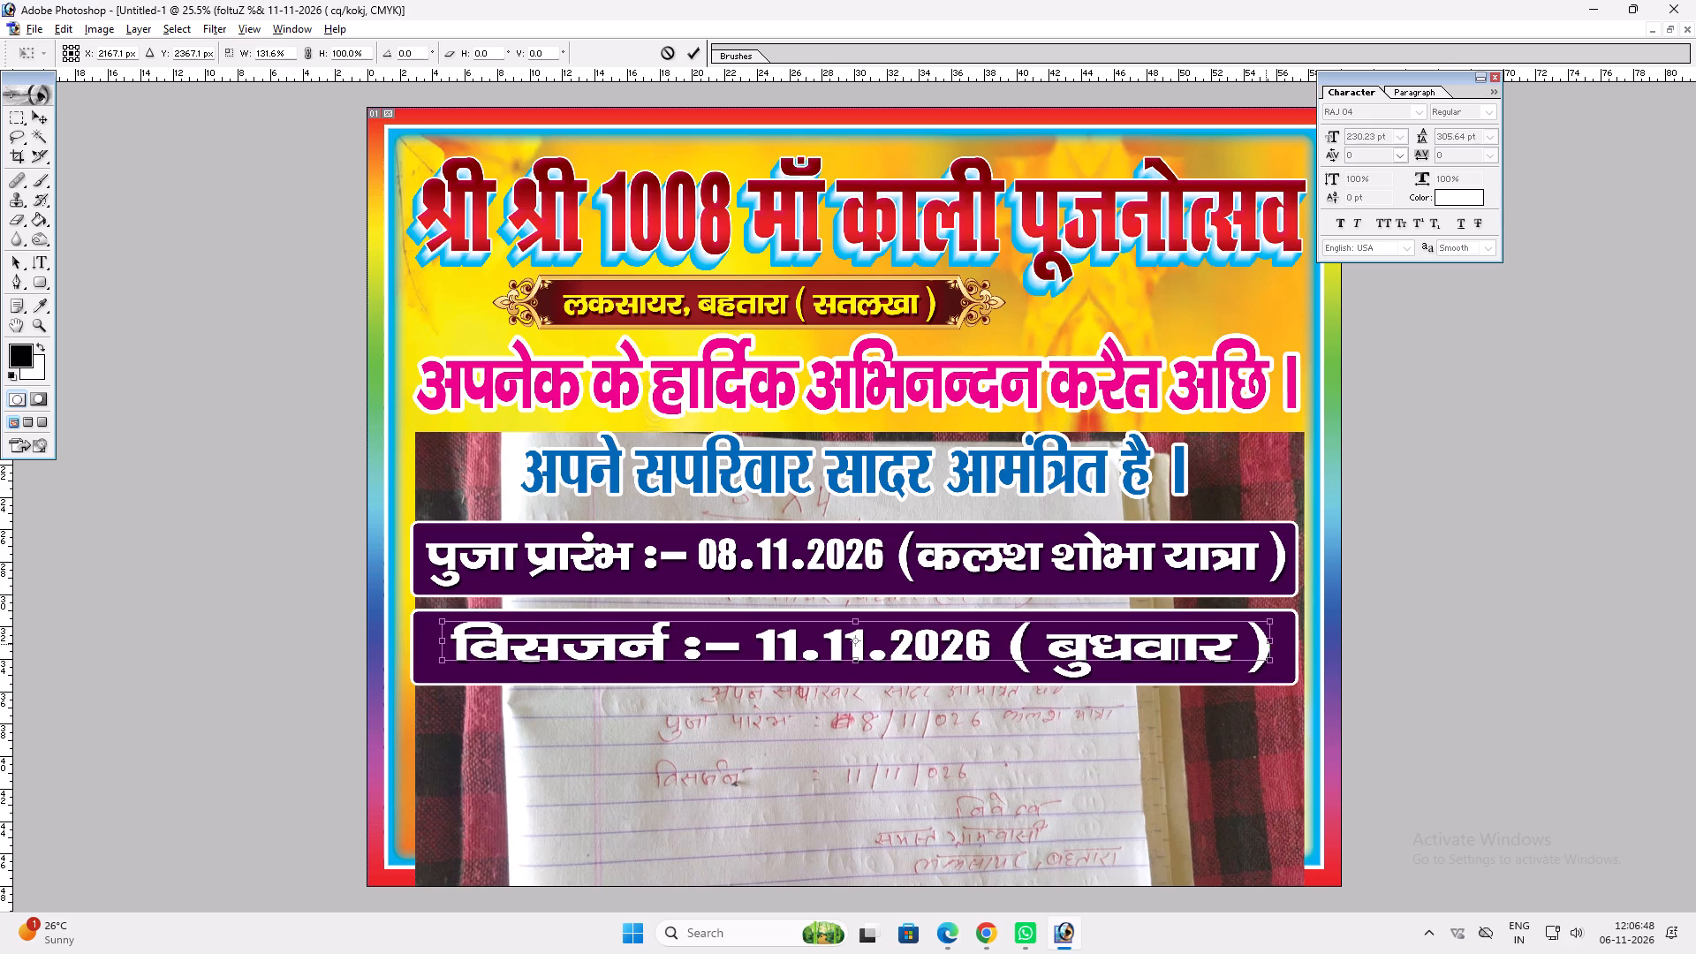
pyautogui.keyDown('alt'); pyautogui.keyDown('shift'); pyautogui.moveTo(1272, 645); pyautogui.dragTo(1279, 645); pyautogui.keyUp('shift'); pyautogui.keyUp('alt')
pyautogui.hotkey('shift', 'Return')
pyautogui.press('v')
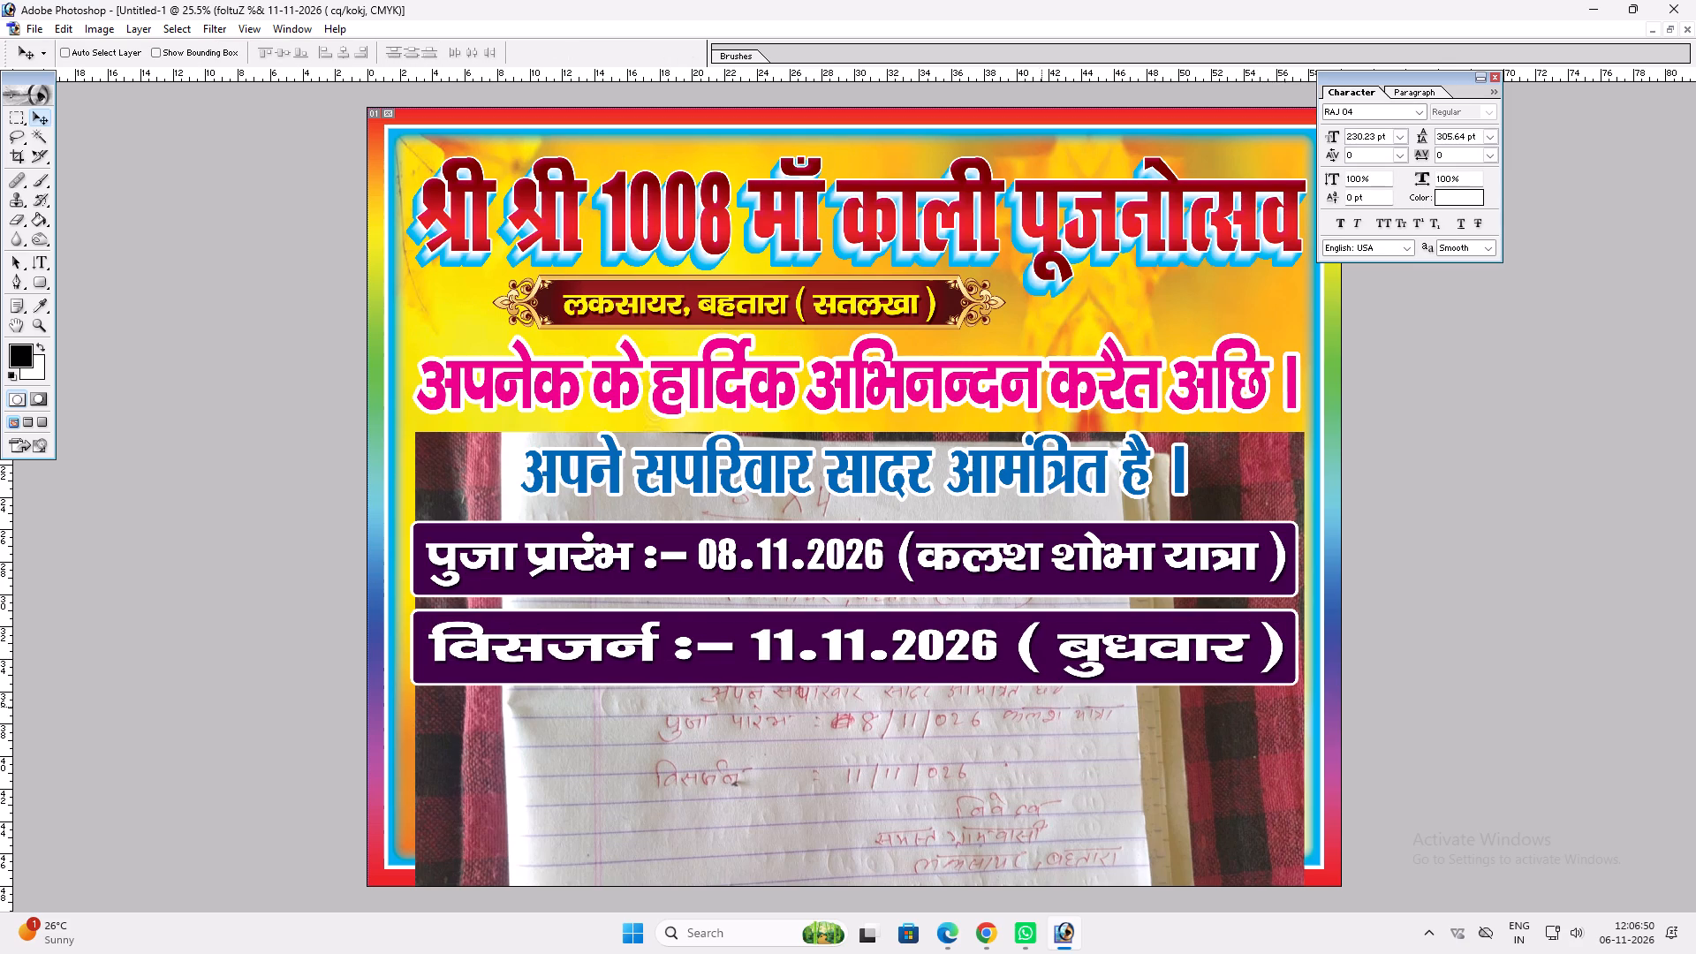
# Duplicate the 11.11.2026 line below the lower box and rewrite the copy as "निवेदक:–".
pyautogui.keyDown('alt'); pyautogui.moveTo(1079, 660); pyautogui.dragTo(1048, 752); pyautogui.keyUp('alt')
pyautogui.press('t')
pyautogui.click(1044, 756)
pyautogui.hotkey('ctrl', 'a')
pyautogui.press('f')
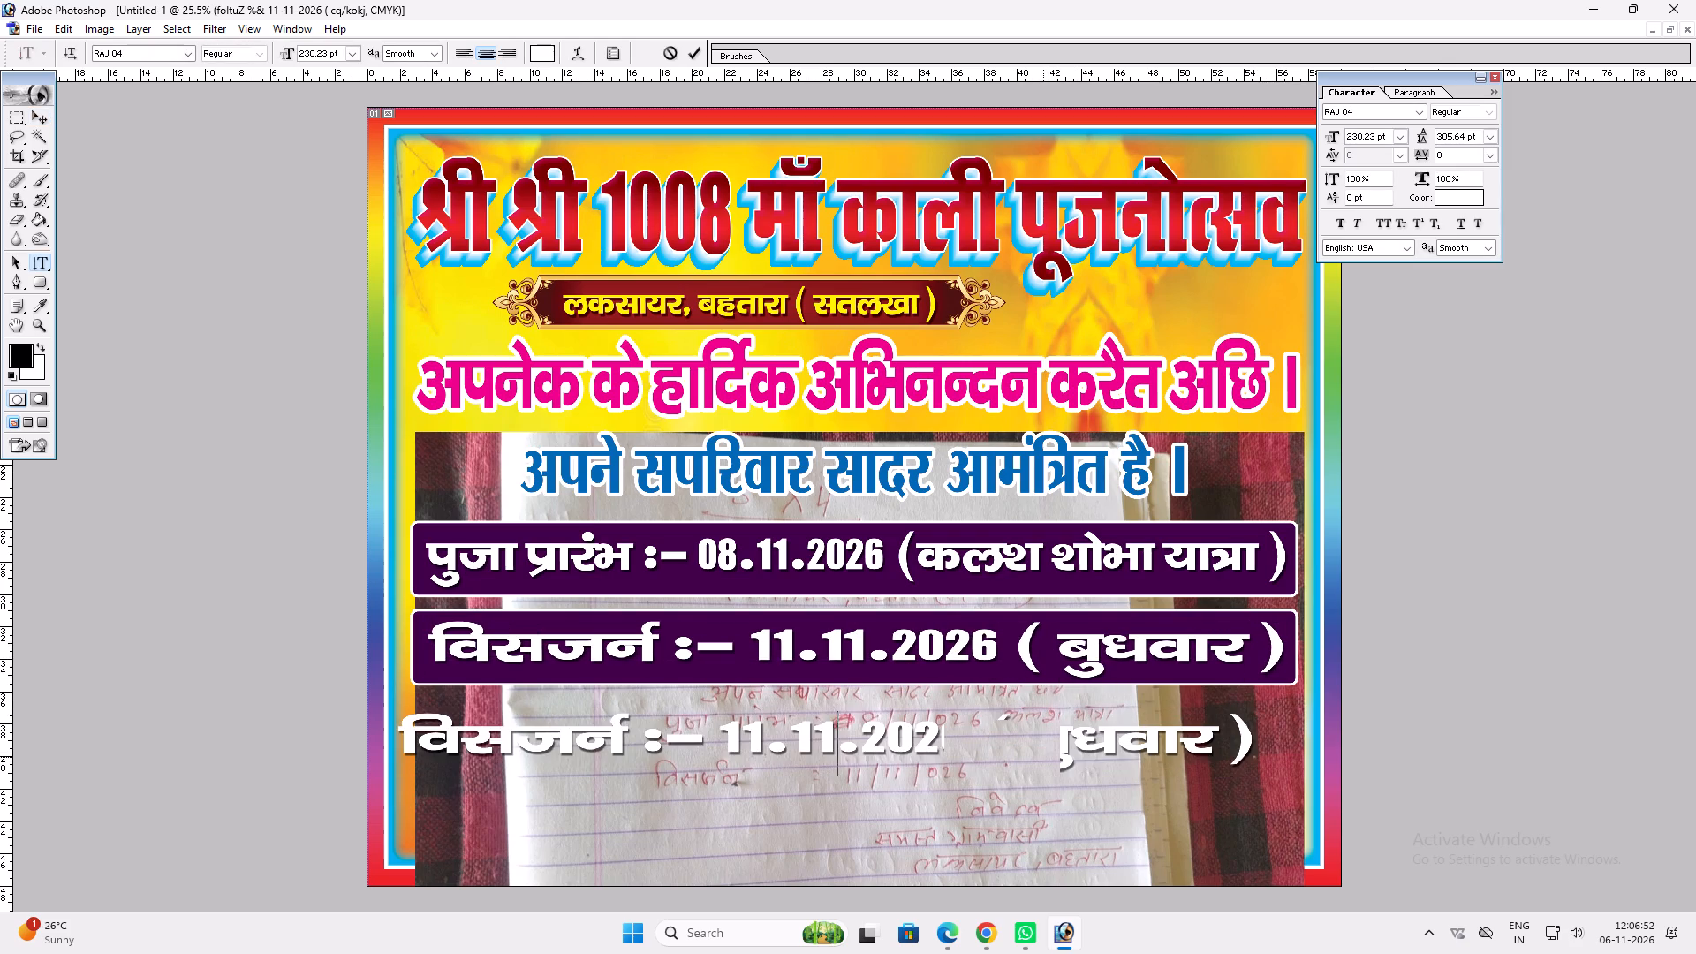
pyautogui.hotkey('ctrl', 'a')
pyautogui.write('fuosnd')
pyautogui.write('%&')
pyautogui.press('Return')
pyautogui.press('v')
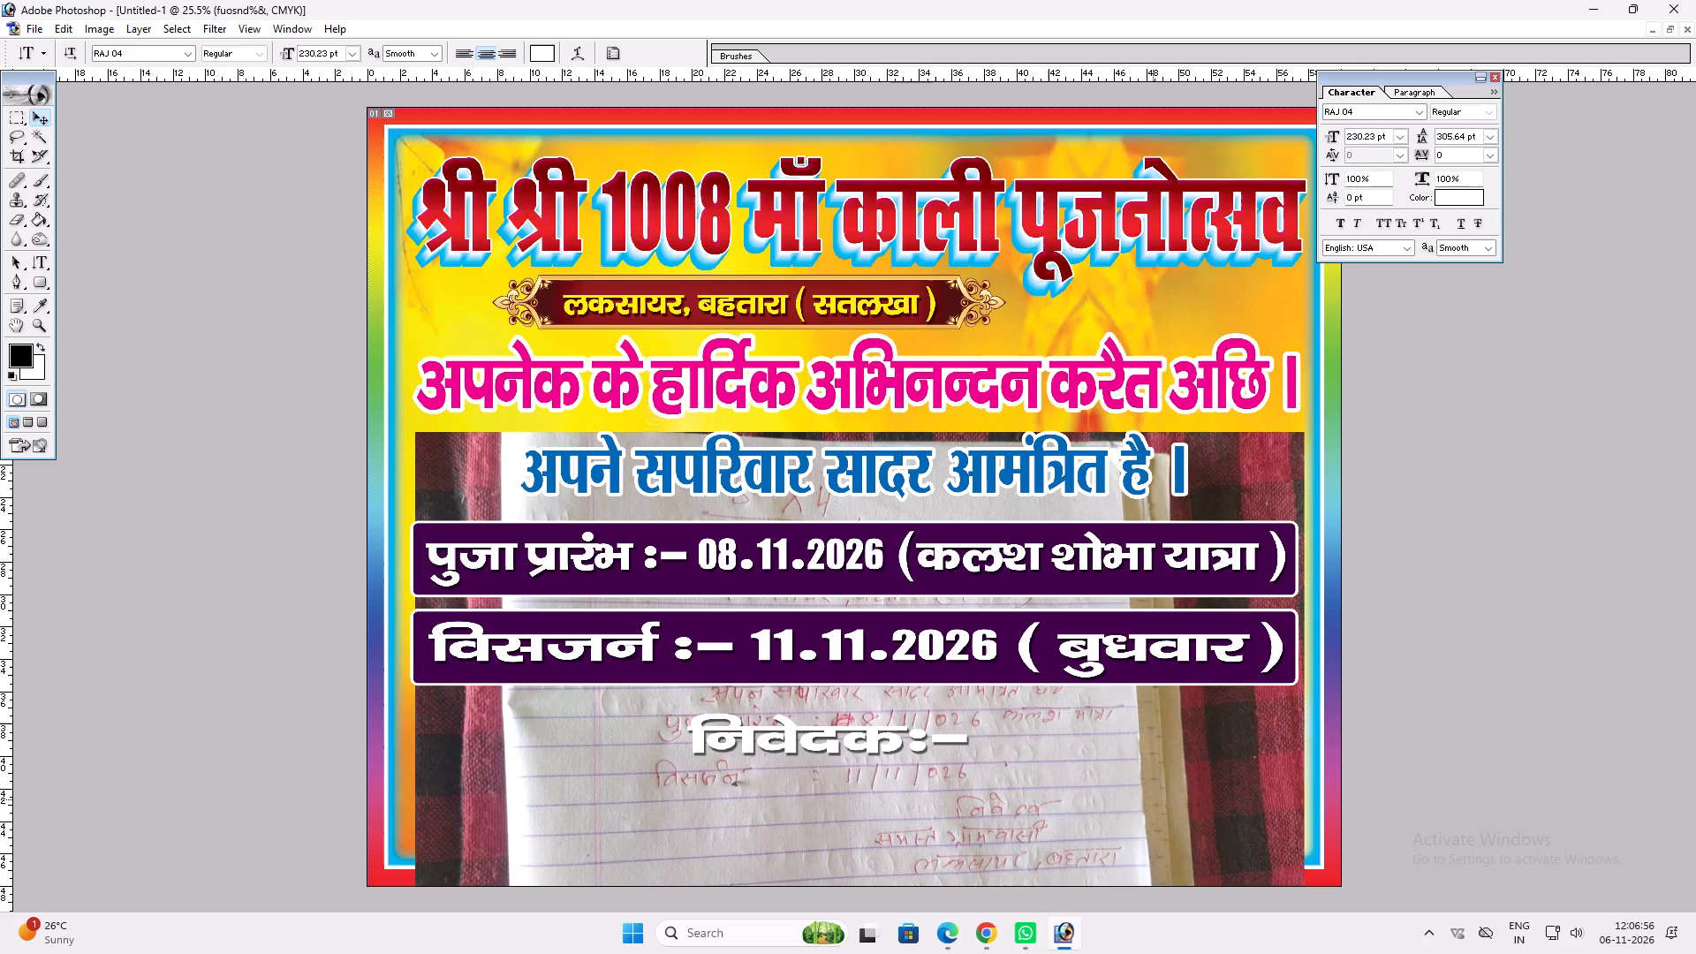
# Duplicate the निवेदक:– text just below itself and rewrite the copy as "समस्त ग्रामवासी".
pyautogui.keyDown('alt'); pyautogui.keyDown('shift'); pyautogui.moveTo(899, 761); pyautogui.dragTo(905, 815); pyautogui.keyUp('shift'); pyautogui.keyUp('alt')
pyautogui.press('t')
pyautogui.click(886, 813)
pyautogui.hotkey('ctrl', 'a')
pyautogui.write('leLR')
pyautogui.press('BackSpace')
pyautogui.press('BackSpace')
pyautogui.hotkey('shift', 'k')
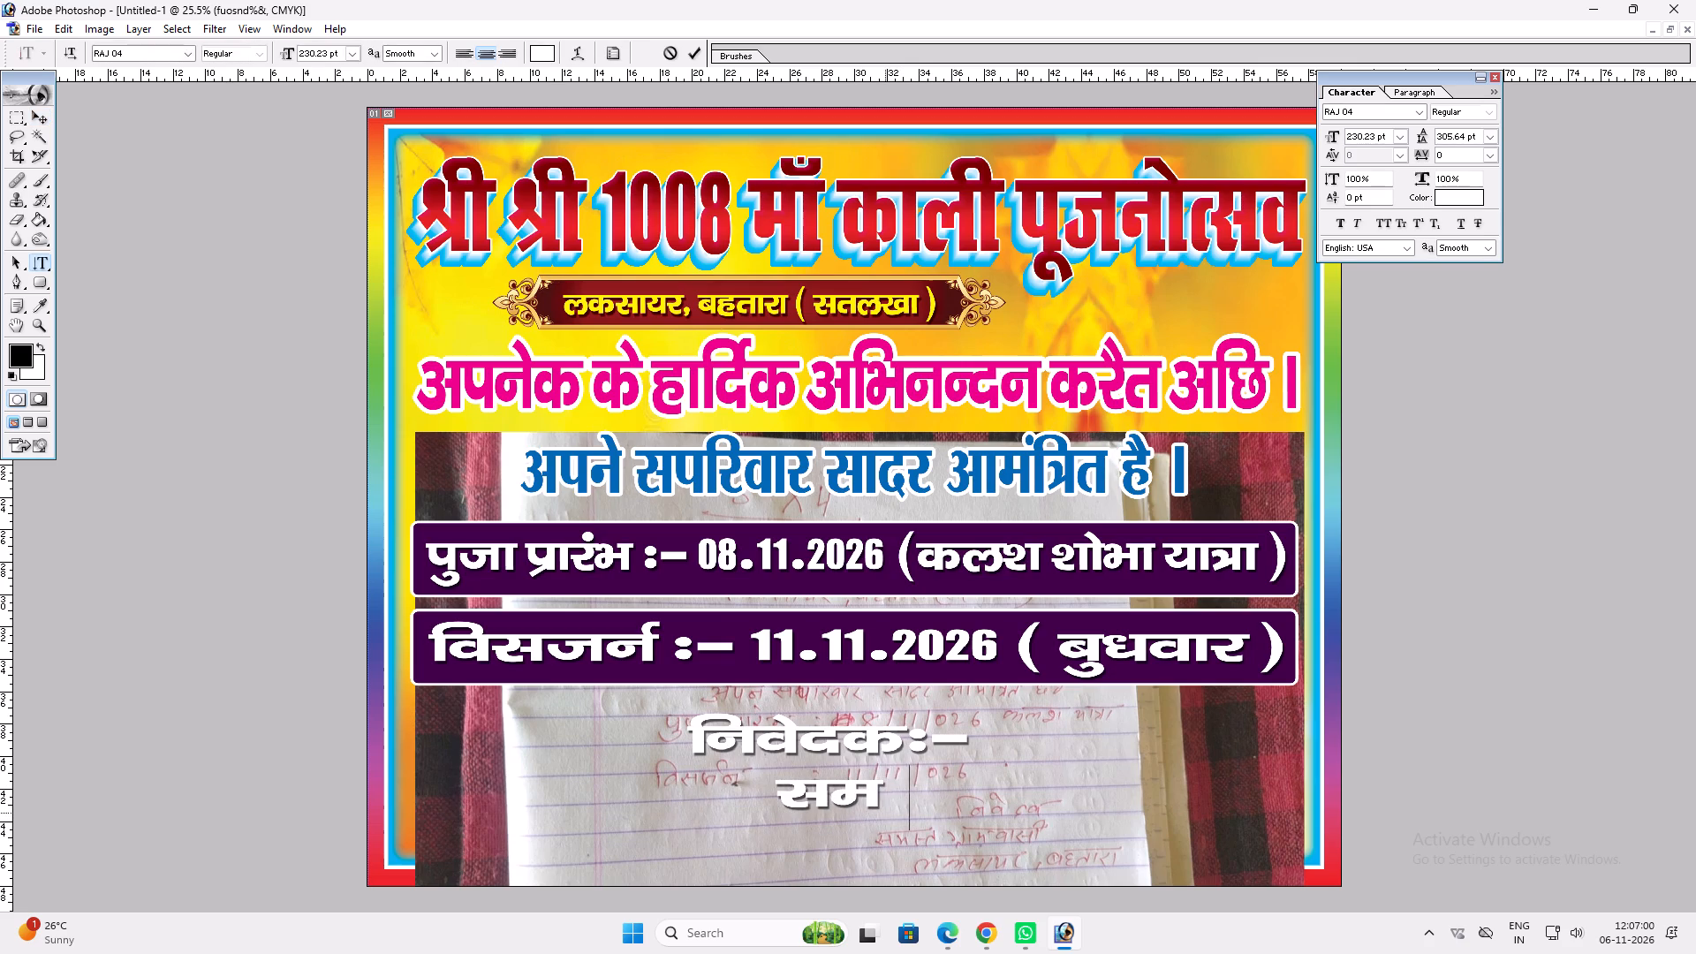
pyautogui.press('BackSpace')
pyautogui.write('Lr')
pyautogui.press('space')
pyautogui.write('xzkeoklh')
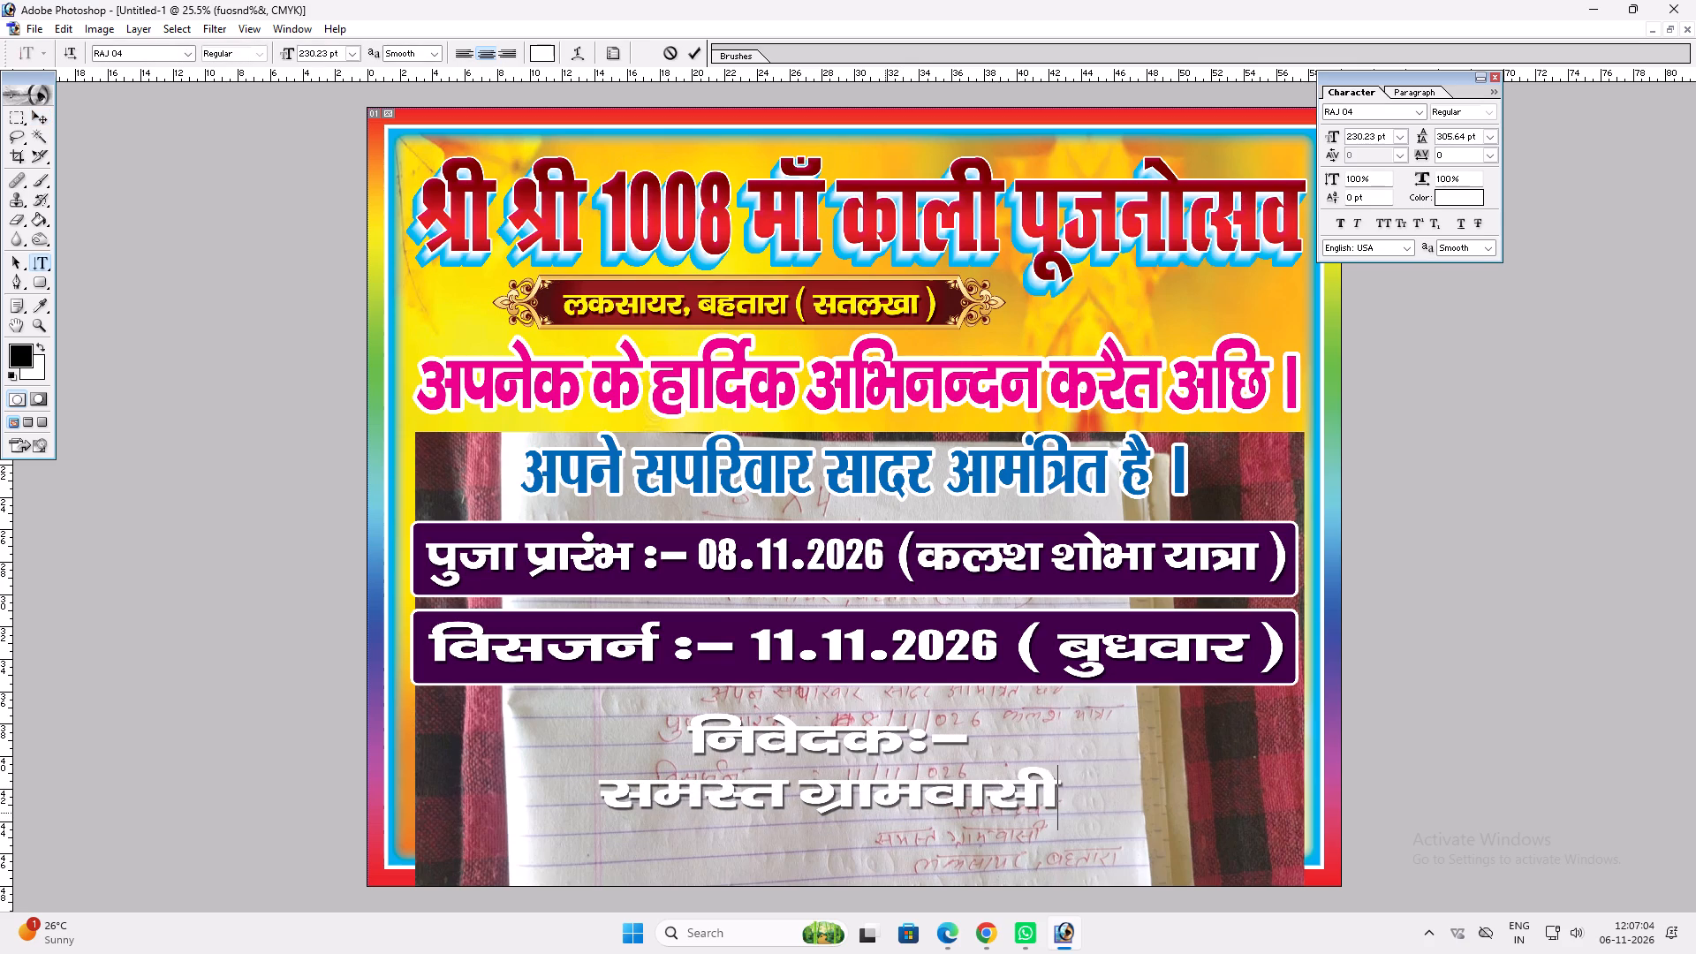
# Shift the समस्त ग्रामवासी line sideways for room and extend it with ", लकसायर, बहतारा".
pyautogui.moveTo(1166, 806); pyautogui.dragTo(1003, 813)
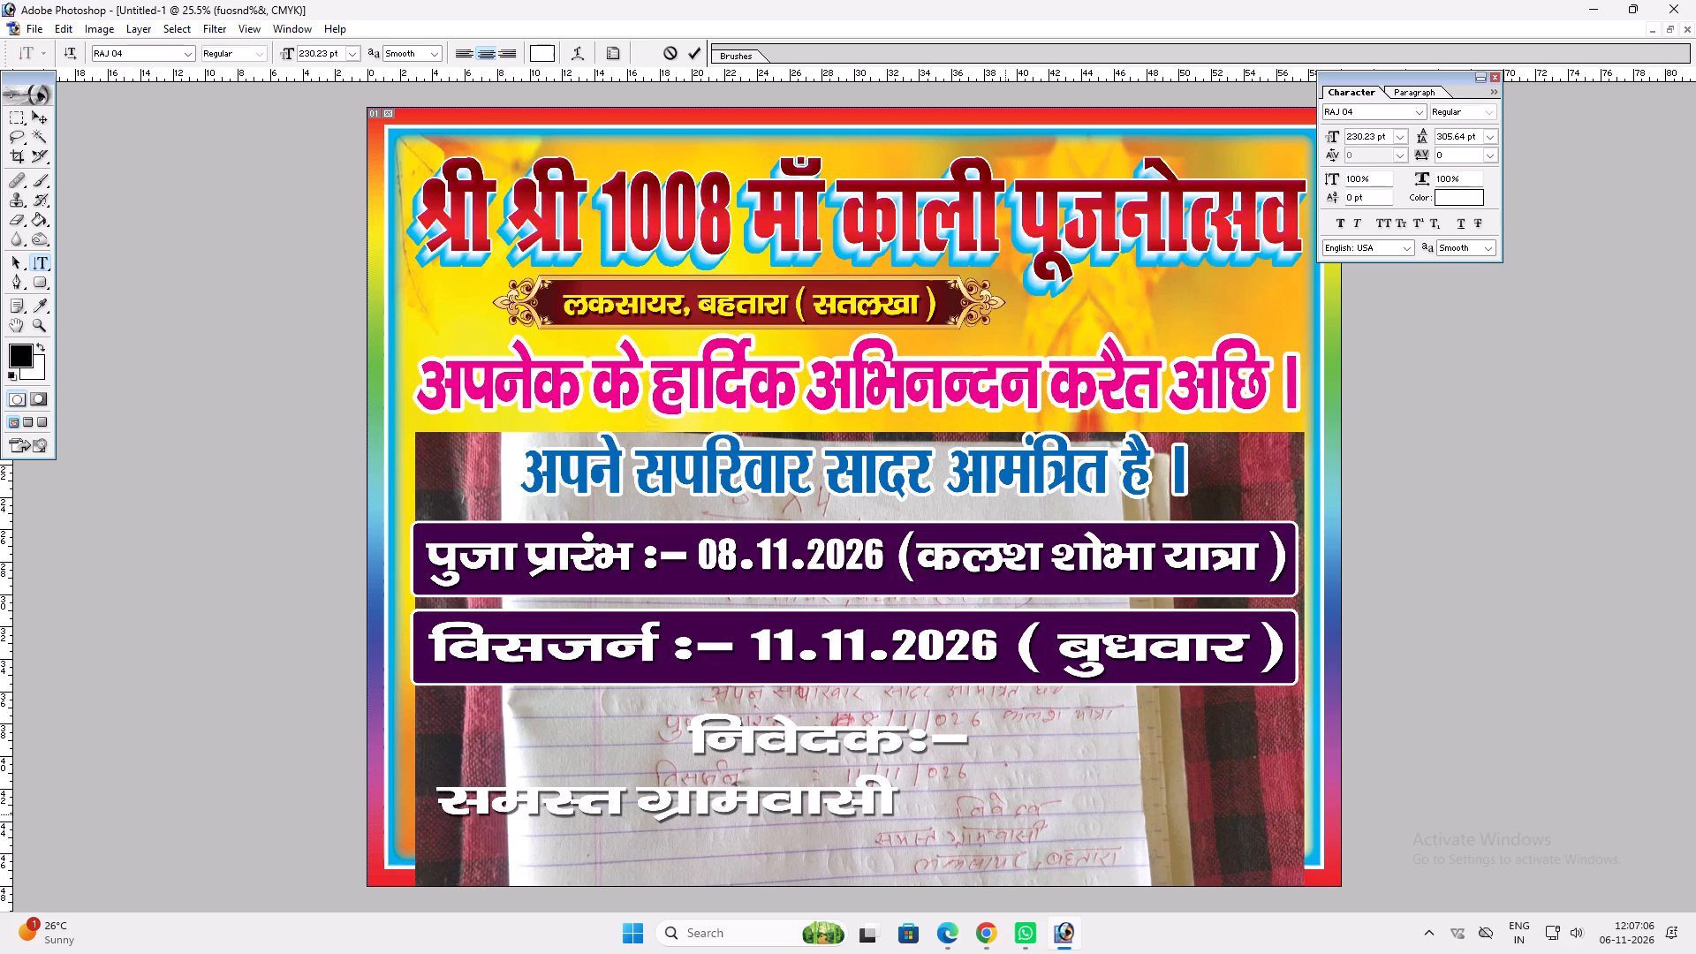
pyautogui.write(']')
pyautogui.press('space')
pyautogui.write('yd')
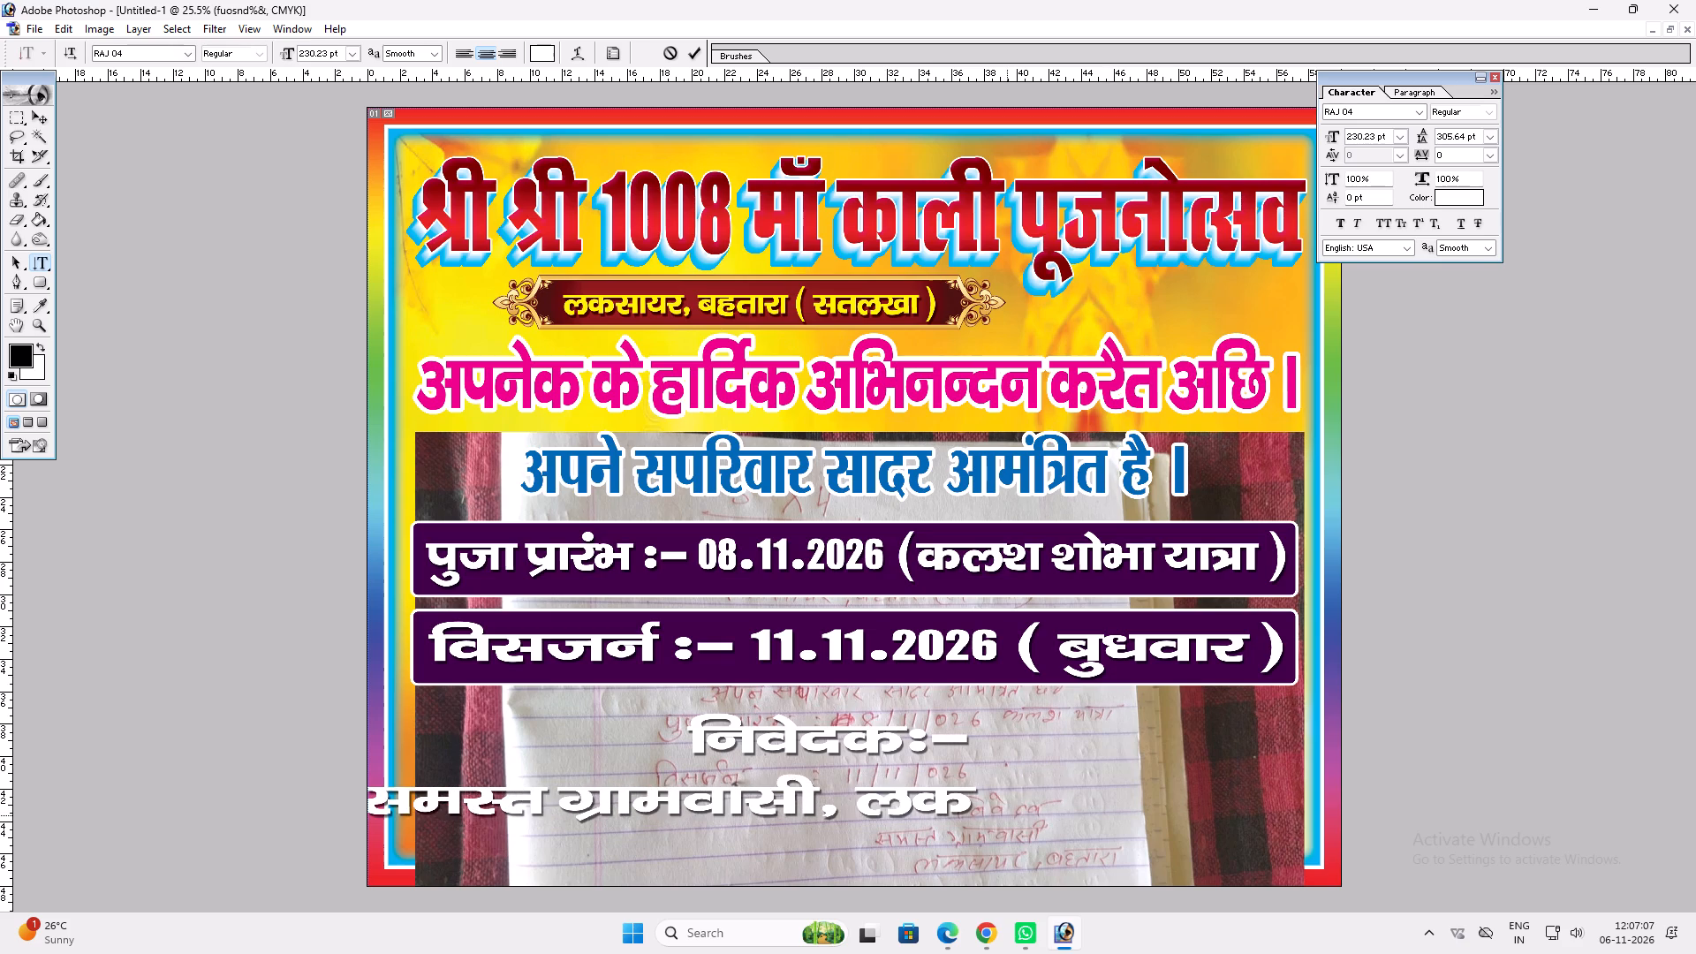
pyautogui.write('lk;j')
pyautogui.write('] c')
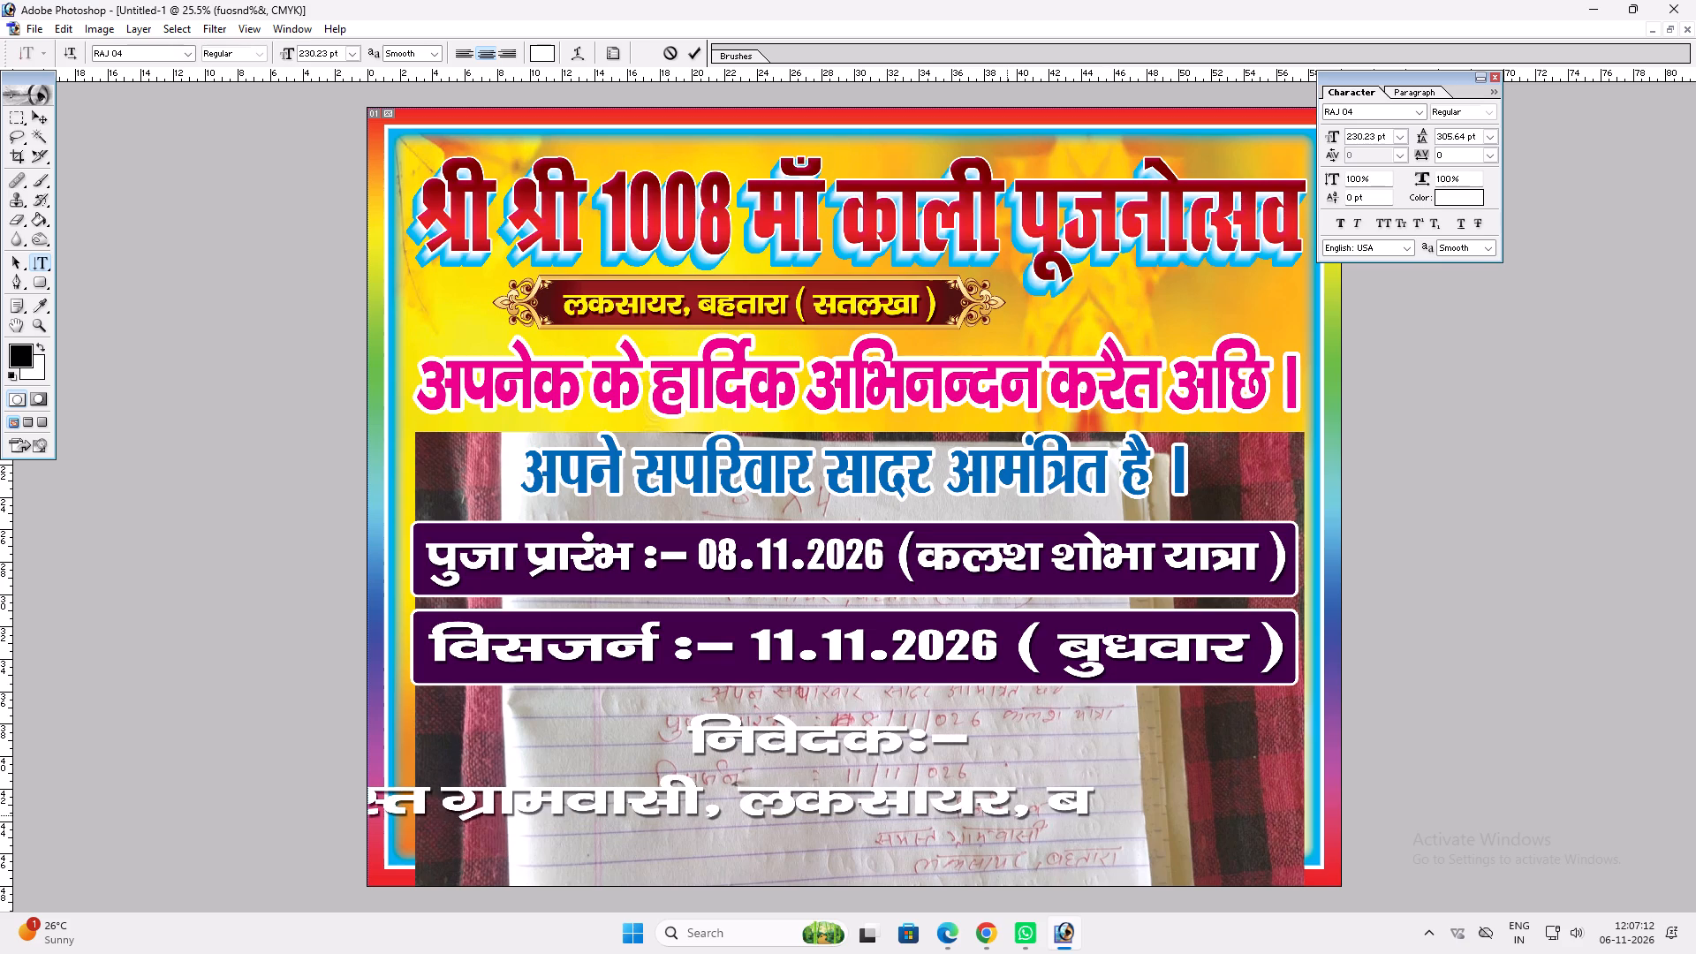
pyautogui.press('g')
pyautogui.write('rkjk')
pyautogui.press('Return')
pyautogui.write('vv')
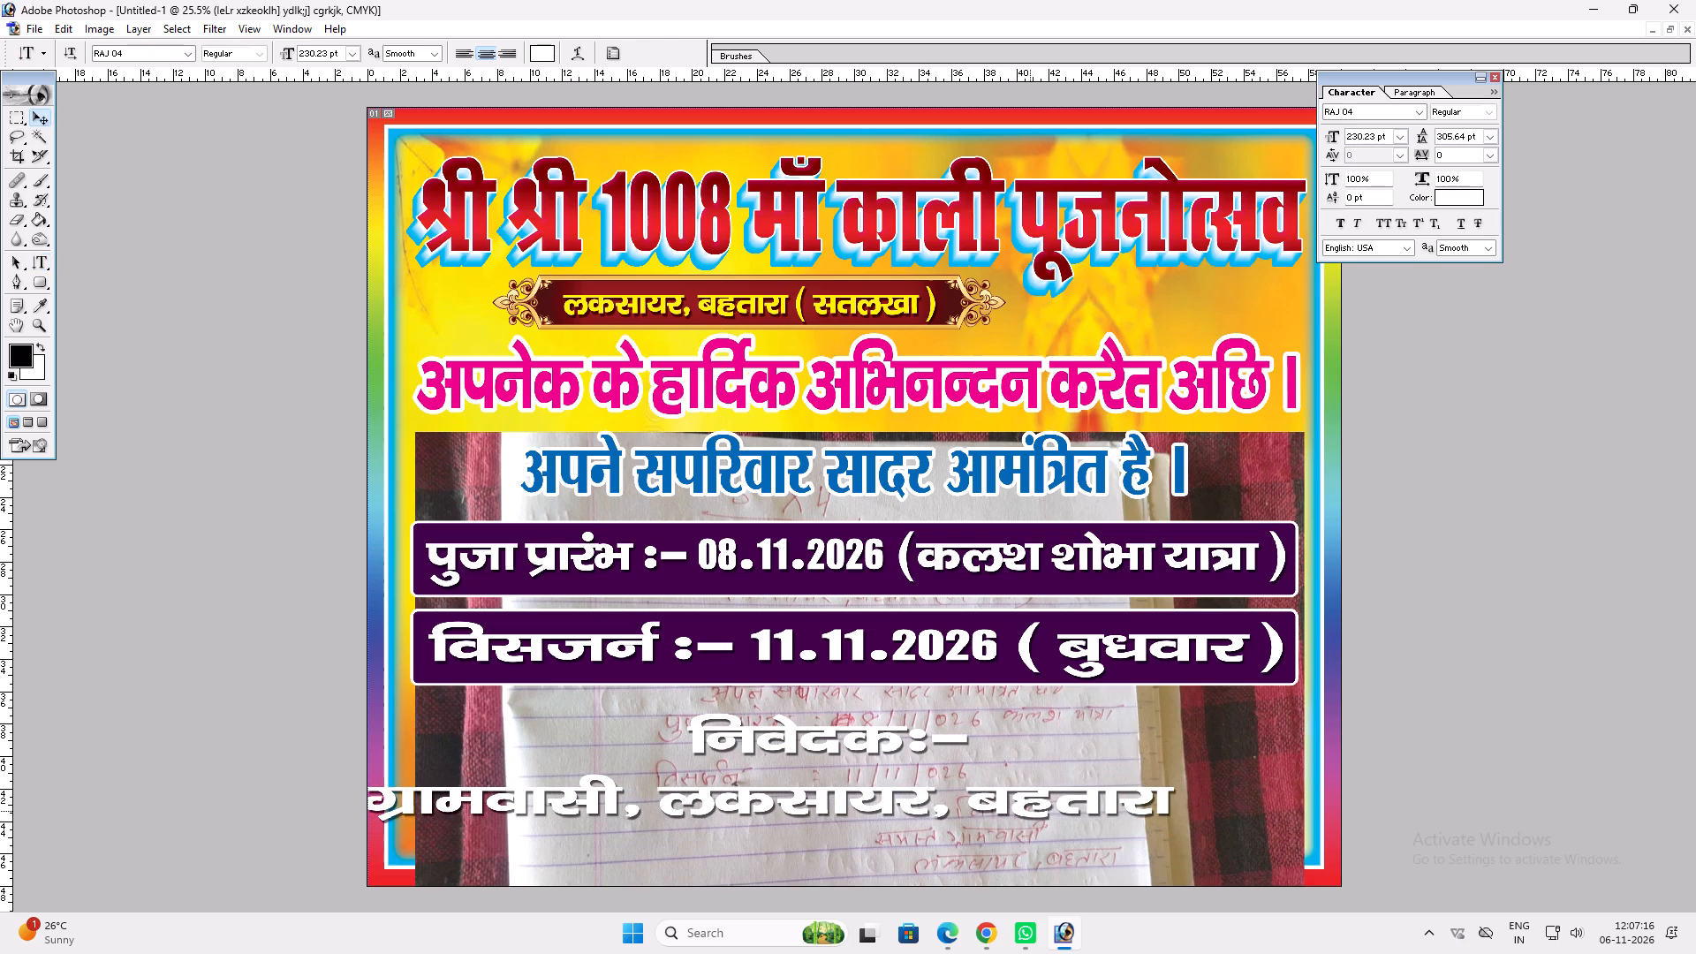
# Narrow the समस्त ग्रामवासी, लकसायर, बहतारा line horizontally and reposition it inside the design's border beneath निवेदक:–.
pyautogui.moveTo(1011, 821); pyautogui.dragTo(1160, 818)
pyautogui.hotkey('ctrl', 't')
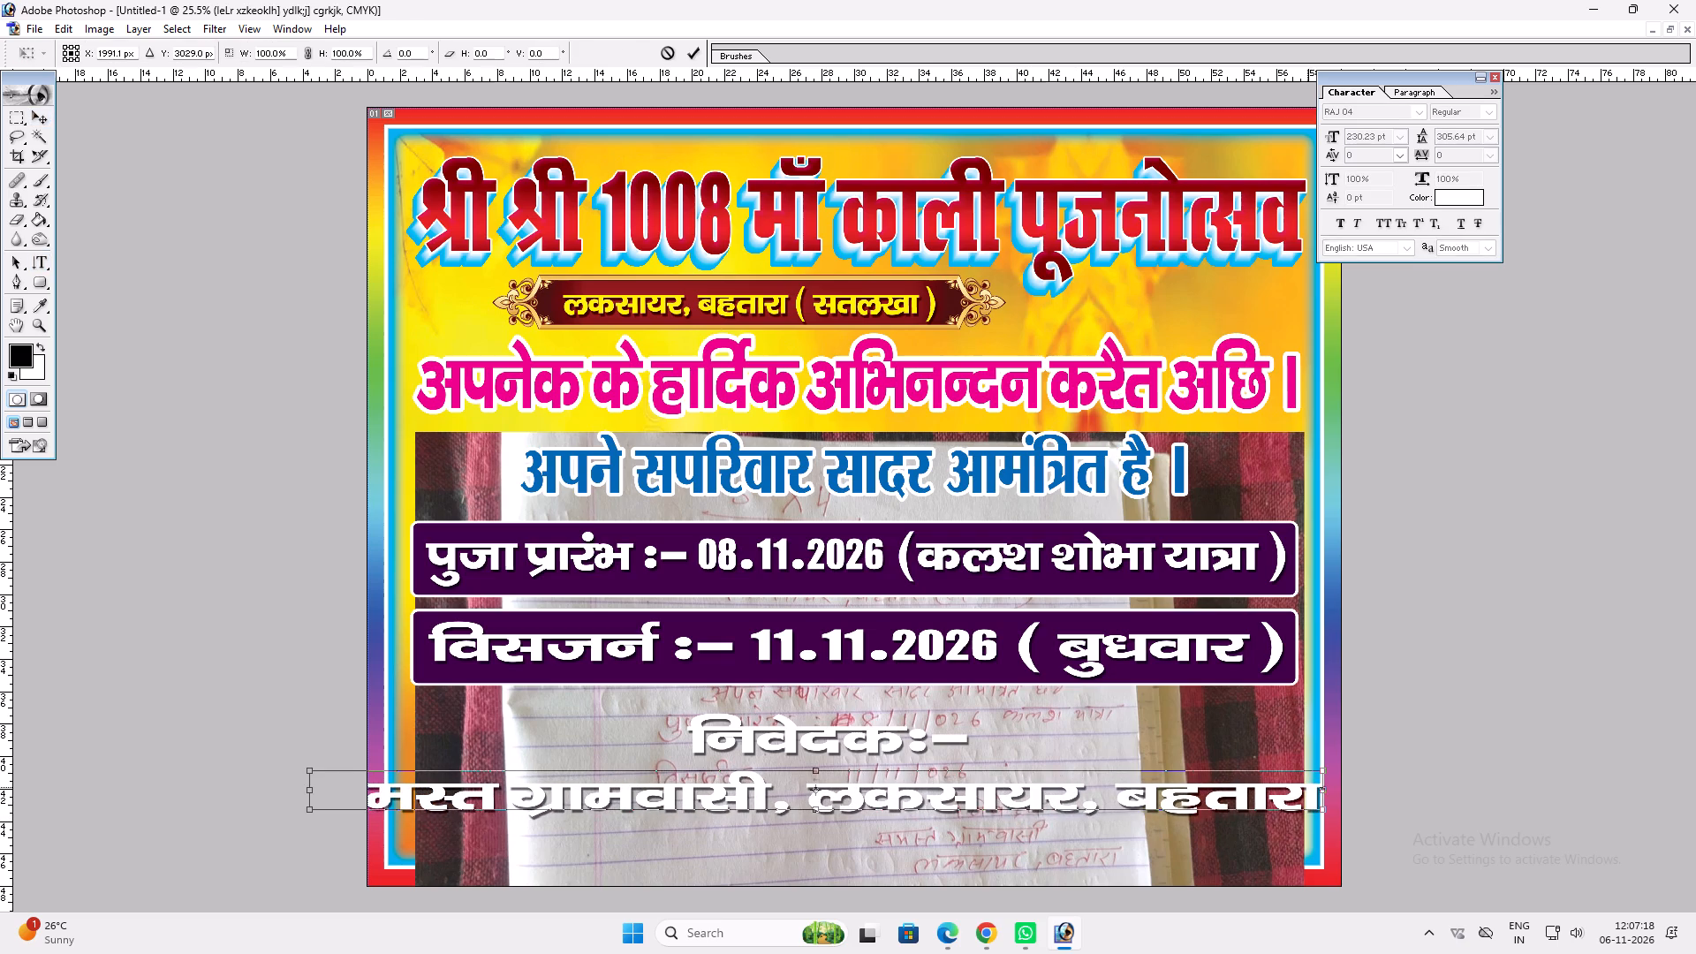
pyautogui.keyDown('alt'); pyautogui.keyDown('shift'); pyautogui.moveTo(1314, 786); pyautogui.dragTo(1169, 777); pyautogui.keyUp('shift'); pyautogui.keyUp('alt')
pyautogui.hotkey('shift', 'Return')
pyautogui.press('v')
pyautogui.moveTo(1062, 817); pyautogui.dragTo(1072, 818)
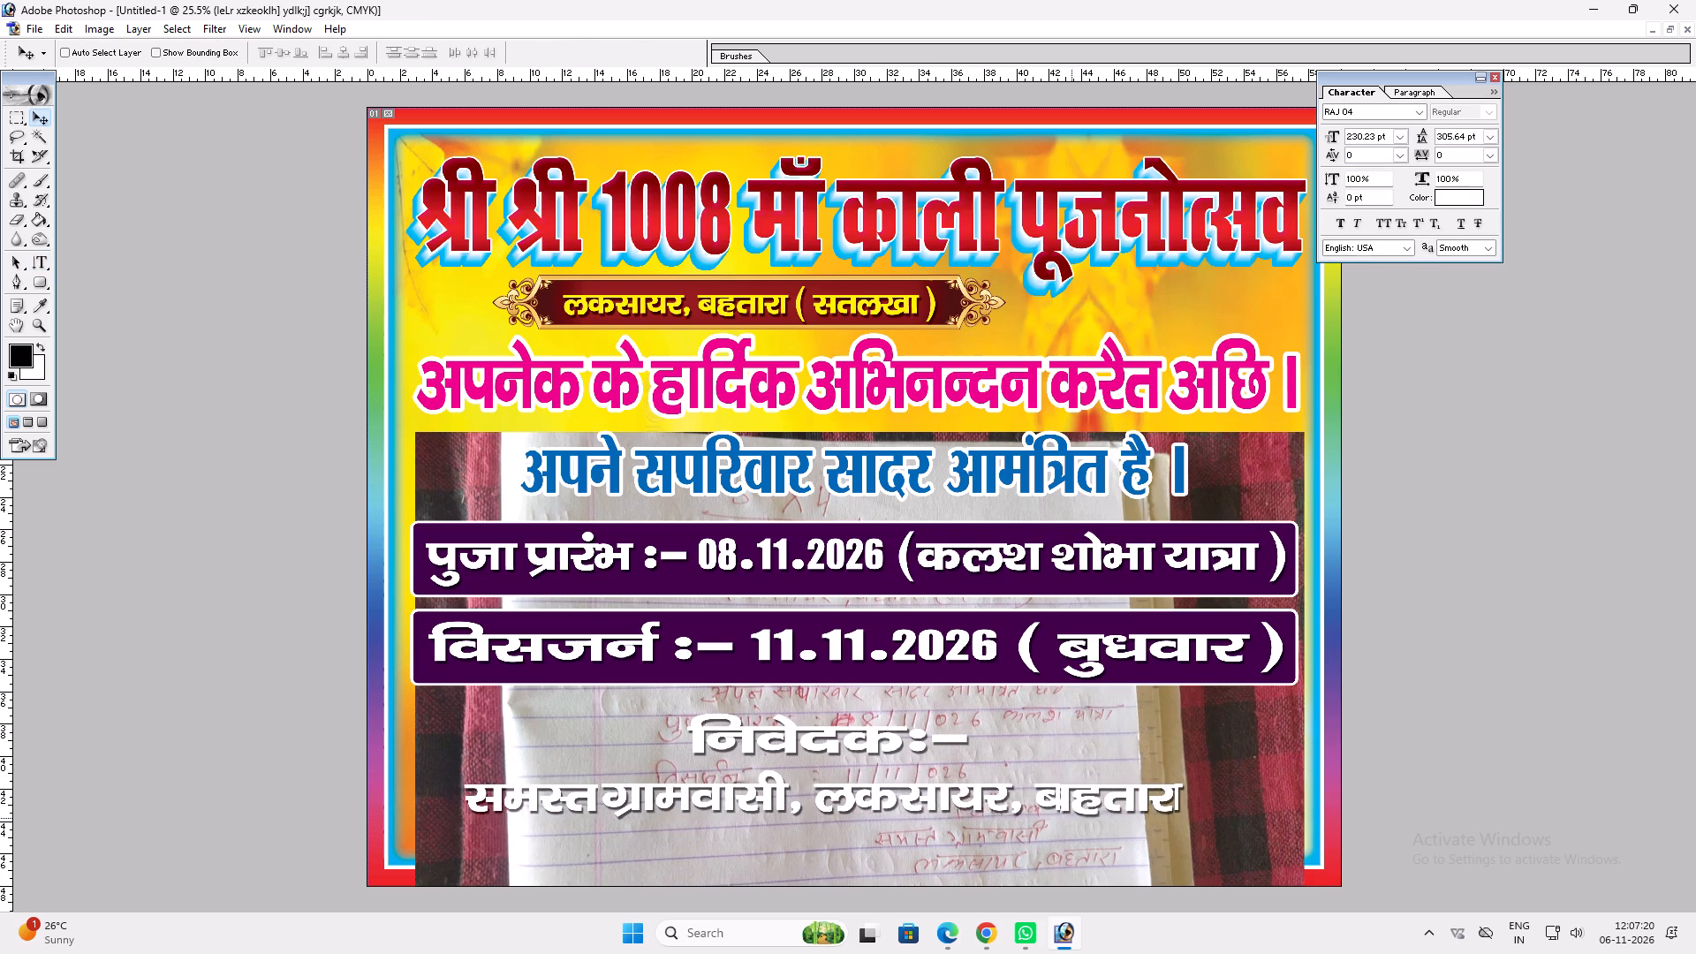
pyautogui.moveTo(1072, 818); pyautogui.dragTo(1100, 813)
# Send the handwritten note photo to the back of the layer stack, behind the yellow background.
pyautogui.keyDown('ctrl'); pyautogui.click(1177, 715); pyautogui.keyUp('ctrl')
pyautogui.hotkey('ctrl', 'shift', '[')
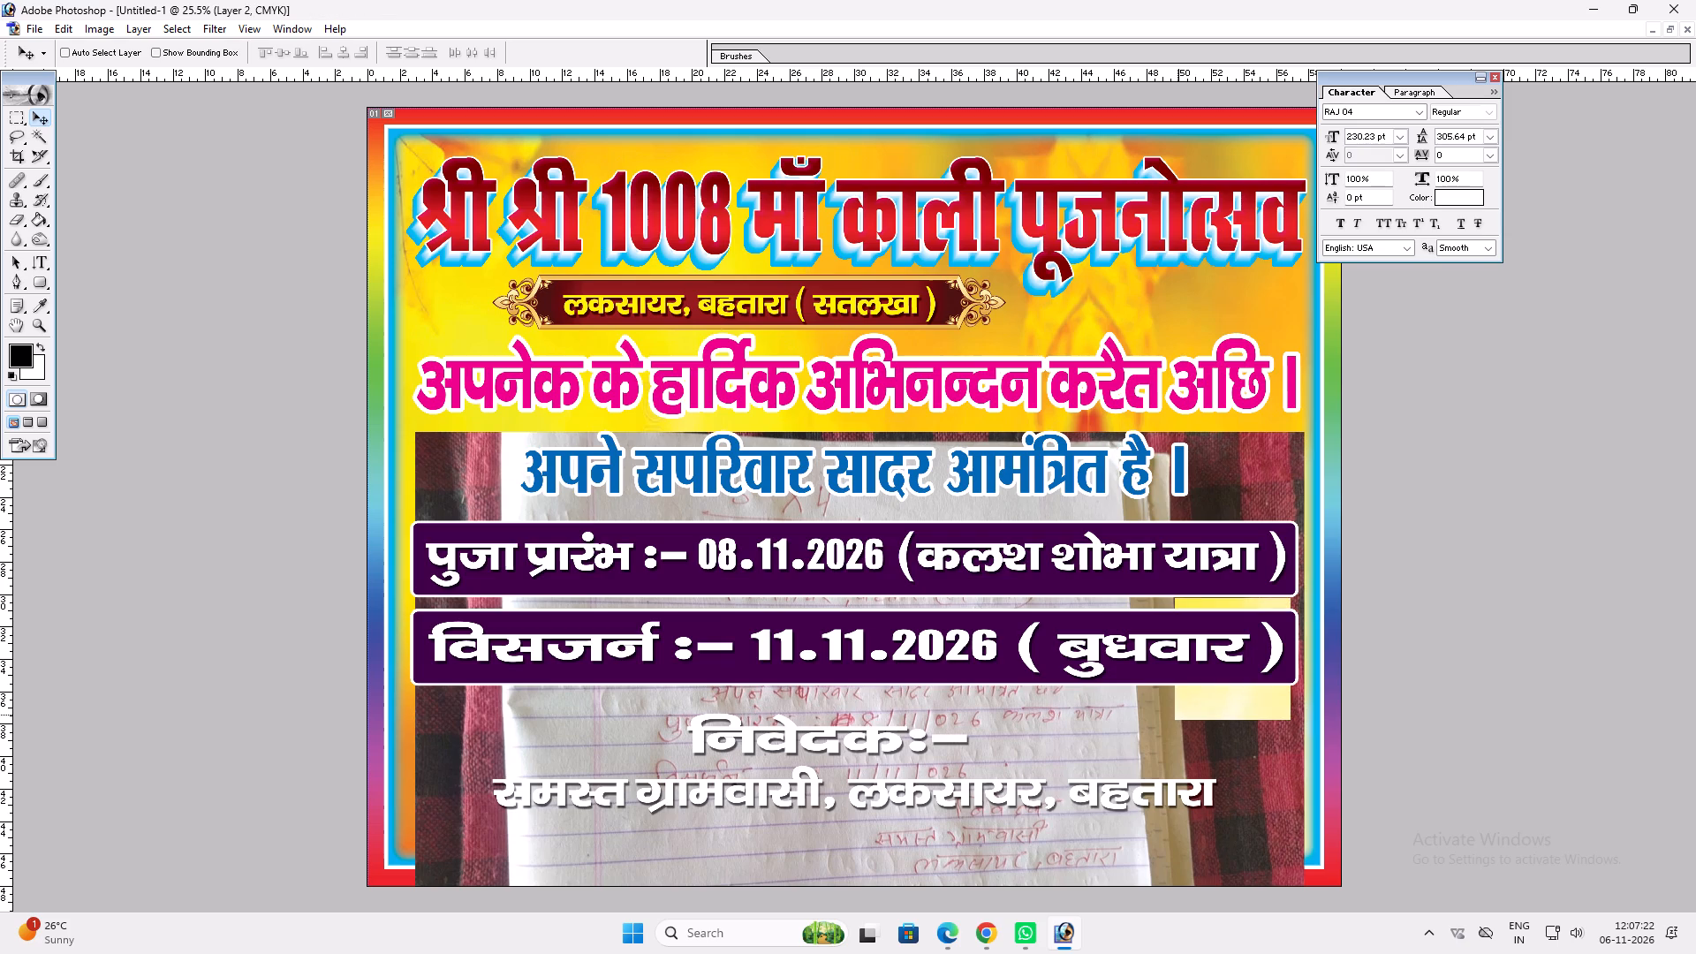
# Nudge the lower purple box slightly sideways, enable its Gradient Overlay, and open its Color Overlay colour for editing.
pyautogui.press('v')
pyautogui.keyDown('ctrl'); pyautogui.moveTo(1188, 624); pyautogui.dragTo(1179, 624); pyautogui.keyUp('ctrl')
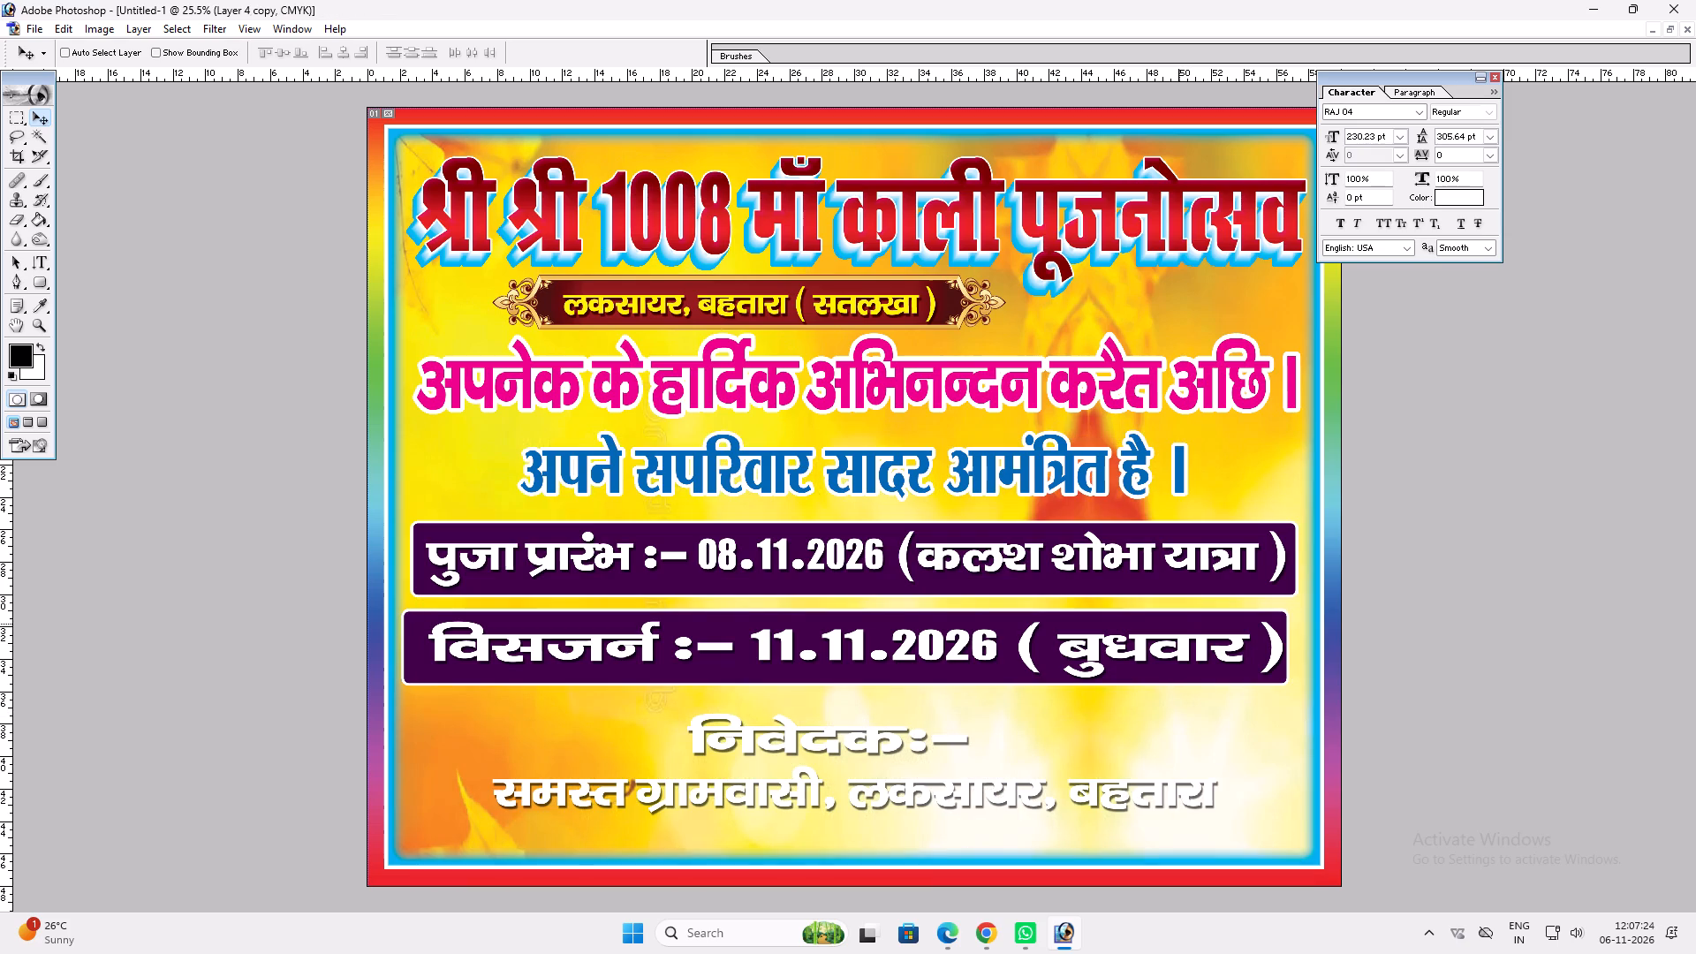
pyautogui.hotkey('alt', 'l')
pyautogui.hotkey('alt', 'y')
pyautogui.press('n')
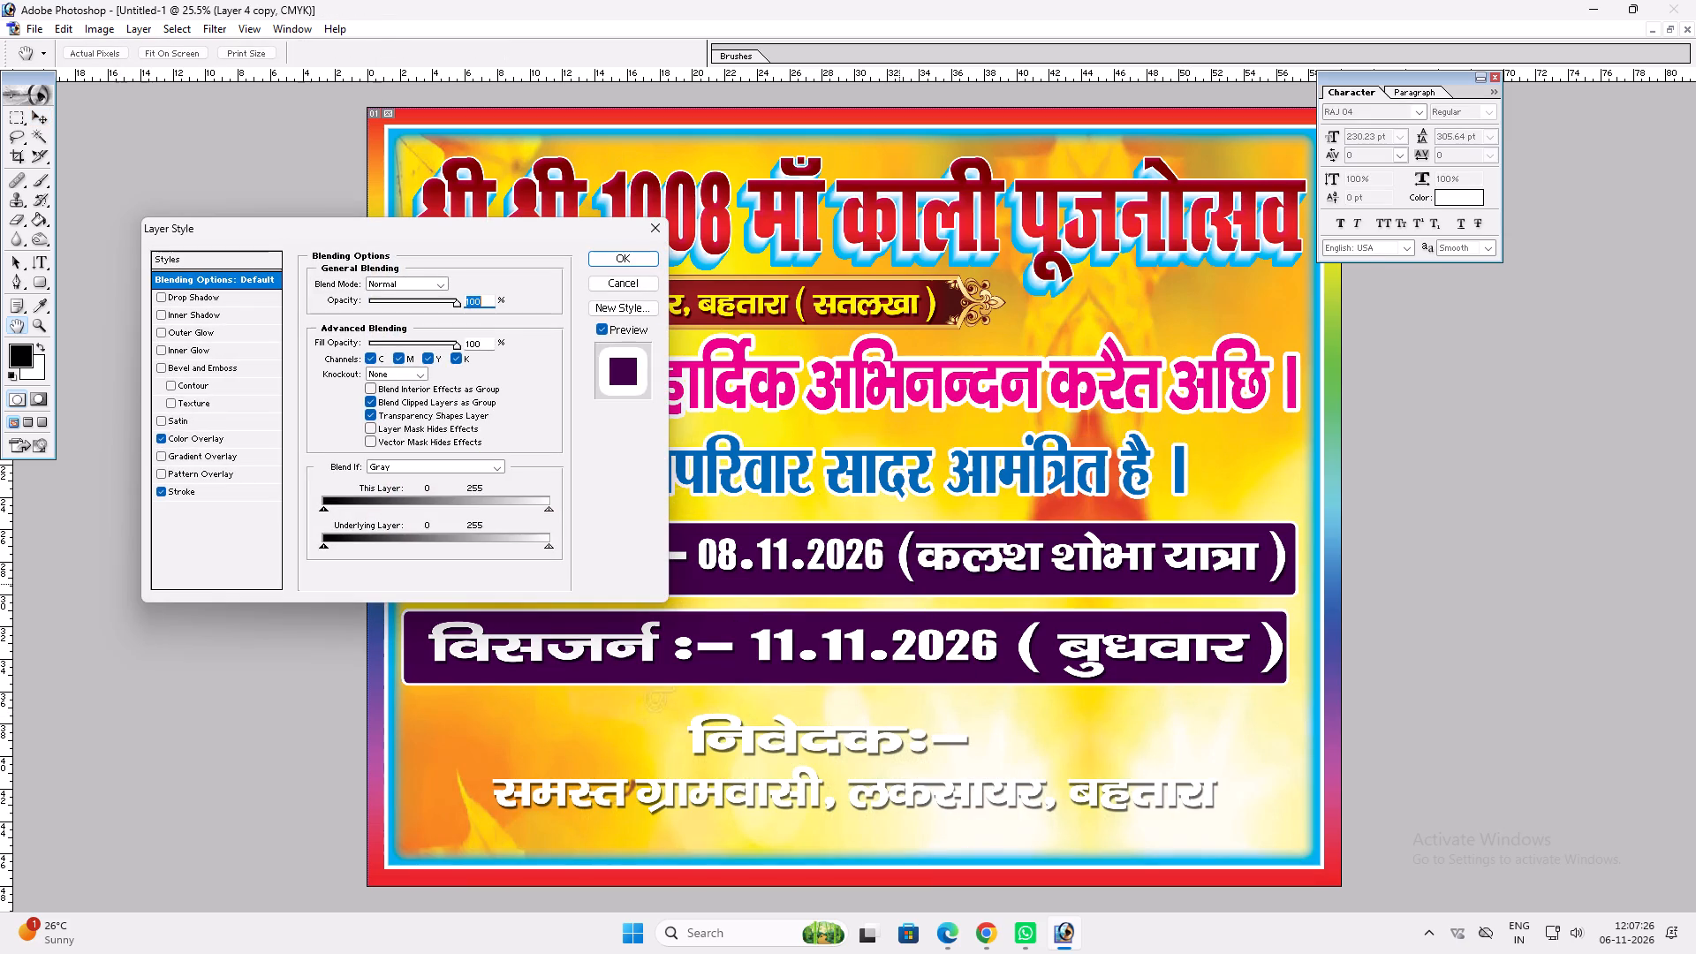
pyautogui.click(275, 457)
pyautogui.click(263, 449)
pyautogui.click(261, 443)
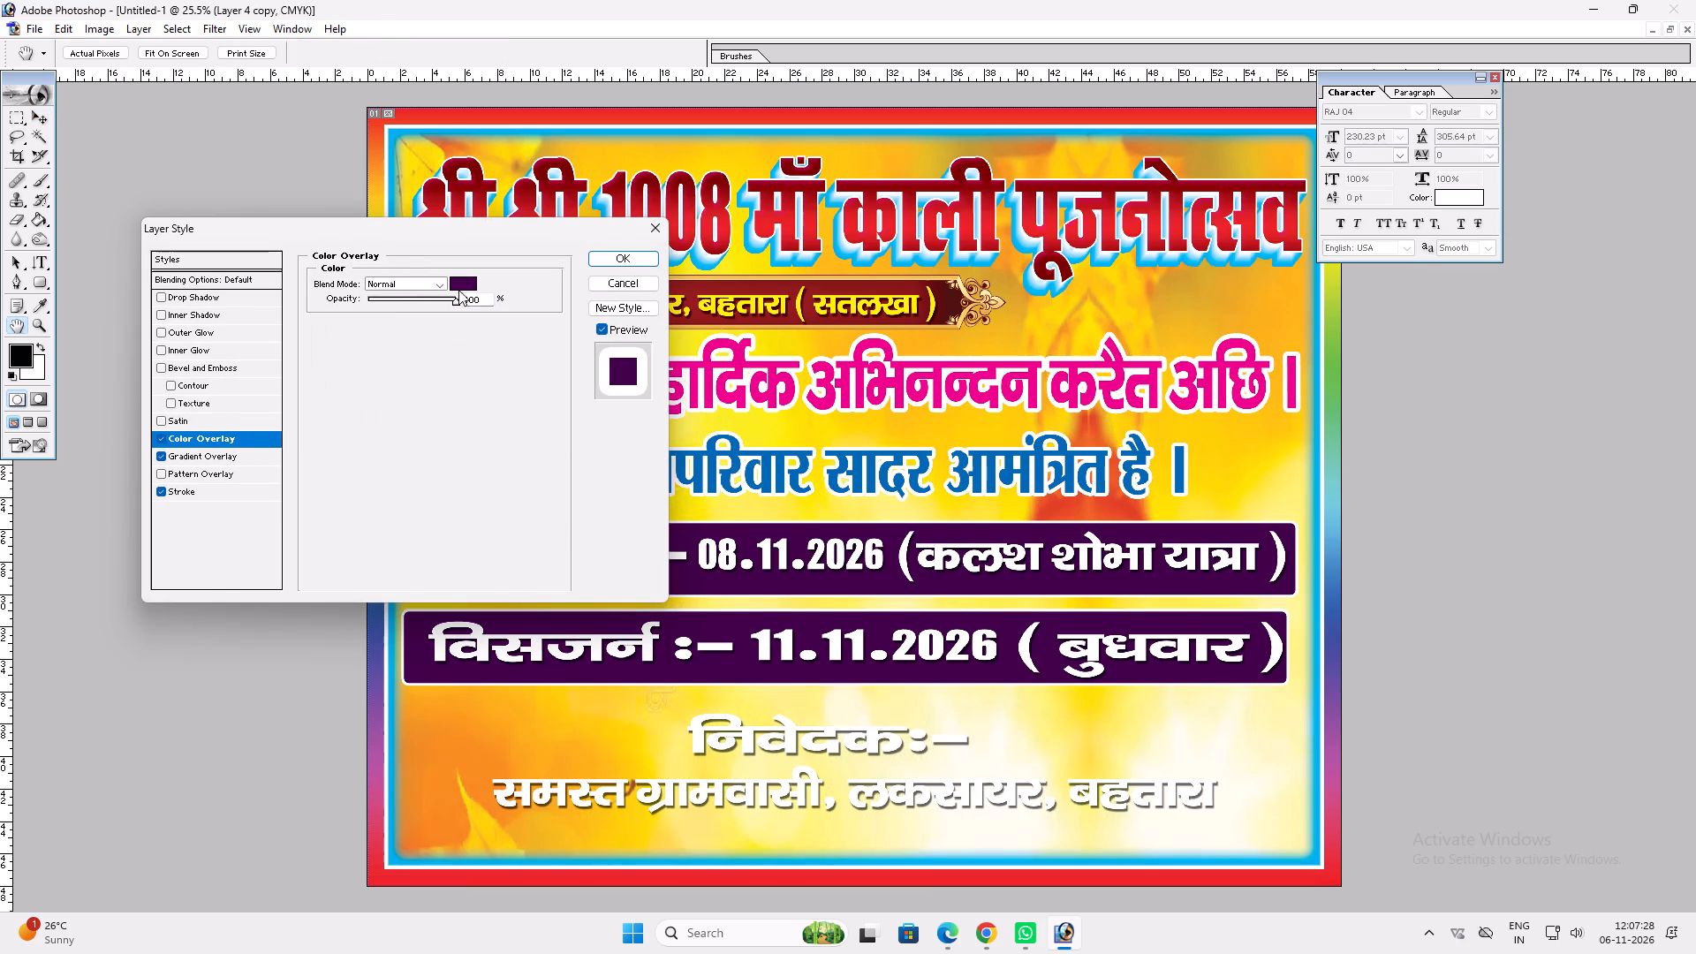
pyautogui.click(465, 281)
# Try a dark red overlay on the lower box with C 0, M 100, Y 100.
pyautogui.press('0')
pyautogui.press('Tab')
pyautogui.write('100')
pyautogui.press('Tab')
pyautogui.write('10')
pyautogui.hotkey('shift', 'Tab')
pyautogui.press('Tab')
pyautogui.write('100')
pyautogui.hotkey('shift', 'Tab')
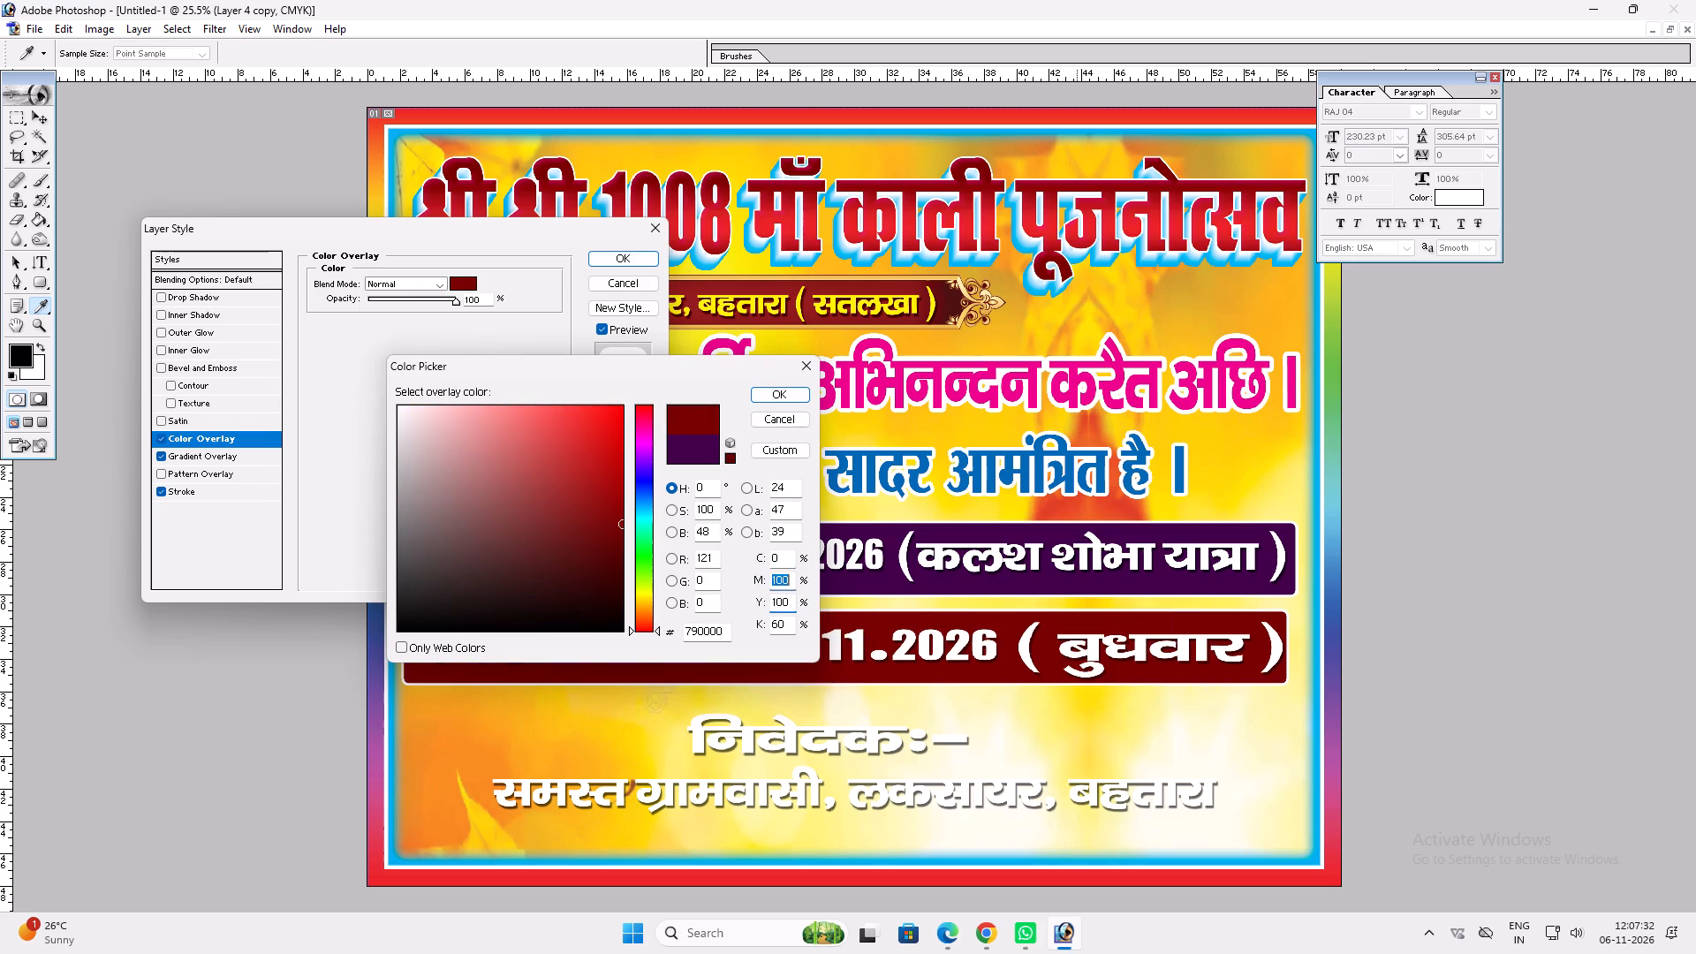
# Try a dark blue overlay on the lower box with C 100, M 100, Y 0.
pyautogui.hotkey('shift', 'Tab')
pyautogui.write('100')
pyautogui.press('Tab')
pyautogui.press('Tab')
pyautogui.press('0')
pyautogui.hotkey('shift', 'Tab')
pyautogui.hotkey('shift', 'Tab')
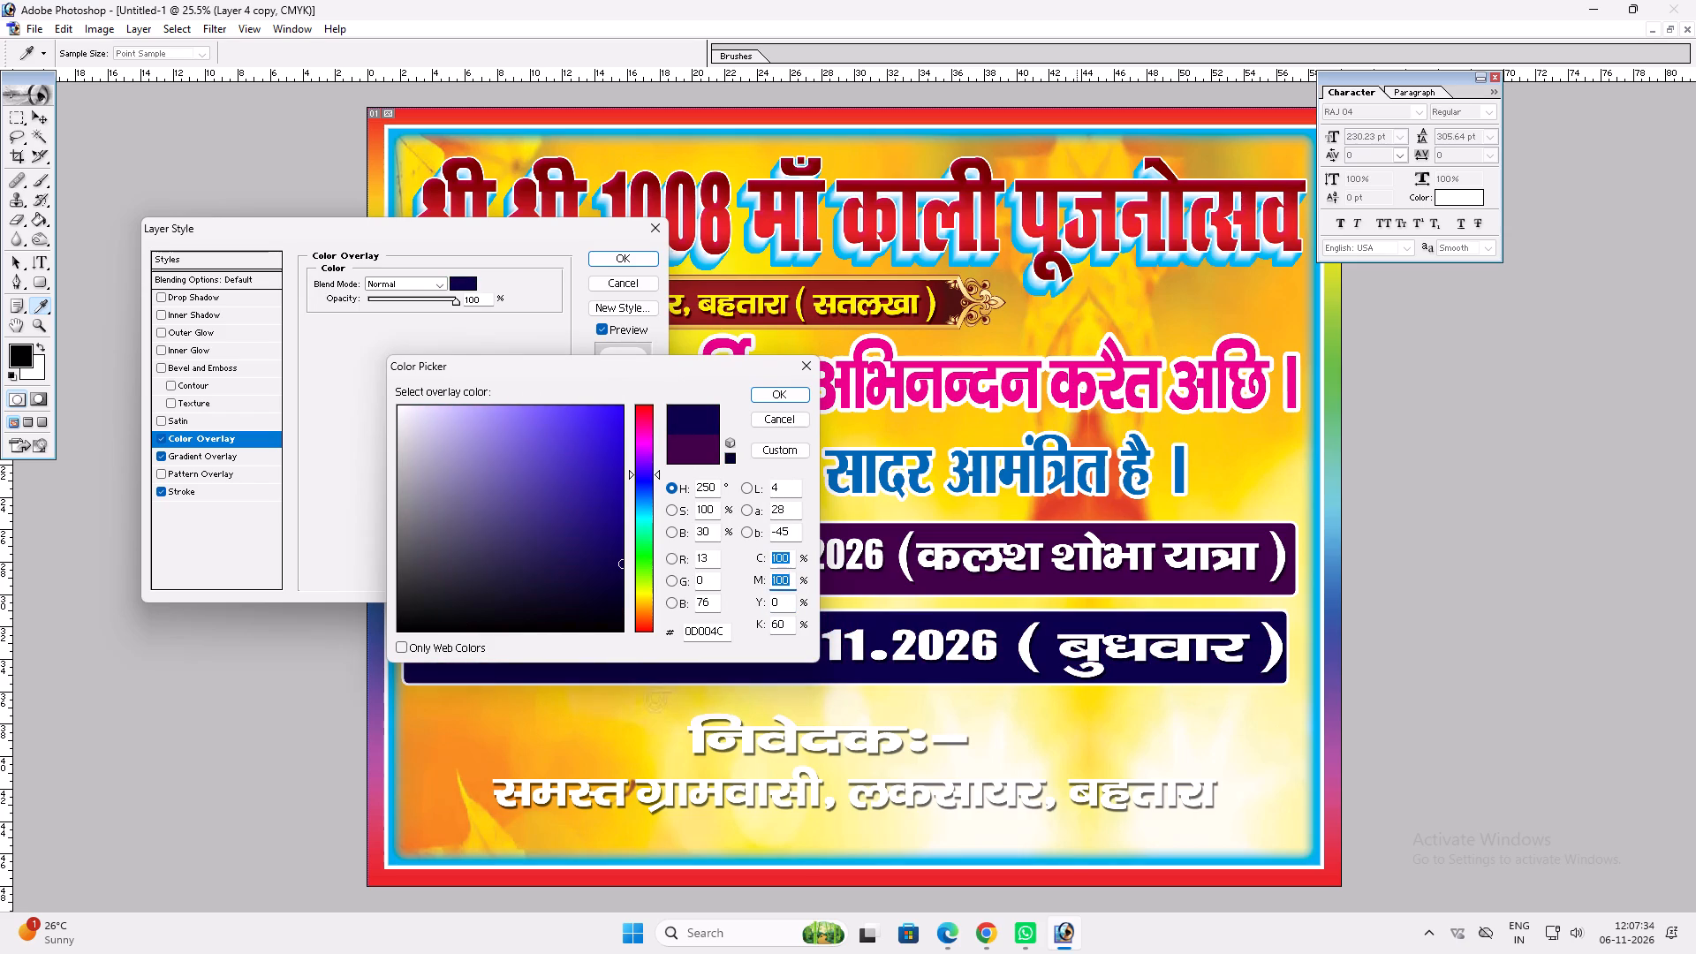
# Set the lower box's overlay colour to dark green, C 100, M 0, Y 100, K 60, and apply the style.
pyautogui.press('0')
pyautogui.press('Tab')
pyautogui.hotkey('shift', 'Tab')
pyautogui.write('100')
pyautogui.press('Tab')
pyautogui.press('0')
pyautogui.press('Tab')
pyautogui.write('100')
pyautogui.press('Tab')
pyautogui.write('60')
pyautogui.press('Return')
pyautogui.press('Return')
pyautogui.press('v')
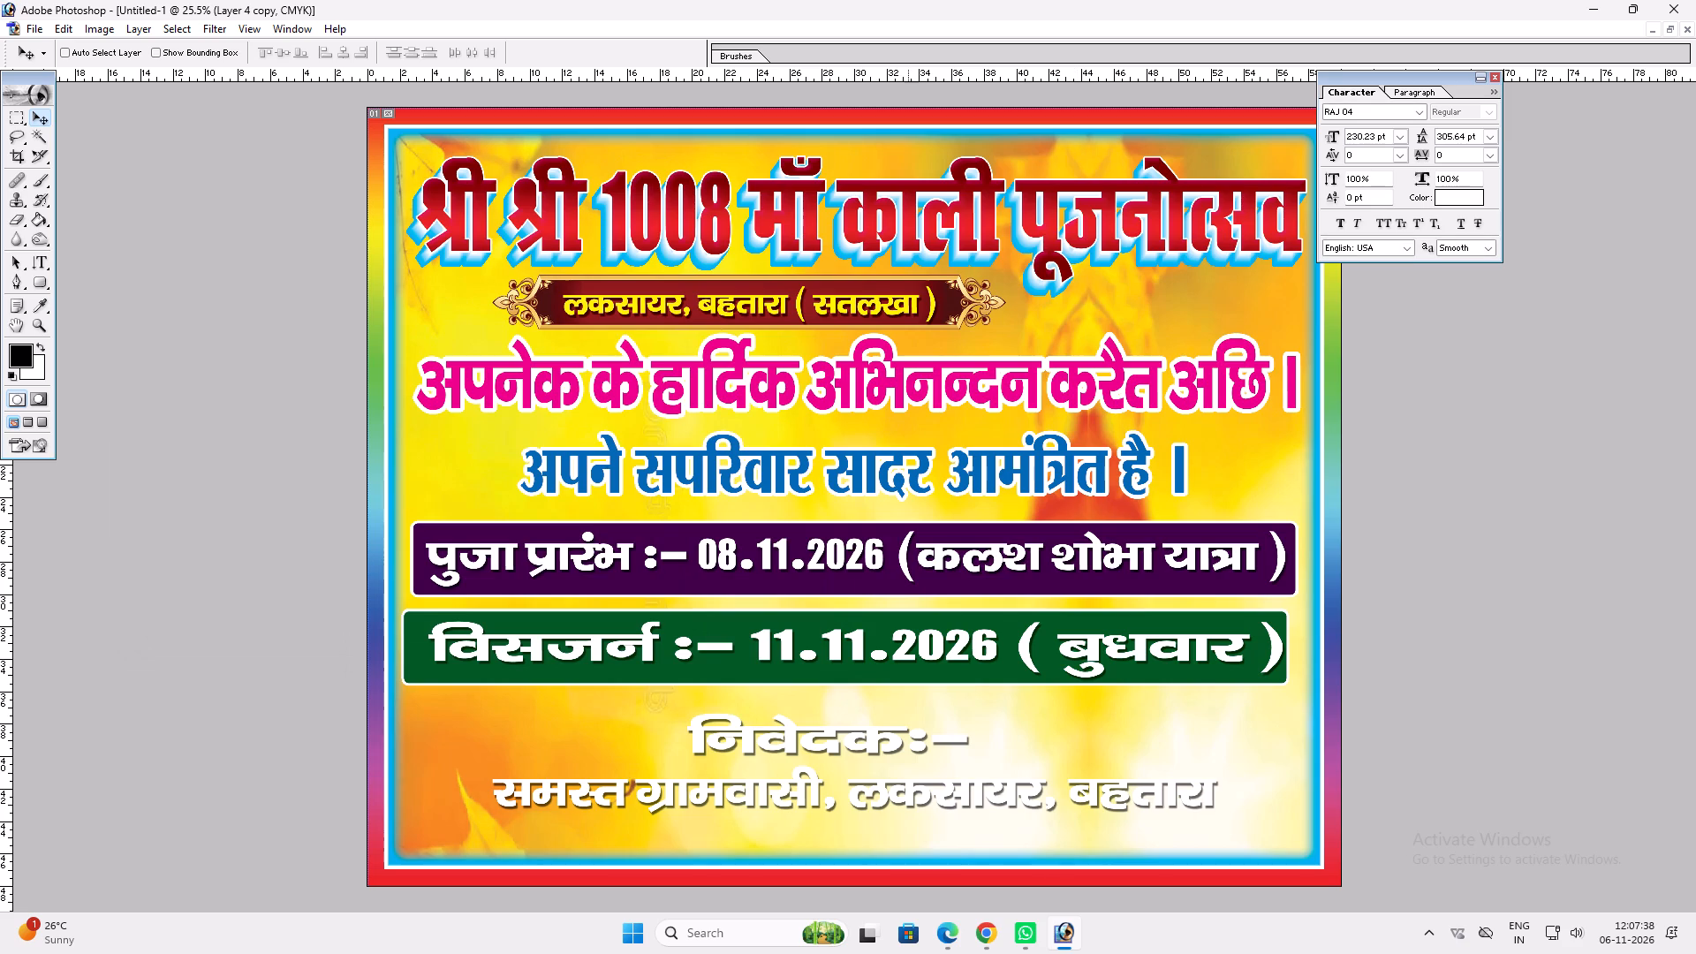
# Replace the comma after समस्त ग्रामवासी with a line break and move the two-line text up.
pyautogui.press('t')
pyautogui.click(840, 805)
pyautogui.press('BackSpace')
pyautogui.press('Return')
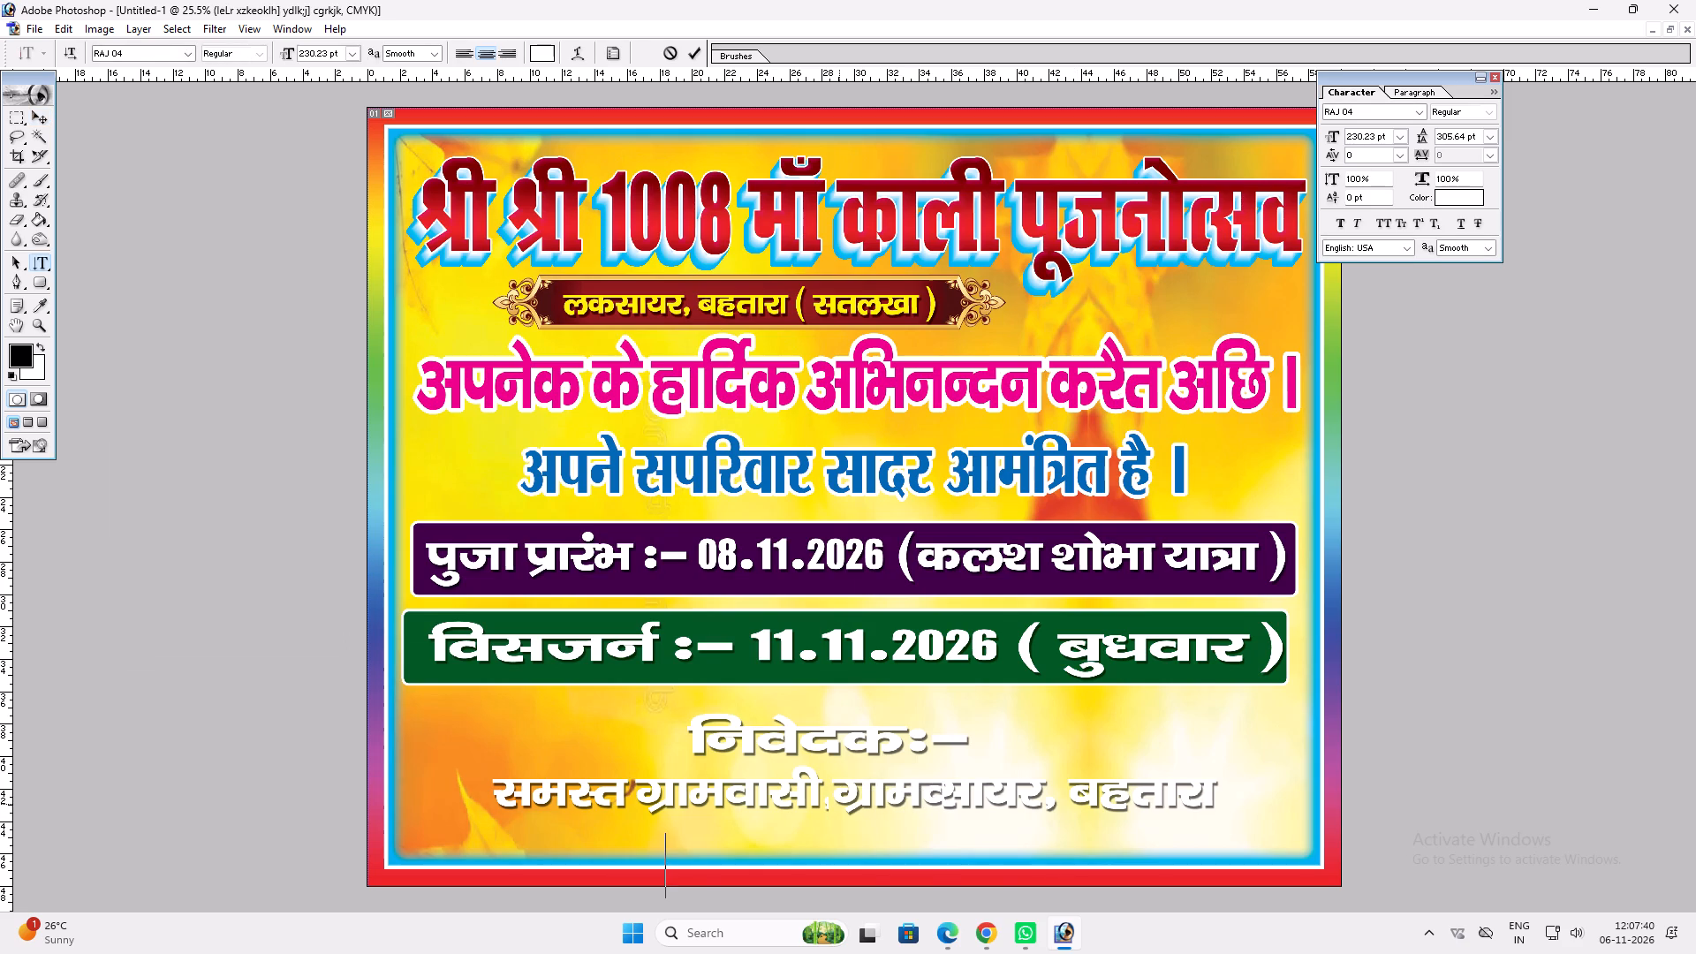
pyautogui.moveTo(1070, 795); pyautogui.dragTo(1059, 776)
# Reduce the leading of the whole two-line ग्रामवासी text to 205.64 pt.
pyautogui.hotkey('ctrl', 'a')
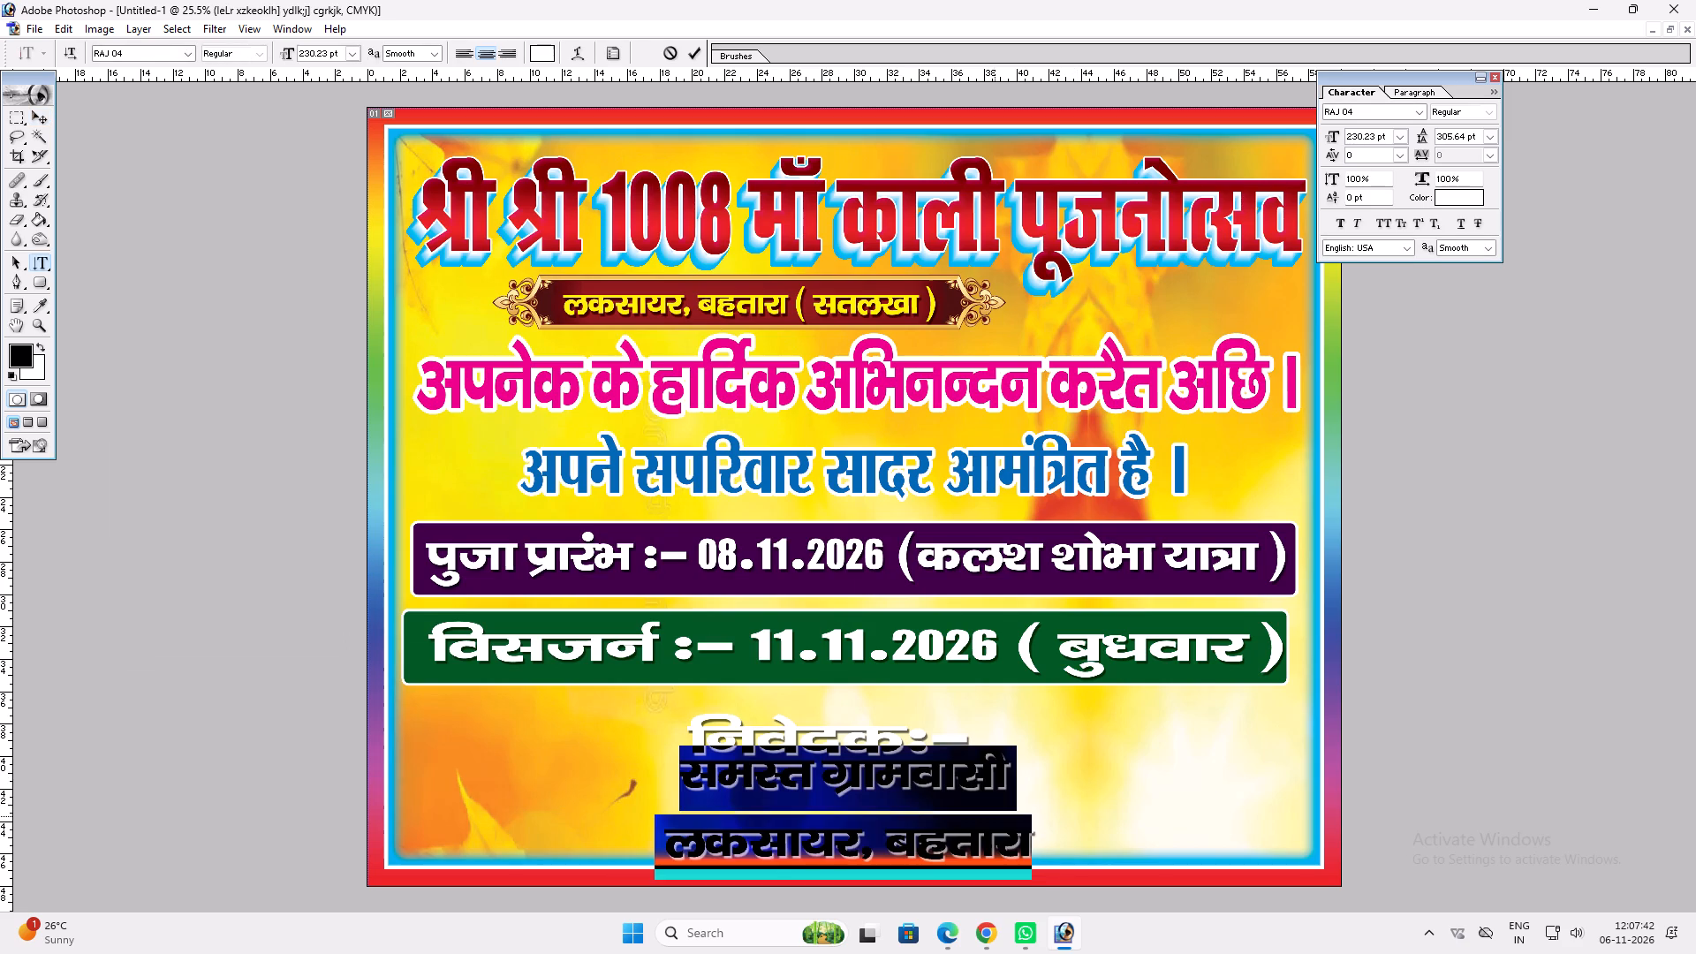
pyautogui.hotkey('alt', 'Up')
pyautogui.hotkey('alt', 'Up')
pyautogui.hotkey('alt', 'Up')
pyautogui.hotkey('alt', 'Up')
pyautogui.hotkey('alt', 'Up')
pyautogui.hotkey('alt', 'Up')
pyautogui.hotkey('alt', 'Up')
pyautogui.hotkey('alt', 'Up')
pyautogui.hotkey('alt', 'Up')
pyautogui.hotkey('alt', 'Up')
pyautogui.hotkey('alt', 'Up')
pyautogui.hotkey('alt', 'Up')
pyautogui.hotkey('alt', 'Up')
pyautogui.hotkey('alt', 'Up')
pyautogui.hotkey('alt', 'Up')
pyautogui.hotkey('alt', 'Up')
pyautogui.hotkey('alt', 'Up')
pyautogui.hotkey('alt', 'Up')
pyautogui.hotkey('alt', 'Up')
pyautogui.hotkey('alt', 'Up')
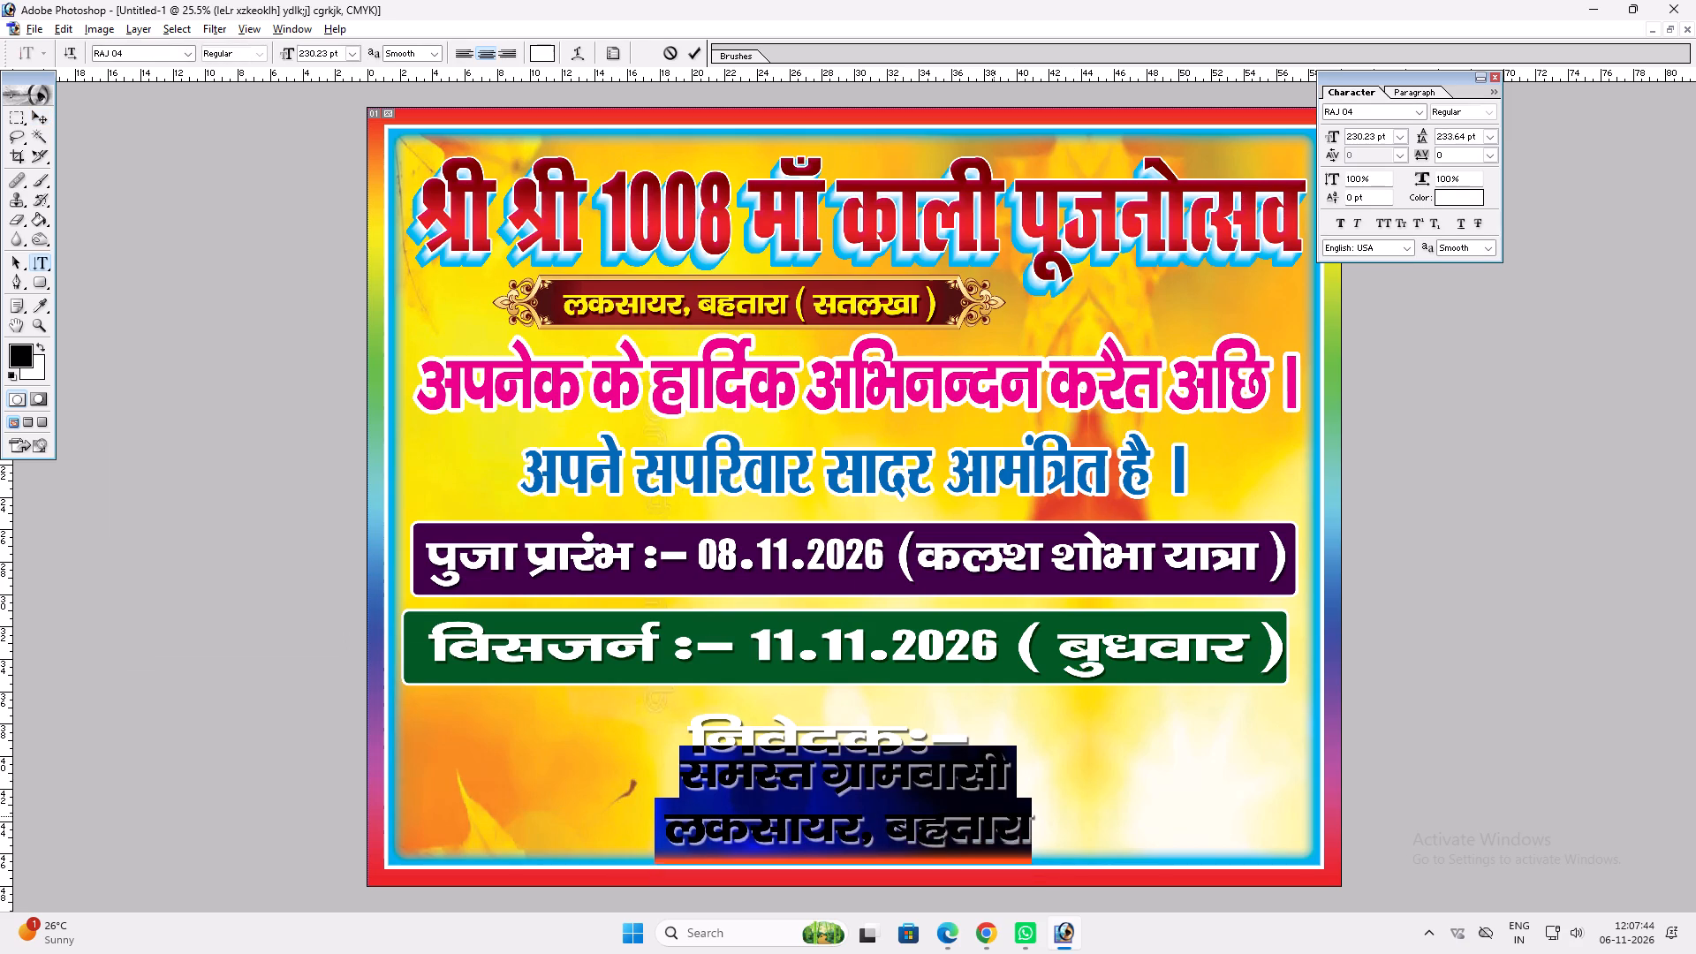
pyautogui.hotkey('ctrl', 'z')
pyautogui.hotkey('ctrl', 'Return')
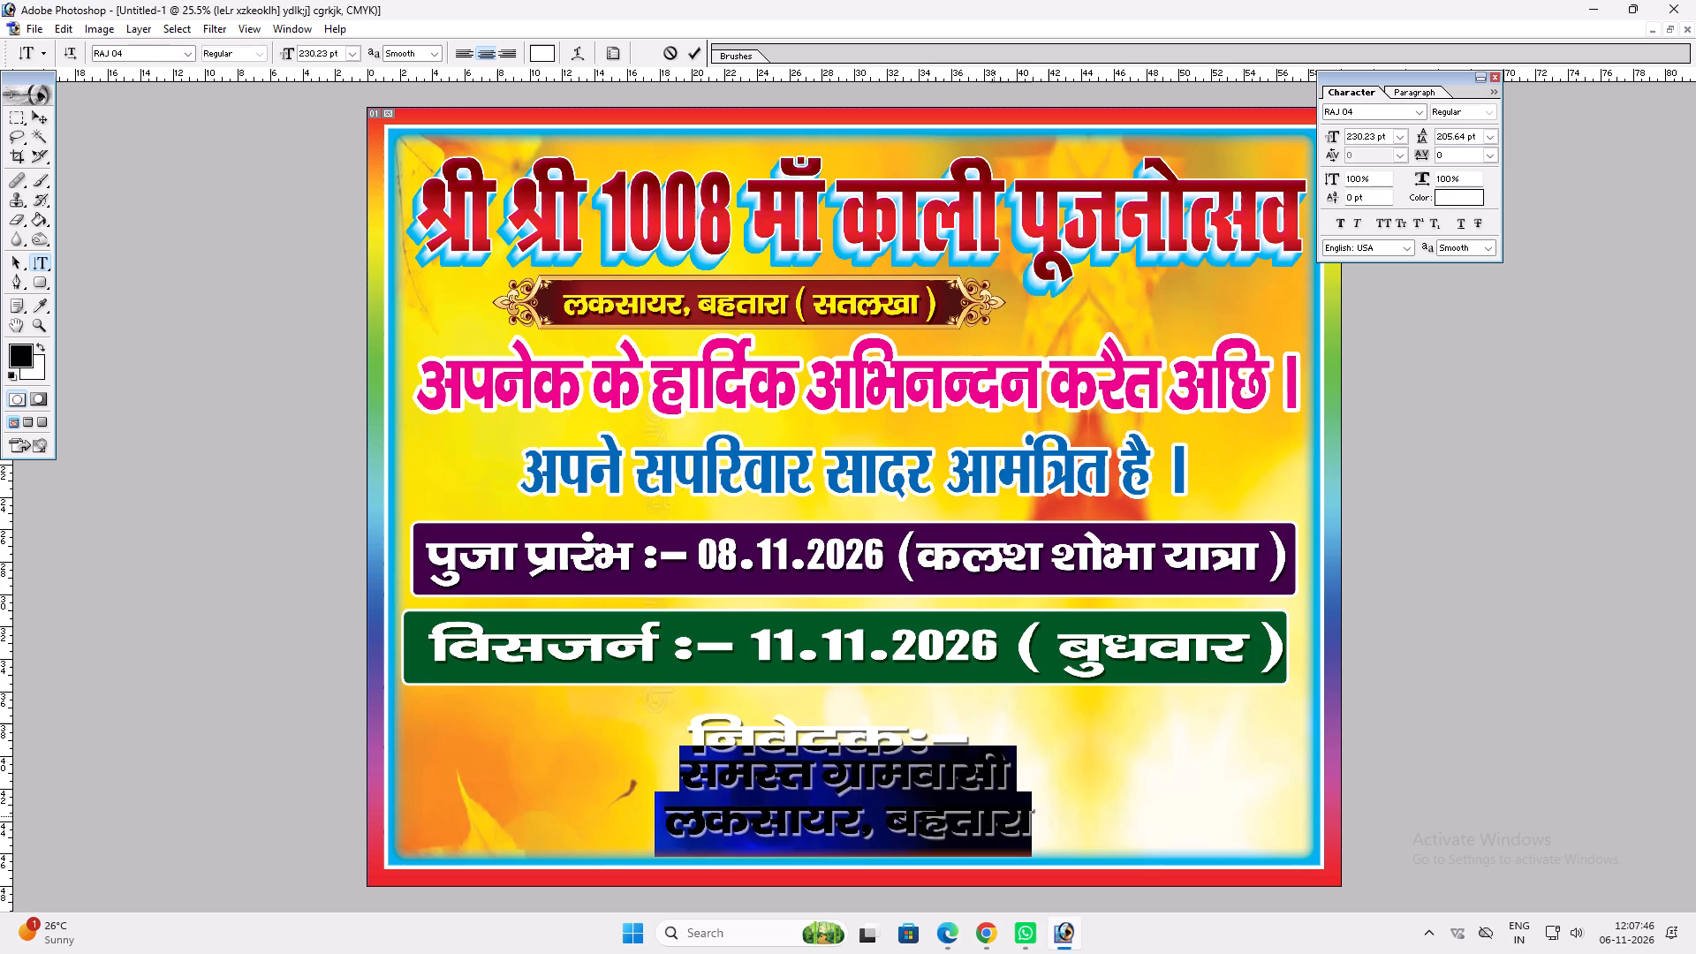
# Widen the two-line ग्रामवासी text about its centre and settle it beneath निवेदक:–.
pyautogui.hotkey('ctrl', 't')
pyautogui.keyDown('alt'); pyautogui.keyDown('shift'); pyautogui.moveTo(1029, 806); pyautogui.dragTo(1111, 810); pyautogui.keyUp('shift'); pyautogui.keyUp('alt')
pyautogui.press('Return')
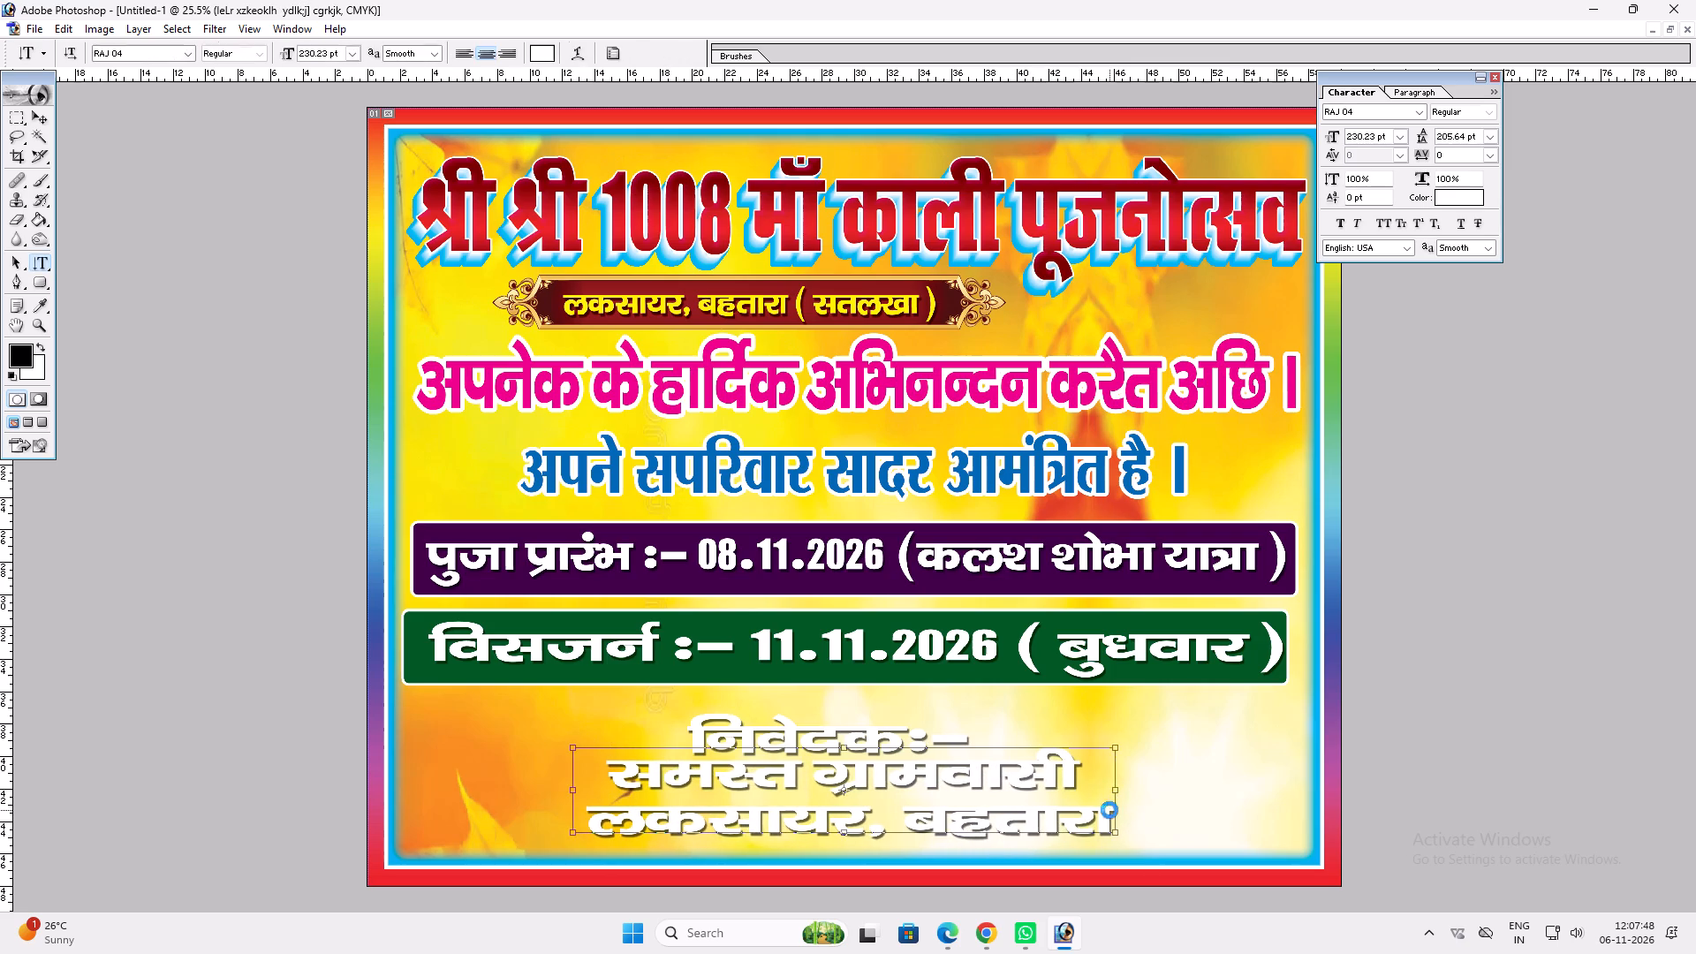
pyautogui.press('v')
pyautogui.click(1003, 829)
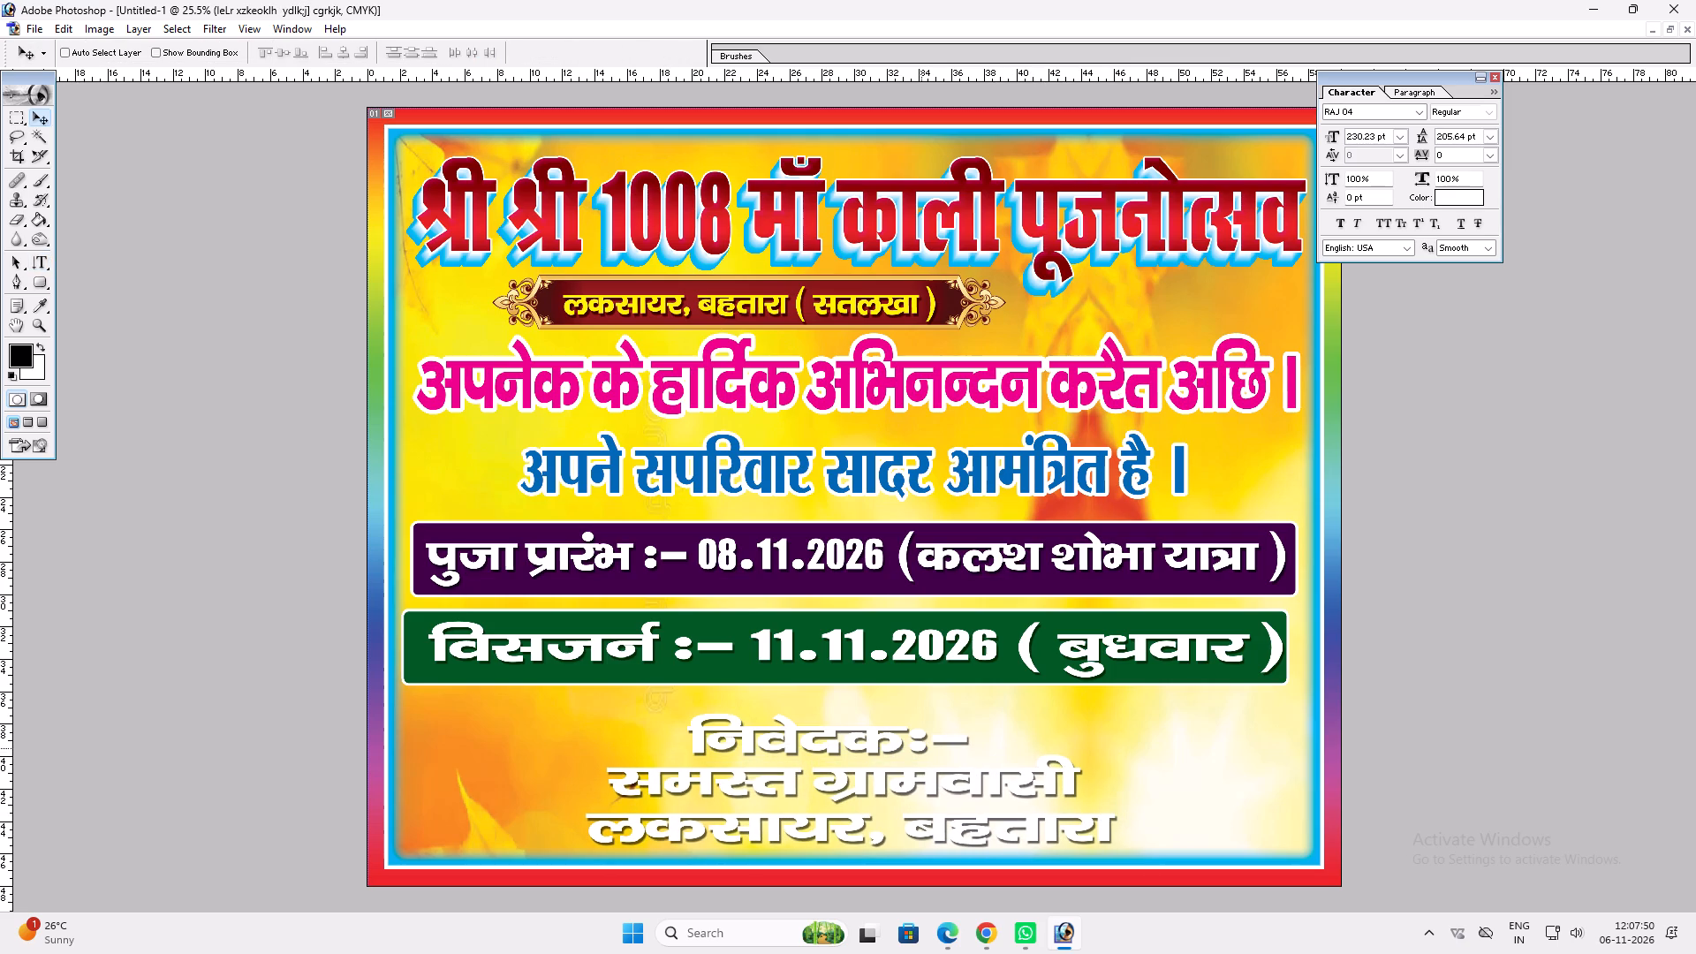
# Slightly enlarge निवेदक:– and move it up to just below the green box, centred over the two lines.
pyautogui.keyDown('ctrl'); pyautogui.click(920, 746); pyautogui.keyUp('ctrl')
pyautogui.moveTo(920, 746); pyautogui.dragTo(944, 741)
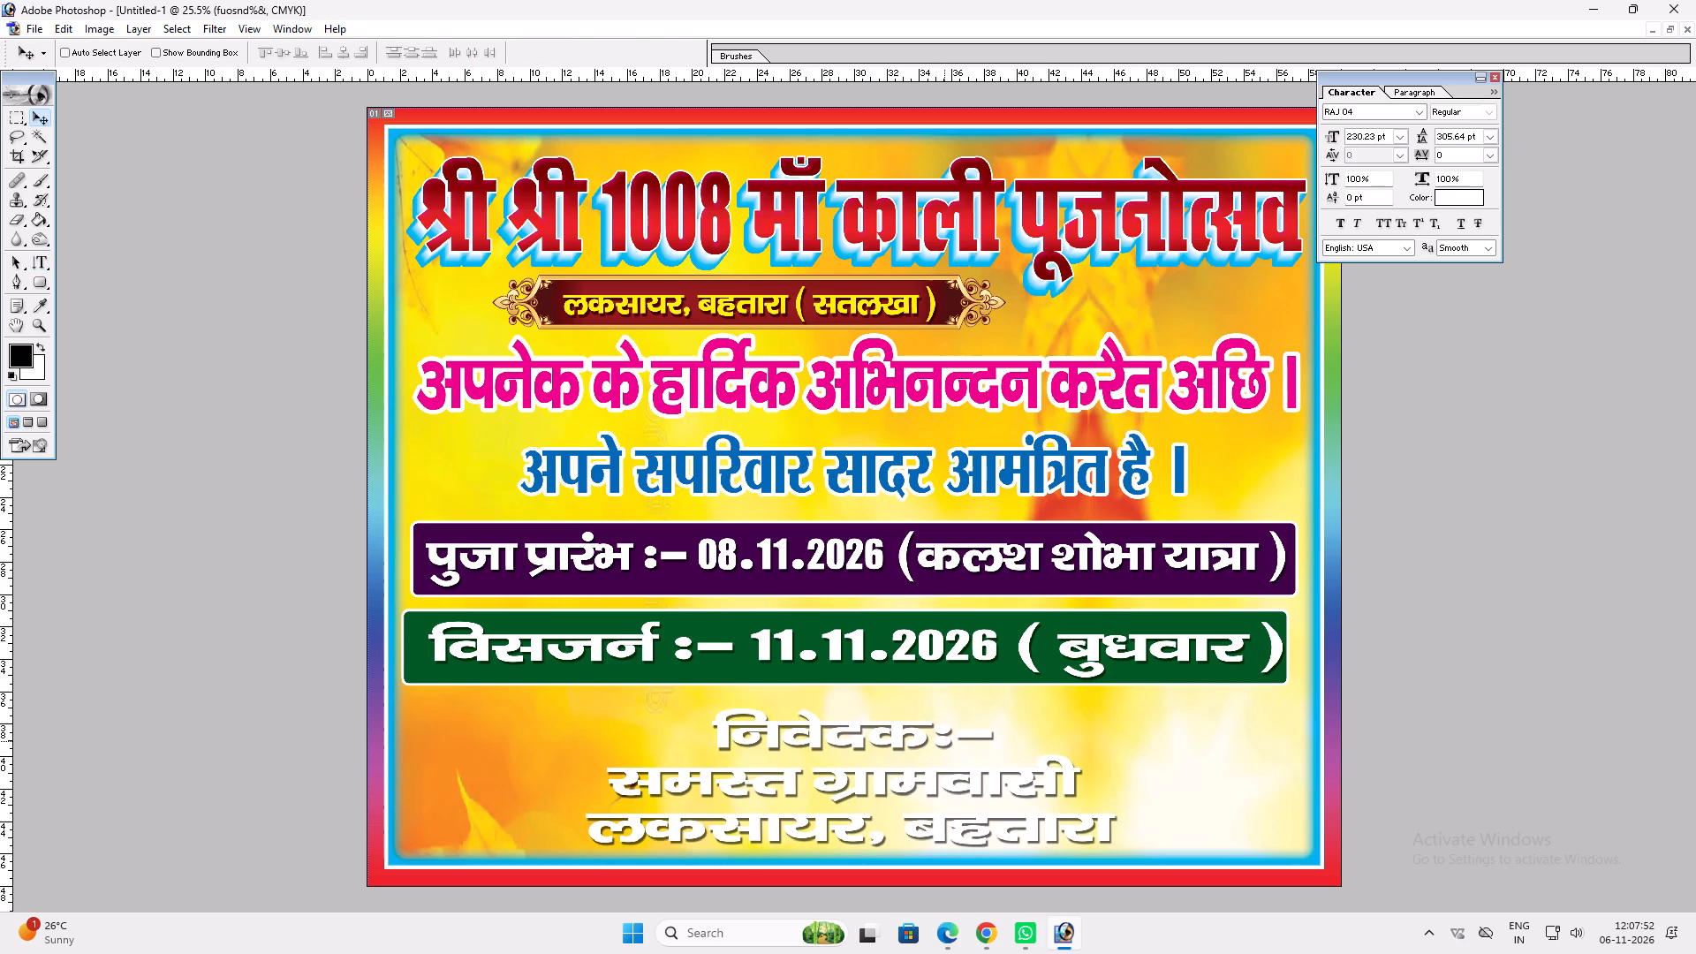
pyautogui.moveTo(944, 741); pyautogui.dragTo(942, 742)
pyautogui.hotkey('ctrl', 't')
pyautogui.keyDown('shift'); pyautogui.click(915, 719); pyautogui.keyUp('shift')
pyautogui.hotkey('shift', 'Return')
pyautogui.press('v')
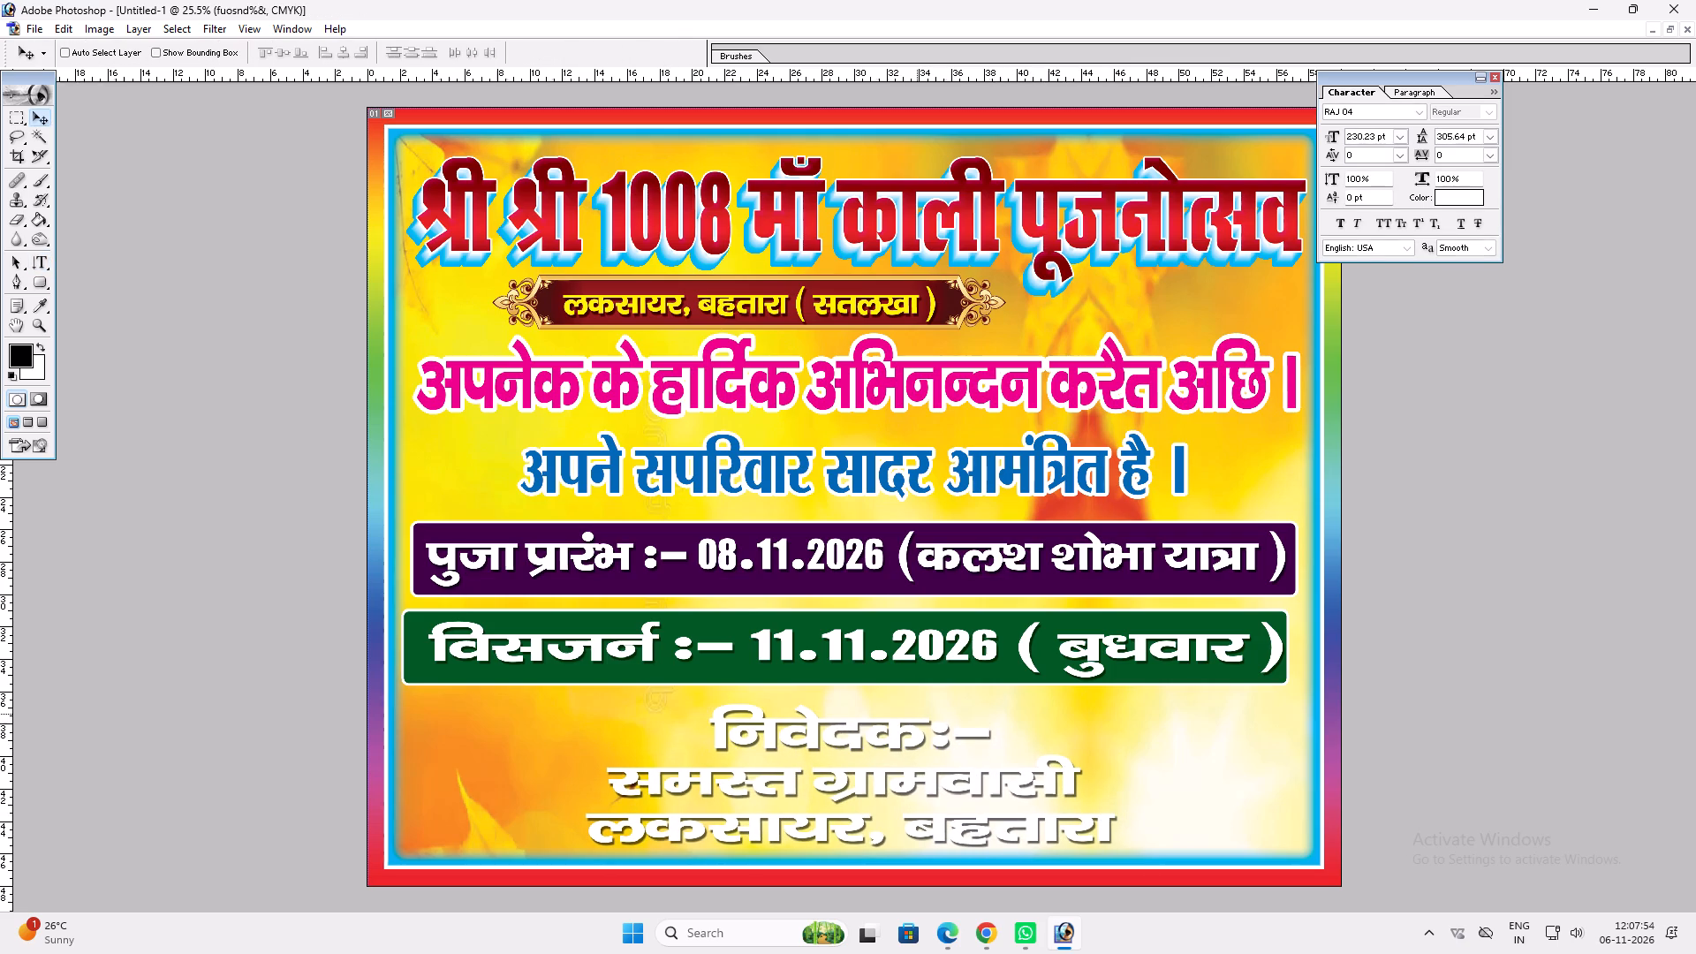
pyautogui.moveTo(889, 735); pyautogui.dragTo(885, 724)
# Stretch the two-line ग्रामवासी text upward to make it slightly taller.
pyautogui.keyDown('ctrl'); pyautogui.click(906, 778); pyautogui.keyUp('ctrl')
pyautogui.hotkey('ctrl', 't')
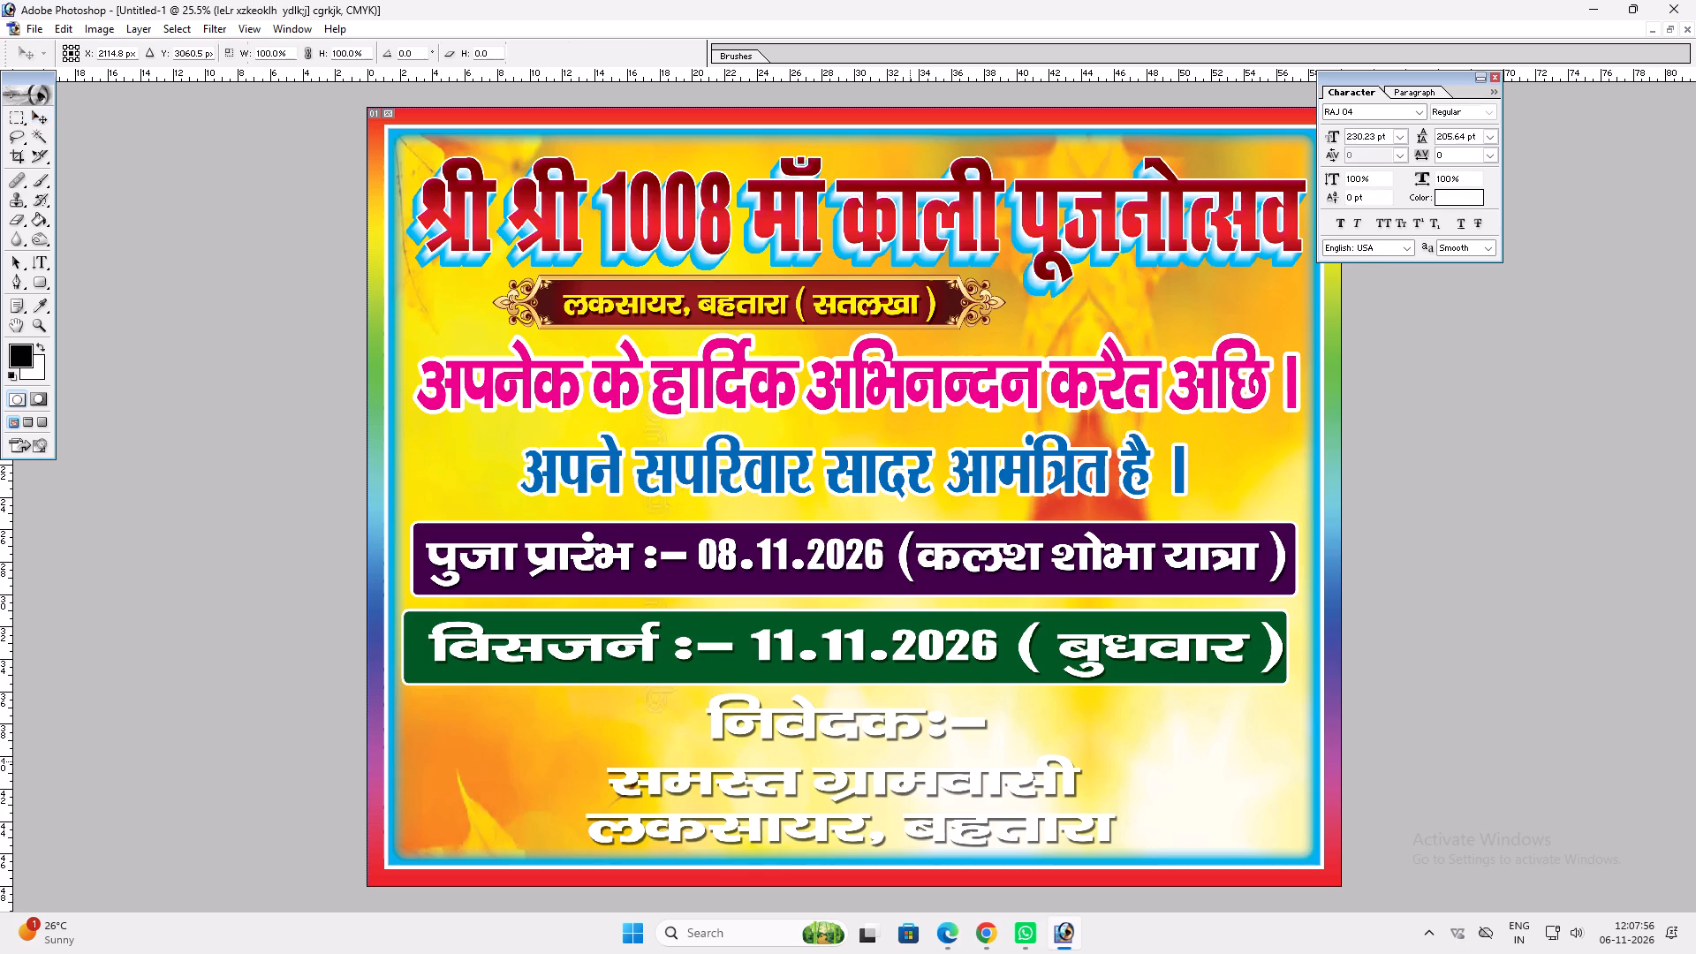
pyautogui.keyDown('shift'); pyautogui.moveTo(909, 753); pyautogui.dragTo(909, 737); pyautogui.keyUp('shift')
pyautogui.hotkey('shift', 'Return')
pyautogui.press('v')
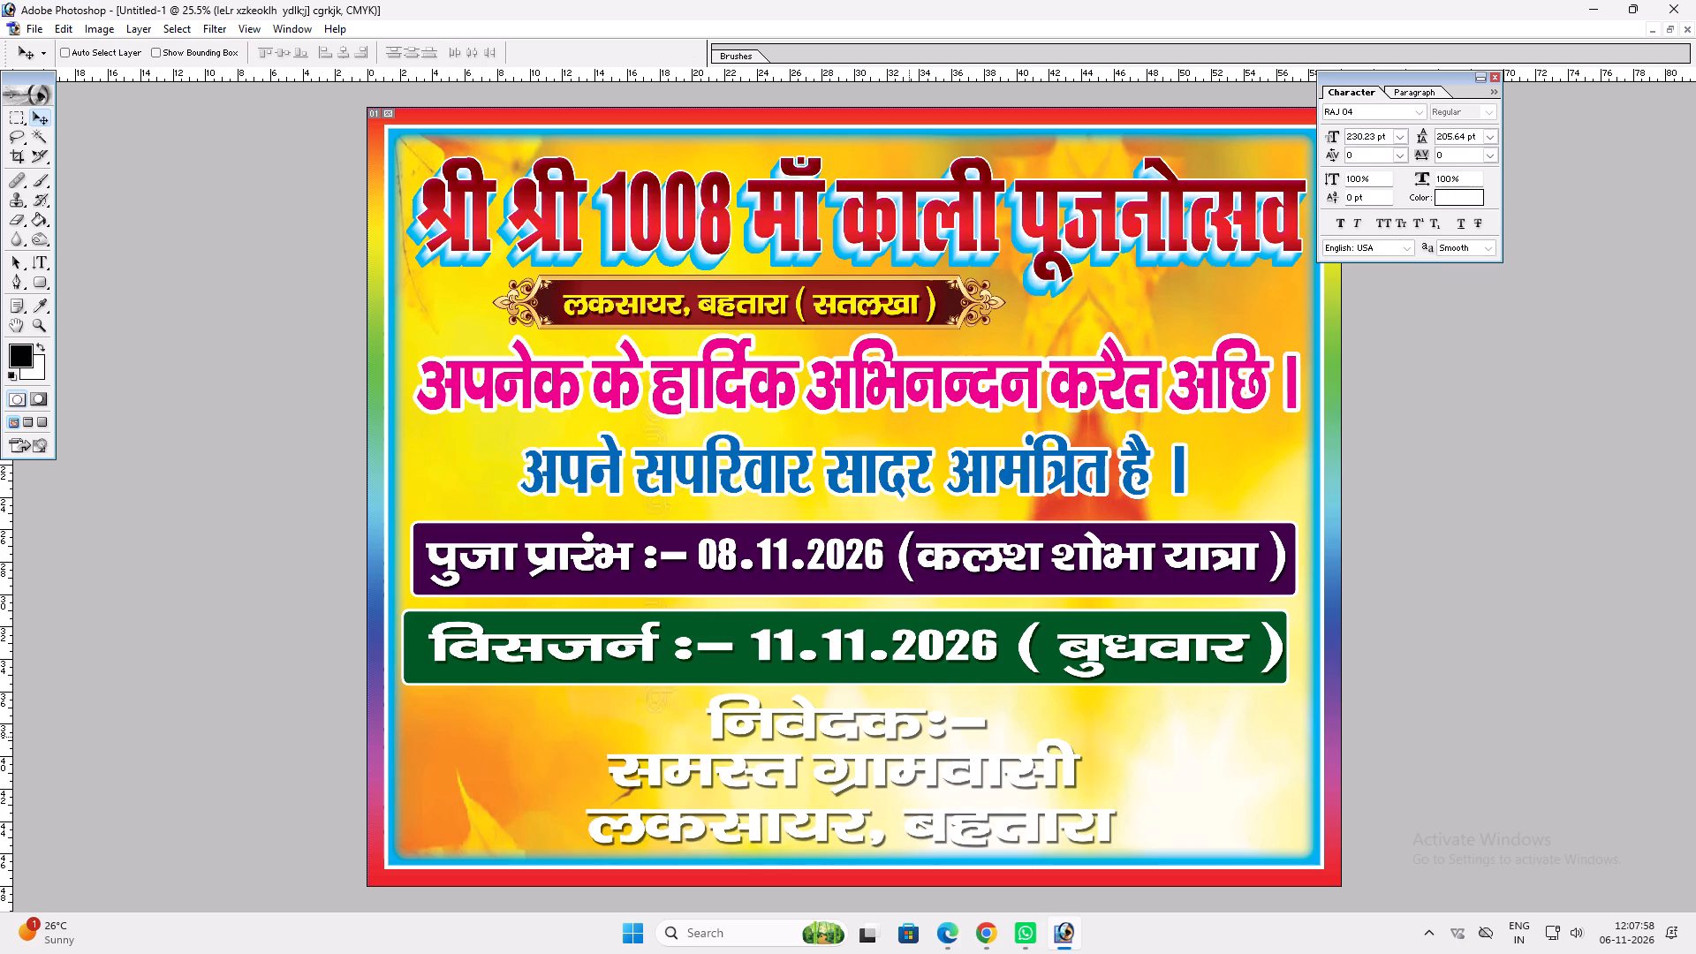
# Nudge निवेदक:– slightly sideways and up, closer to the green box.
pyautogui.keyDown('ctrl'); pyautogui.click(893, 723); pyautogui.keyUp('ctrl')
pyautogui.keyDown('ctrl'); pyautogui.moveTo(891, 723); pyautogui.dragTo(903, 718); pyautogui.keyUp('ctrl')
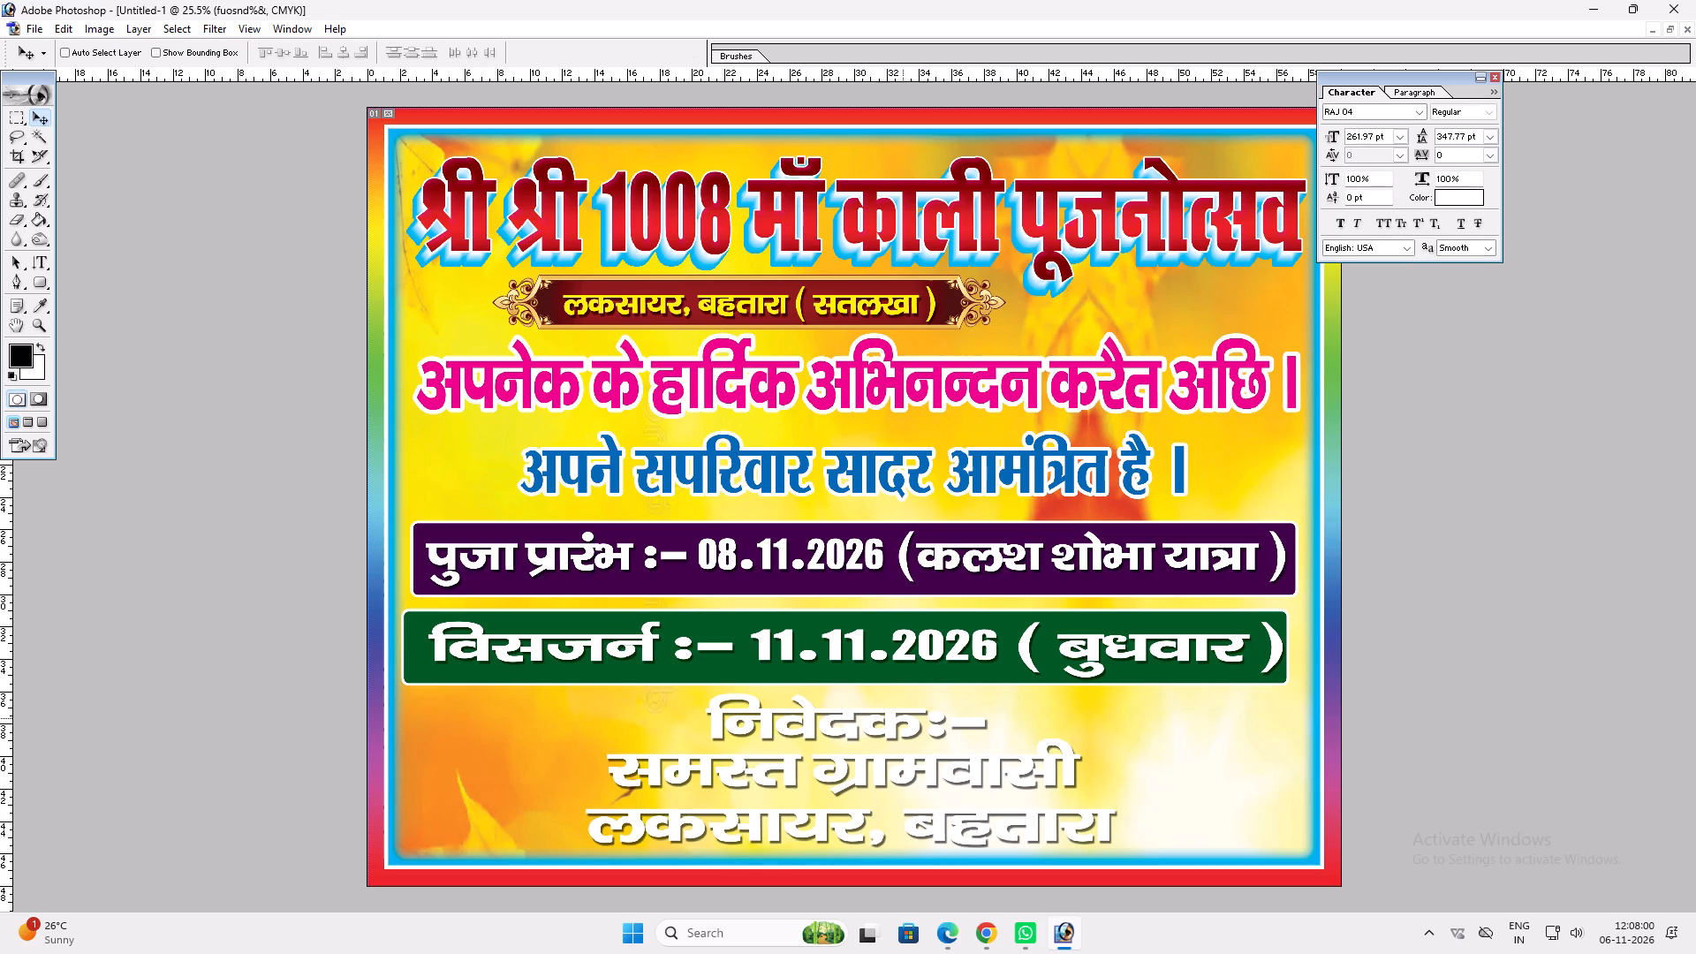
pyautogui.keyDown('ctrl'); pyautogui.moveTo(903, 718); pyautogui.dragTo(901, 719); pyautogui.keyUp('ctrl')
# Copy the layer style of the blue अपने सपरिवार line and paste it onto निवेदक:–.
pyautogui.keyDown('ctrl'); pyautogui.click(924, 461); pyautogui.keyUp('ctrl')
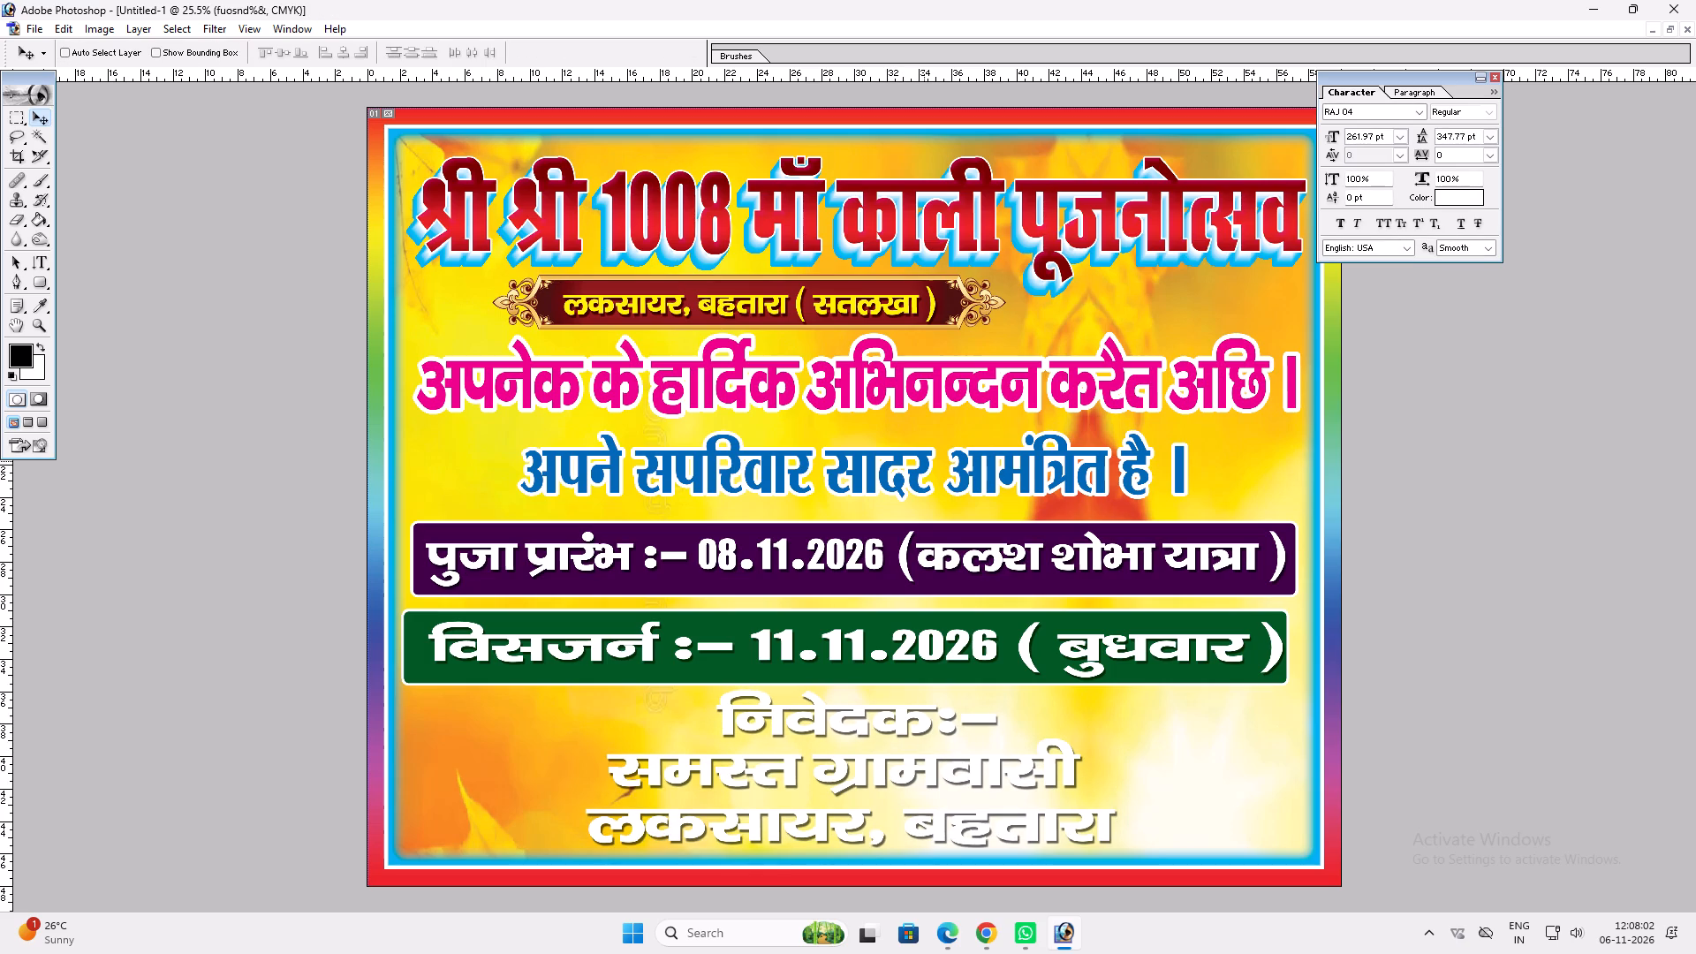
pyautogui.hotkey('alt', 'l')
pyautogui.hotkey('alt', 'y')
pyautogui.hotkey('alt', 'c')
pyautogui.keyDown('ctrl'); pyautogui.click(926, 720); pyautogui.keyUp('ctrl')
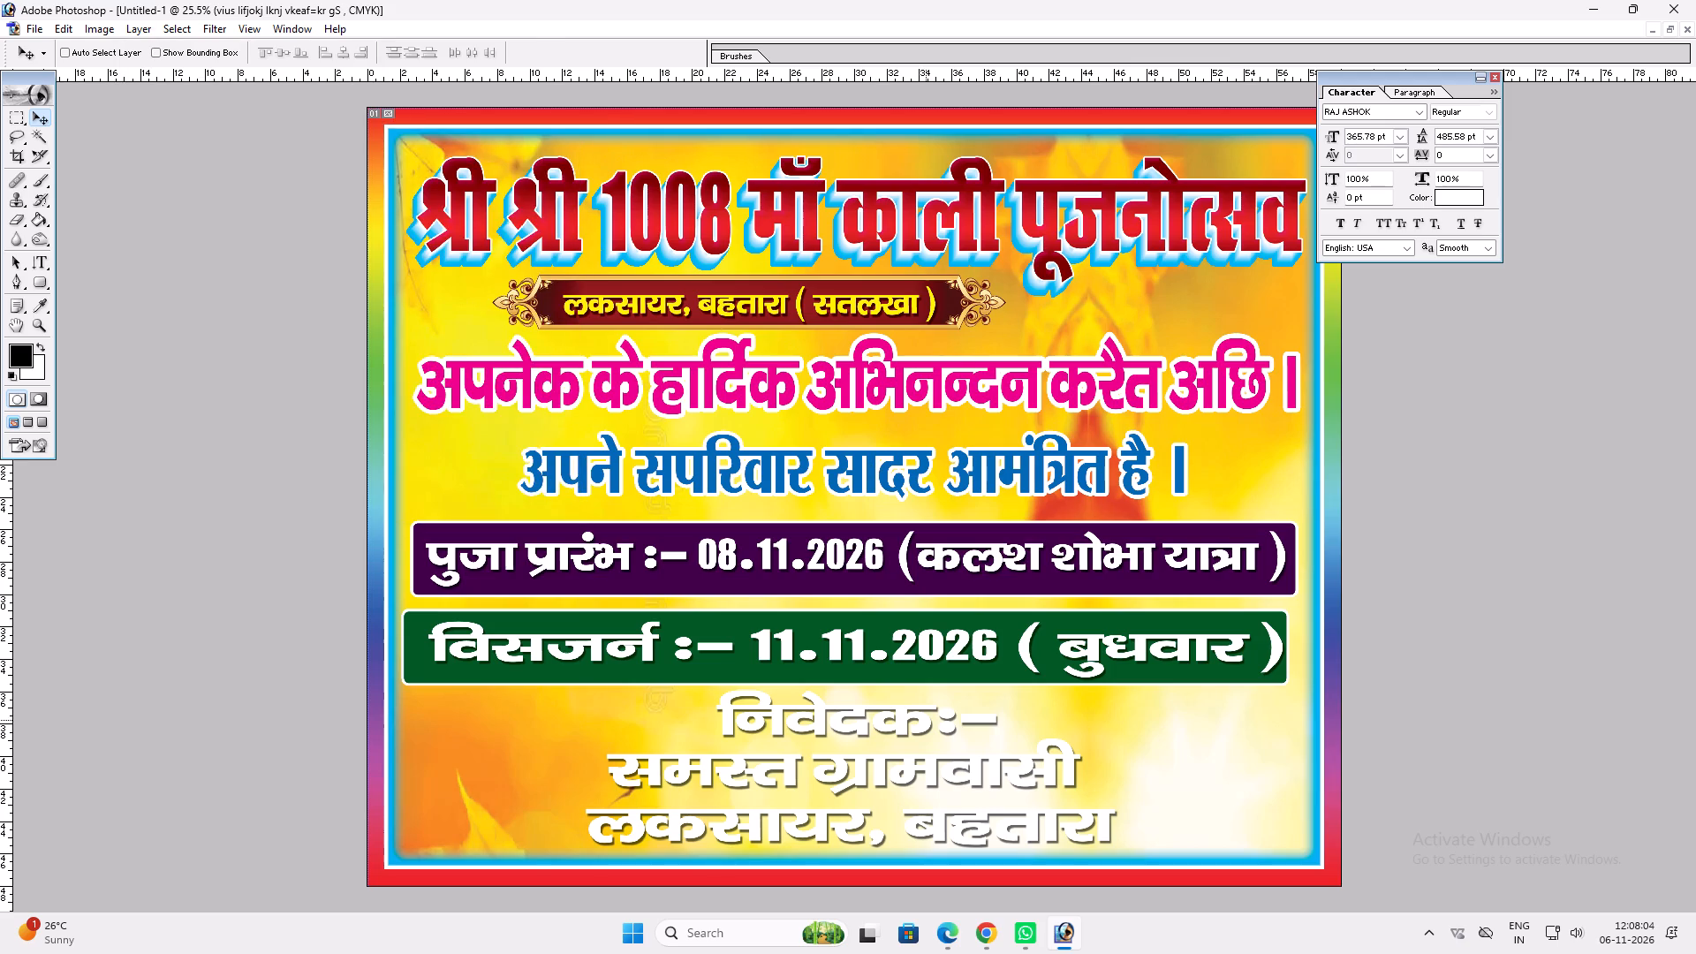
pyautogui.hotkey('alt', 'l')
pyautogui.hotkey('alt', 'y')
pyautogui.press('p')
# Narrow निवेदक:– slightly about its centre.
pyautogui.hotkey('ctrl', 't')
pyautogui.keyDown('alt'); pyautogui.keyDown('shift'); pyautogui.moveTo(998, 719); pyautogui.dragTo(996, 719); pyautogui.keyUp('shift'); pyautogui.keyUp('alt')
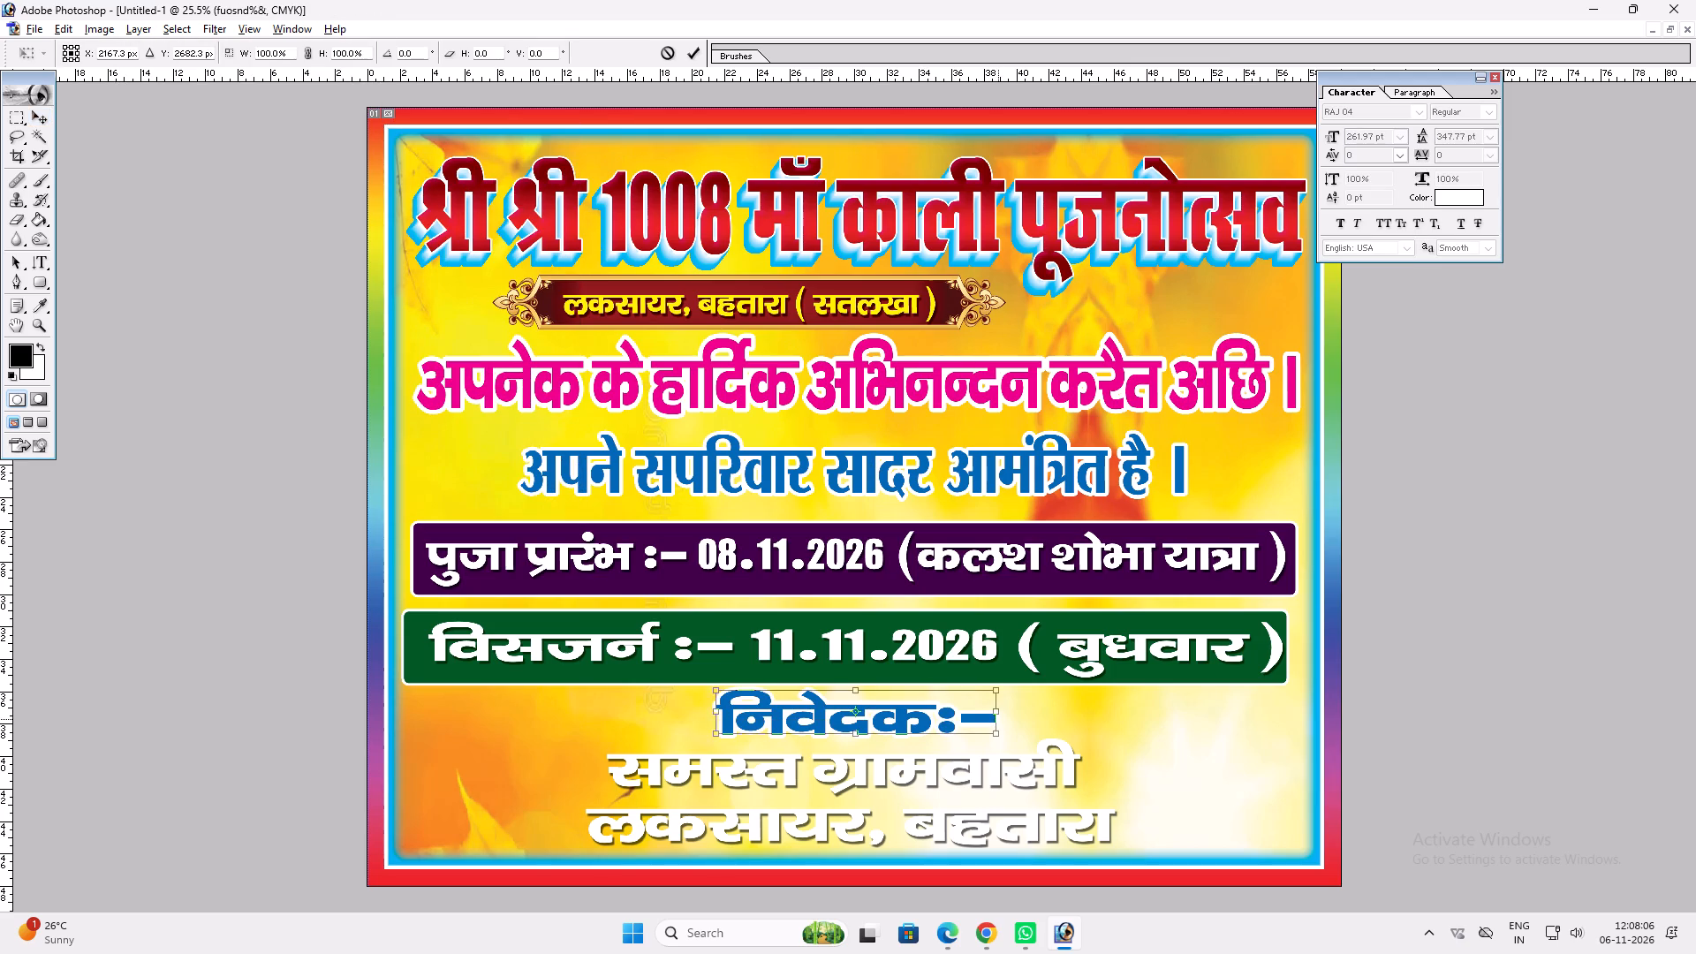
pyautogui.keyDown('alt'); pyautogui.keyDown('shift'); pyautogui.moveTo(996, 719); pyautogui.dragTo(986, 720); pyautogui.keyUp('shift'); pyautogui.keyUp('alt')
pyautogui.press('Return')
pyautogui.press('v')
pyautogui.click(929, 725)
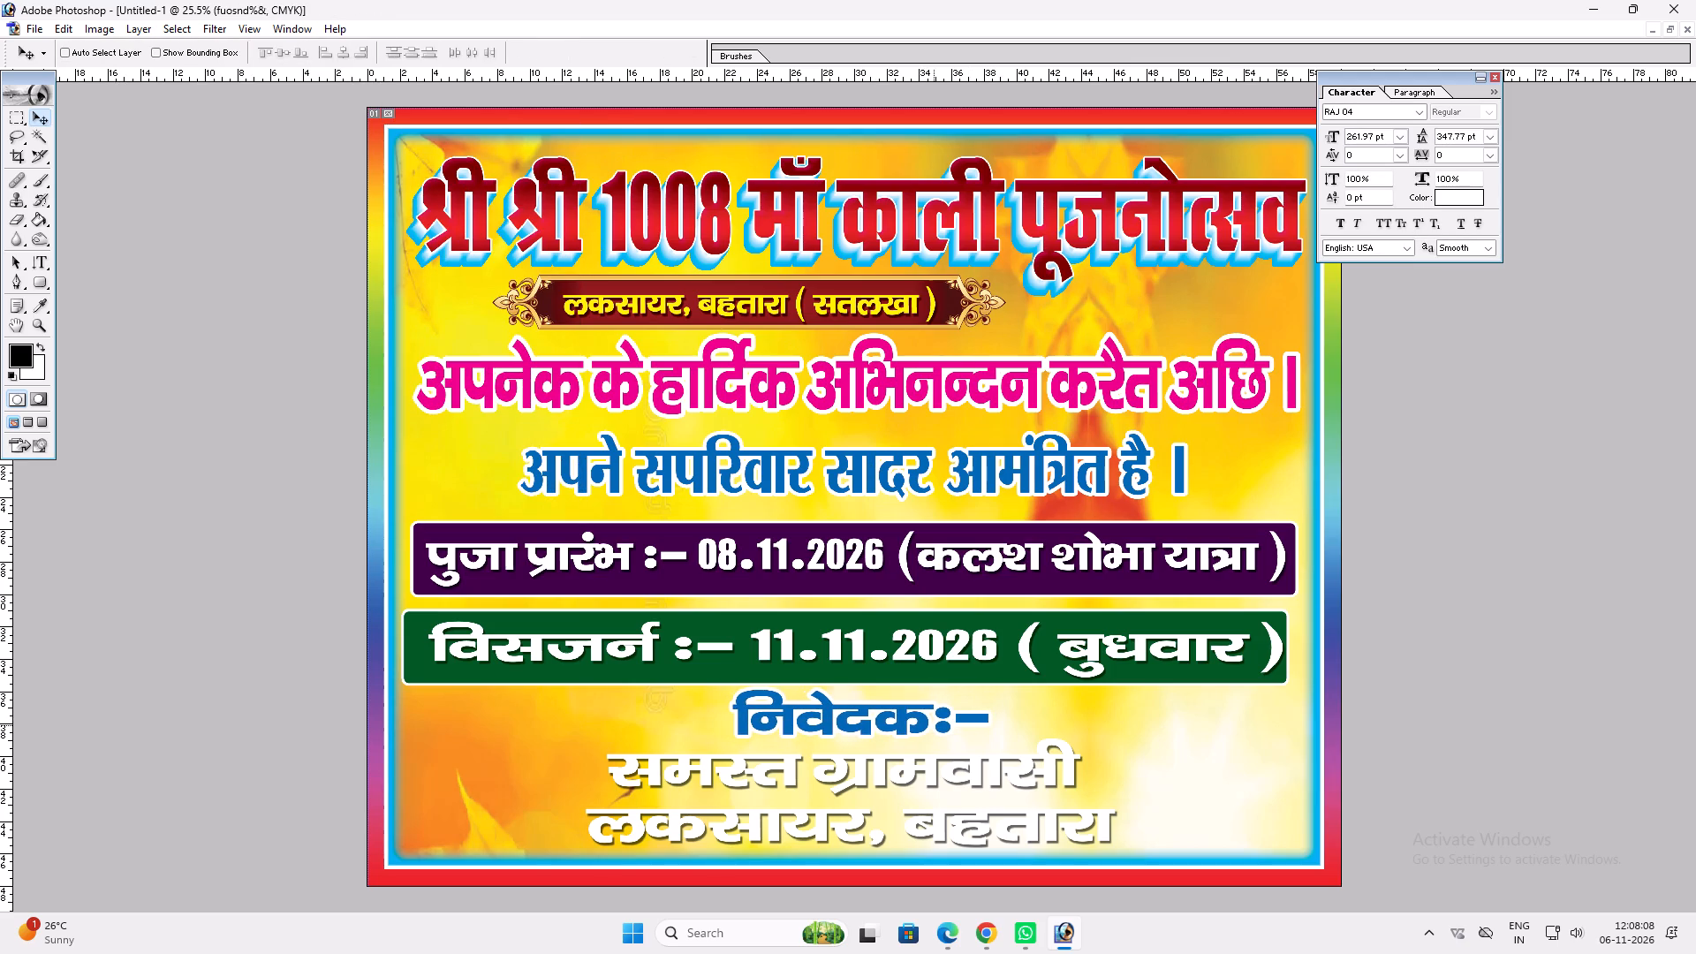
# Copy the pink अपनेक के हार्दिक line's layer style onto the two-line ग्रामवासी text and nudge that text sideways.
pyautogui.keyDown('ctrl'); pyautogui.click(1011, 396); pyautogui.keyUp('ctrl')
pyautogui.hotkey('alt', 'l')
pyautogui.hotkey('alt', 'y')
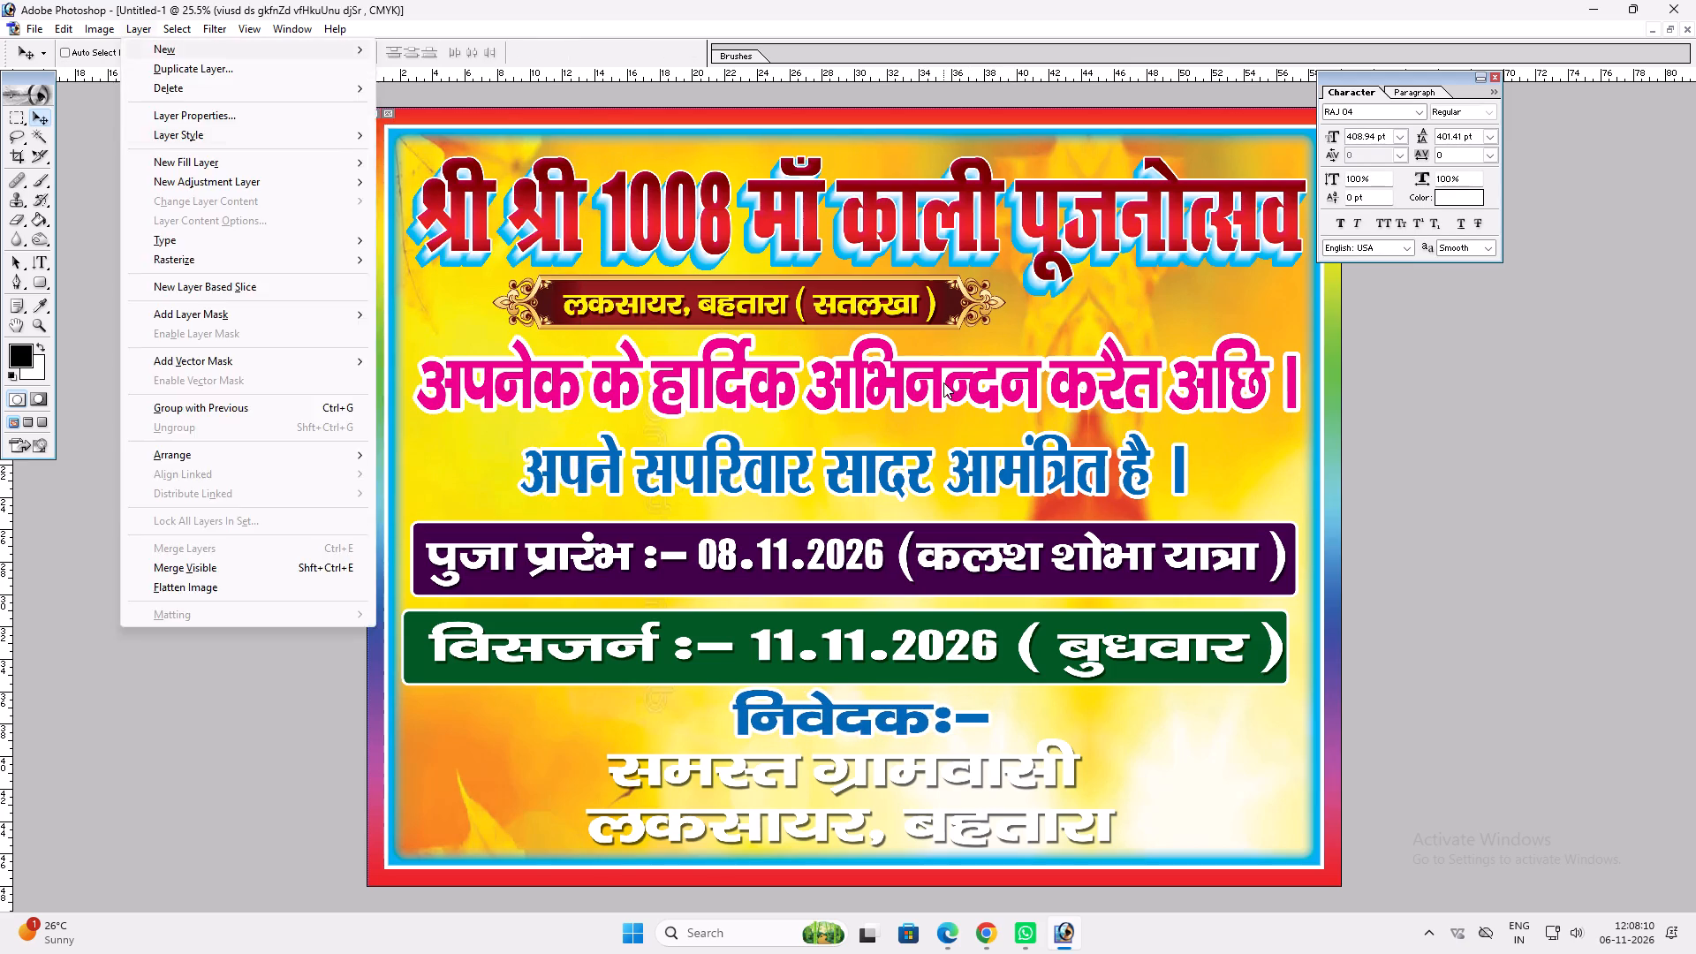
pyautogui.hotkey('alt', 'c')
pyautogui.keyDown('ctrl'); pyautogui.click(1019, 886); pyautogui.keyUp('ctrl')
pyautogui.keyDown('ctrl'); pyautogui.click(1014, 776); pyautogui.keyUp('ctrl')
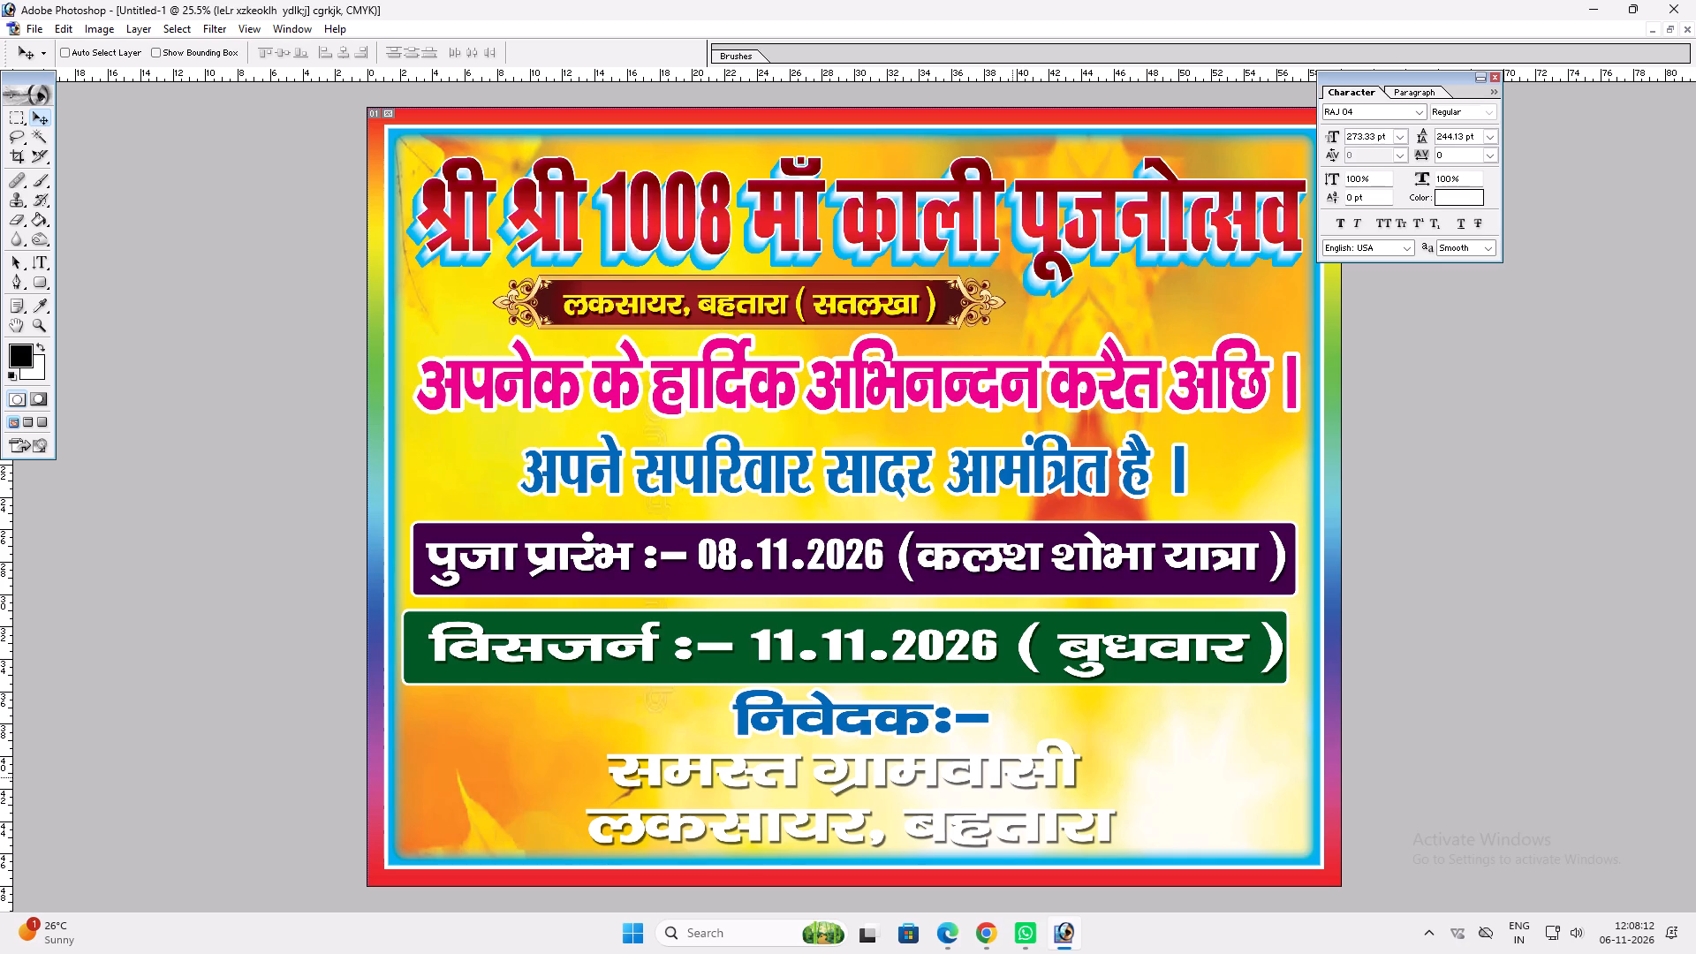
pyautogui.hotkey('alt', 'l')
pyautogui.write('yp')
pyautogui.press('v')
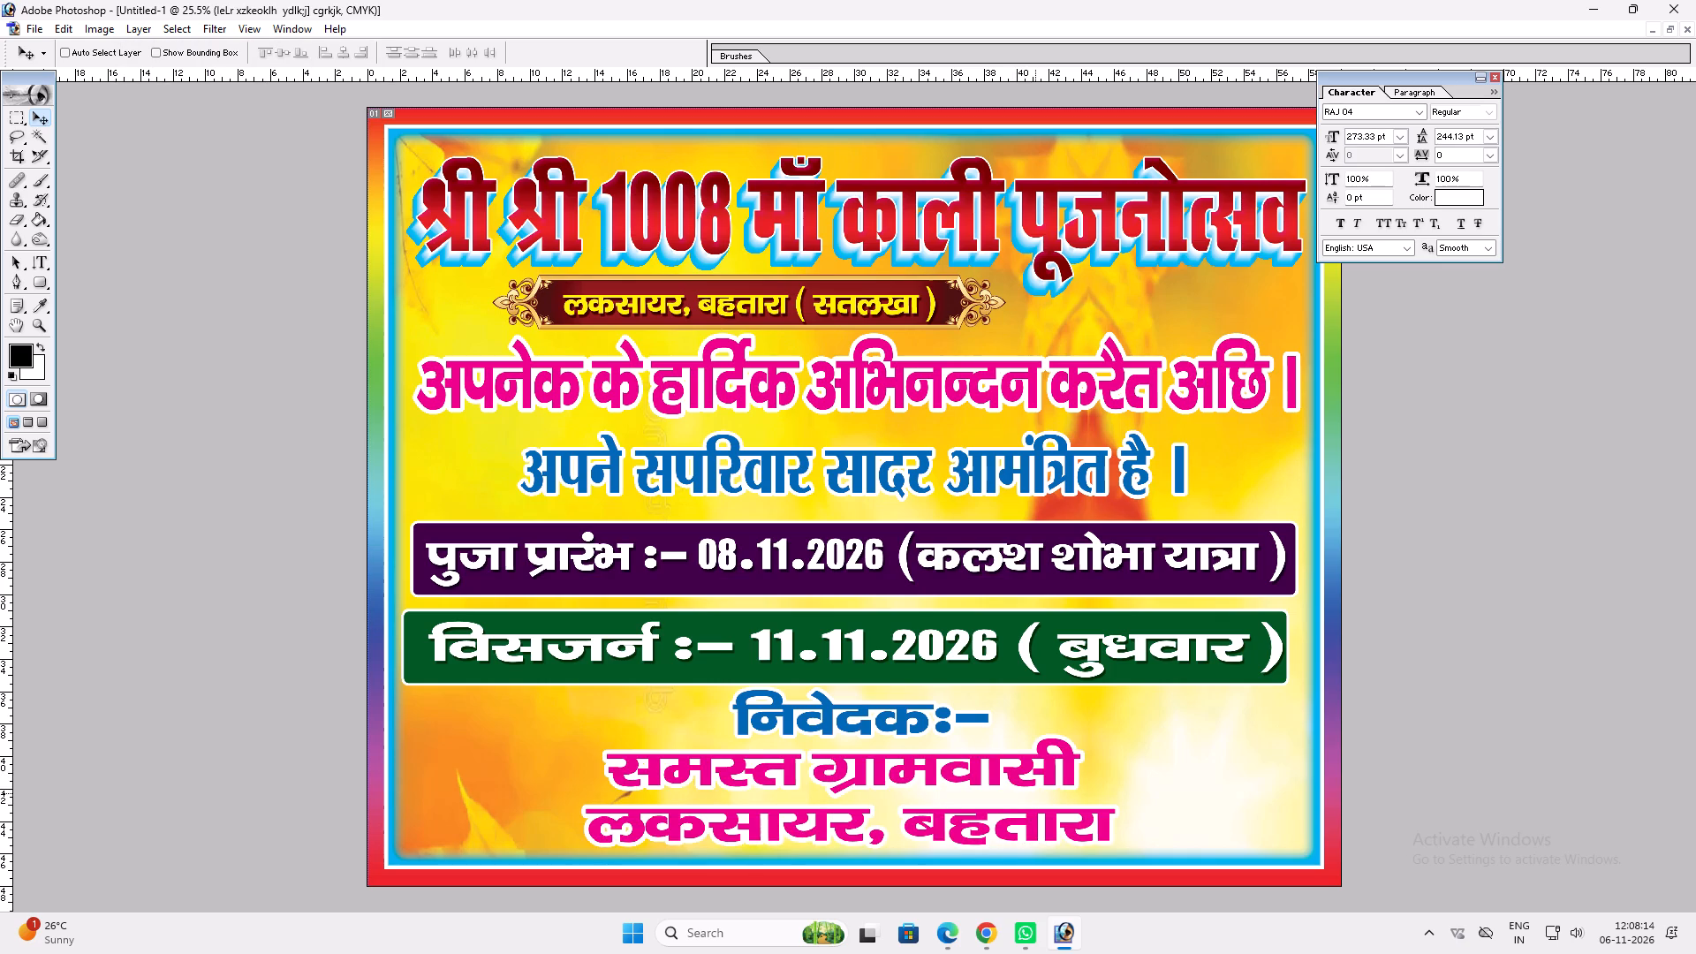
pyautogui.moveTo(1042, 782); pyautogui.dragTo(1052, 779)
# Bring the kalash image from the old Kali Pooja banner into the new design's lower-left area.
pyautogui.press('f')
pyautogui.press('f')
pyautogui.press('f')
pyautogui.click(1155, 443)
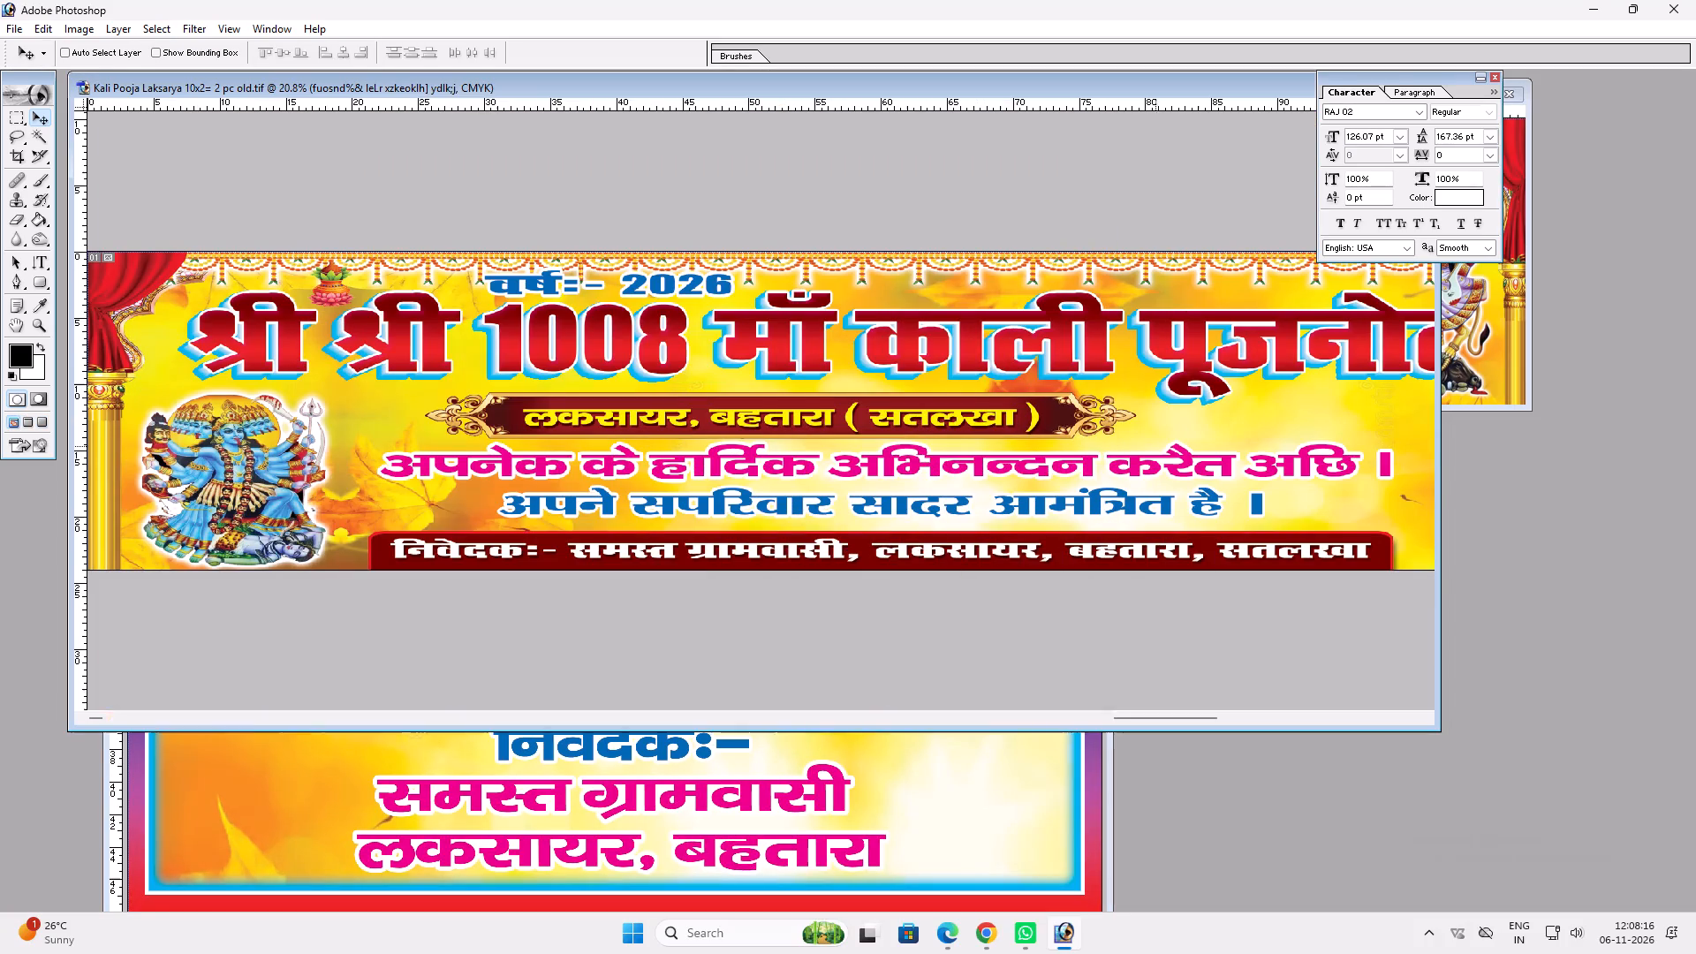
pyautogui.press('v')
pyautogui.keyDown('ctrl'); pyautogui.click(329, 287); pyautogui.keyUp('ctrl')
pyautogui.moveTo(329, 287); pyautogui.dragTo(331, 773)
pyautogui.moveTo(337, 778); pyautogui.dragTo(263, 837)
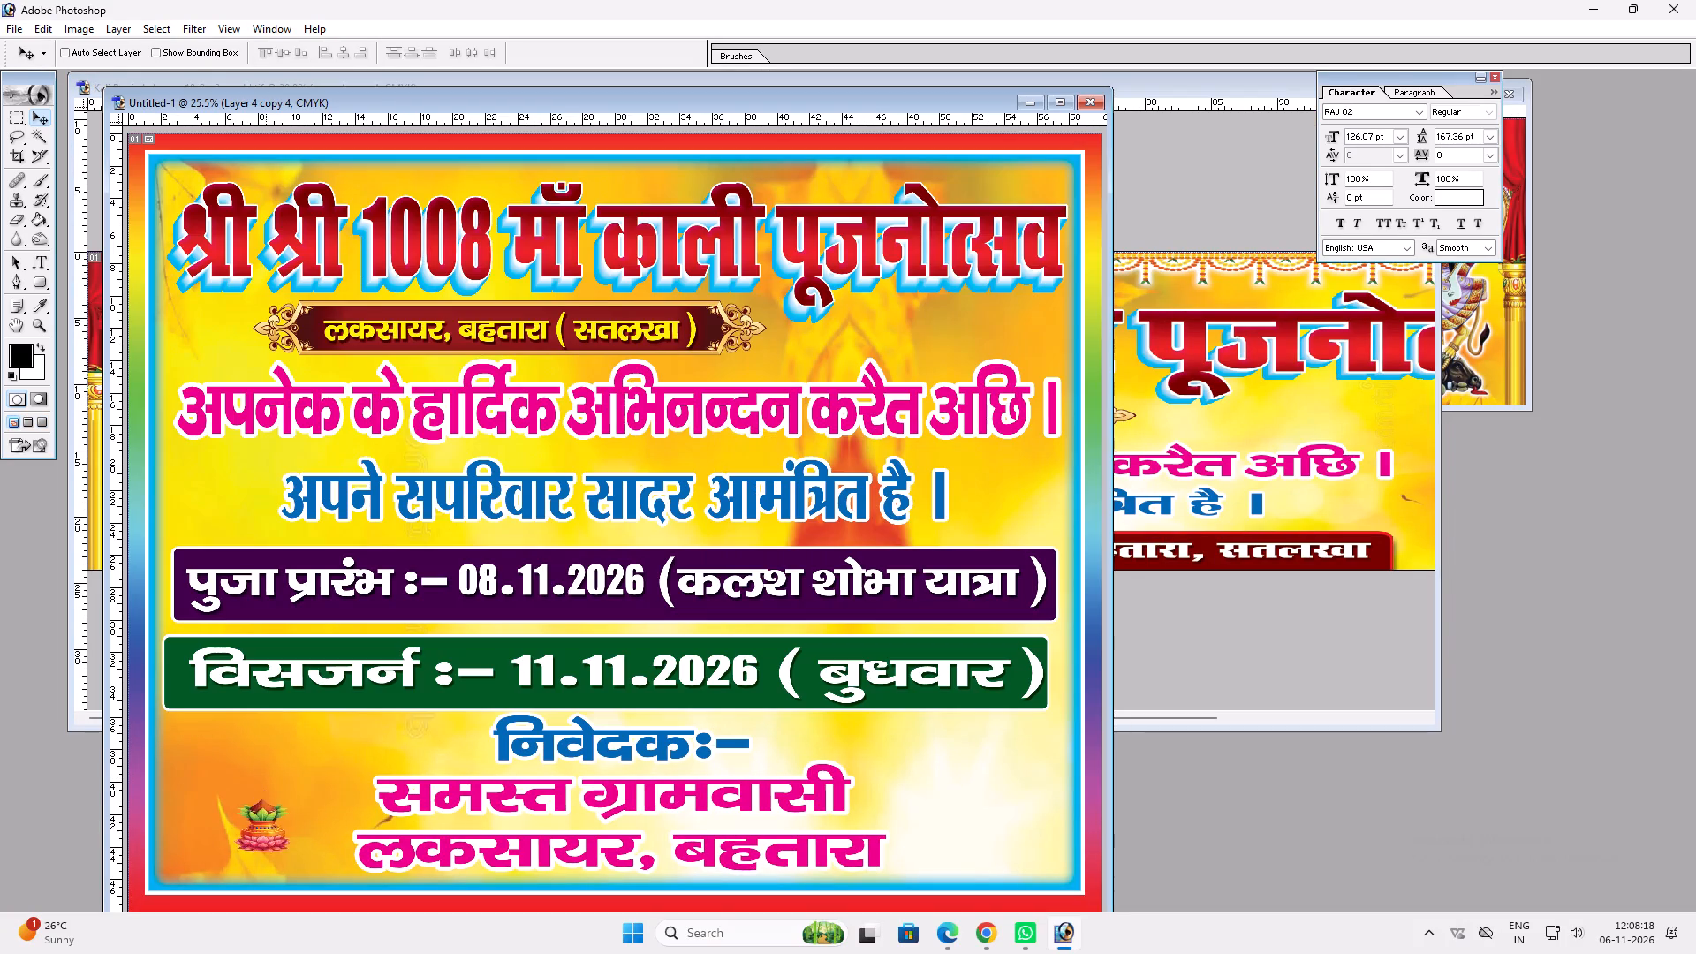
pyautogui.moveTo(263, 837); pyautogui.dragTo(253, 855)
# Enlarge the kalash to about 253% and place it in the design's lower-left corner beside the ग्रामवासी text.
pyautogui.hotkey('ctrl', 't')
pyautogui.keyDown('shift'); pyautogui.moveTo(275, 820); pyautogui.dragTo(353, 717); pyautogui.keyUp('shift')
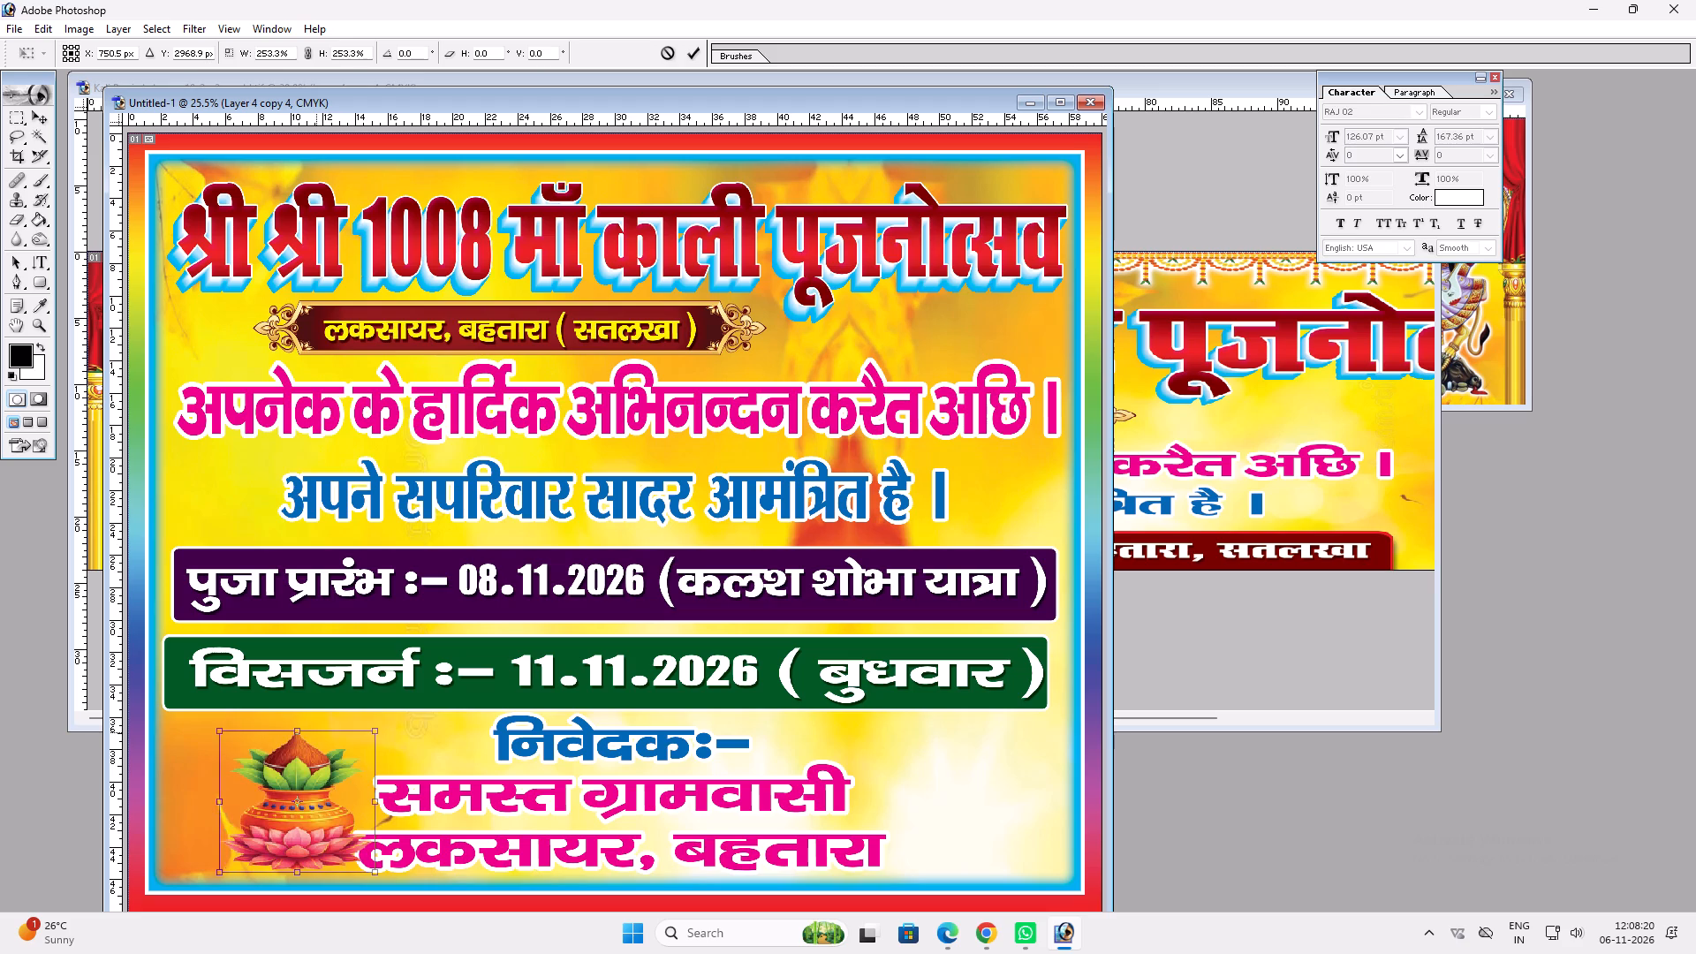
pyautogui.keyDown('shift'); pyautogui.moveTo(316, 730); pyautogui.dragTo(316, 722); pyautogui.keyUp('shift')
pyautogui.hotkey('shift', 'Return')
pyautogui.press('v')
pyautogui.moveTo(321, 852); pyautogui.dragTo(271, 852)
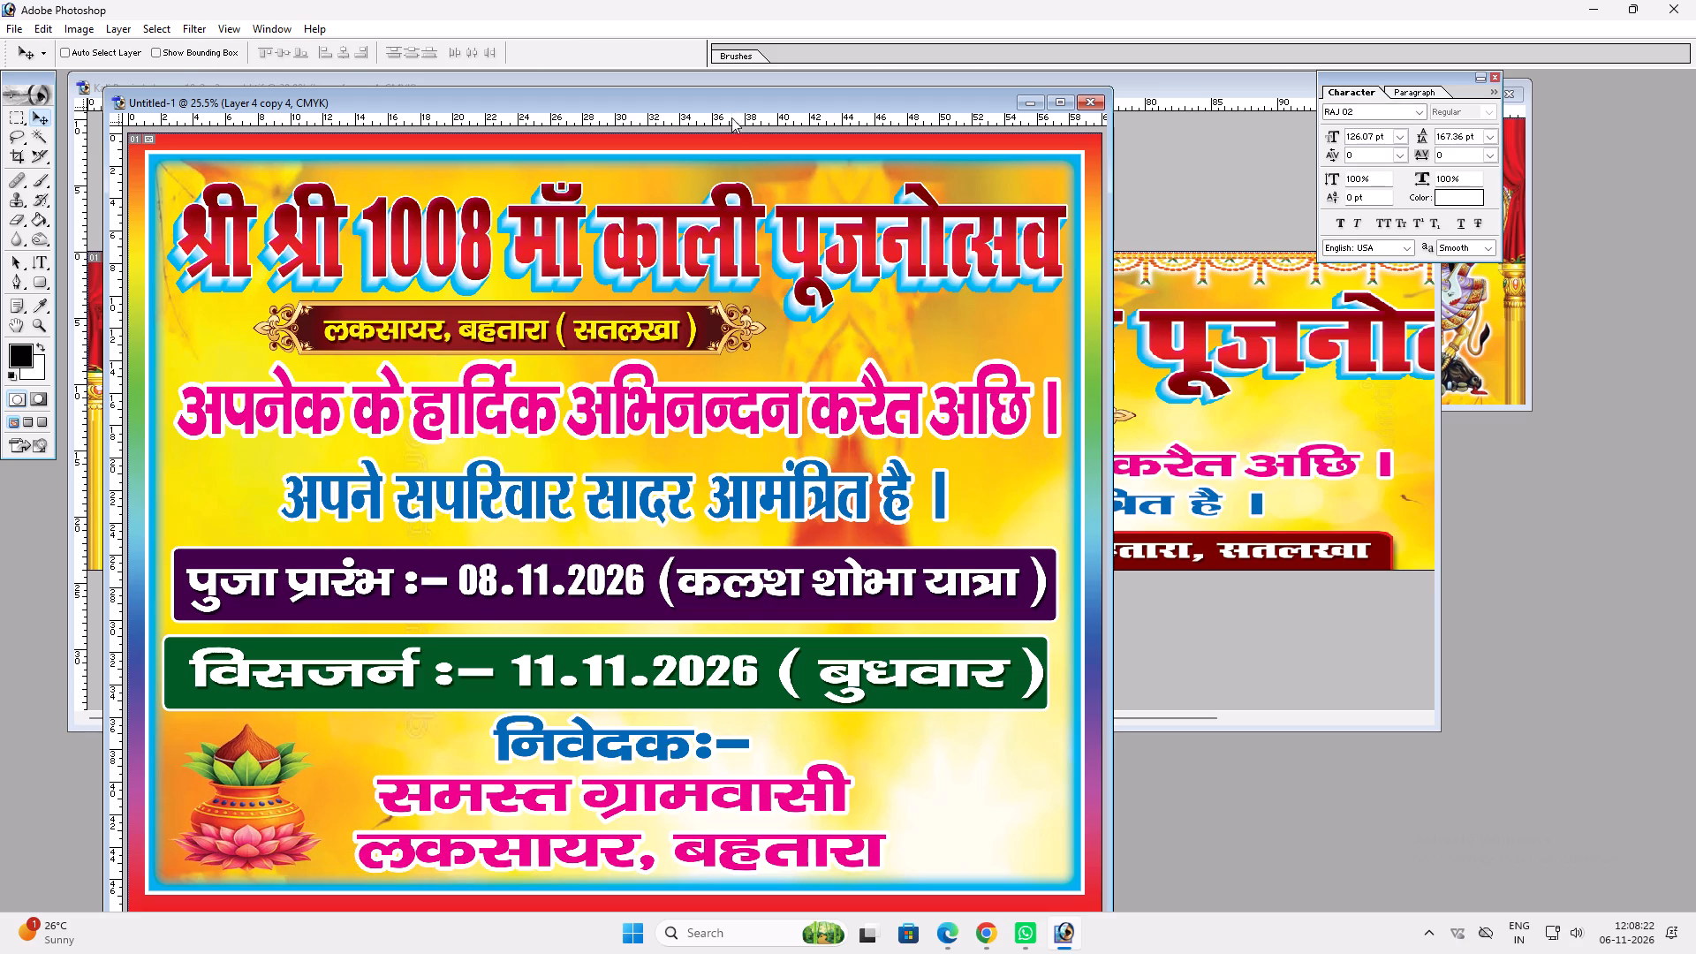
# Maximize the design window and stretch the kalash's height to 104.1%.
pyautogui.doubleClick(723, 103)
pyautogui.hotkey('ctrl', 't')
pyautogui.keyDown('shift'); pyautogui.moveTo(510, 702); pyautogui.dragTo(522, 696); pyautogui.keyUp('shift')
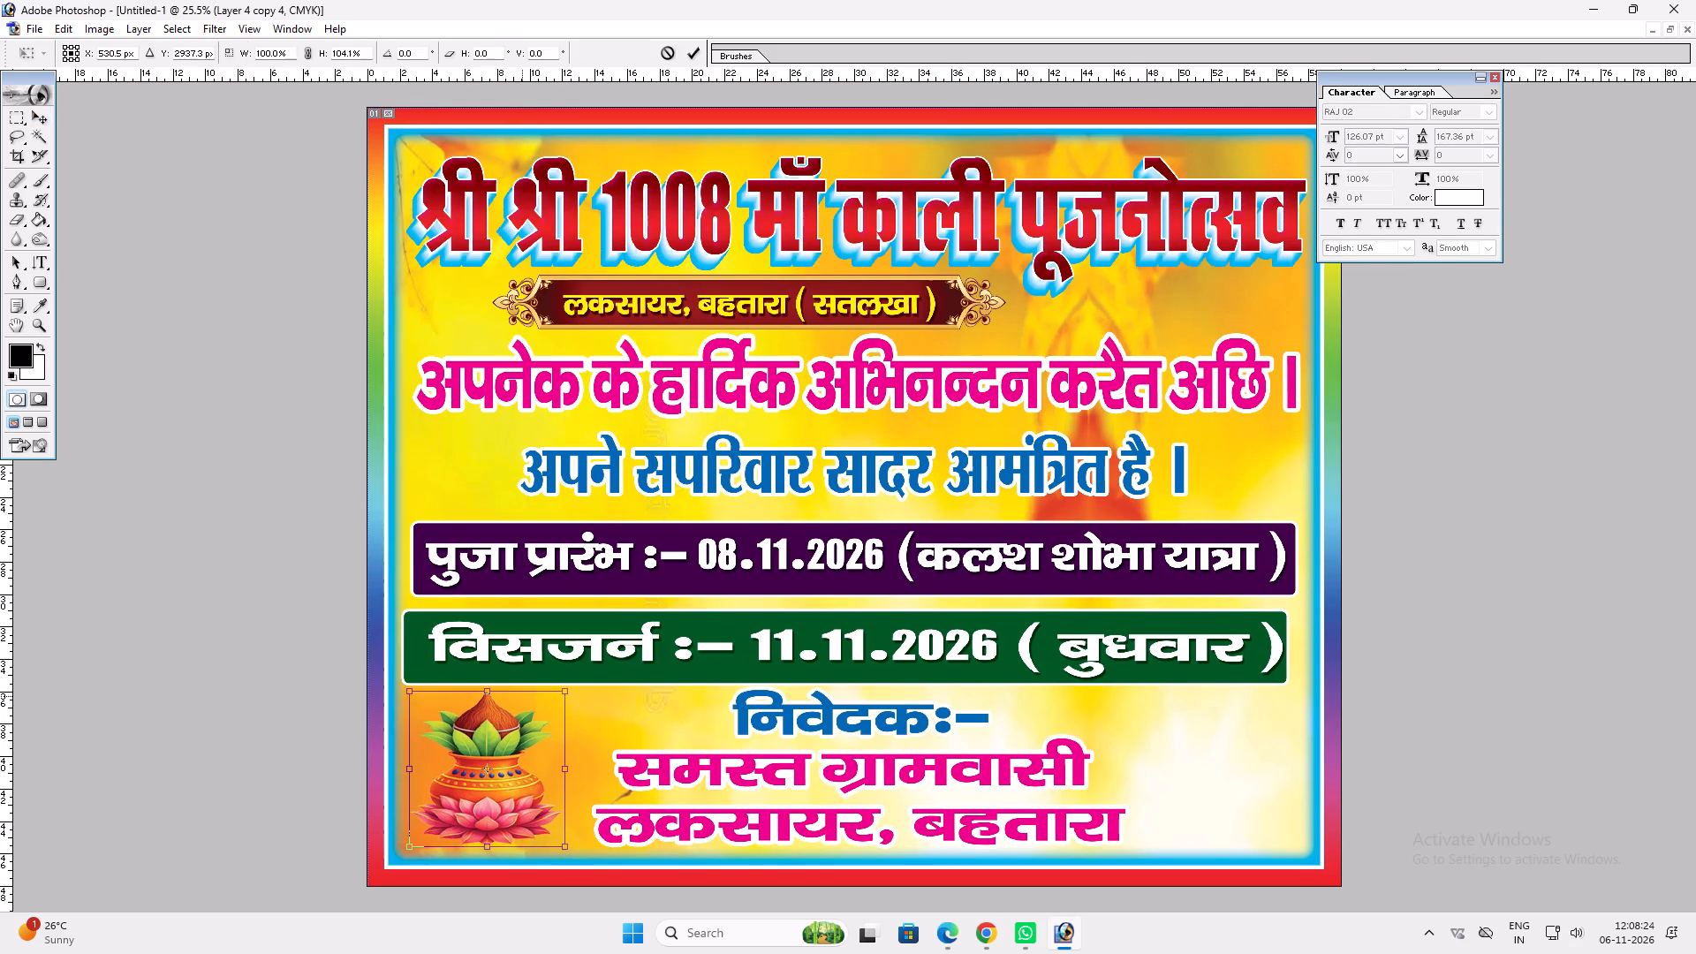
pyautogui.hotkey('shift', 'Return')
pyautogui.press('v')
# Duplicate the lower-left kalash, scale the copy to 58.8% and set it overlapping the large kalash's lower-right side.
pyautogui.click(506, 750)
pyautogui.keyDown('alt'); pyautogui.moveTo(488, 764); pyautogui.dragTo(503, 765); pyautogui.keyUp('alt')
pyautogui.hotkey('ctrl', 't')
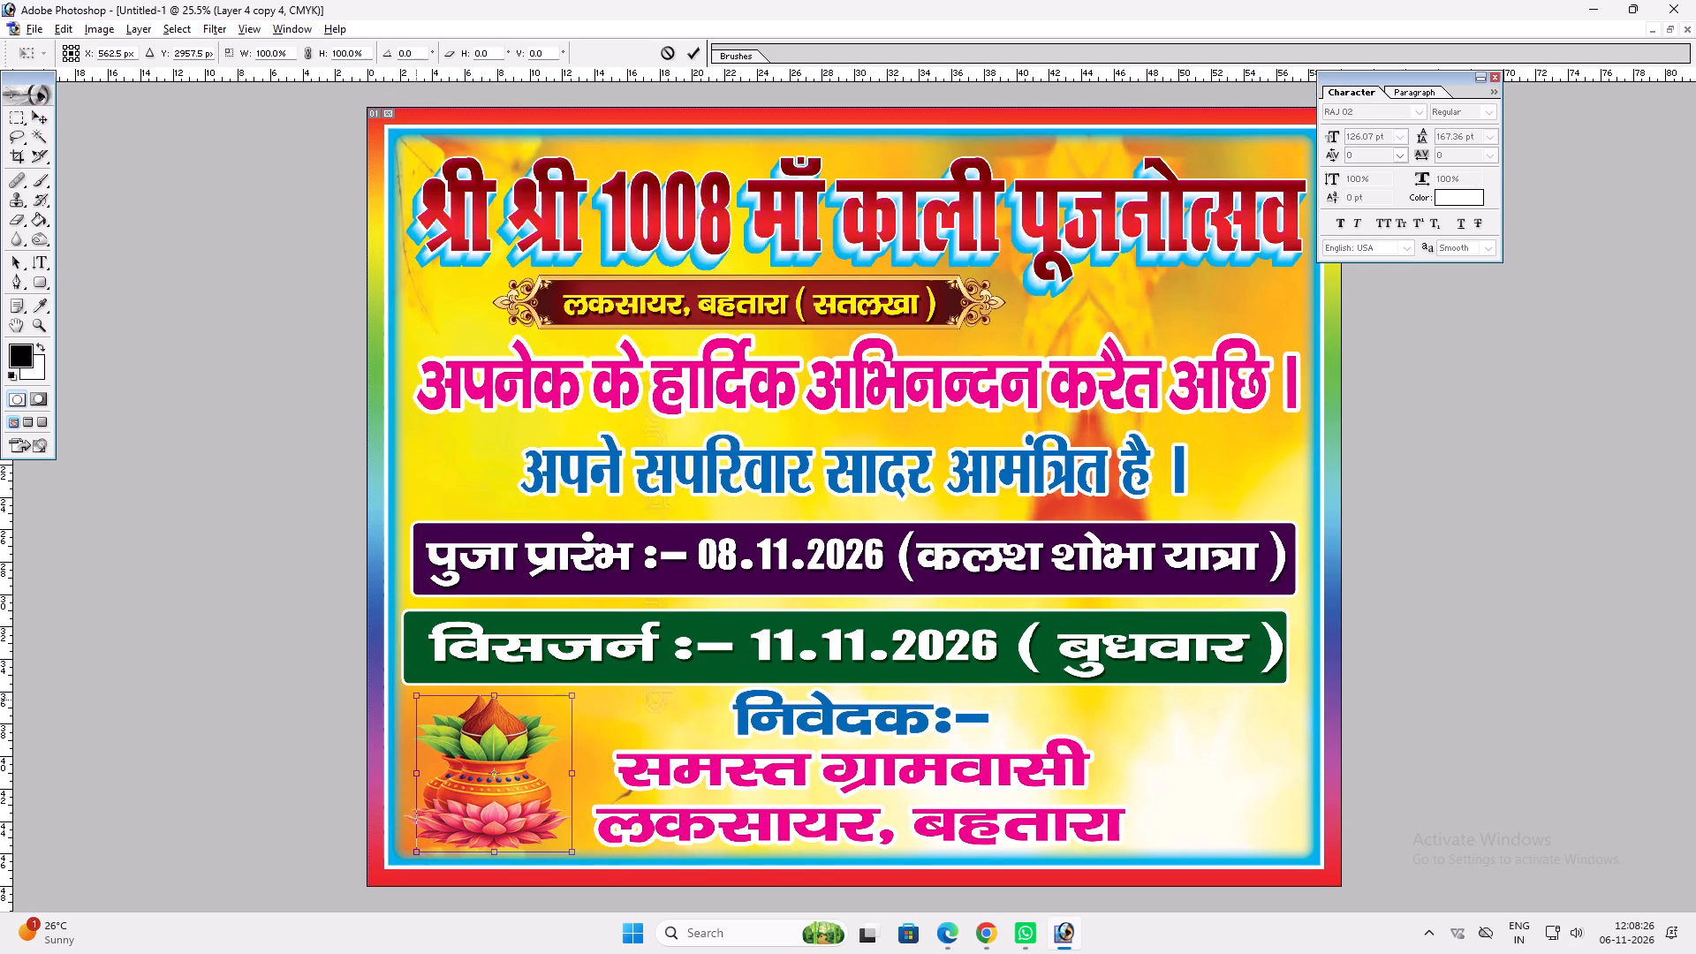
pyautogui.keyDown('shift'); pyautogui.moveTo(416, 700); pyautogui.dragTo(494, 750); pyautogui.keyUp('shift')
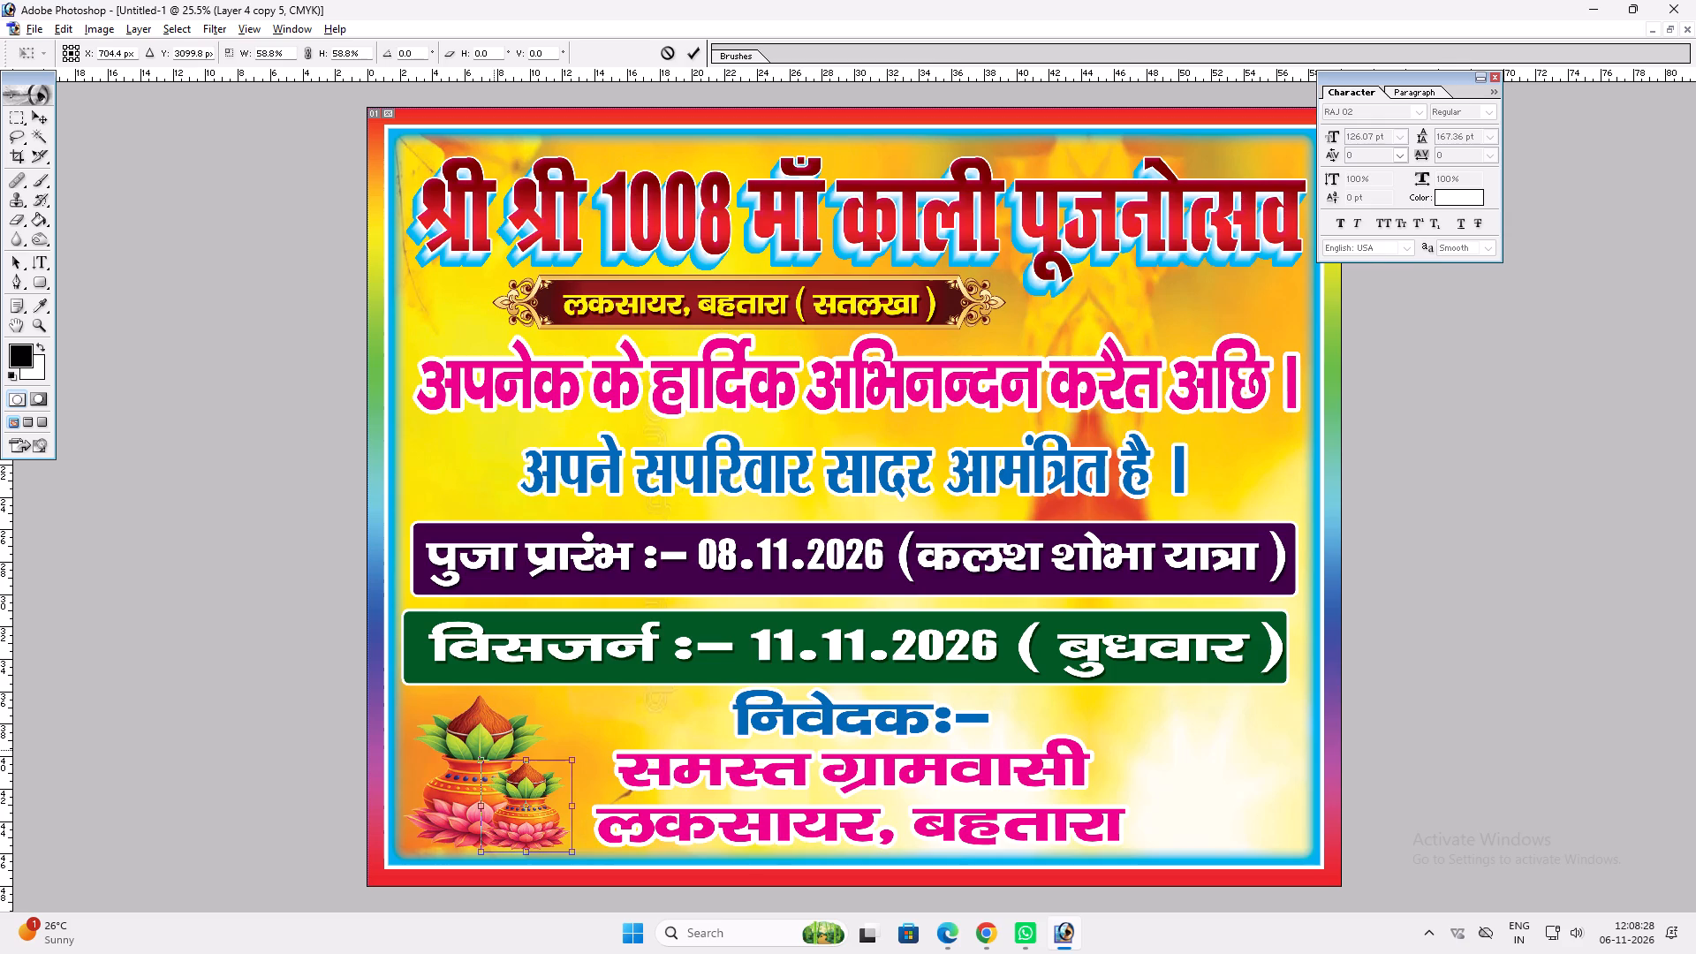
pyautogui.hotkey('shift', 'Return')
# Transform the large and small kalash together, nudging them slightly toward the design's left edge.
pyautogui.press('v')
pyautogui.keyDown('ctrl'); pyautogui.keyDown('shift'); pyautogui.click(483, 784); pyautogui.keyUp('shift'); pyautogui.keyUp('ctrl')
pyautogui.hotkey('ctrl', 't')
pyautogui.keyDown('shift'); pyautogui.moveTo(569, 792); pyautogui.dragTo(559, 789); pyautogui.keyUp('shift')
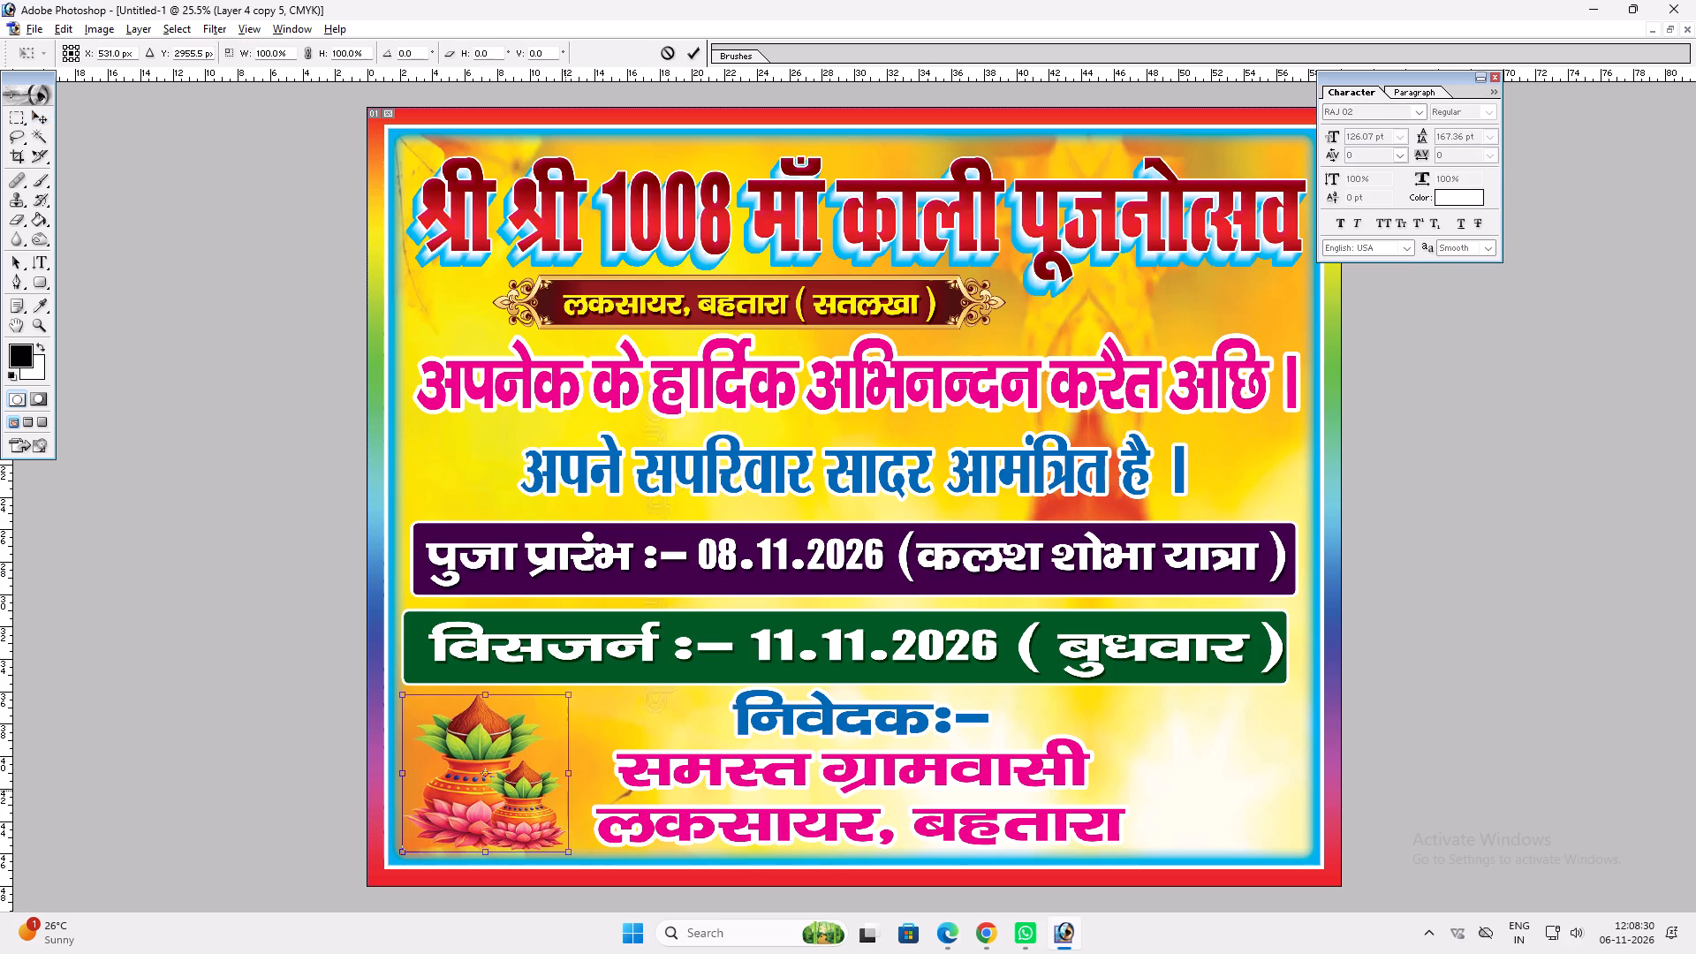
pyautogui.keyDown('shift'); pyautogui.moveTo(559, 789); pyautogui.dragTo(556, 789); pyautogui.keyUp('shift')
pyautogui.hotkey('shift', 'Return')
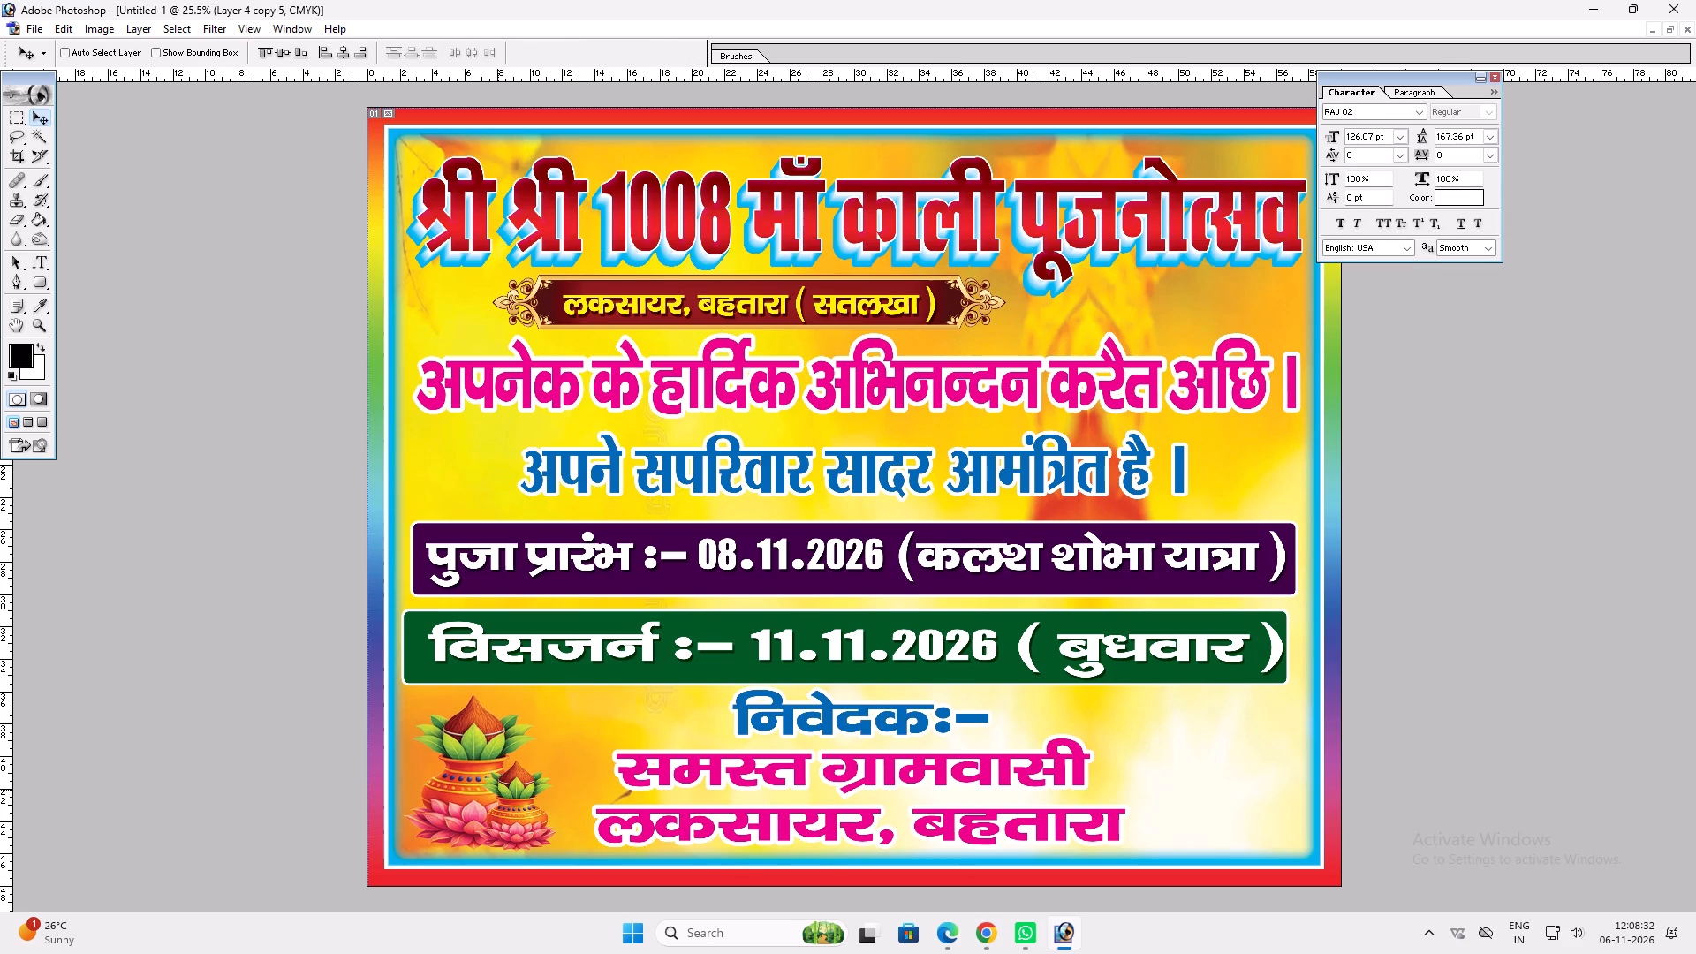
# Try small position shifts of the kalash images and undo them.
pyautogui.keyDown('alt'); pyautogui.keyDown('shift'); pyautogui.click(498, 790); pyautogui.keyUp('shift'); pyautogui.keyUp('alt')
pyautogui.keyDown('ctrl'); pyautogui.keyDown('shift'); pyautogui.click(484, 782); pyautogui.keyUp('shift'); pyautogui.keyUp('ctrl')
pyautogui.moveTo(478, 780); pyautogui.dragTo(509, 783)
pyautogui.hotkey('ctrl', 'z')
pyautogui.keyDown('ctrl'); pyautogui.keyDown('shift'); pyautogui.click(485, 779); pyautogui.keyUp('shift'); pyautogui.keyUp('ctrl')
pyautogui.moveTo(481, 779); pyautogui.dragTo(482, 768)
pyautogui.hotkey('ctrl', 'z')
# Fine-adjust the lower-left kalash pair with a free transform and merge the two kalashes into one layer.
pyautogui.keyDown('ctrl'); pyautogui.keyDown('shift'); pyautogui.click(474, 785); pyautogui.keyUp('shift'); pyautogui.keyUp('ctrl')
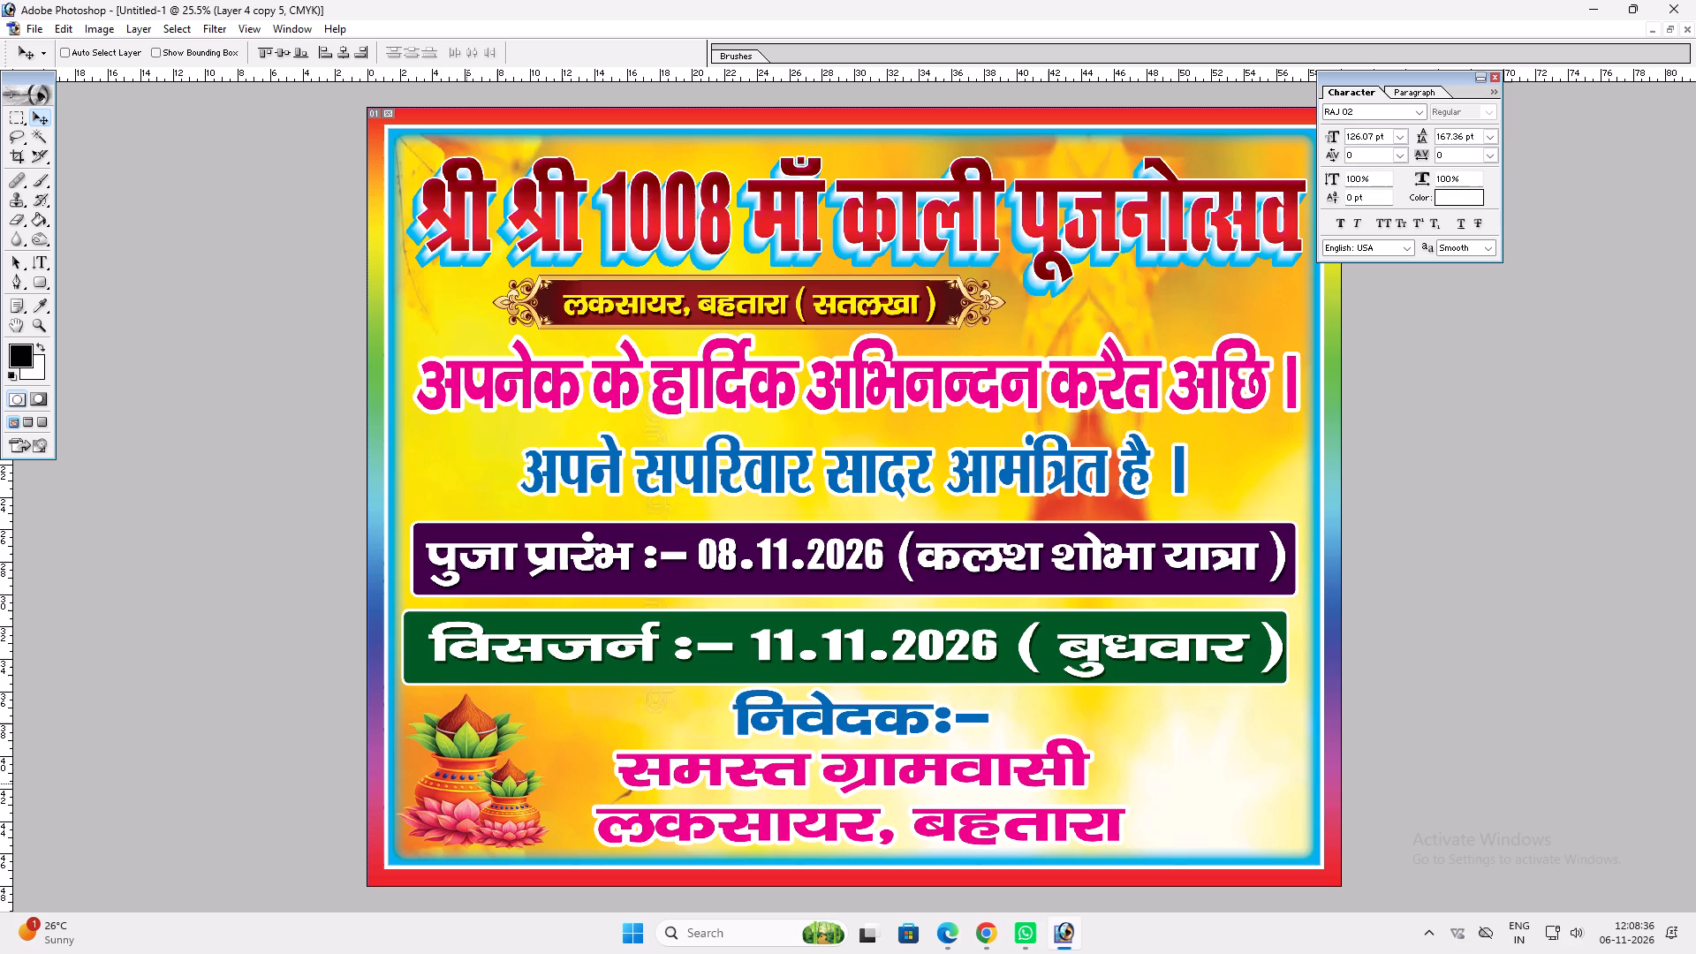
pyautogui.hotkey('ctrl', 't')
pyautogui.keyDown('shift'); pyautogui.click(549, 843); pyautogui.keyUp('shift')
pyautogui.hotkey('shift', 'Return')
pyautogui.press('v')
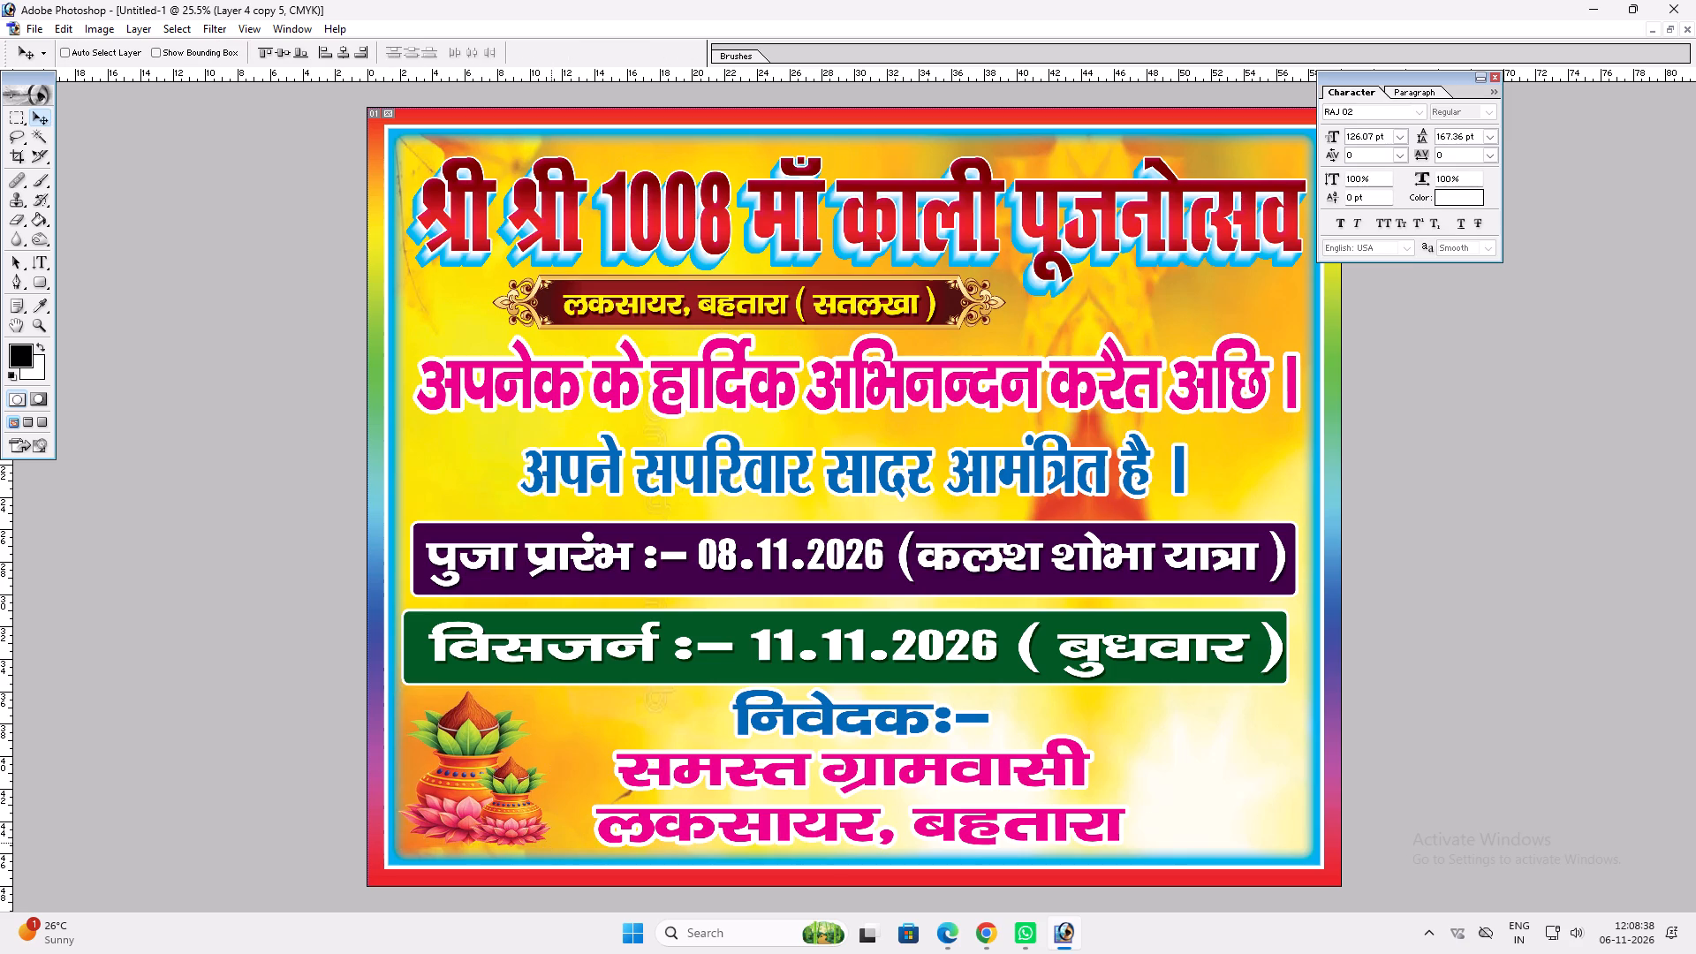
pyautogui.click(520, 822)
pyautogui.hotkey('ctrl', 'e')
# Duplicate the merged kalash pair, flip the copy horizontally and place it in the design's lower-right corner.
pyautogui.keyDown('alt'); pyautogui.keyDown('shift'); pyautogui.moveTo(517, 827); pyautogui.dragTo(1227, 818); pyautogui.keyUp('shift'); pyautogui.keyUp('alt')
pyautogui.hotkey('ctrl', 't')
pyautogui.keyDown('ctrl'); pyautogui.rightClick(1196, 809); pyautogui.keyUp('ctrl')
pyautogui.click(1261, 782)
pyautogui.press('Return')
pyautogui.press('v')
pyautogui.keyDown('shift'); pyautogui.moveTo(1190, 776); pyautogui.dragTo(1197, 777); pyautogui.keyUp('shift')
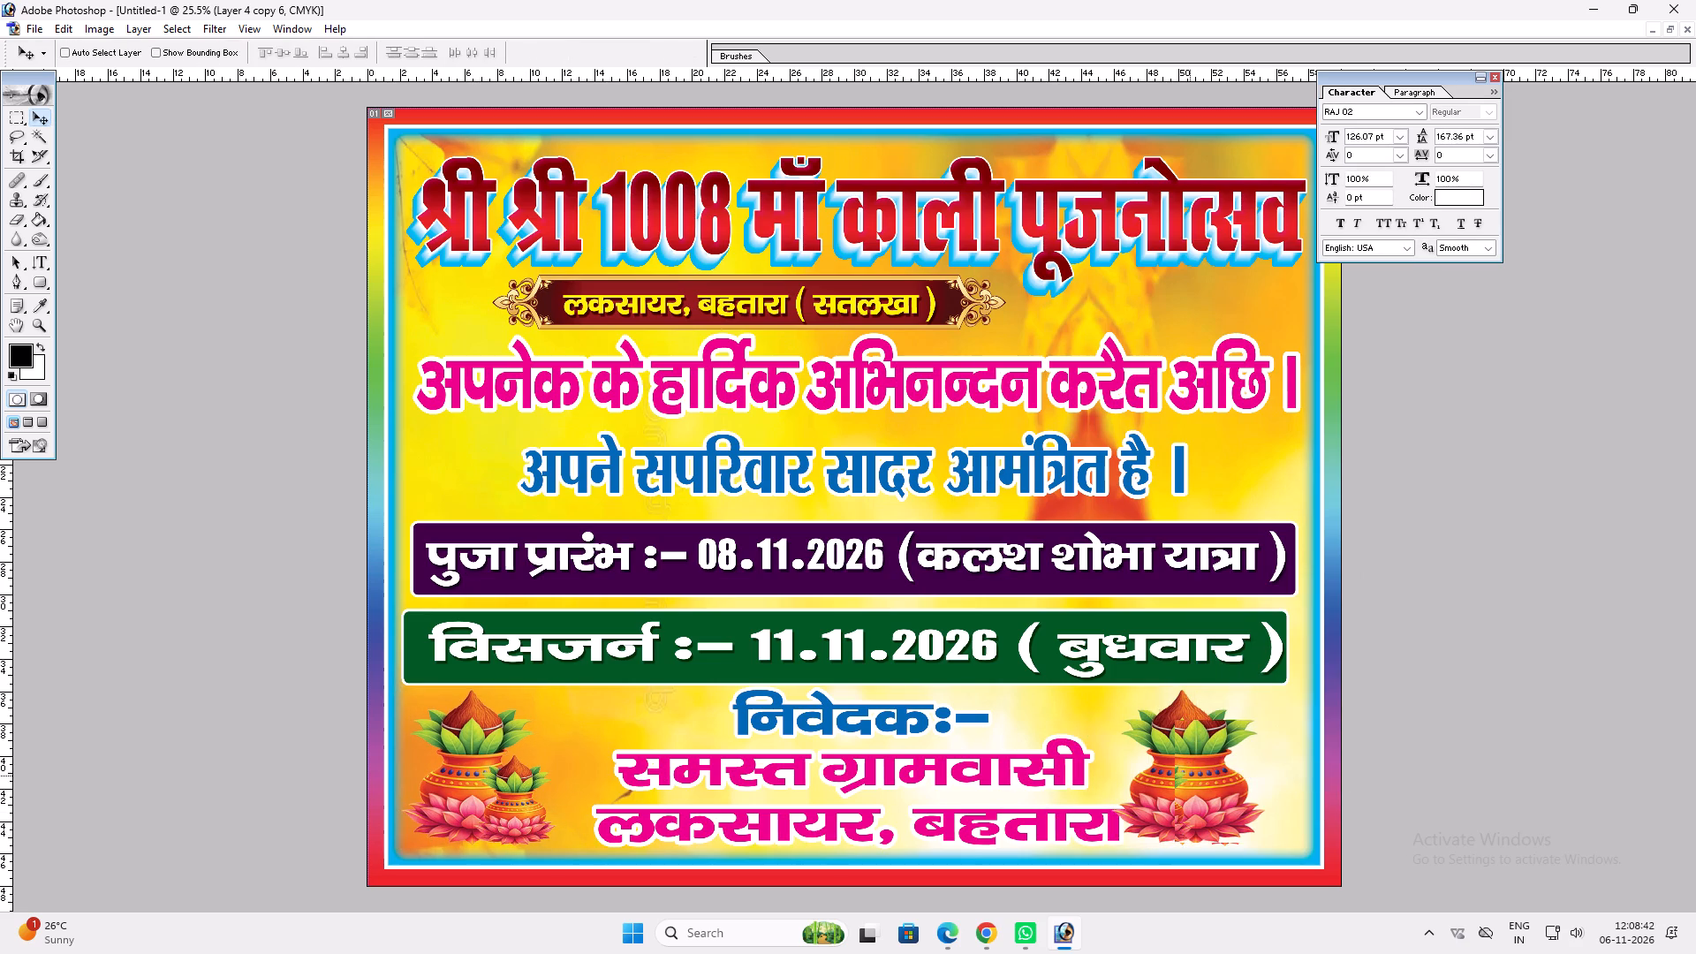
pyautogui.keyDown('shift'); pyautogui.moveTo(1197, 777); pyautogui.dragTo(1226, 776); pyautogui.keyUp('shift')
# Narrow the two-line pink ग्रामवासी text slightly so it fits between the two kalash pairs.
pyautogui.keyDown('ctrl'); pyautogui.click(1117, 816); pyautogui.keyUp('ctrl')
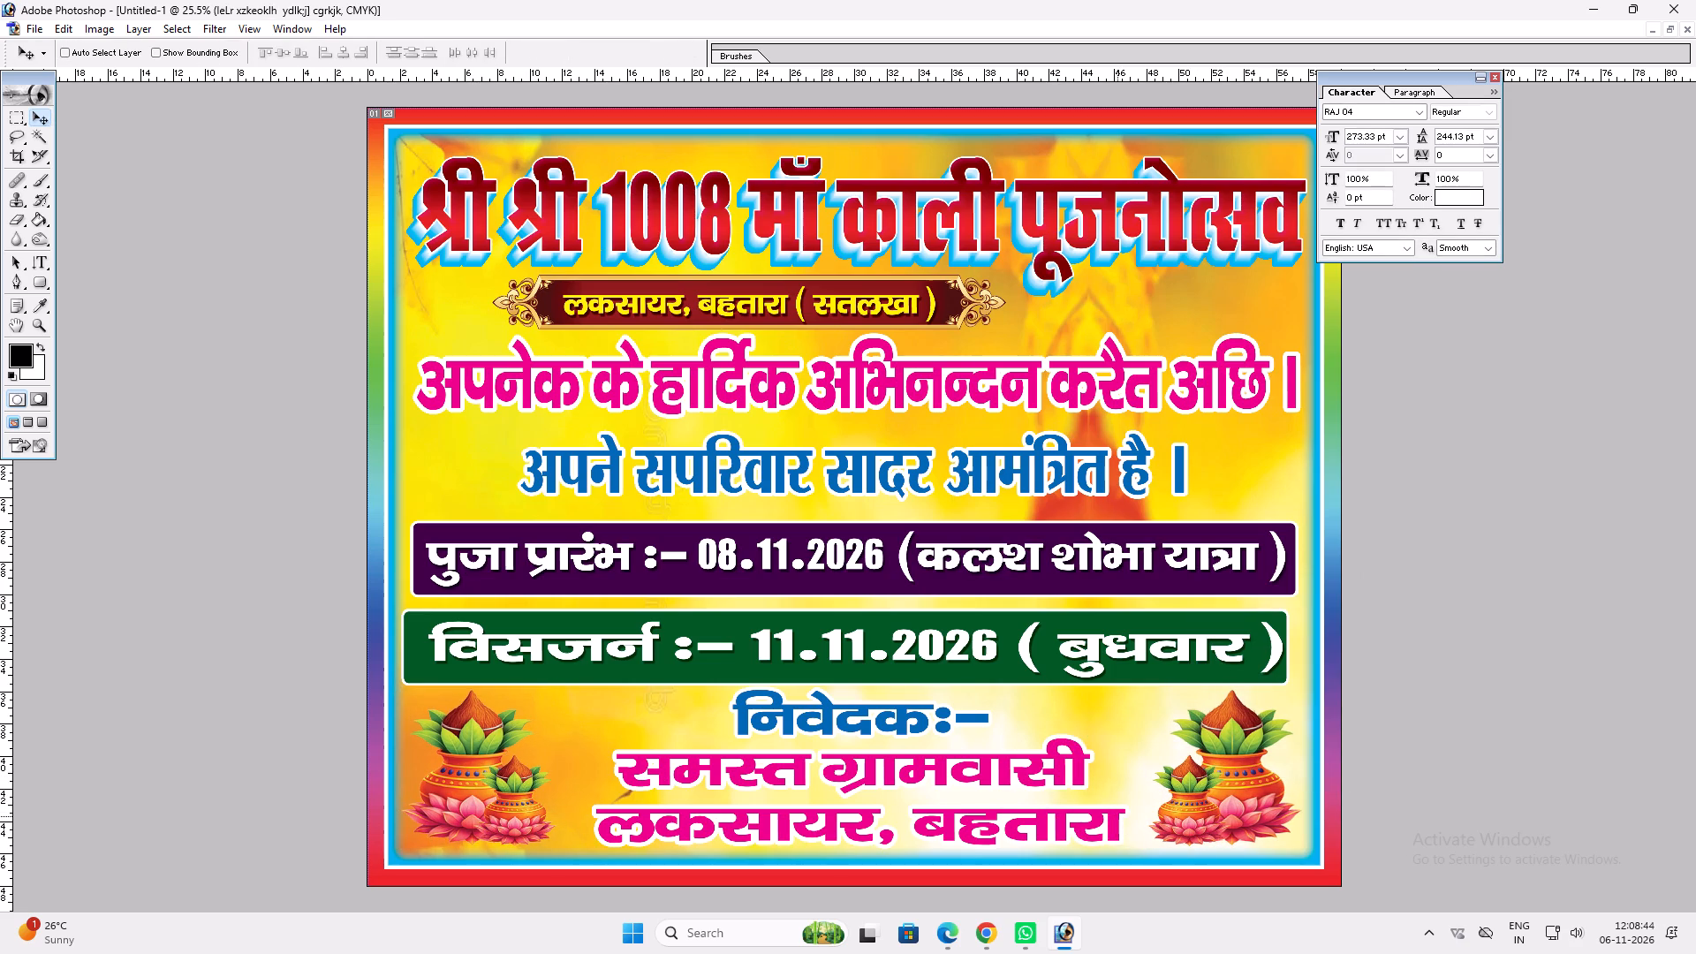
pyautogui.hotkey('ctrl', 't')
pyautogui.keyDown('shift'); pyautogui.moveTo(1128, 773); pyautogui.dragTo(1116, 776); pyautogui.keyUp('shift')
pyautogui.press('Return')
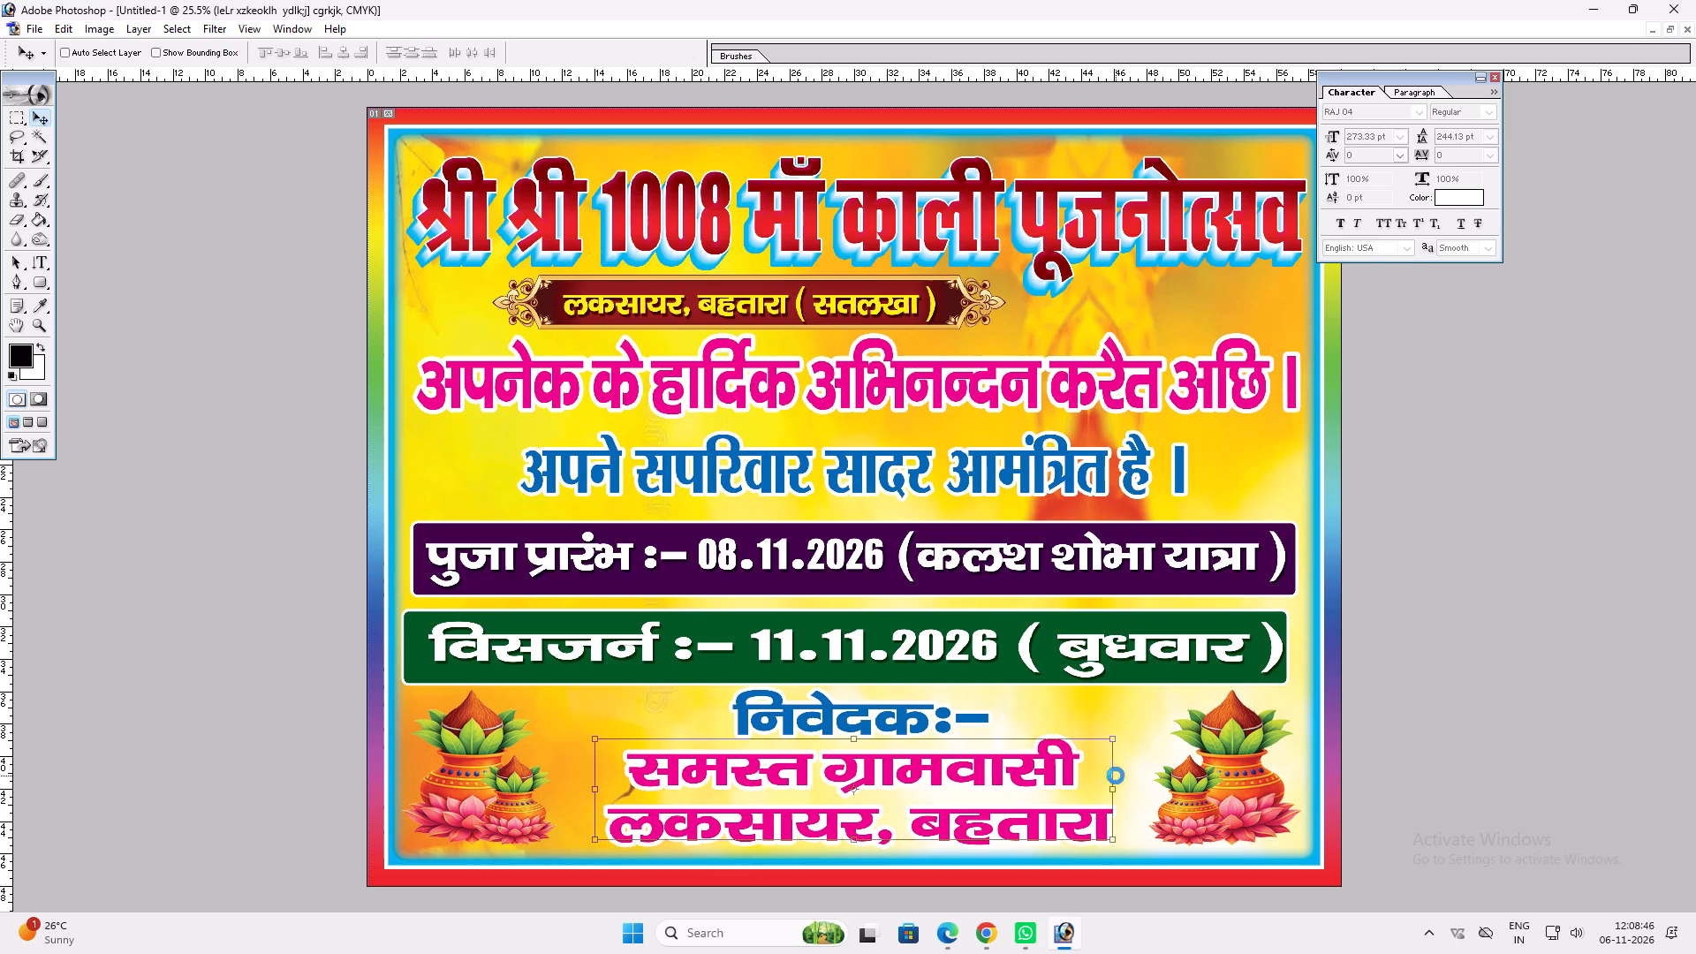
# Show the design in full-screen view without the Character palette and capture a screenshot of the banner area.
pyautogui.press('f')
pyautogui.click(1495, 80)
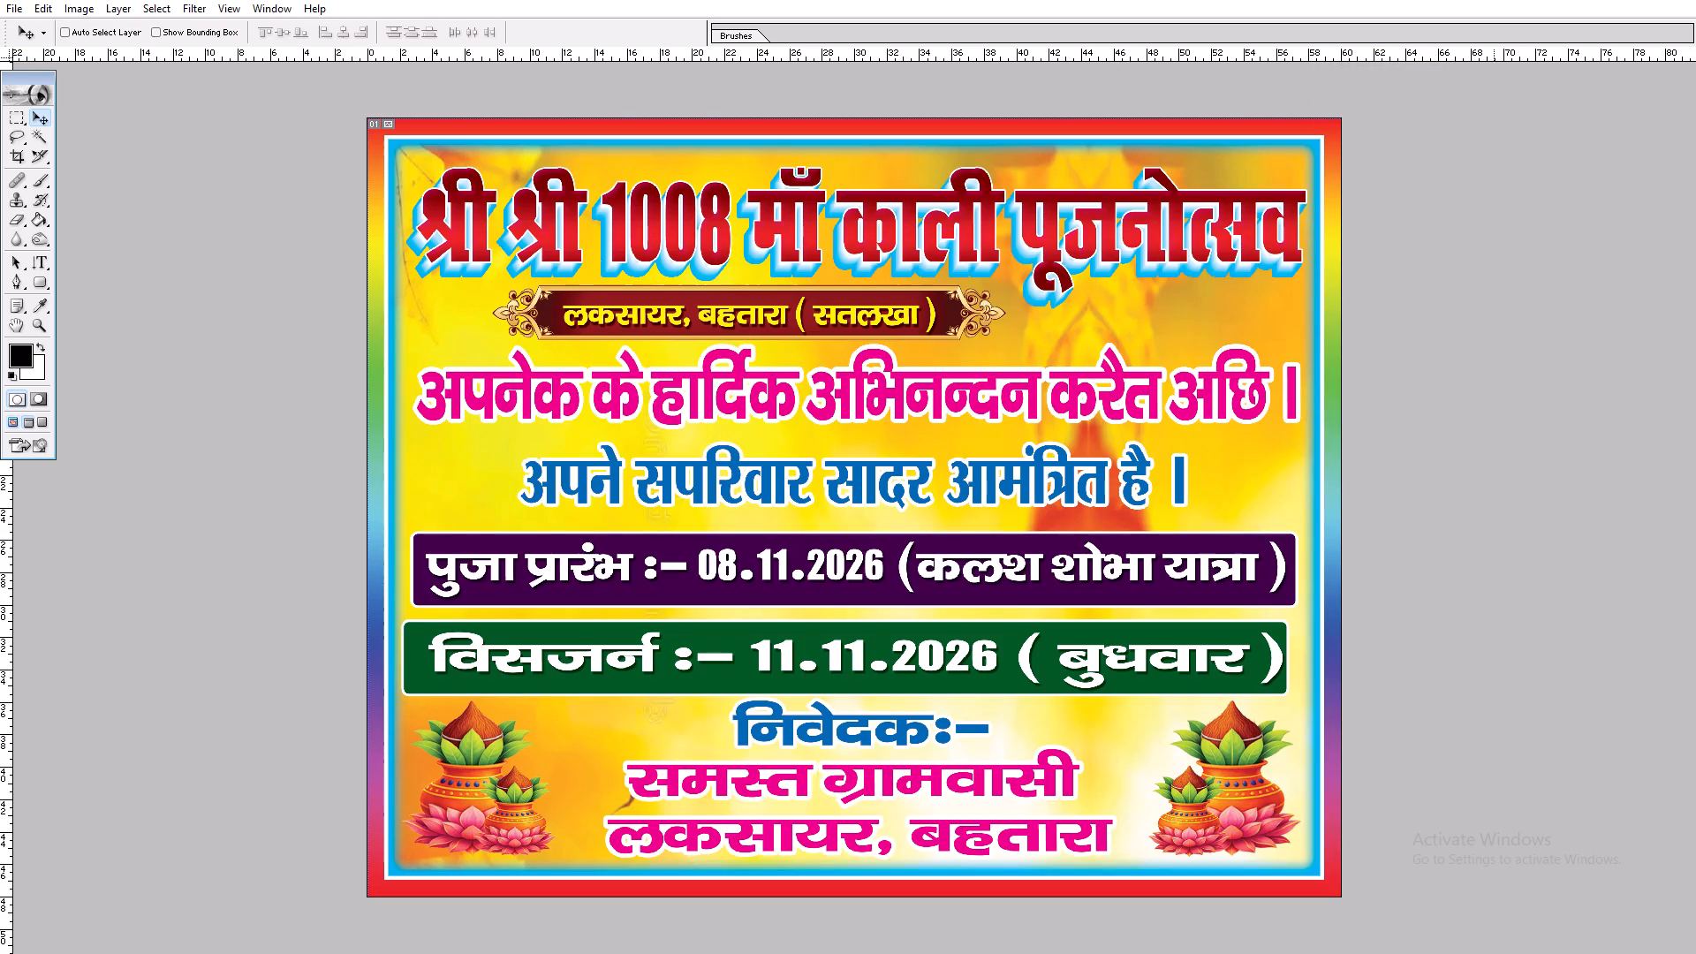
pyautogui.press('Print')
pyautogui.moveTo(358, 110); pyautogui.dragTo(1306, 855)
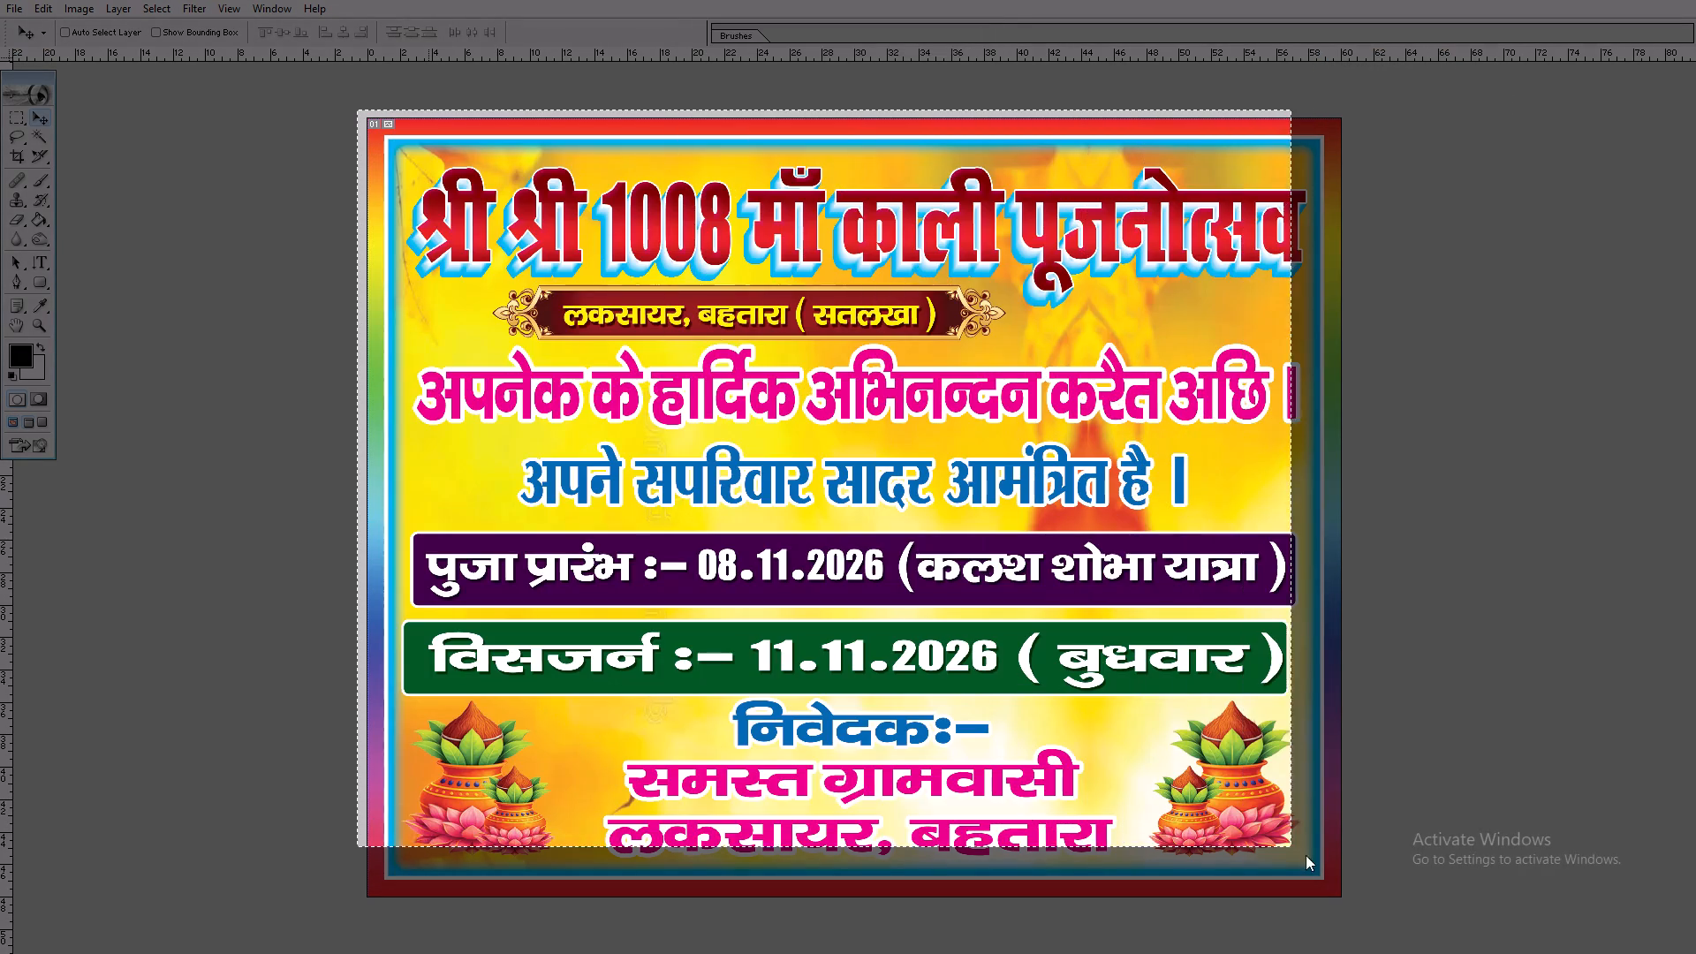
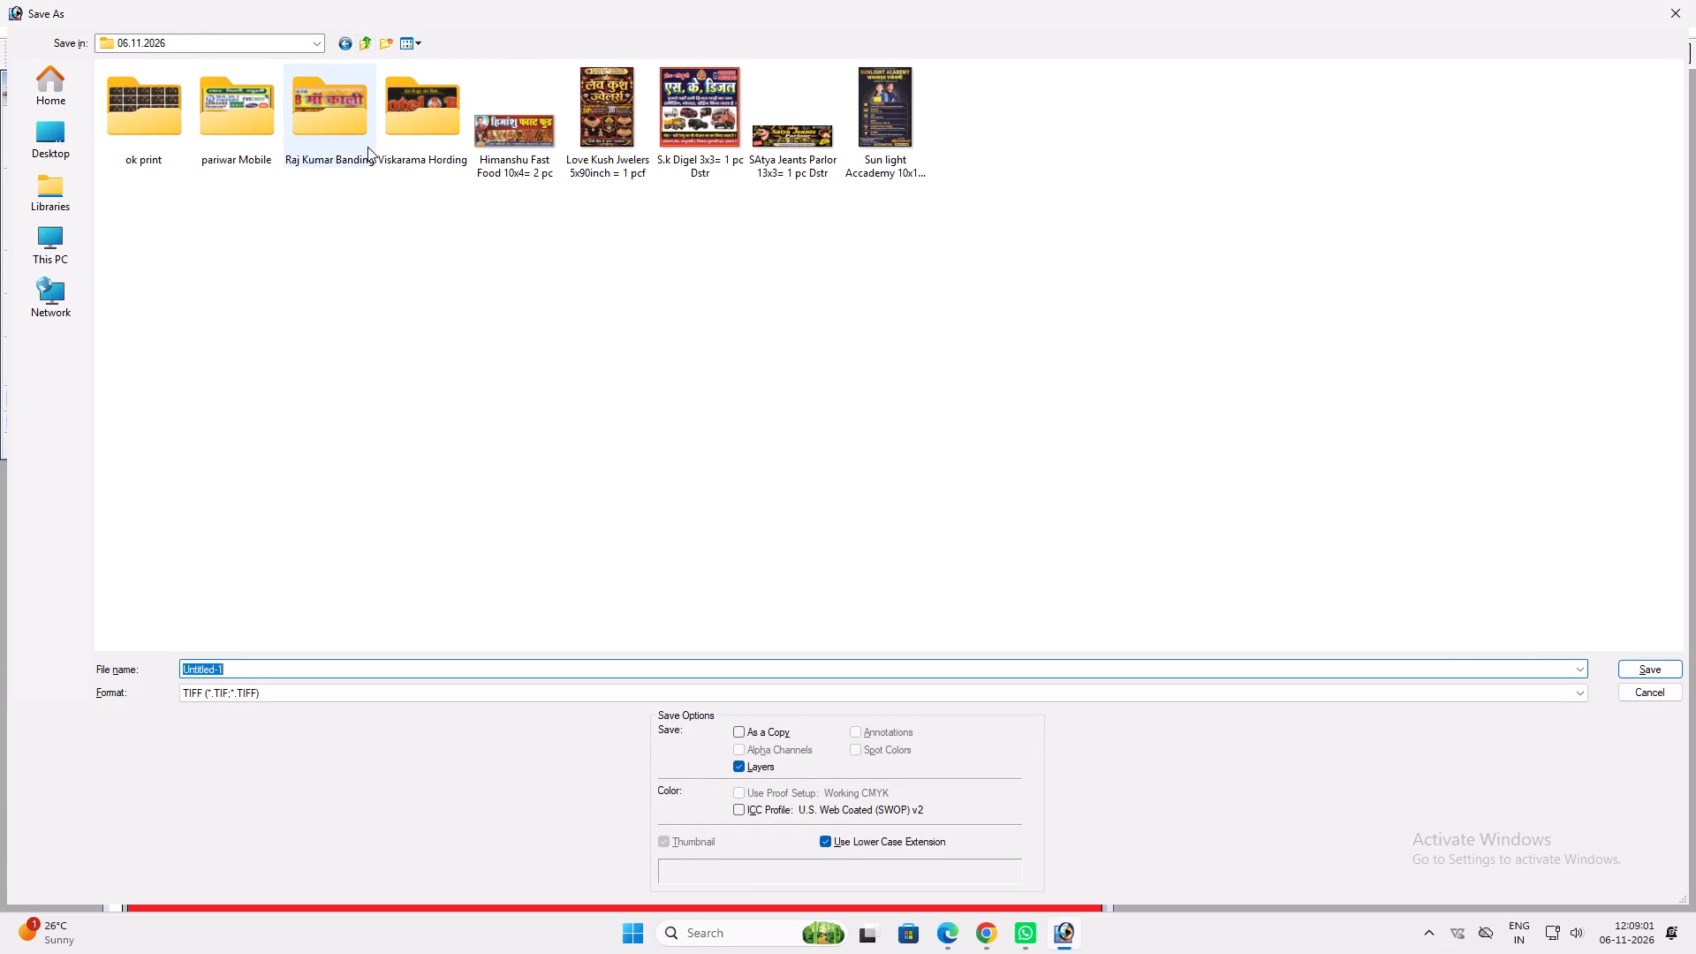
# Save the design as a TIFF named Kali Pooja Laksarya 5x4= 1 pc DStr in the folder holding the other Kali Pooja Laksarya banners.
pyautogui.doubleClick(360, 139)
pyautogui.click(237, 166)
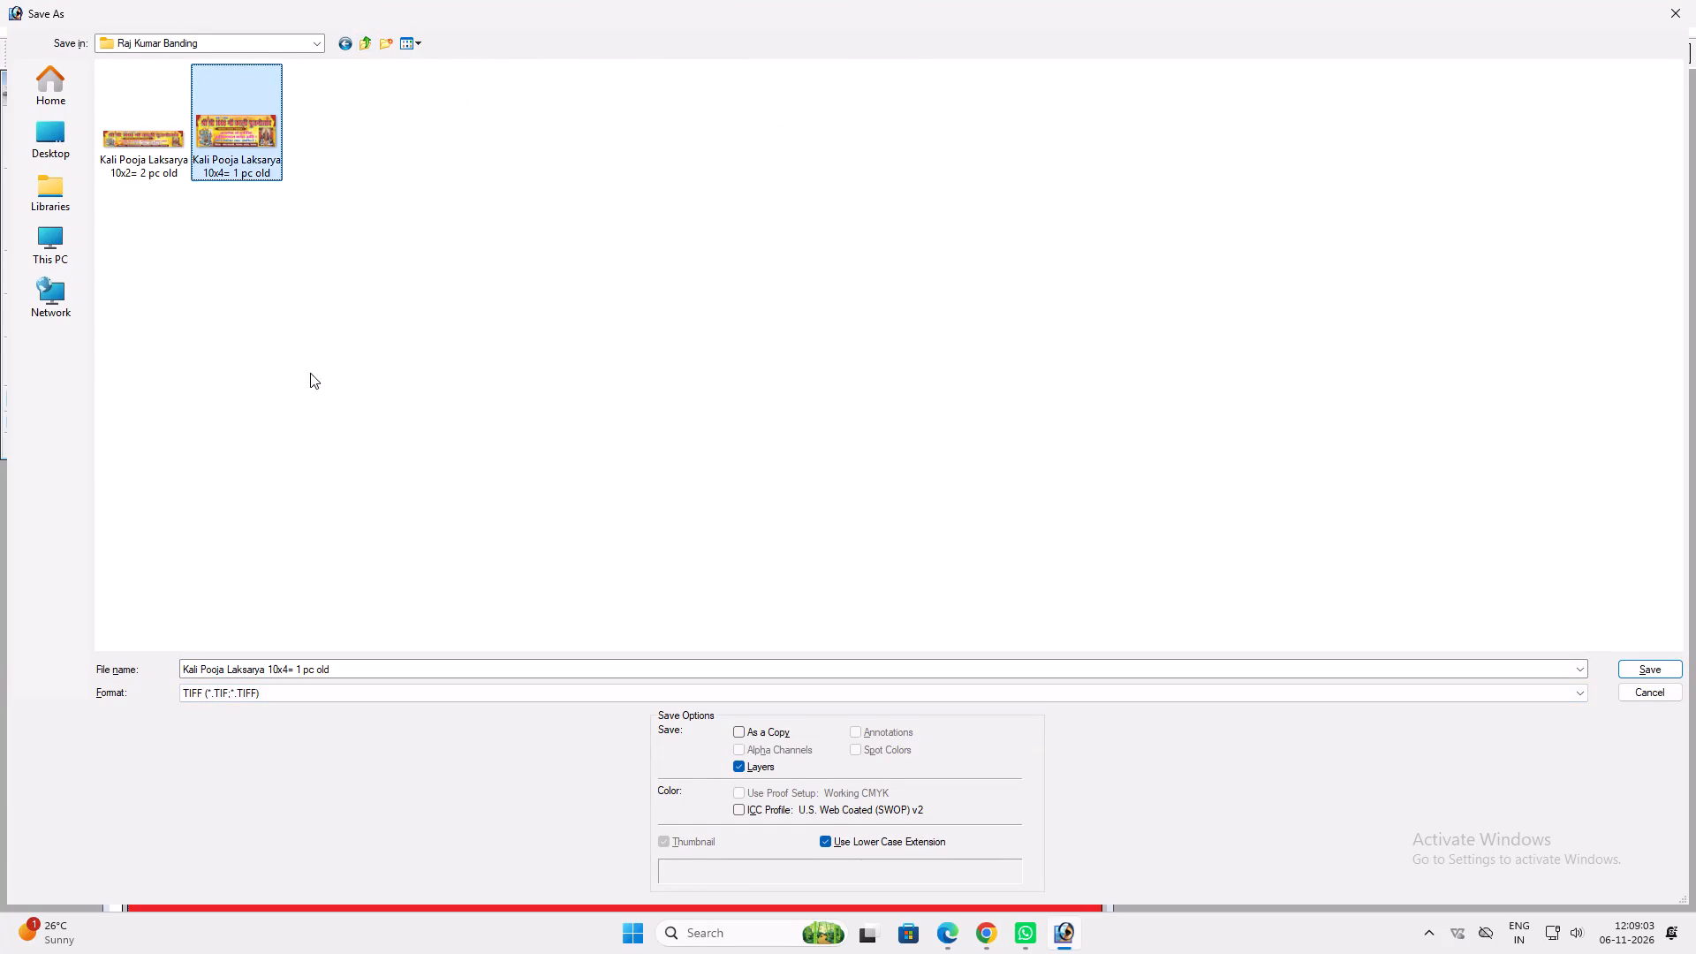
pyautogui.click(345, 674)
pyautogui.moveTo(345, 674); pyautogui.dragTo(282, 692)
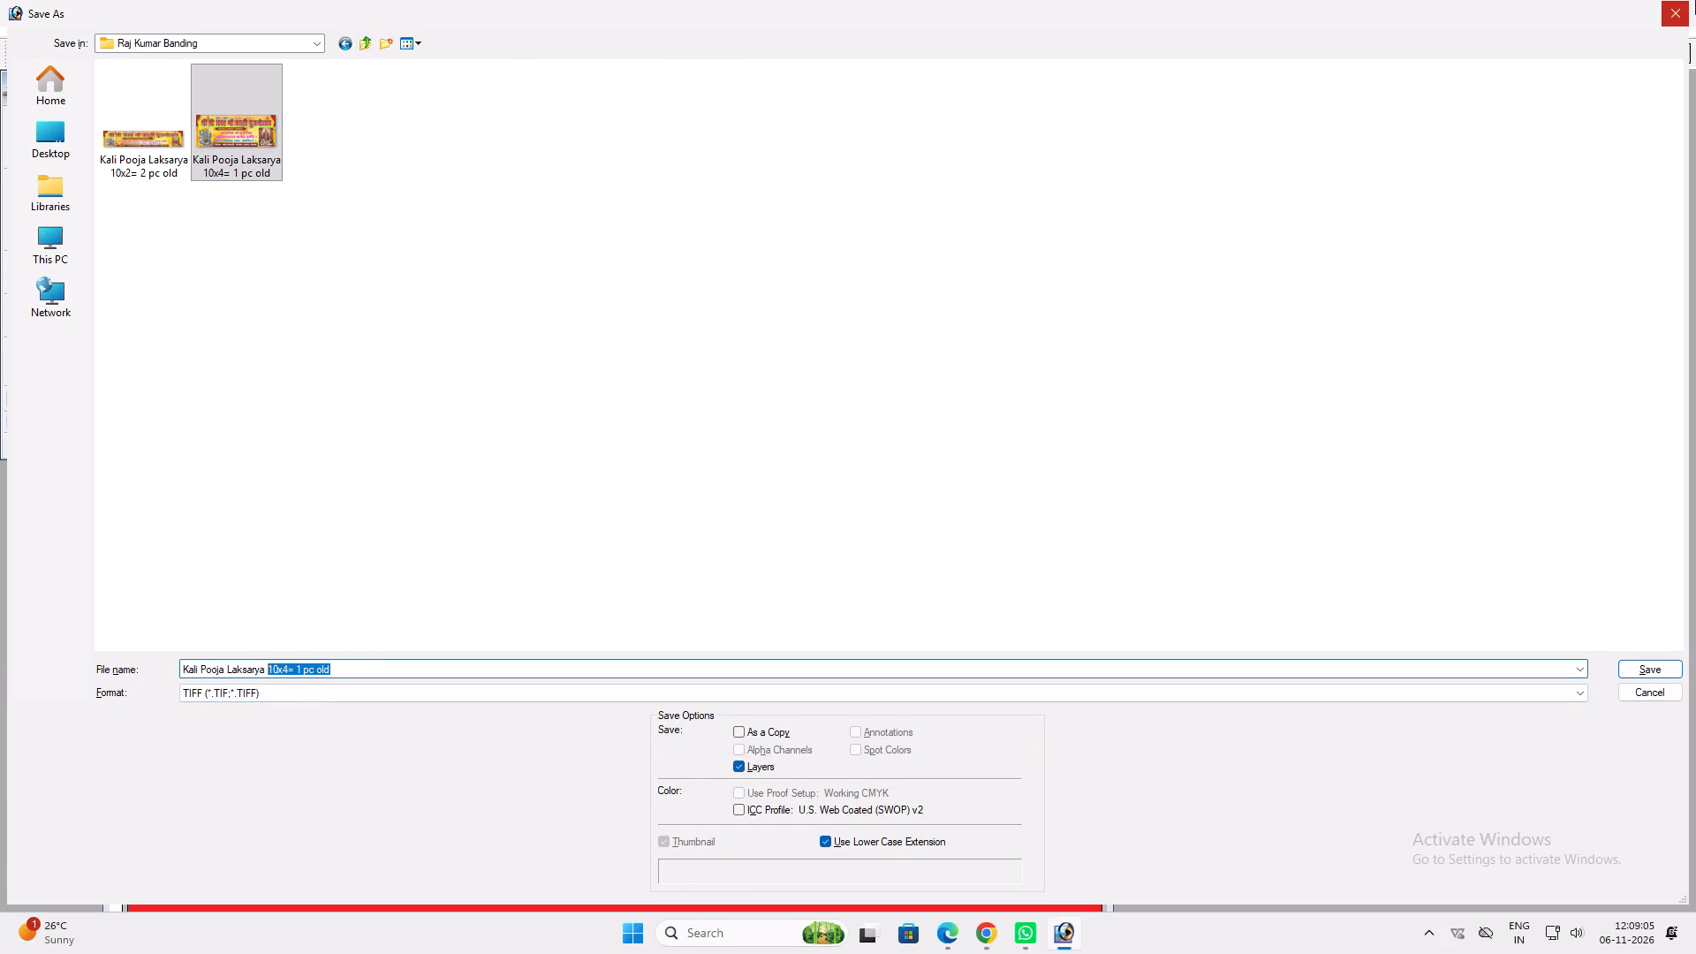
pyautogui.write('5x4= 1 pc DStr')
pyautogui.press('space')
pyautogui.press('Return')
pyautogui.press('Return')
pyautogui.press('Return')
pyautogui.hotkey('ctrl', 'Return')
# Close all open documents, discarding the changes to the Durga Pooja Narhi banner.
pyautogui.hotkey('ctrl', 'w')
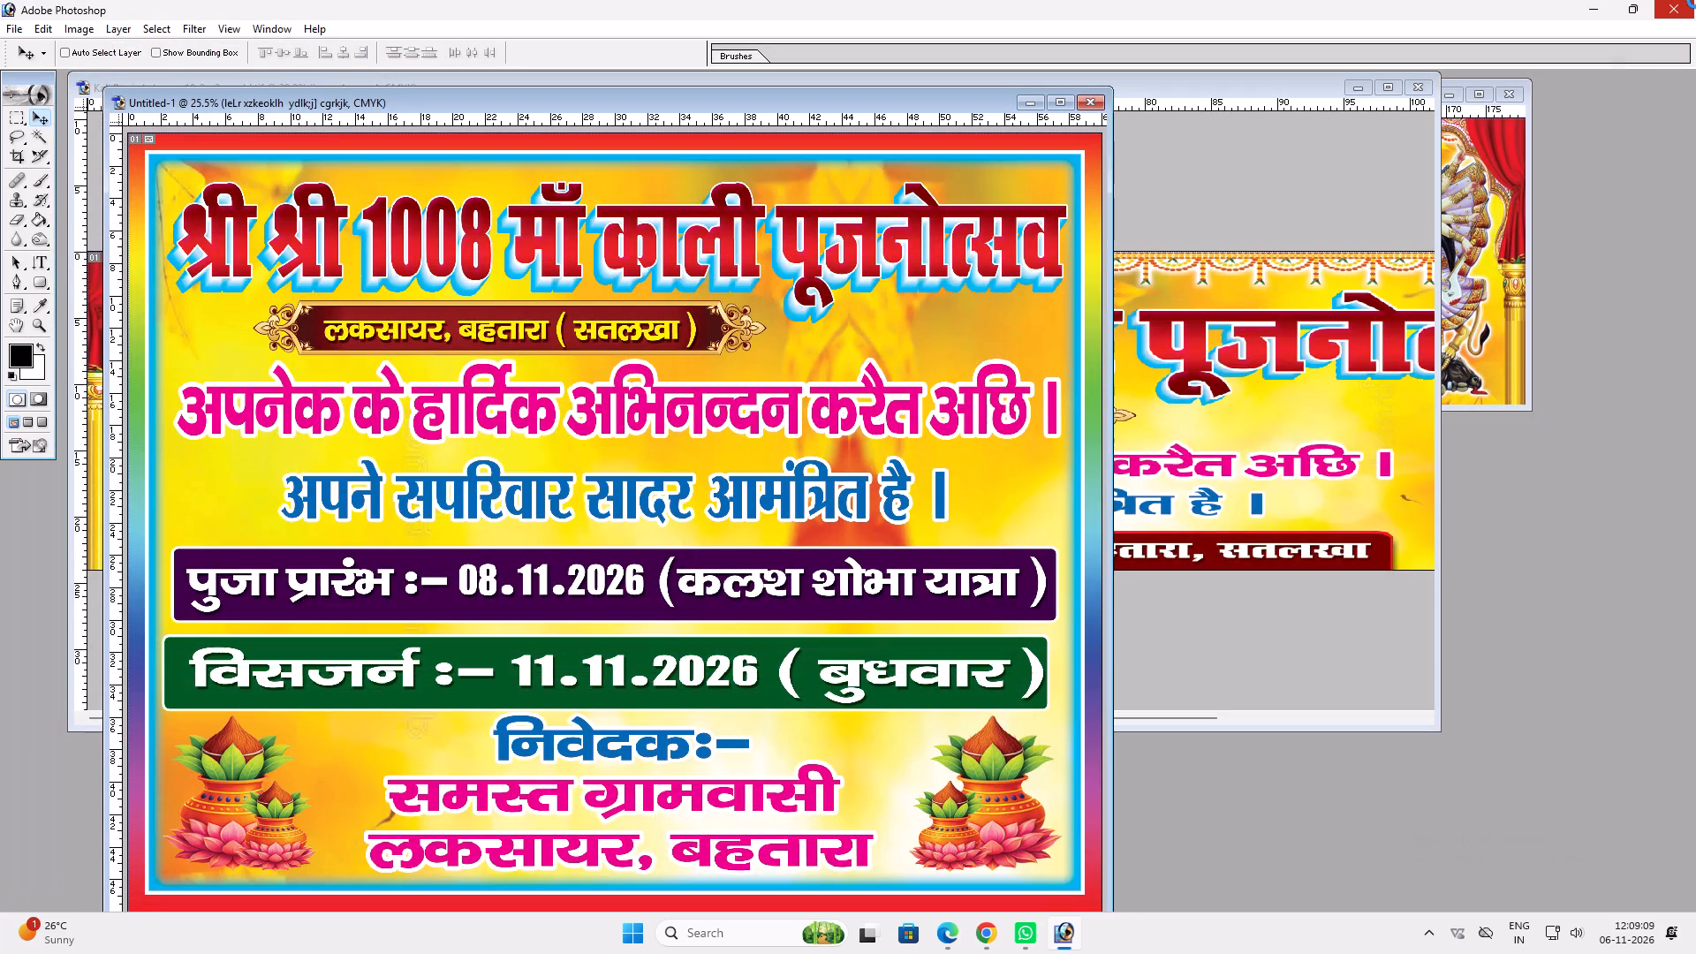
pyautogui.hotkey('ctrl', 'w')
pyautogui.hotkey('ctrl', 'w')
pyautogui.hotkey('ctrl', 'w')
pyautogui.hotkey('ctrl', 'w')
pyautogui.hotkey('ctrl', 'w')
pyautogui.hotkey('ctrl', 'w')
pyautogui.hotkey('ctrl', 'w')
pyautogui.hotkey('ctrl', 'w')
pyautogui.hotkey('ctrl', 'w')
pyautogui.hotkey('ctrl', 'w')
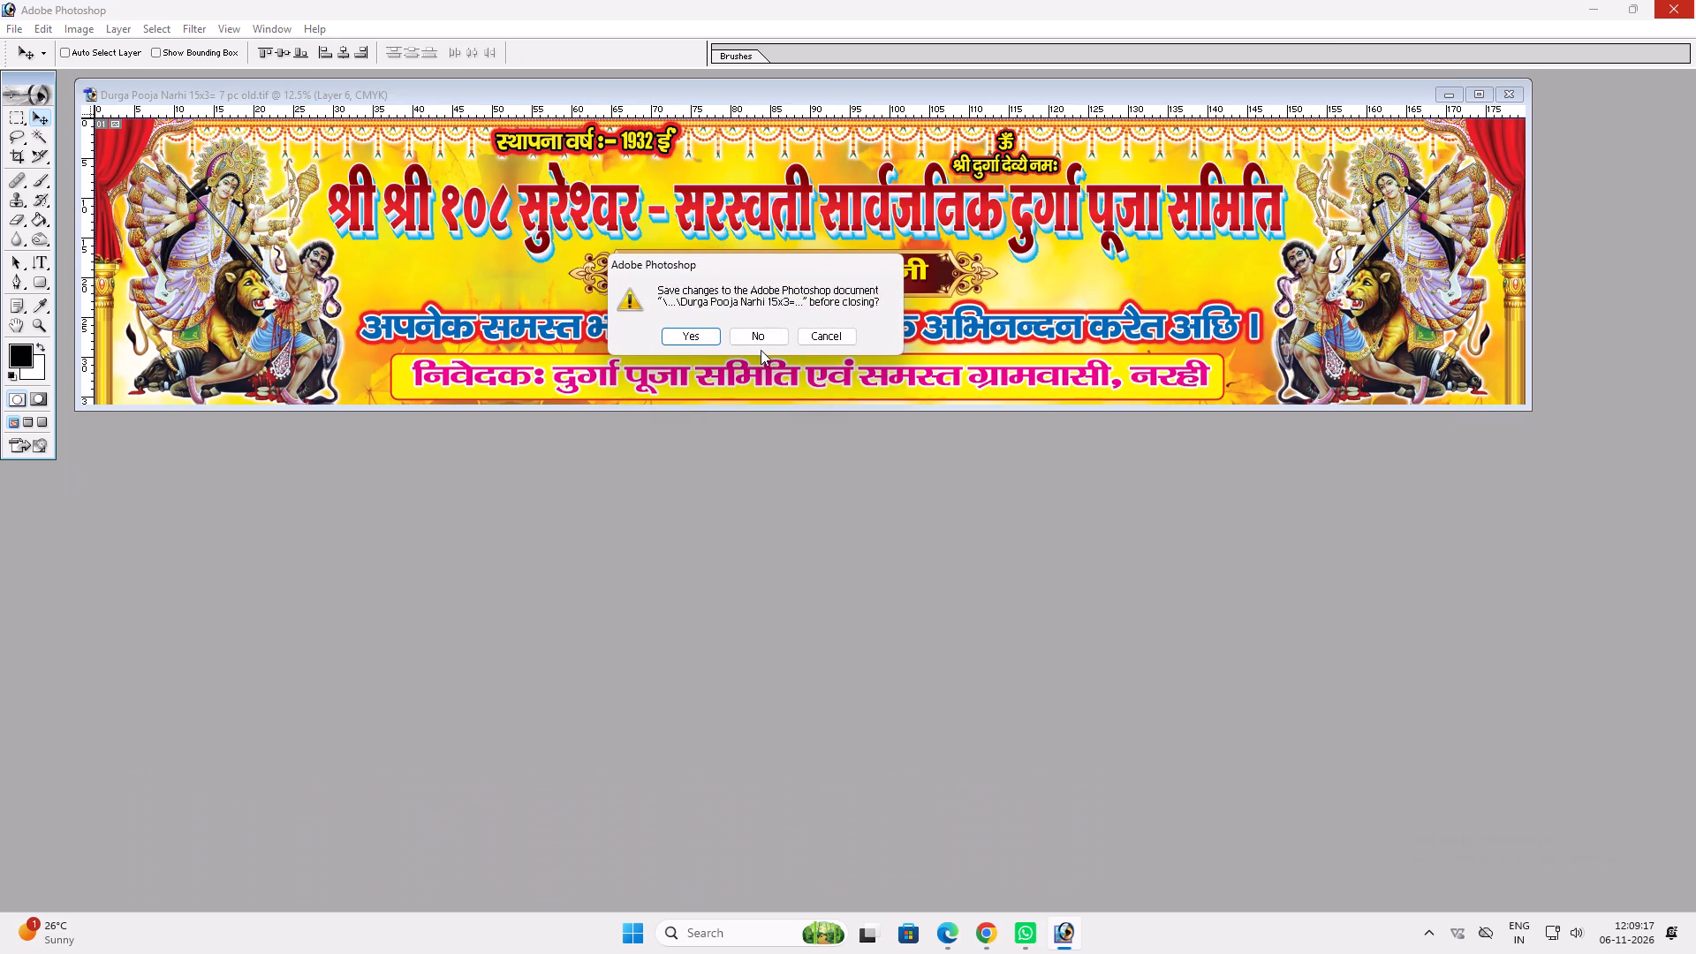
pyautogui.click(759, 342)
# Open the Kali Pooja Laksarya 5x4= 1 pc DStr and Kali Pooja Laksarya 10x4= 1 pc old files together.
pyautogui.click(775, 468)
pyautogui.moveTo(775, 468); pyautogui.dragTo(791, 476)
pyautogui.click(299, 142)
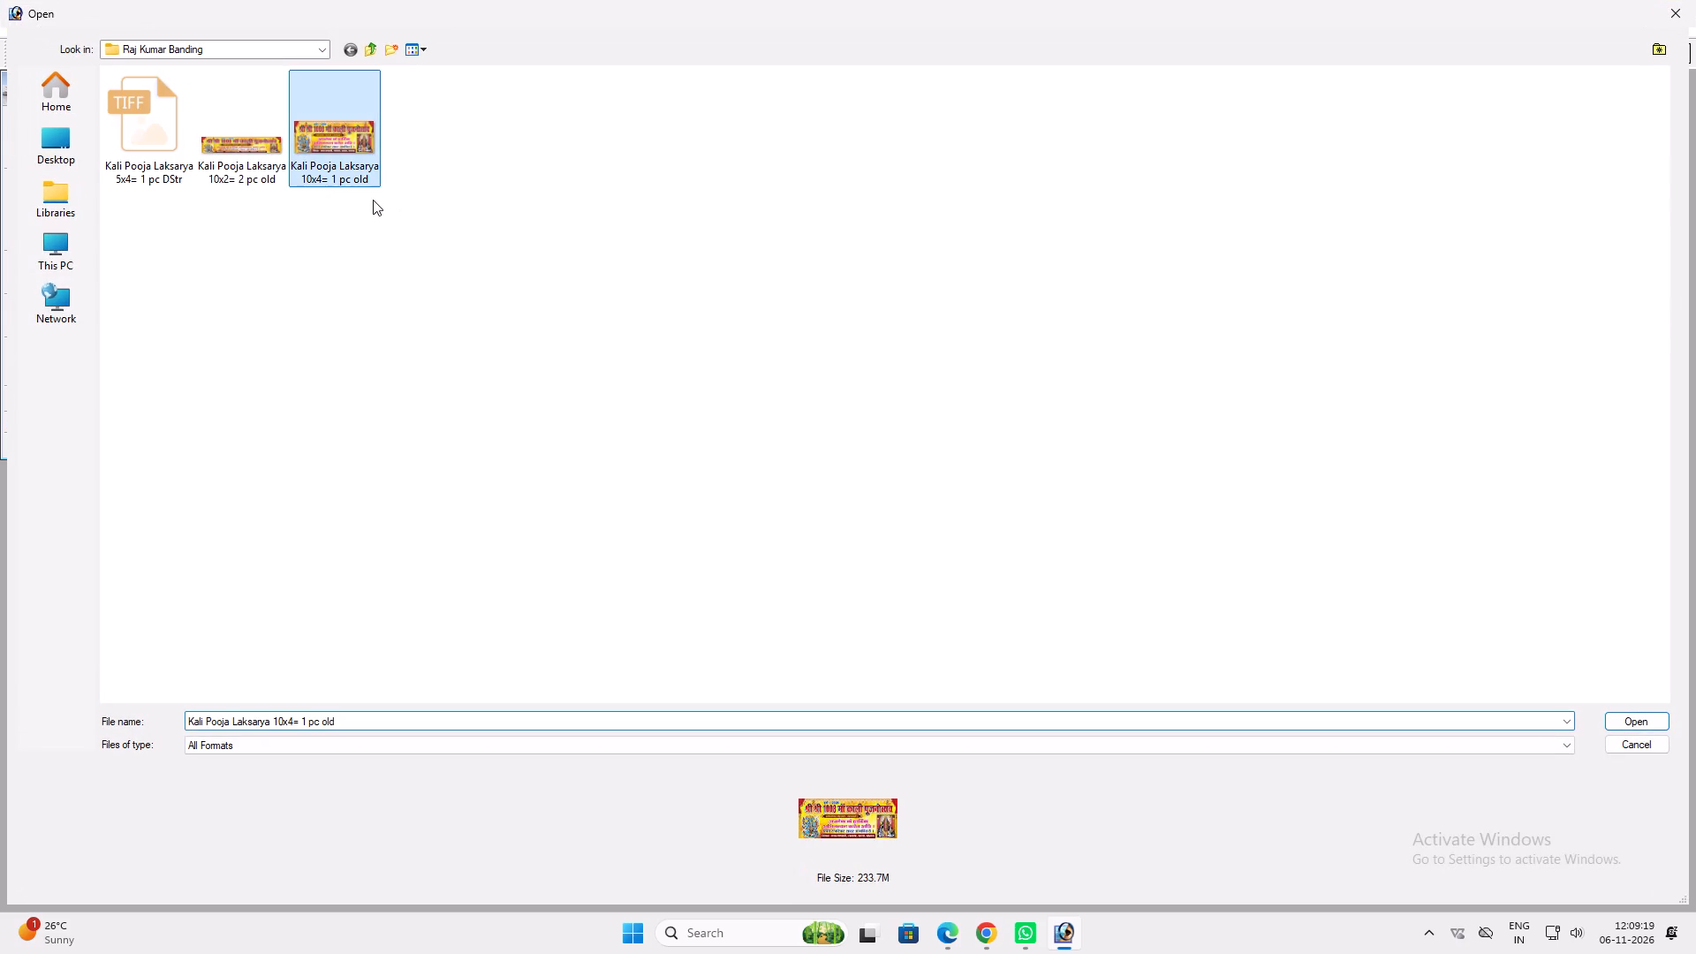
pyautogui.keyDown('ctrl'); pyautogui.click(116, 123); pyautogui.keyUp('ctrl')
pyautogui.press('Return')
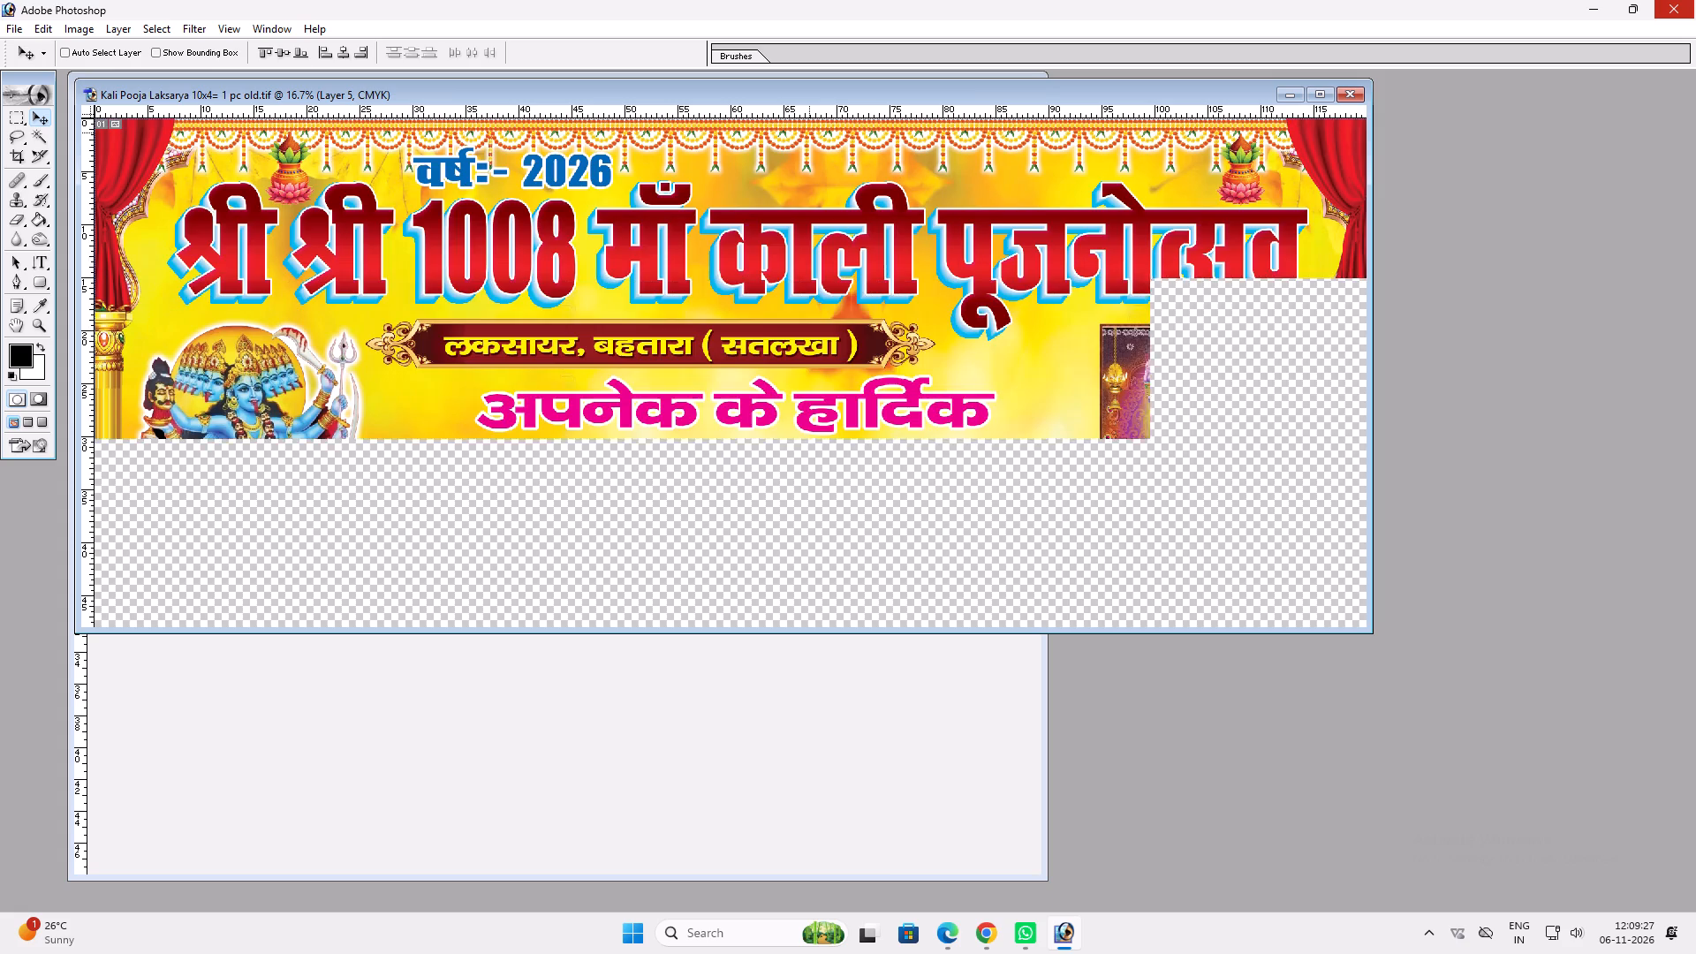
# Copy the blue वर्ष:- 2026 text from the 10x4 banner onto the 5x4 design's title, and close the 10x4 banner.
pyautogui.click(823, 367)
pyautogui.keyDown('ctrl'); pyautogui.click(527, 179); pyautogui.keyUp('ctrl')
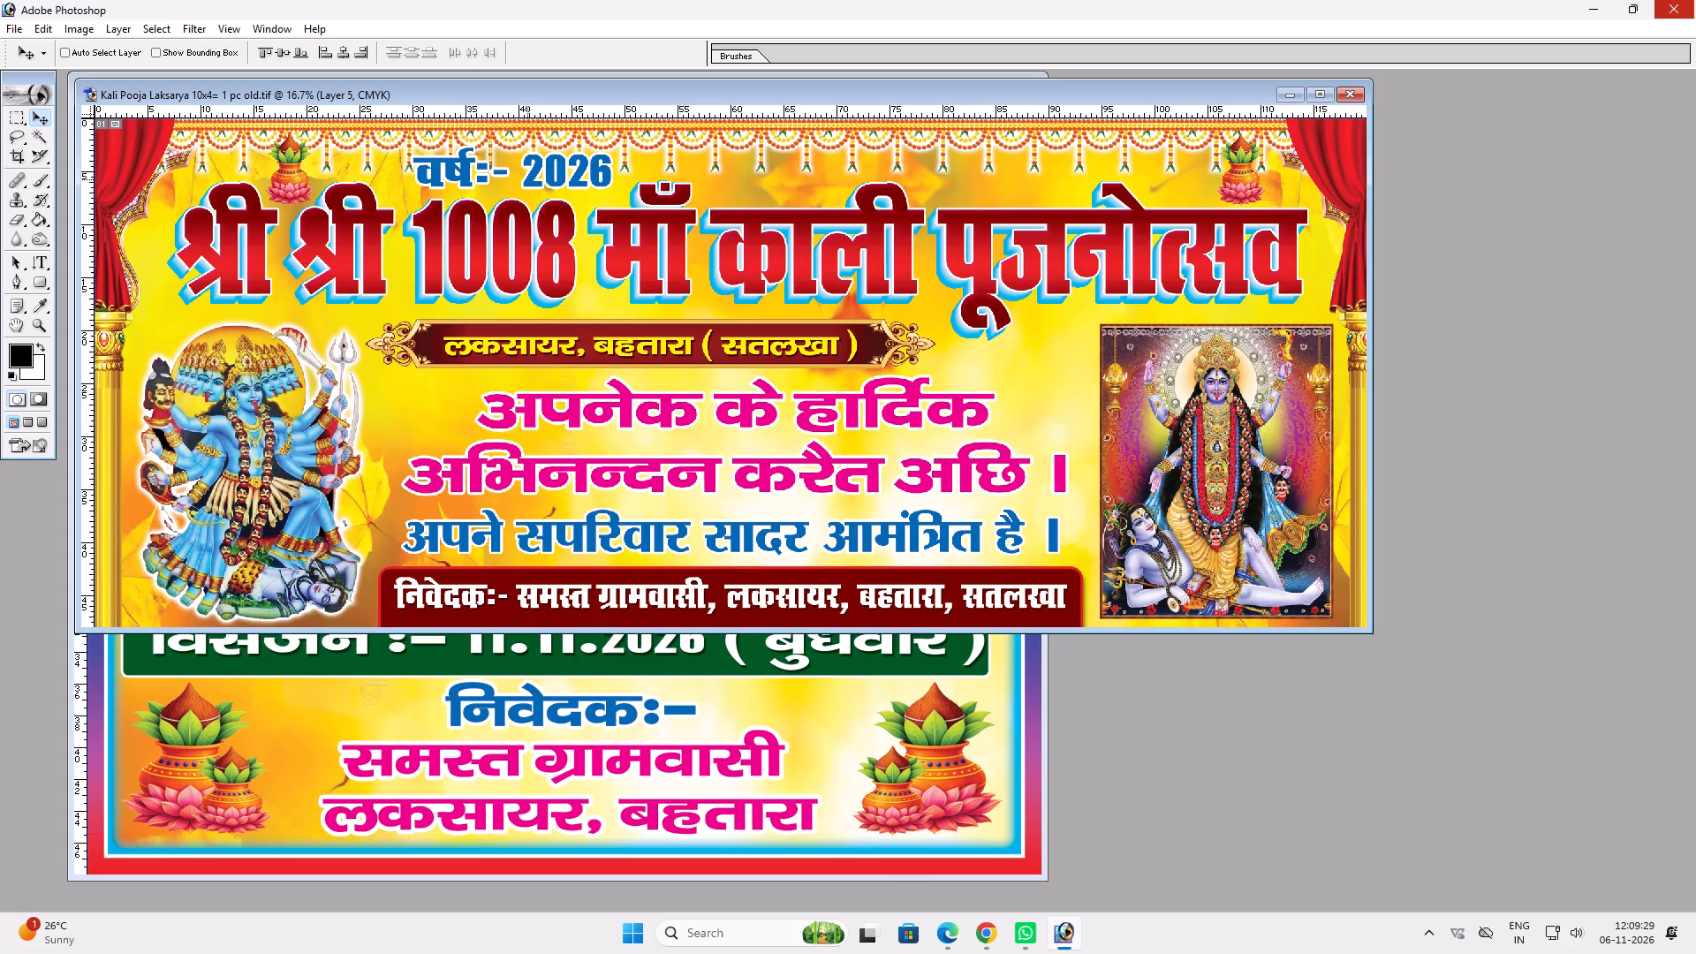
pyautogui.moveTo(527, 179); pyautogui.dragTo(583, 673)
pyautogui.moveTo(588, 673); pyautogui.dragTo(537, 200)
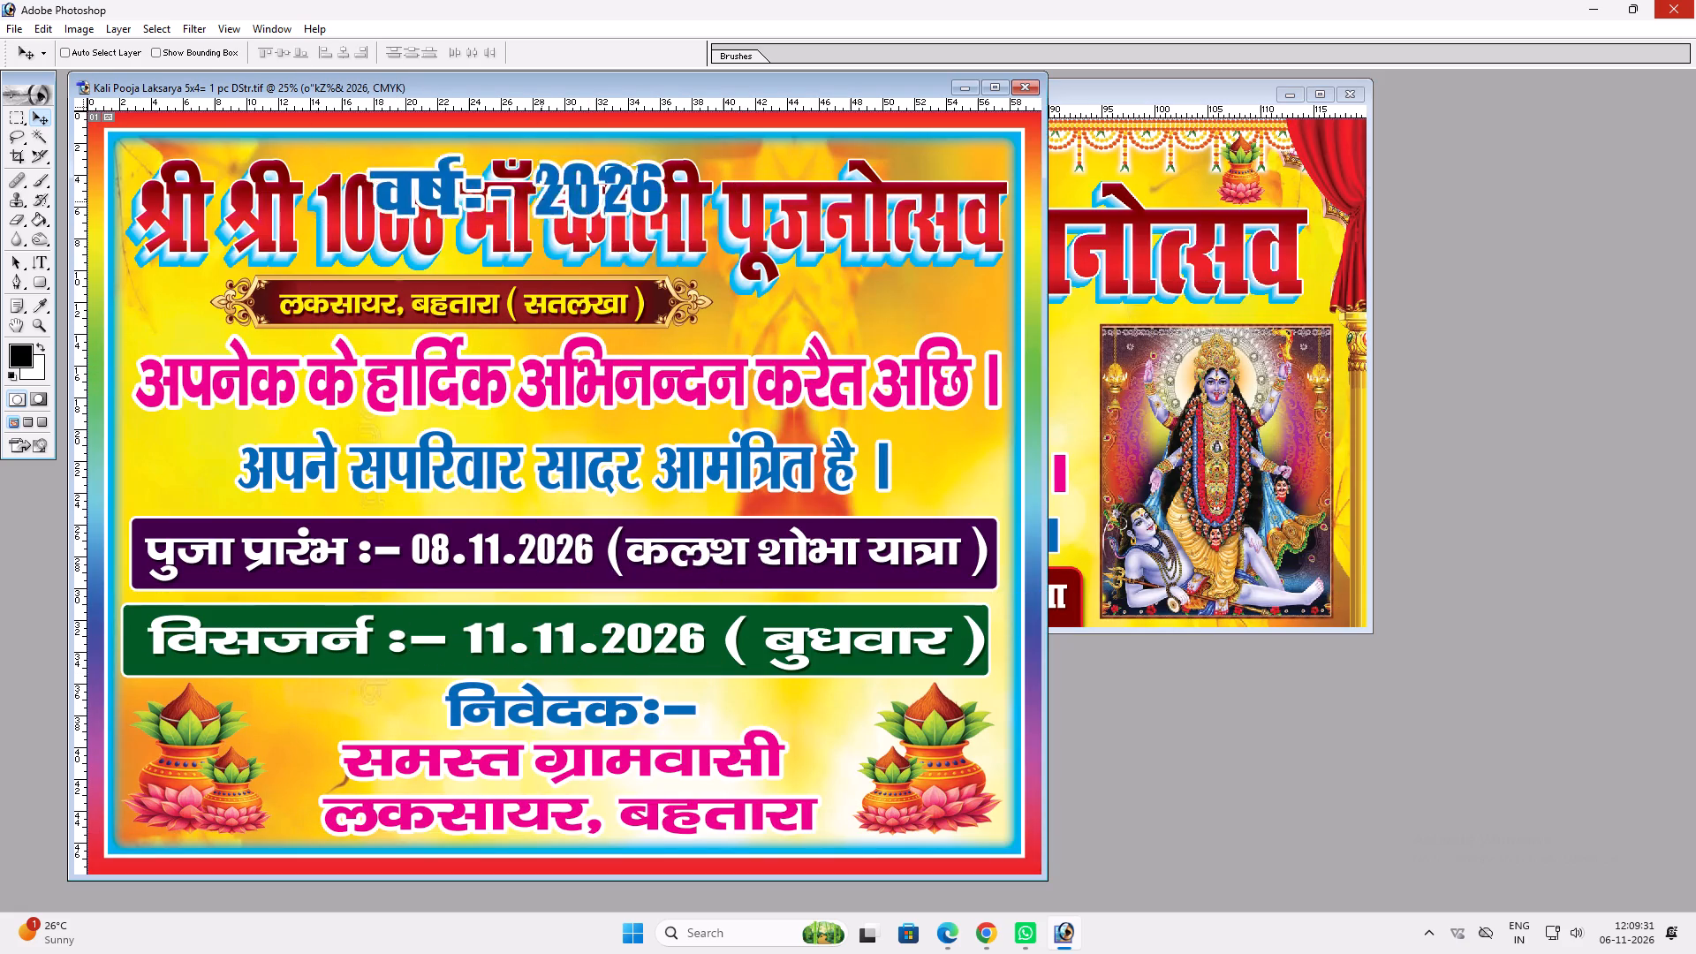
pyautogui.moveTo(537, 200); pyautogui.dragTo(512, 190)
pyautogui.click(1142, 270)
pyautogui.hotkey('ctrl', 'w')
# Scale the वर्ष:- 2026 text down with a free transform so it fits just above the 1008 in the red title.
pyautogui.doubleClick(761, 79)
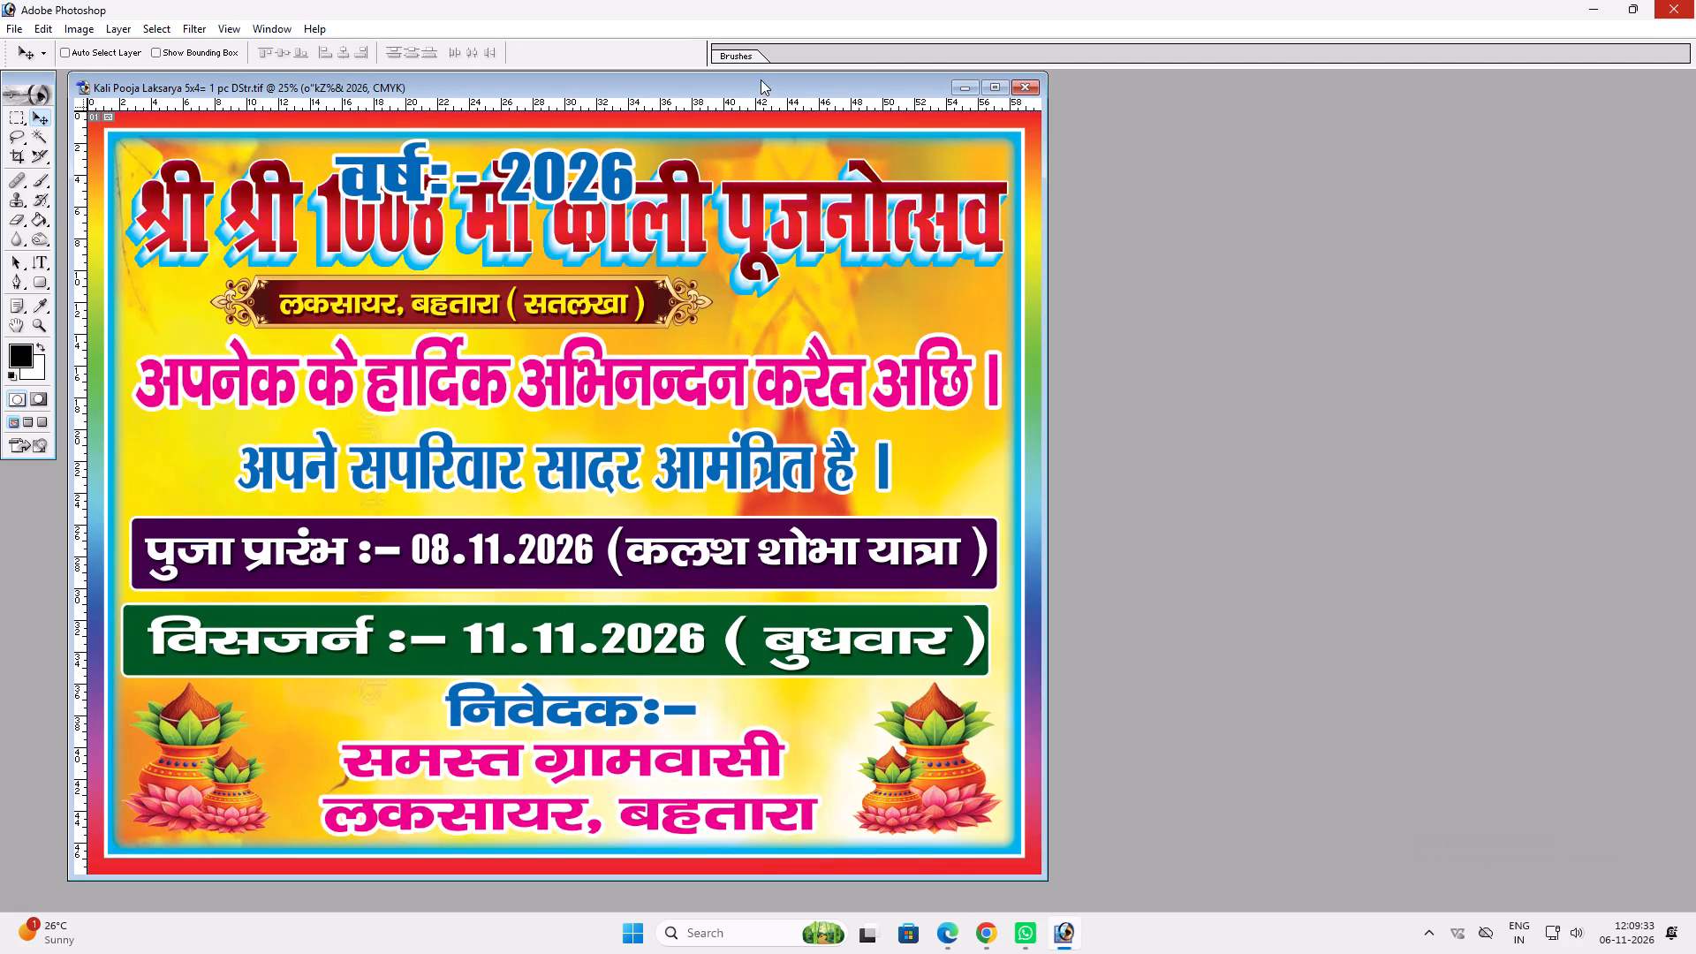
pyautogui.hotkey('ctrl', 't')
pyautogui.keyDown('shift'); pyautogui.moveTo(931, 201); pyautogui.dragTo(772, 205); pyautogui.keyUp('shift')
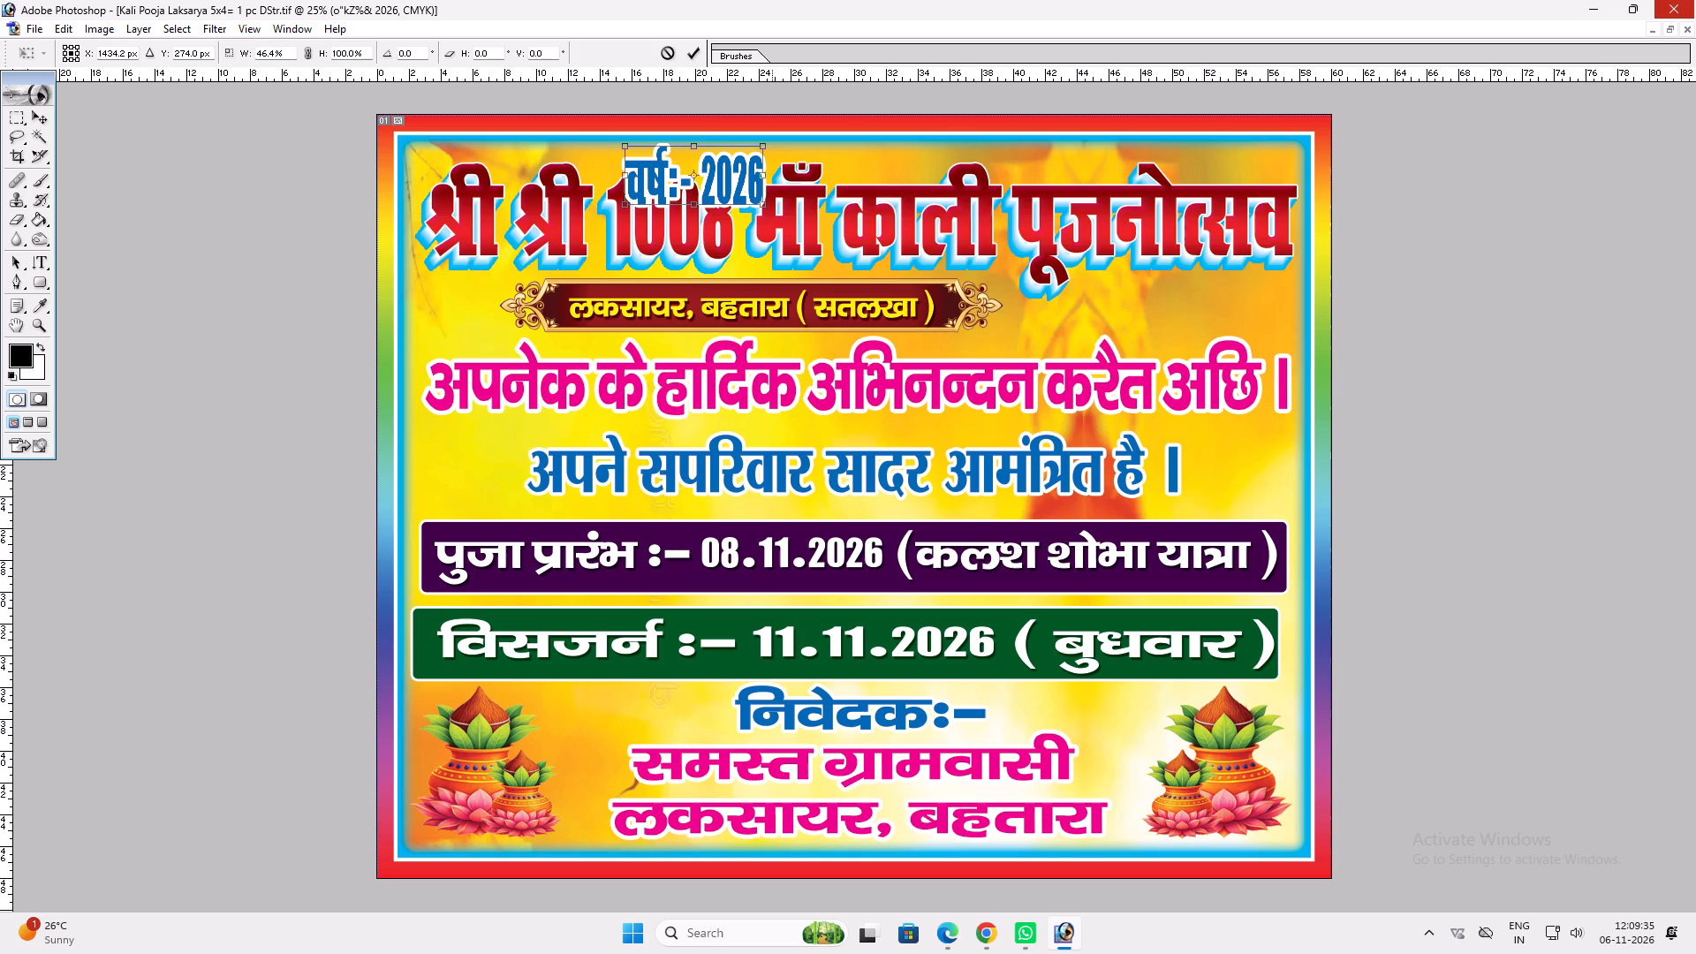
pyautogui.hotkey('ctrl', 'z')
pyautogui.keyDown('shift'); pyautogui.moveTo(920, 202); pyautogui.dragTo(754, 182); pyautogui.keyUp('shift')
pyautogui.hotkey('shift', 'Return')
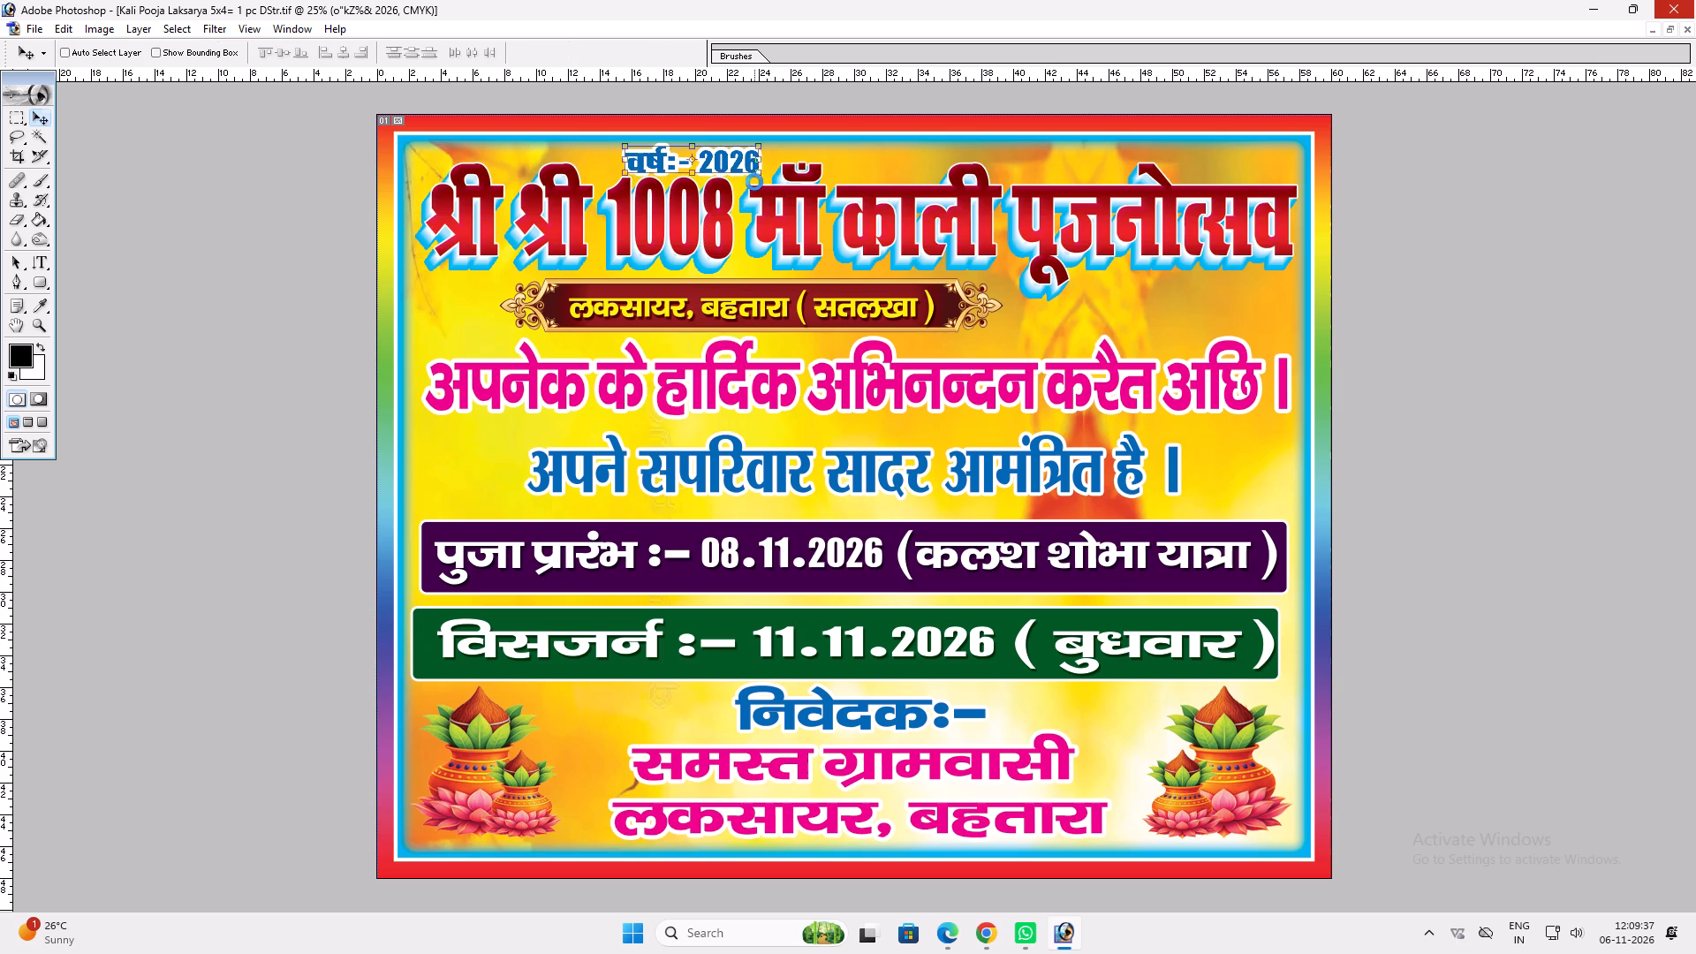
pyautogui.press('v')
pyautogui.click(740, 174)
# Save the 5x4 design and close it.
pyautogui.hotkey('ctrl', 's')
pyautogui.hotkey('ctrl', 'w')
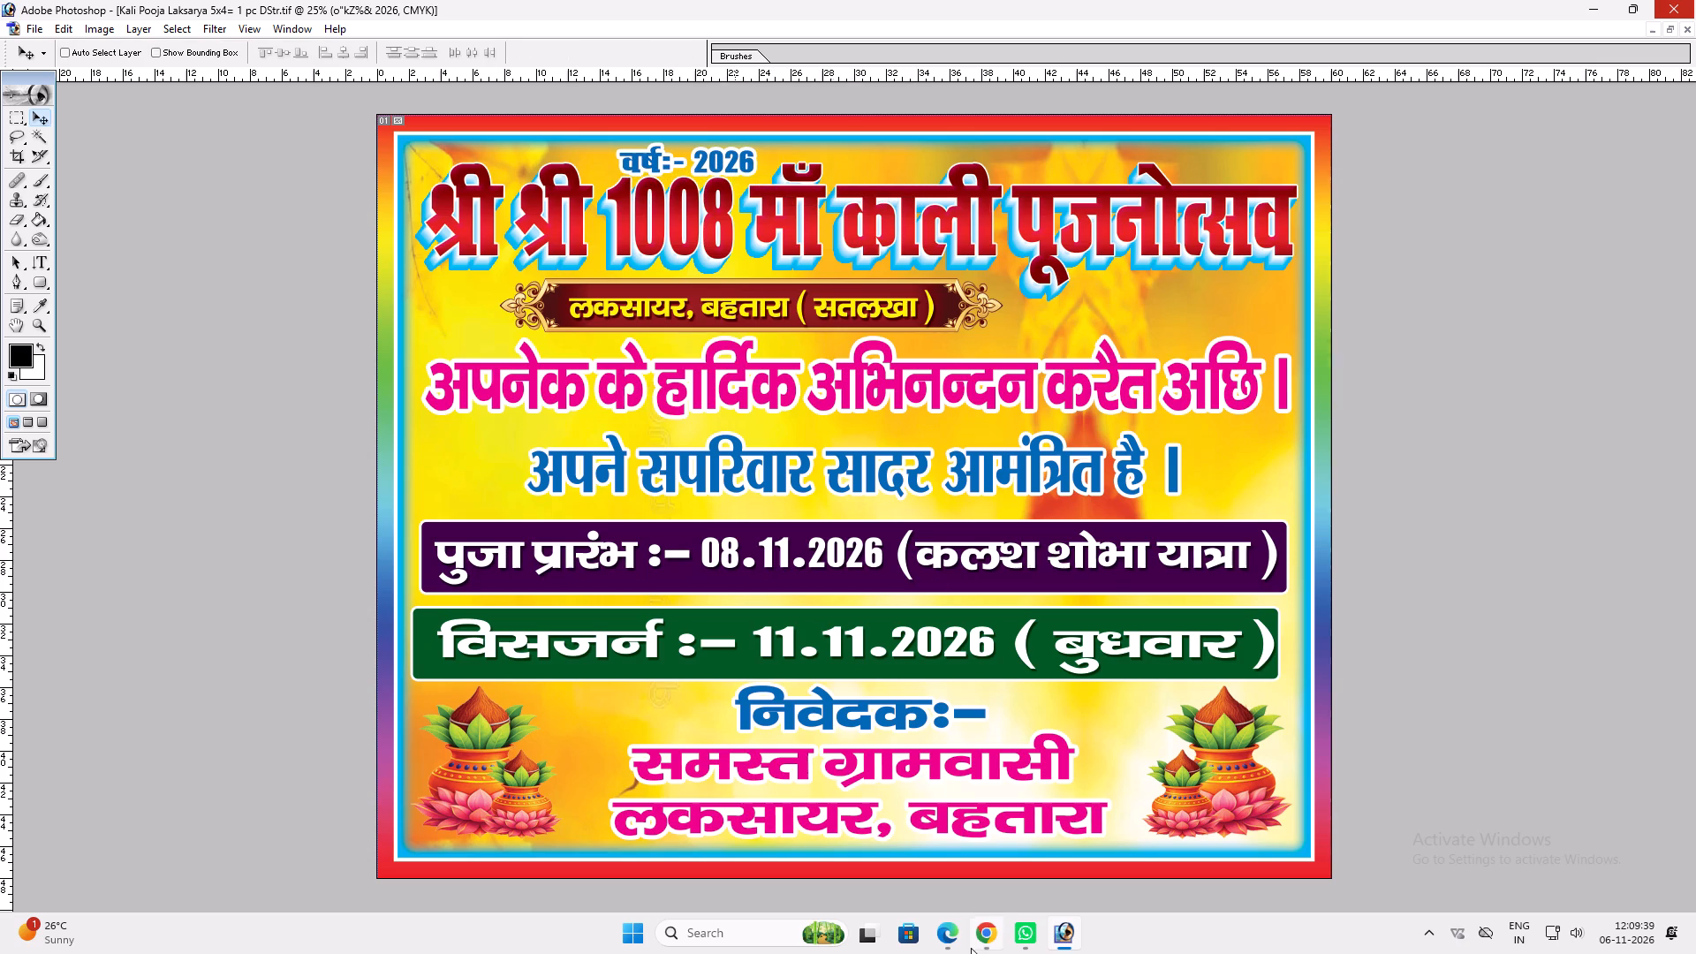